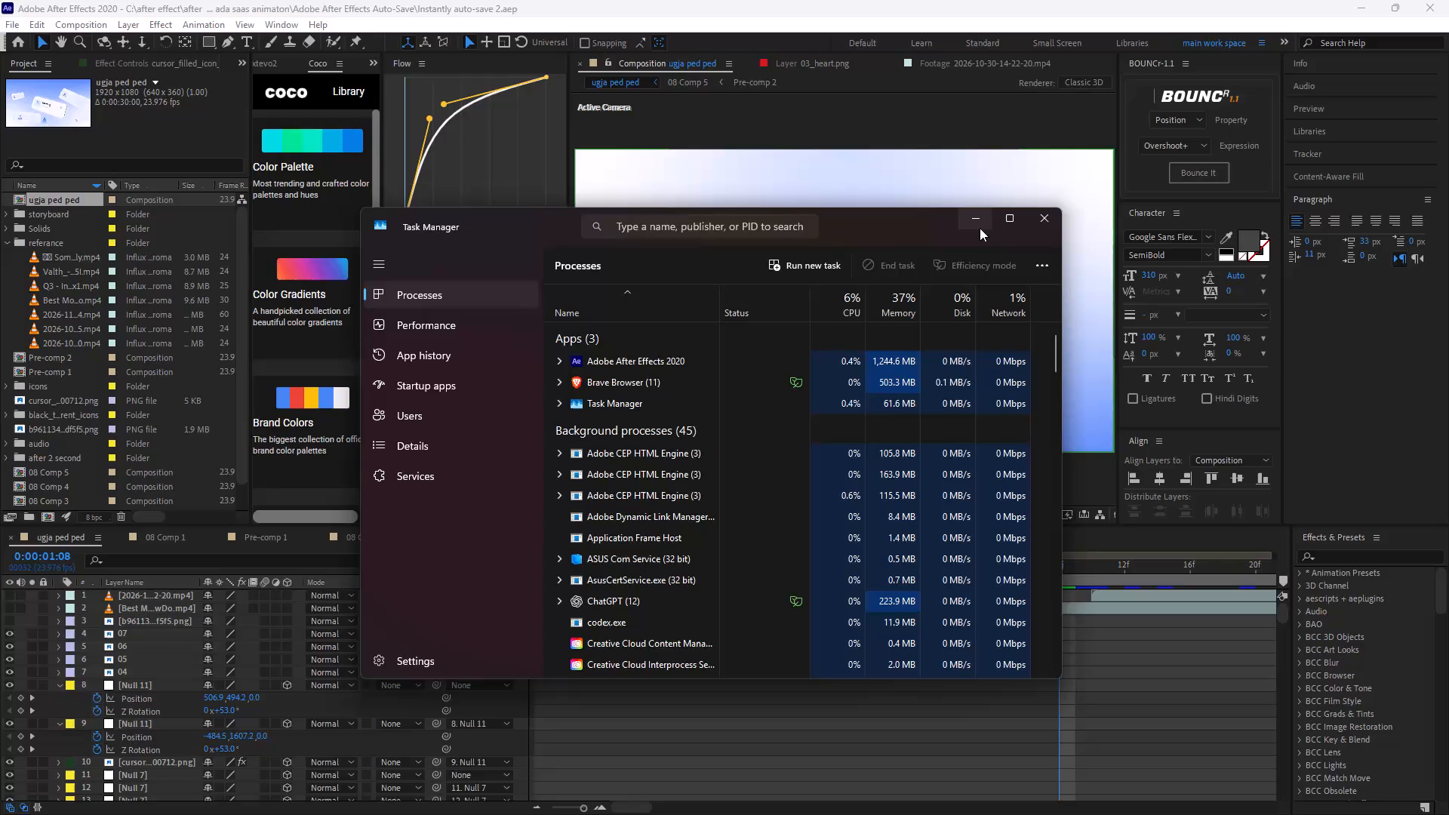
# Scrub through the first two seconds of the ugja ped ped composition to review its animation, ending at 0:00:00:00.
pyautogui.moveTo(1063, 570); pyautogui.dragTo(718, 650)
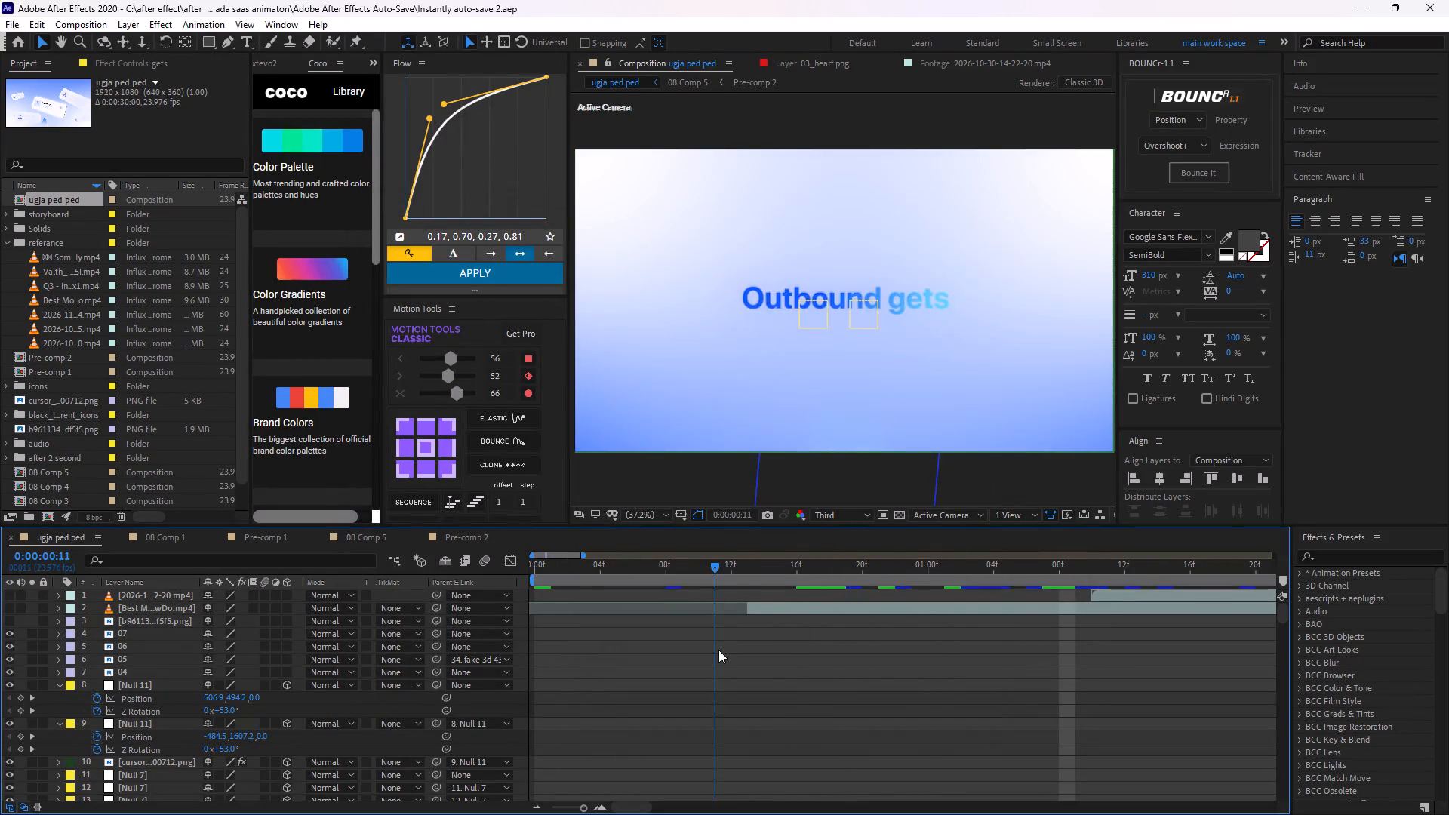
pyautogui.moveTo(718, 650); pyautogui.dragTo(1237, 574)
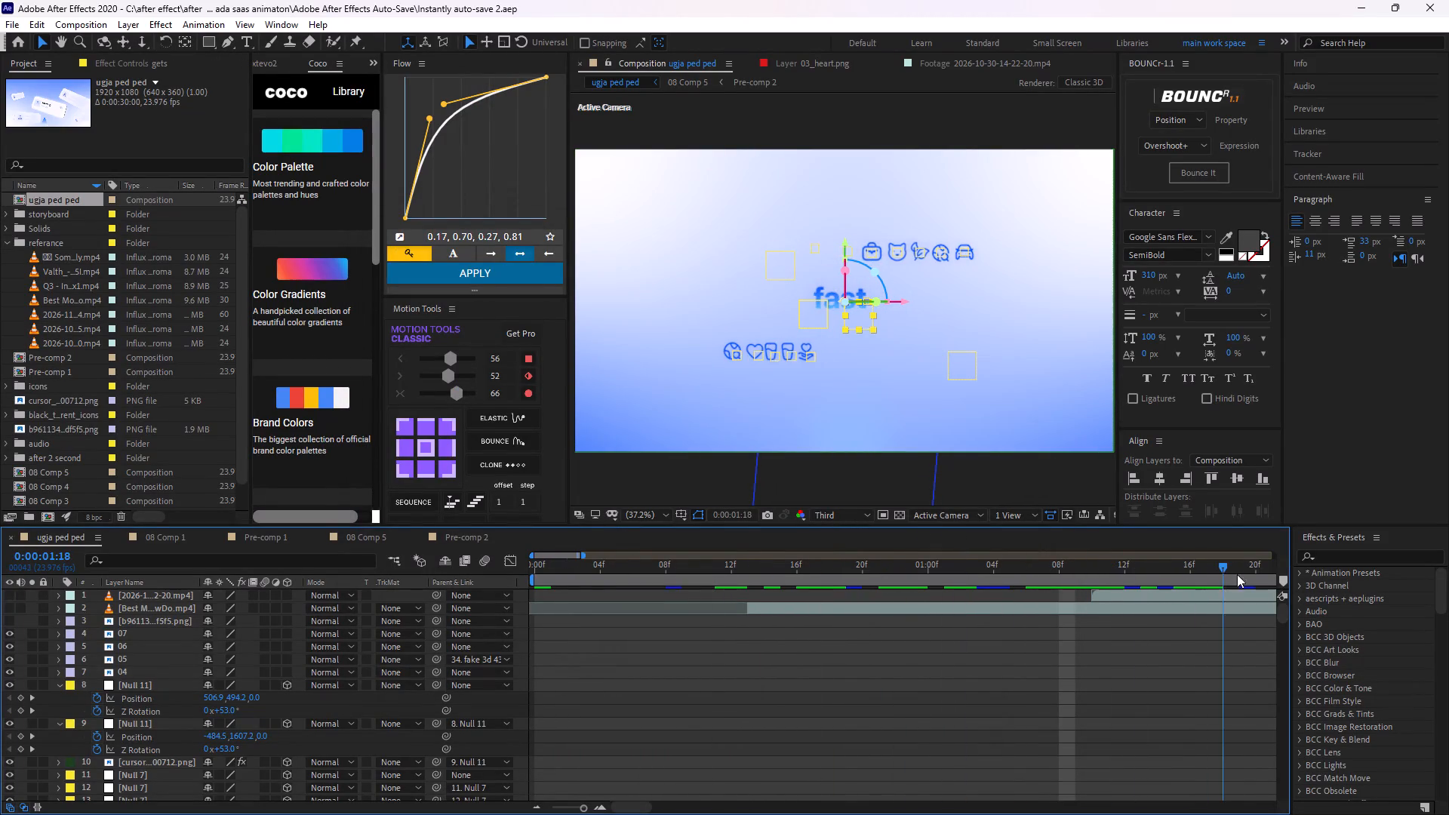
pyautogui.moveTo(1237, 574); pyautogui.dragTo(543, 522)
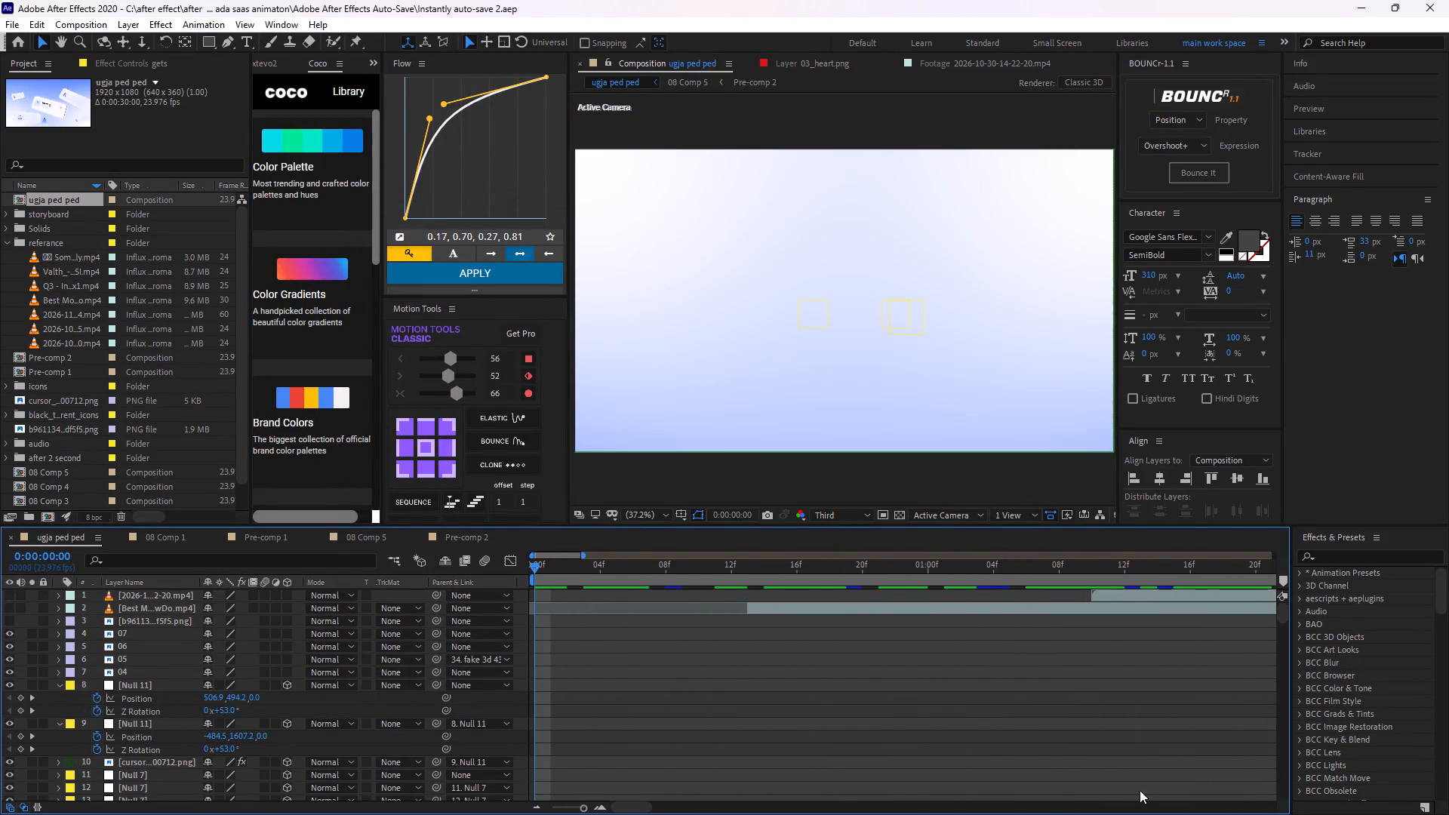
# Reveal the hidden background app icons in the Windows system tray.
pyautogui.click(1332, 798)
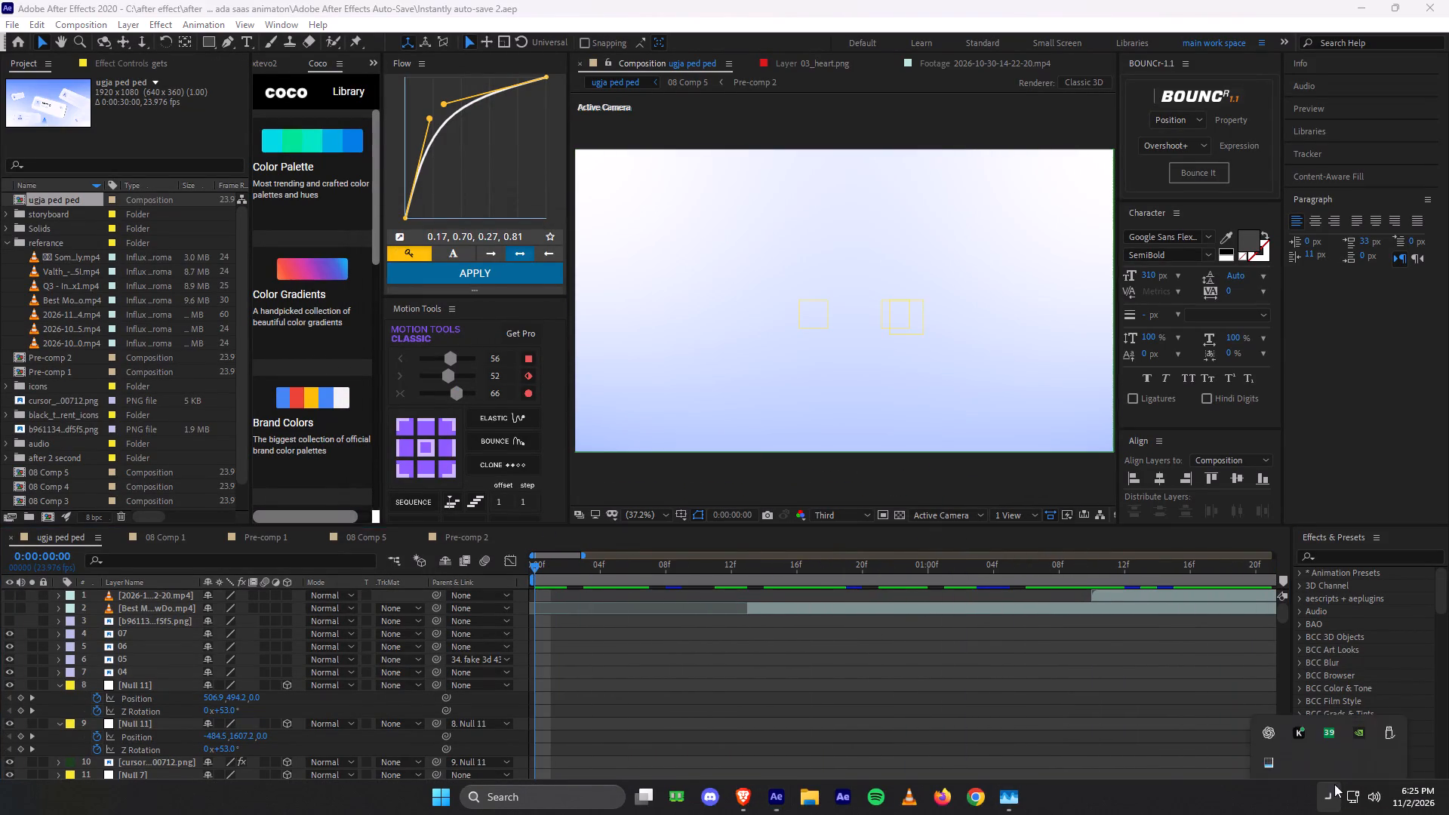
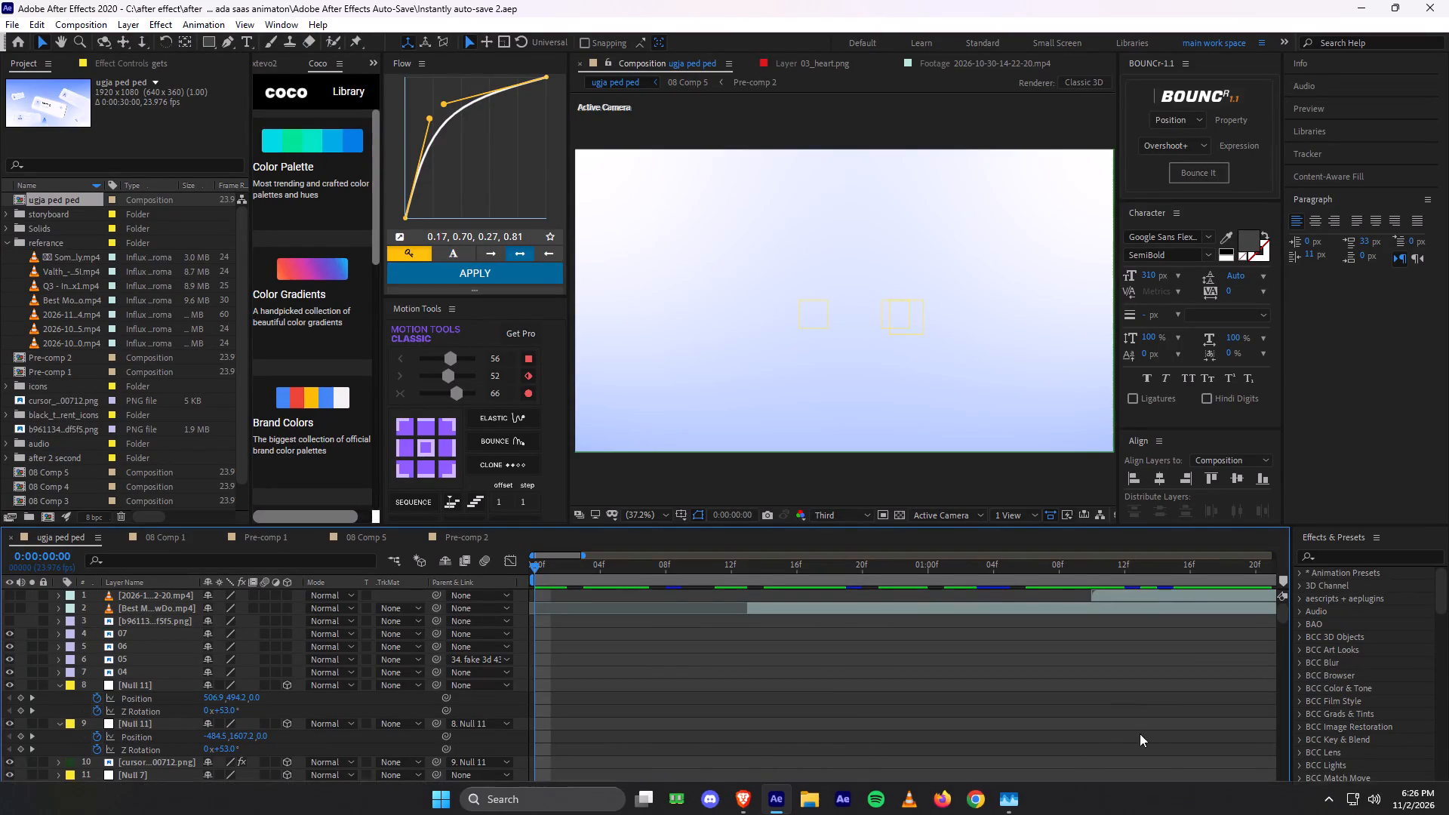
# Show the hidden background app icons in the Windows system tray again.
pyautogui.click(1328, 793)
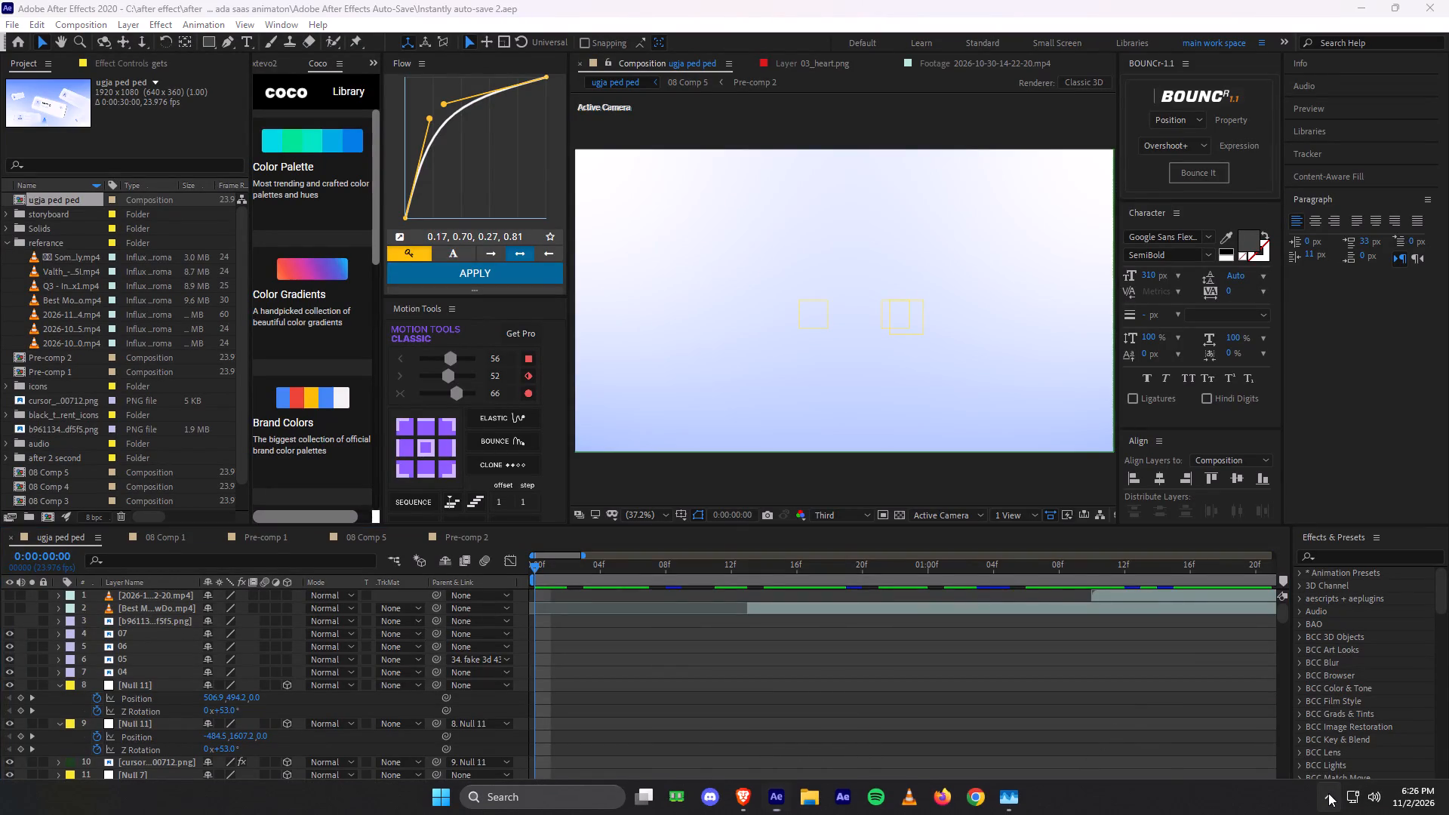
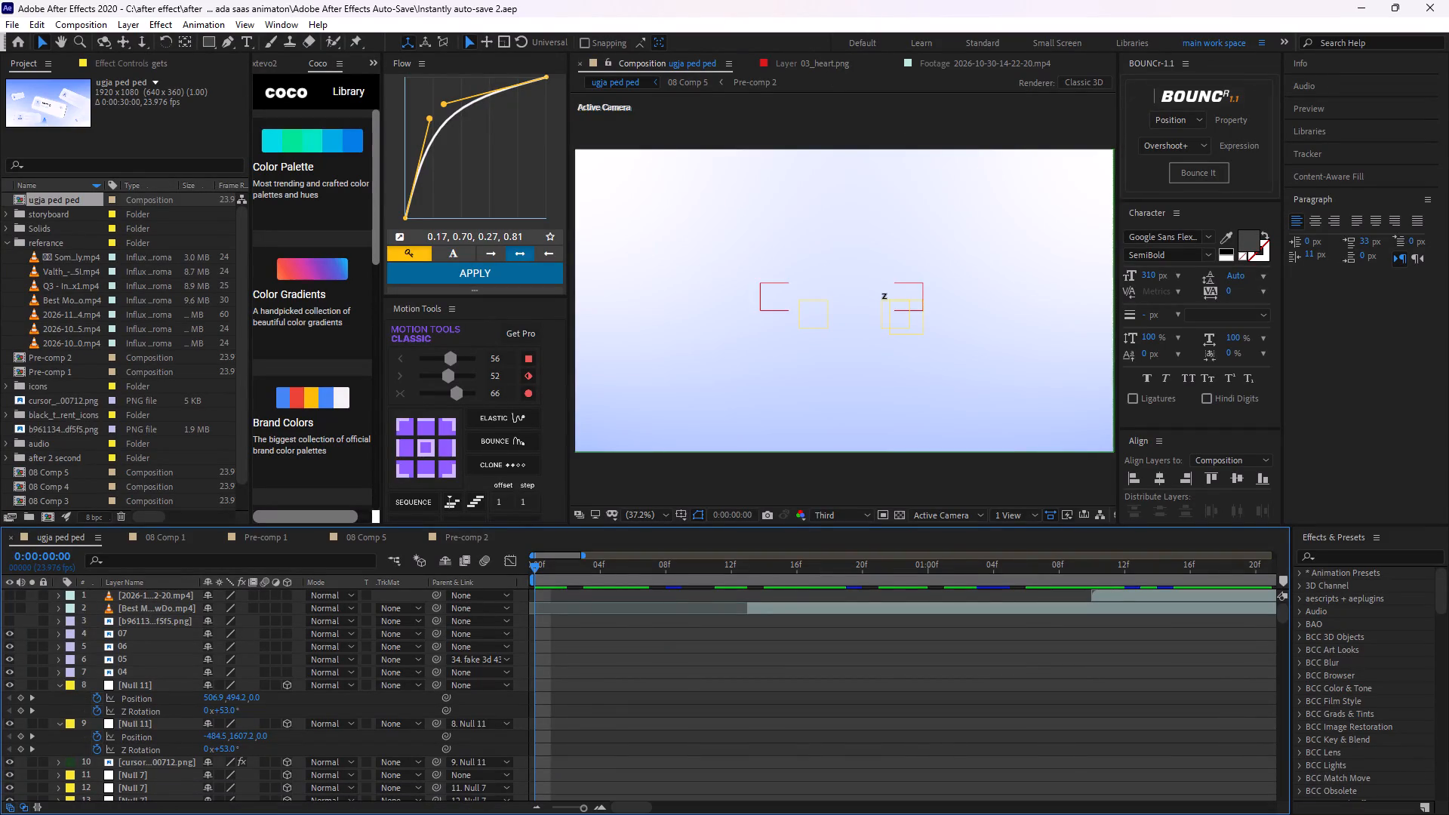
# Switch to Brave, start the "kali uchis - telepatía (slowed & reverb)" video on YouTube, and return to After Effects.
pyautogui.click(733, 805)
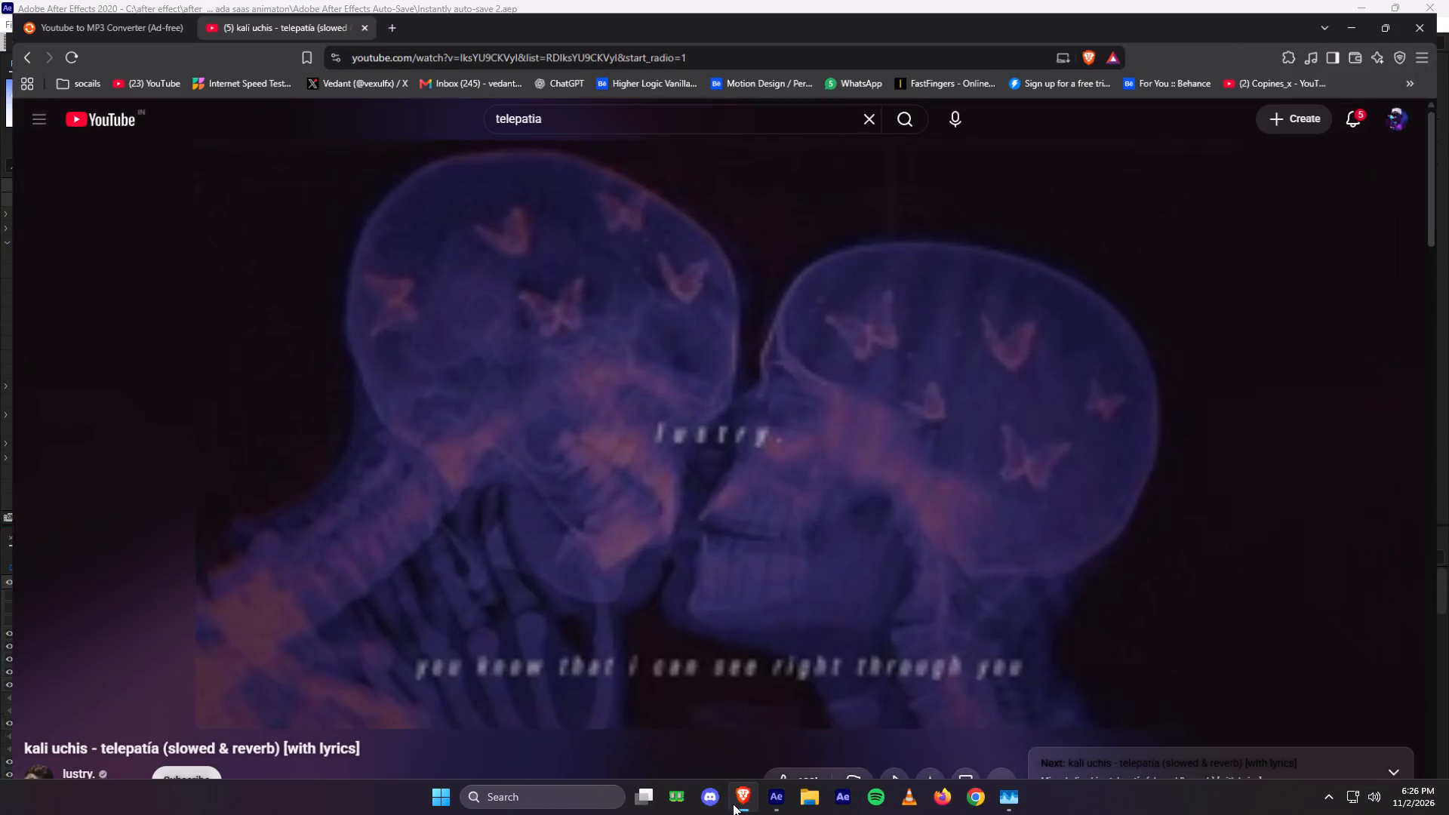
pyautogui.click(752, 484)
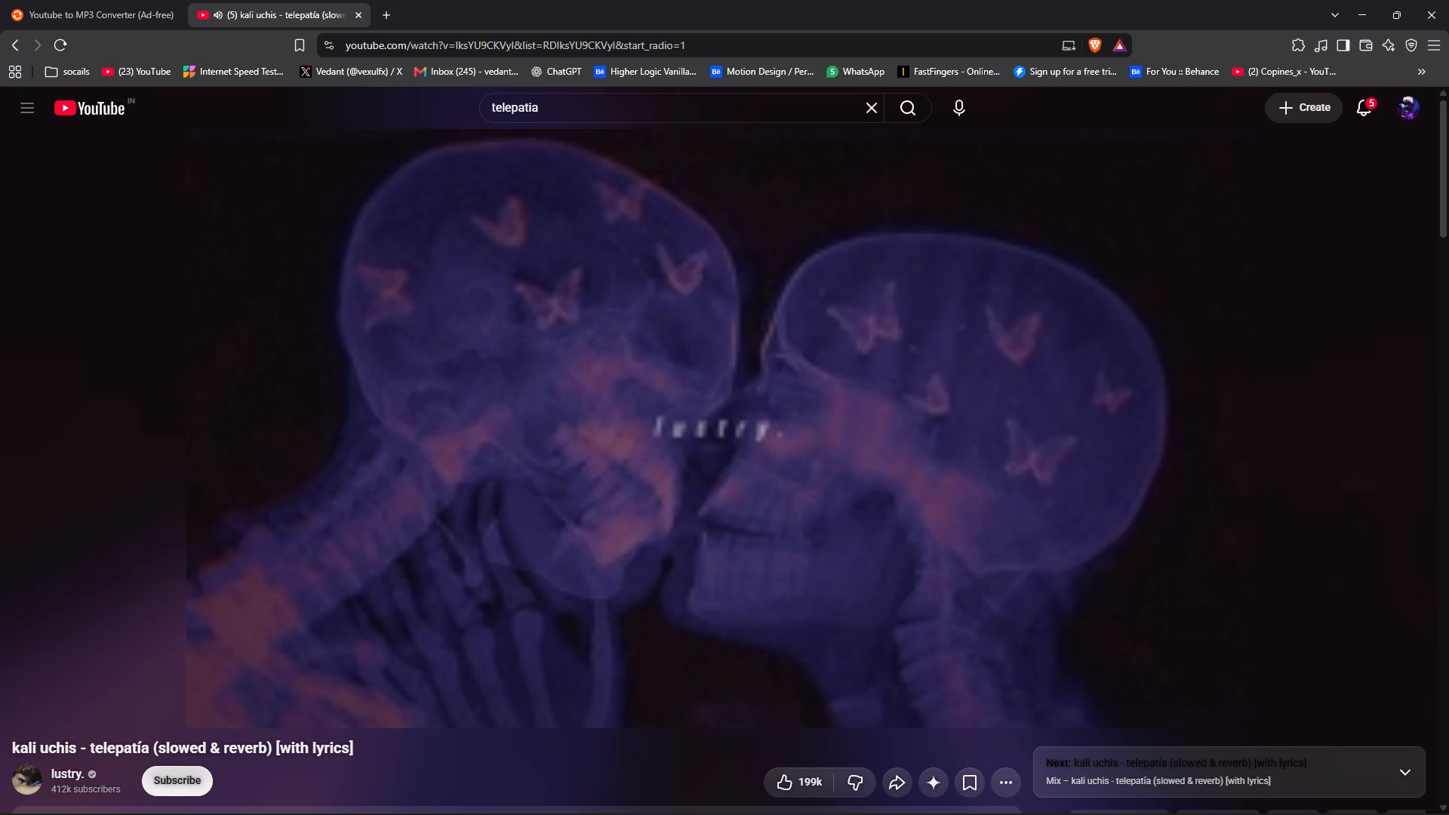
pyautogui.moveTo(1361, 7); pyautogui.dragTo(1361, 0)
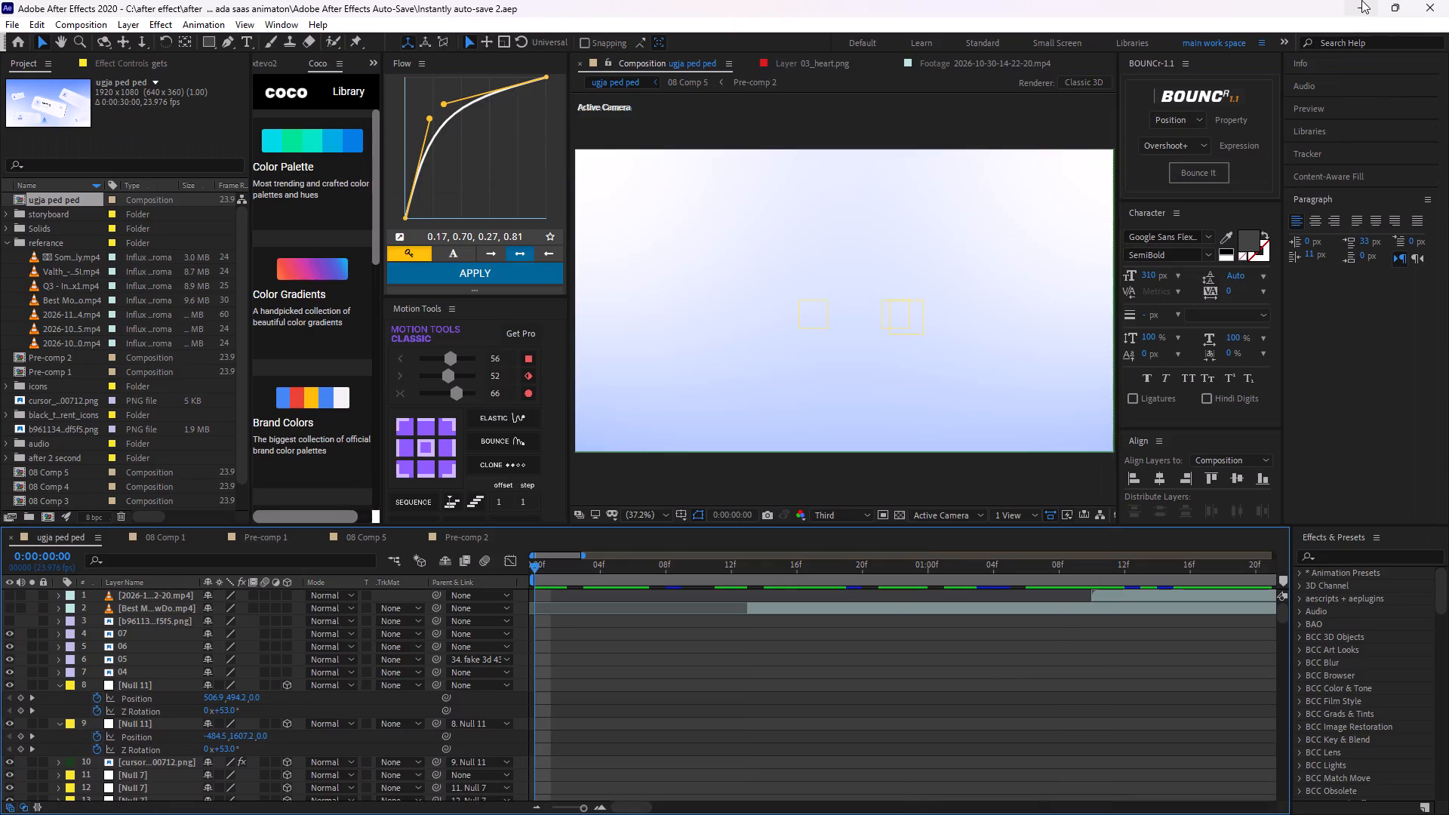
# Bring up Task Manager's performance view and free system memory with Mem Reduct from the system tray.
pyautogui.click(1019, 792)
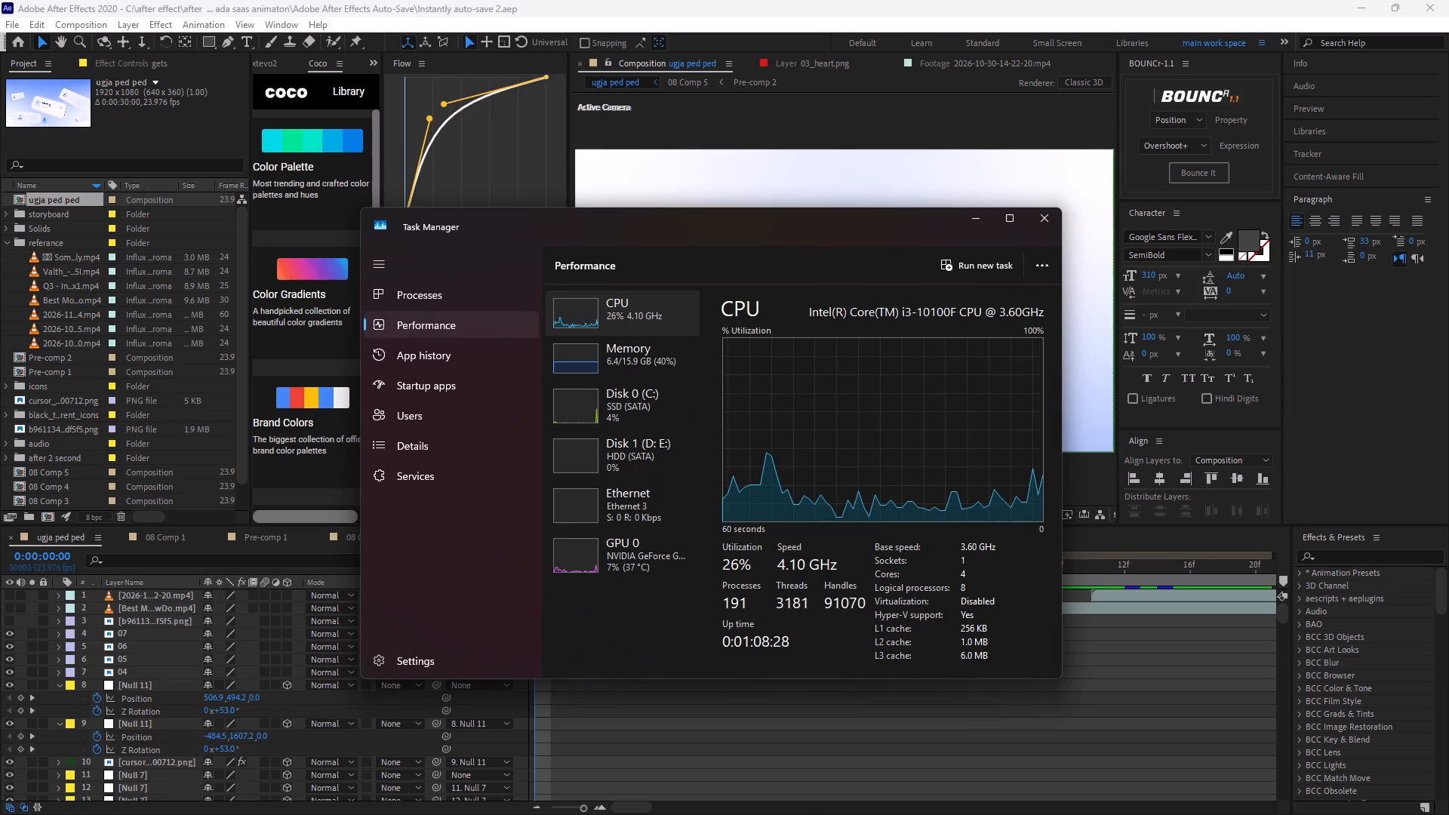
pyautogui.click(1334, 804)
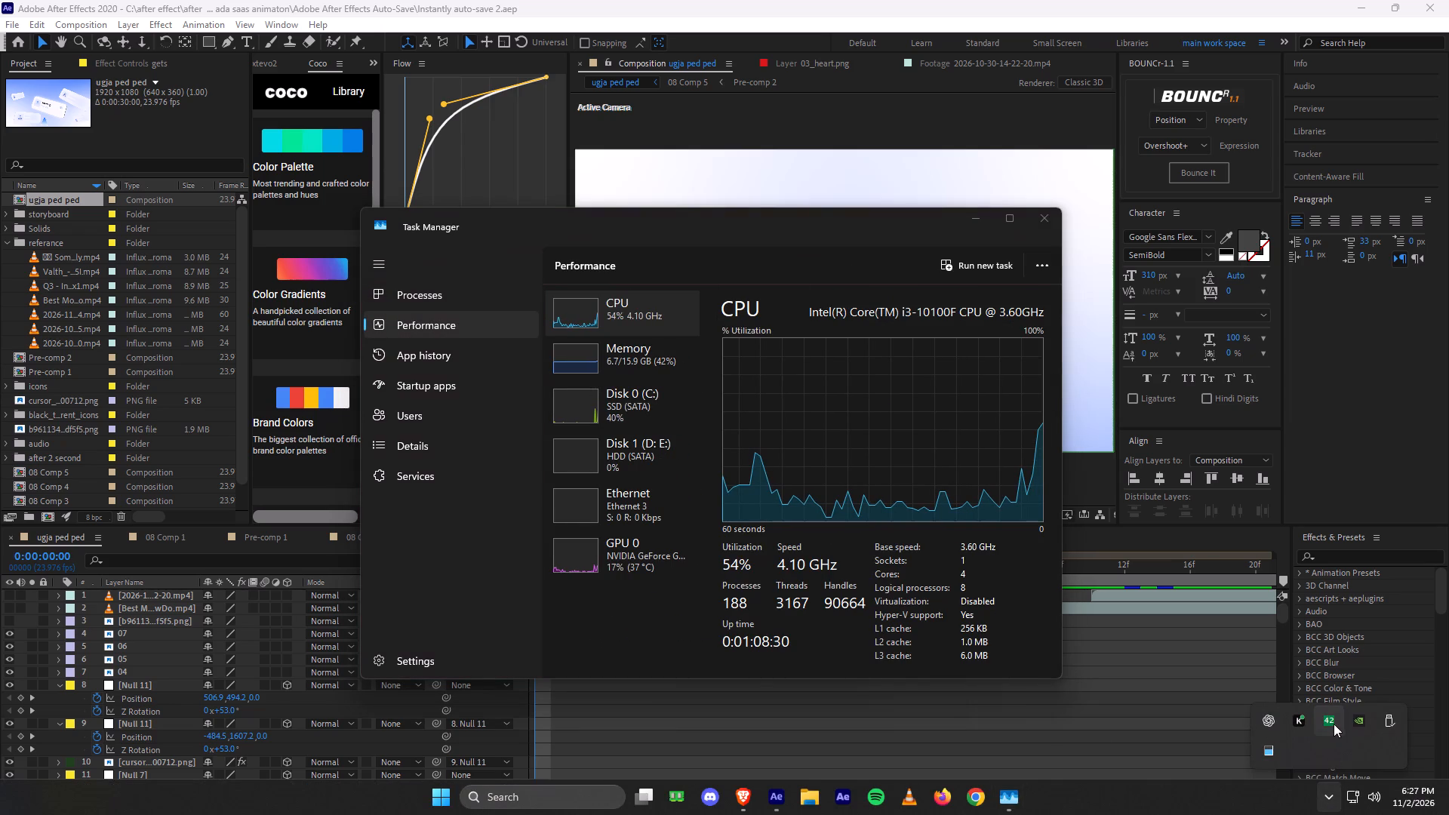
pyautogui.click(1336, 718)
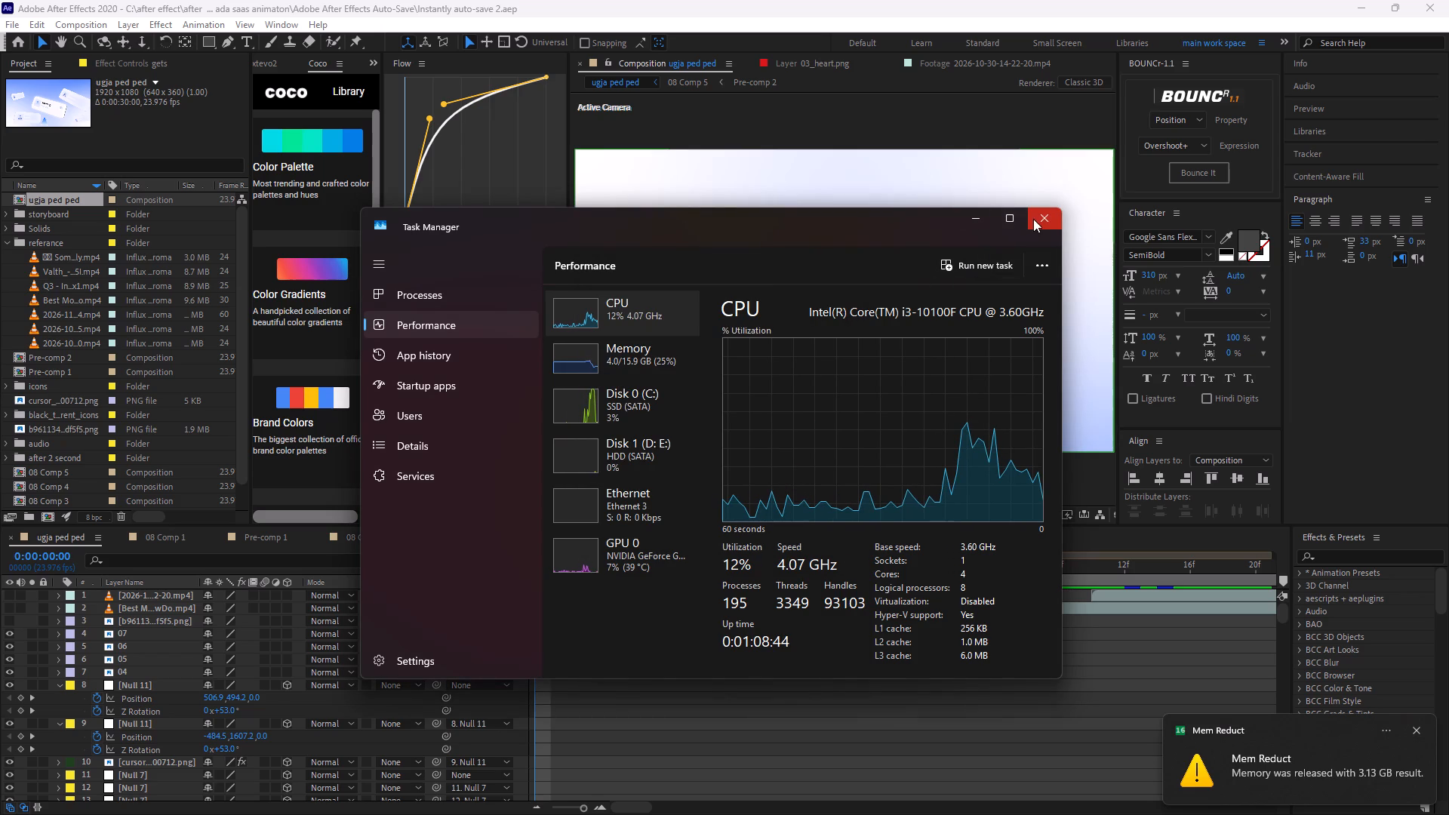
# Preview the ugja ped ped composition from its start, and scrub between the "fast" text and the Hunting Leads cards.
pyautogui.press('space')
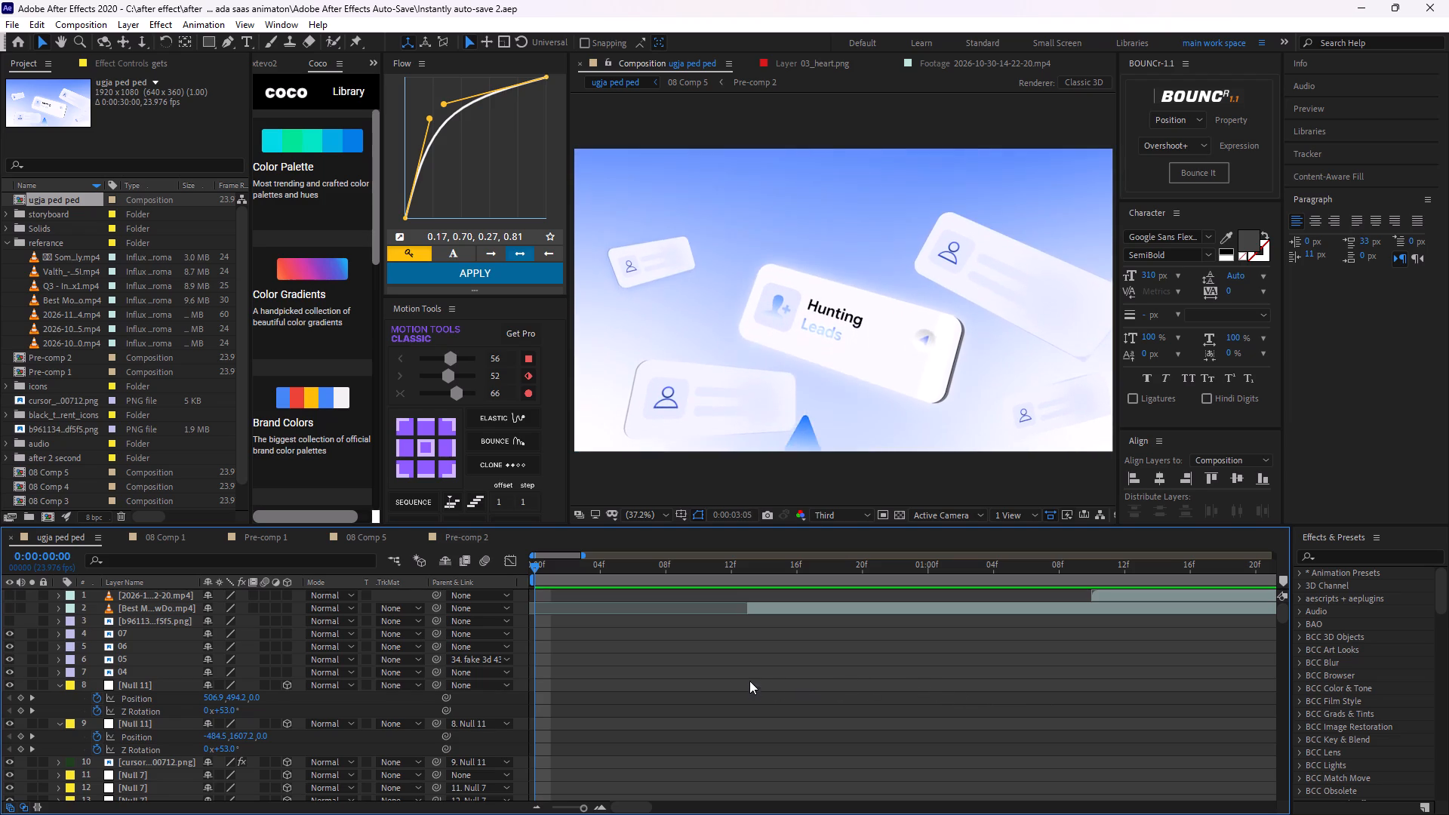
pyautogui.press('space')
pyautogui.moveTo(900, 562); pyautogui.dragTo(353, 650)
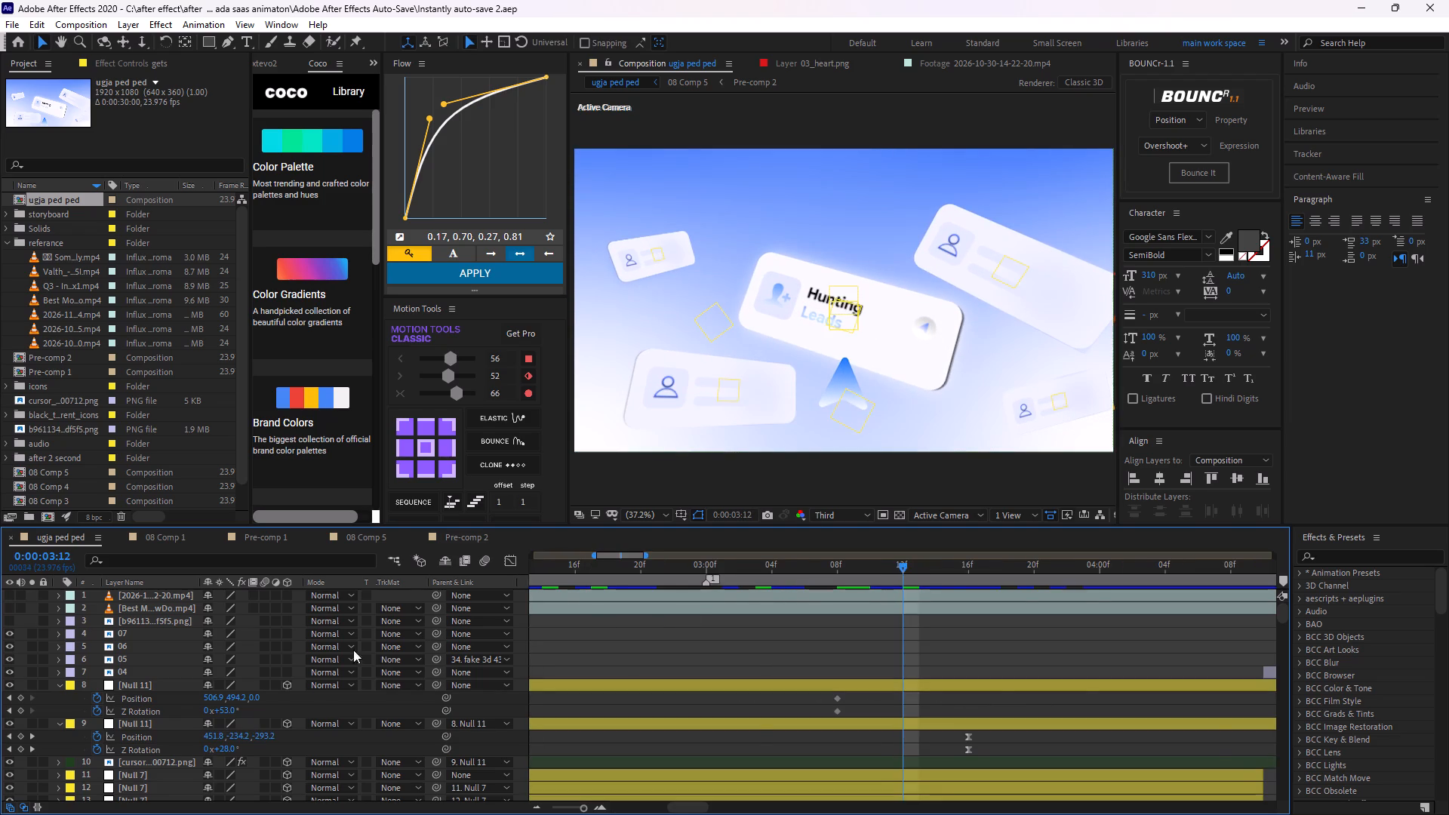
pyautogui.moveTo(353, 650); pyautogui.dragTo(1112, 652)
pyautogui.moveTo(1126, 651); pyautogui.dragTo(906, 577, button='middle')
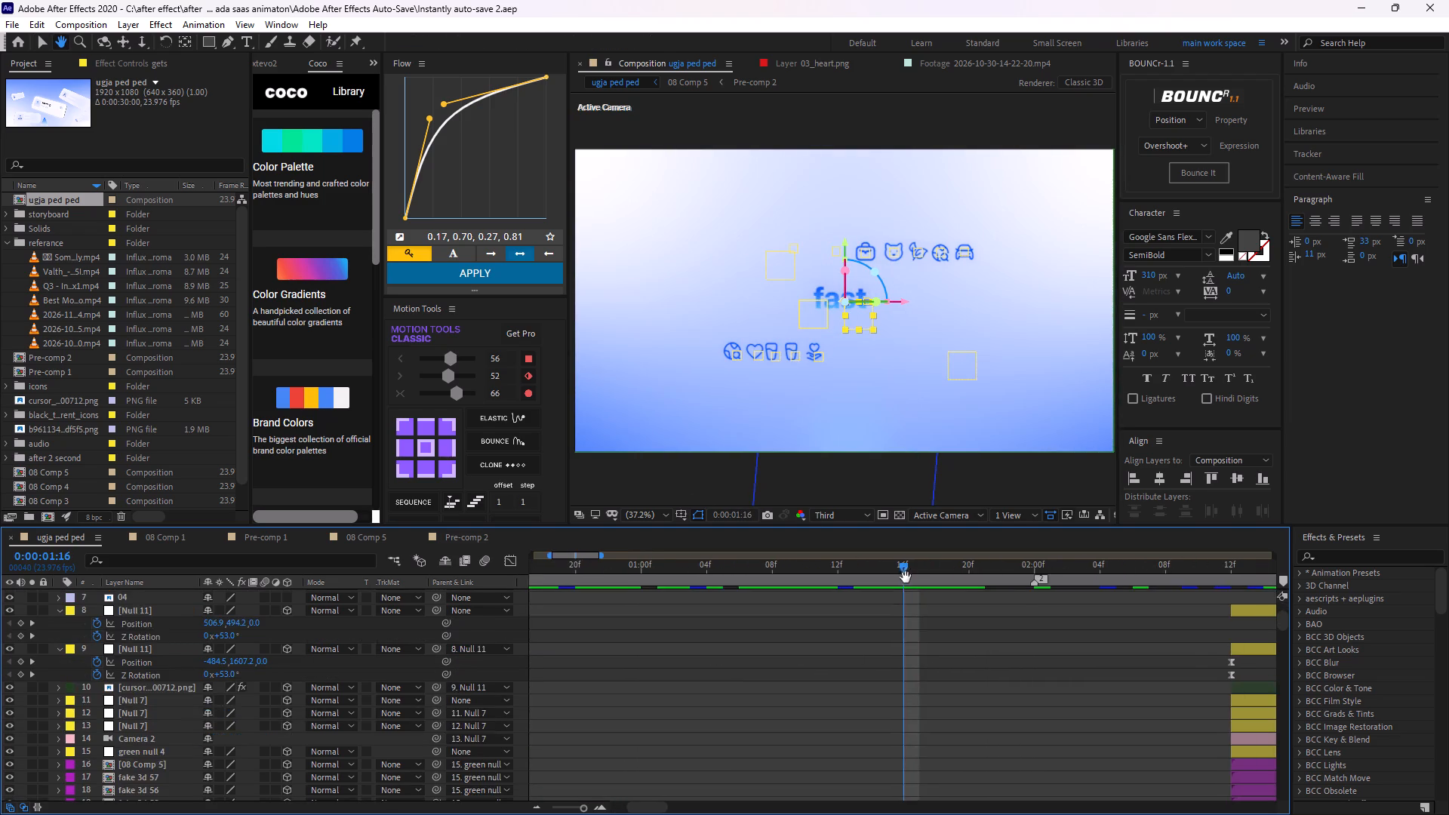
pyautogui.moveTo(906, 577); pyautogui.dragTo(761, 611, button='middle')
pyautogui.moveTo(758, 570); pyautogui.dragTo(1110, 601)
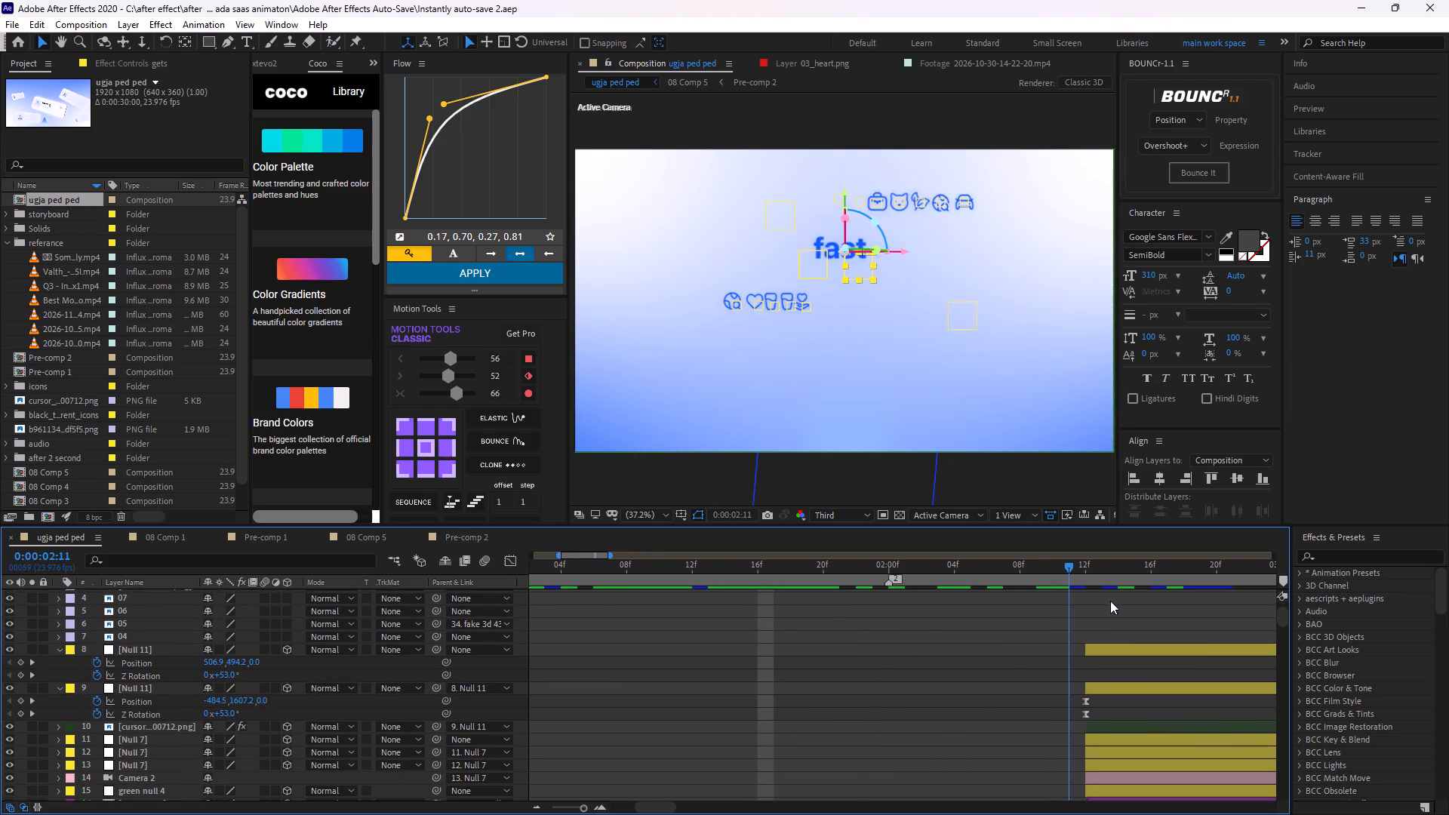
pyautogui.moveTo(1110, 601); pyautogui.dragTo(1023, 628)
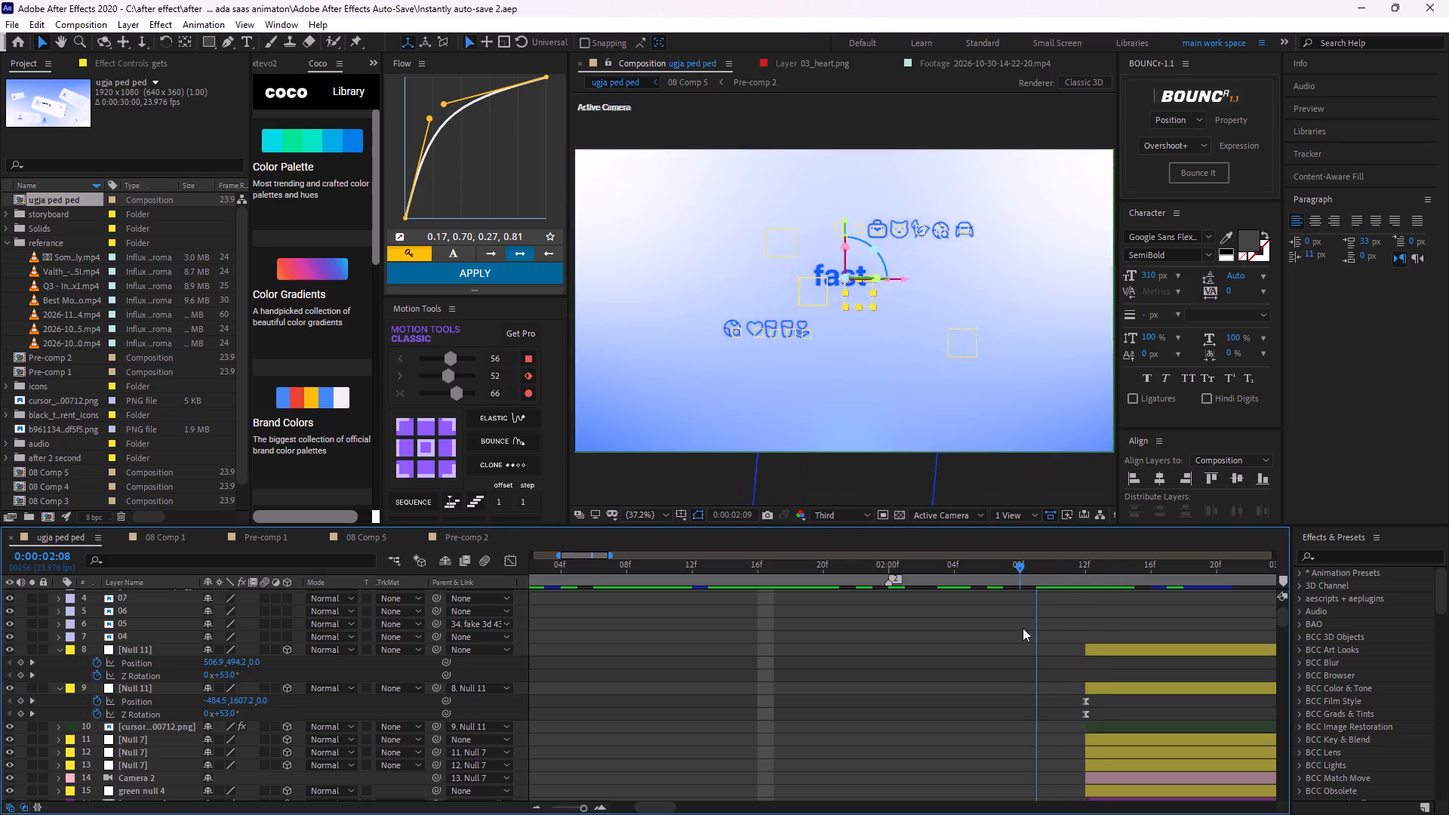
pyautogui.moveTo(1023, 628); pyautogui.dragTo(1005, 601)
# Replay the transition from the "fast" text and icons to the Hunting Leads cards several times, ending at 0:00:04:17.
pyautogui.press('space')
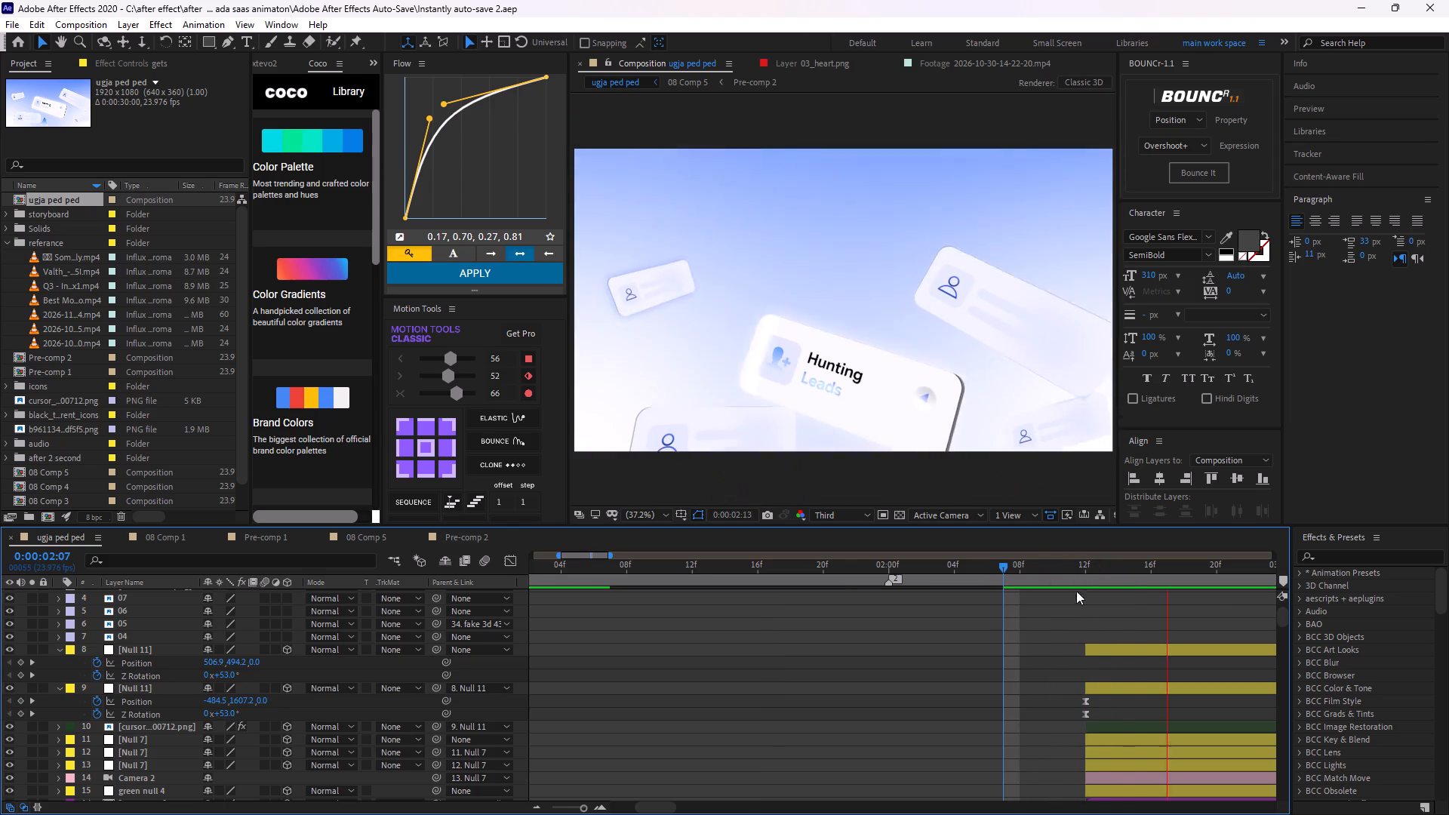
pyautogui.press('space')
pyautogui.moveTo(897, 564); pyautogui.dragTo(659, 617)
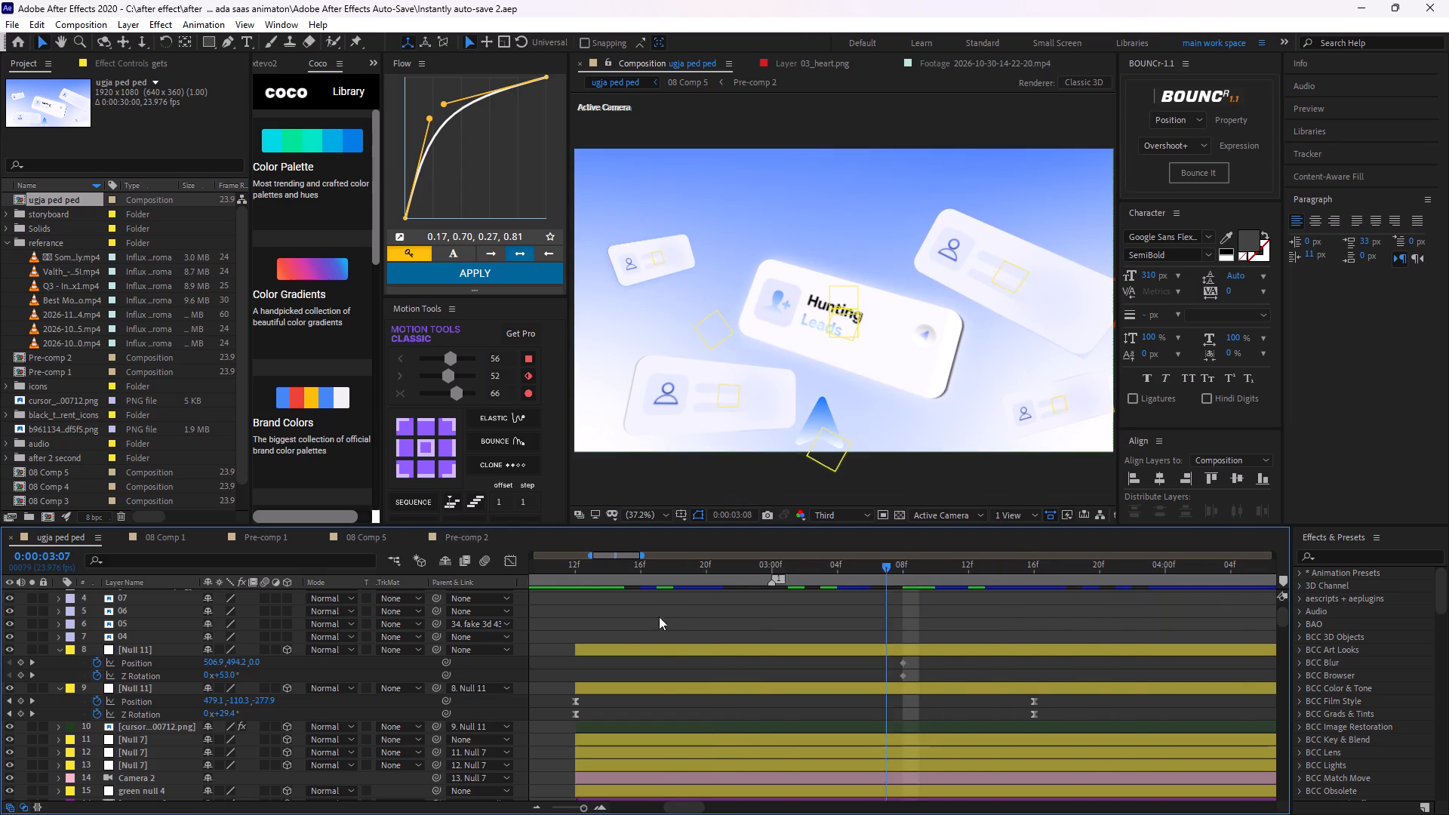
pyautogui.moveTo(659, 617); pyautogui.dragTo(740, 669)
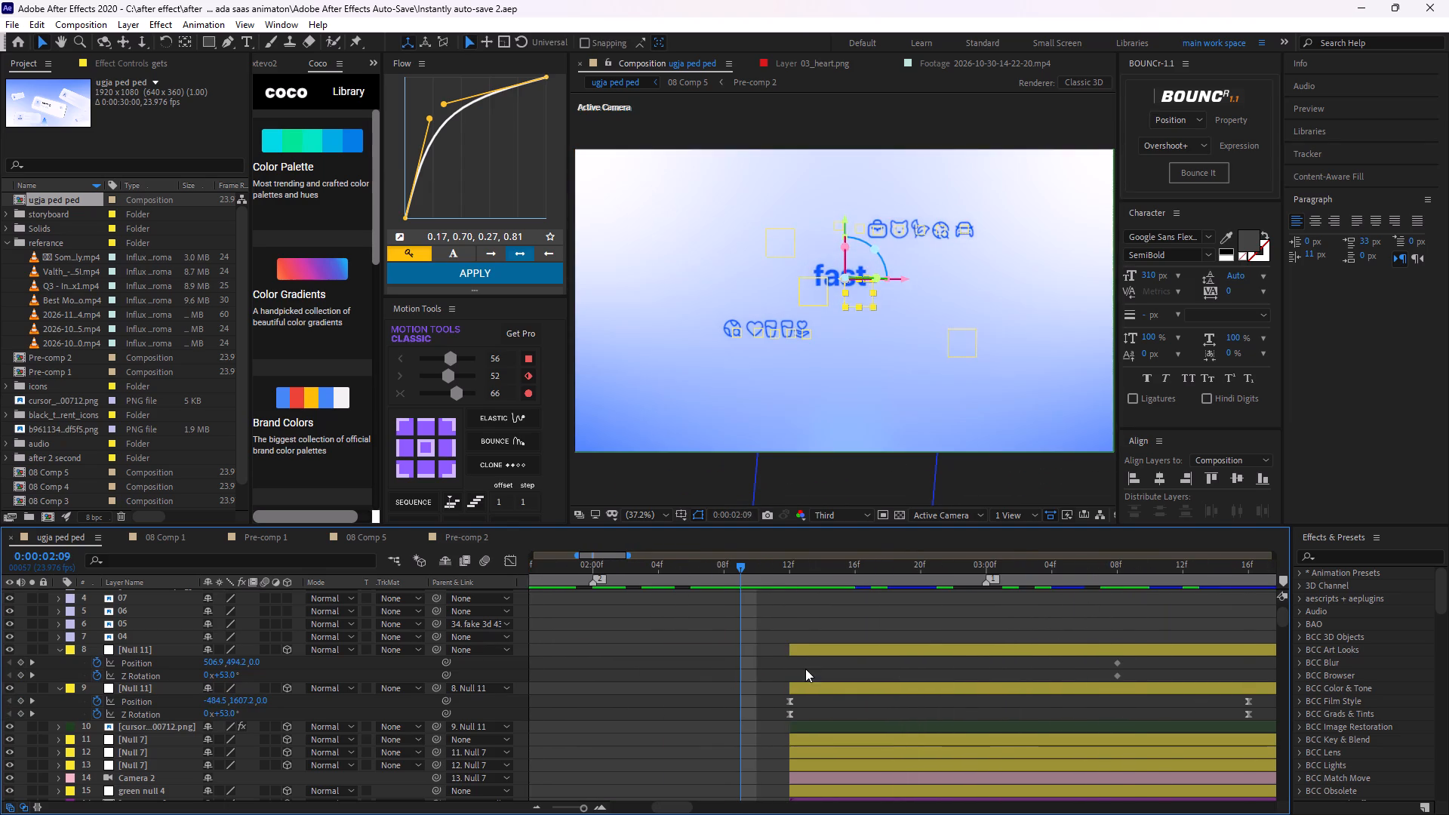
pyautogui.press('space')
pyautogui.press('space')
pyautogui.moveTo(1067, 564); pyautogui.dragTo(580, 645)
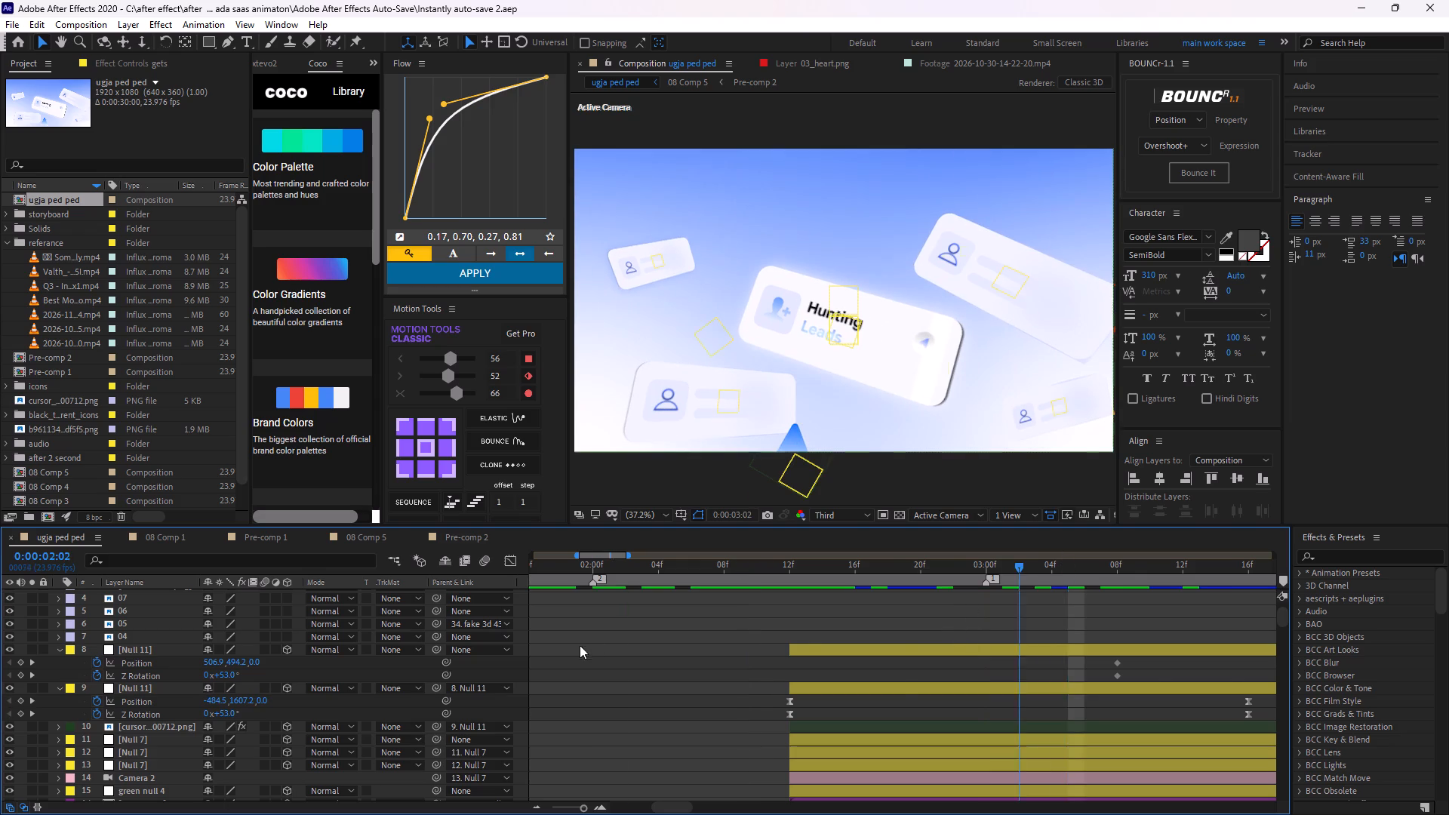
pyautogui.moveTo(580, 645); pyautogui.dragTo(768, 654)
pyautogui.press('space')
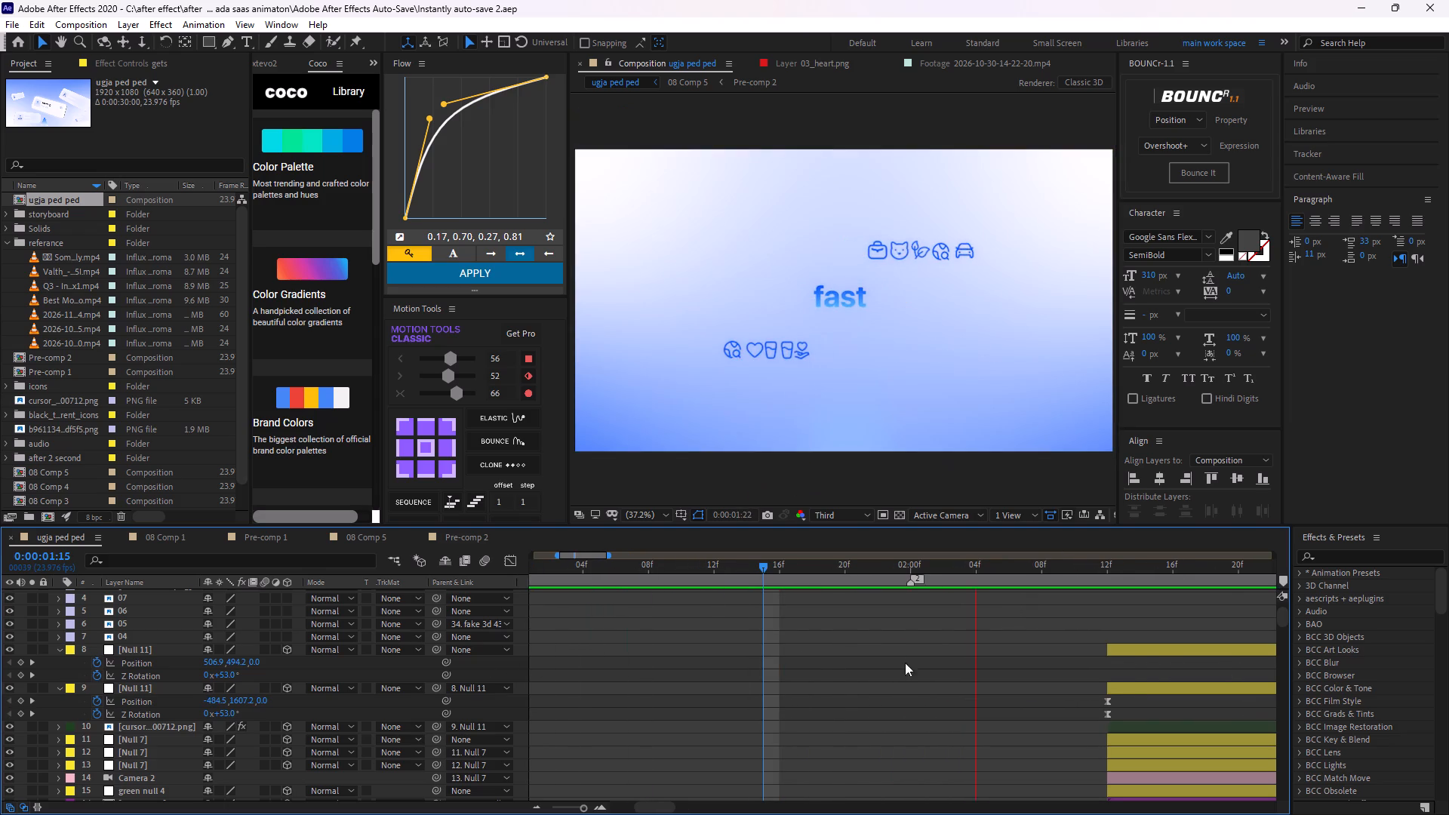
pyautogui.press('space')
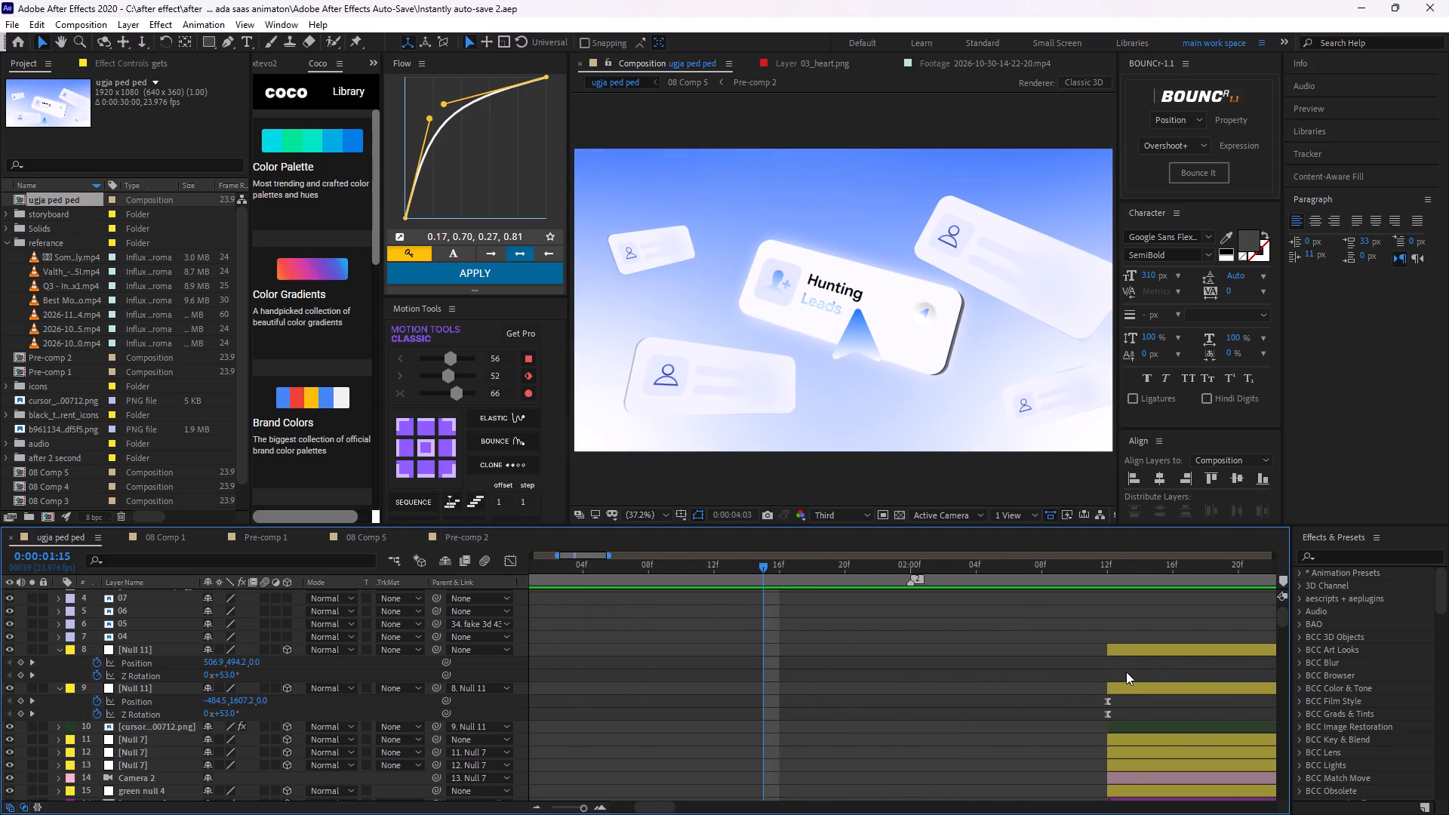
pyautogui.press('space')
pyautogui.press('space')
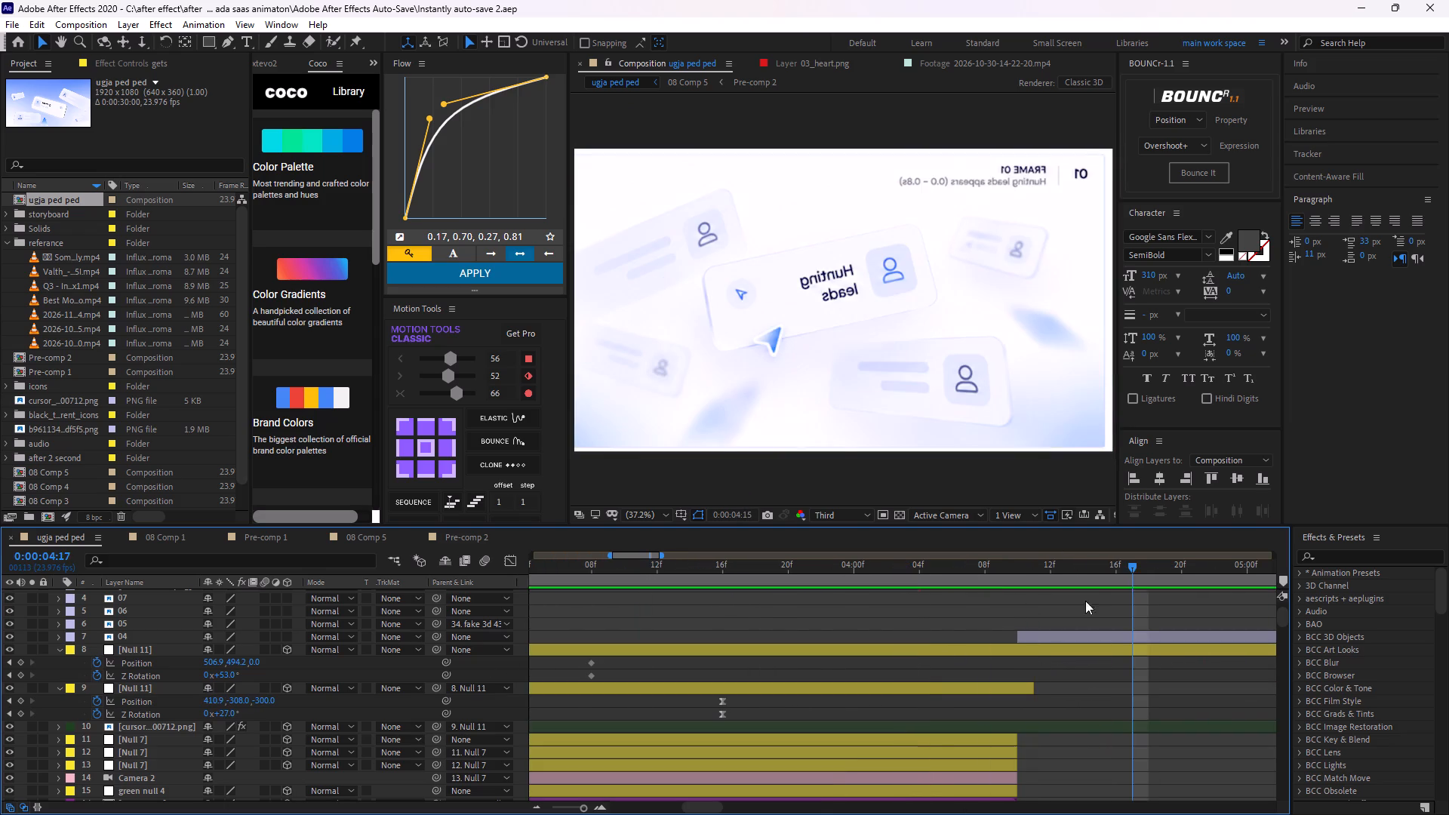
pyautogui.moveTo(1130, 551); pyautogui.dragTo(1056, 567)
# Set the composition's preview resolution to Full.
pyautogui.click(826, 510)
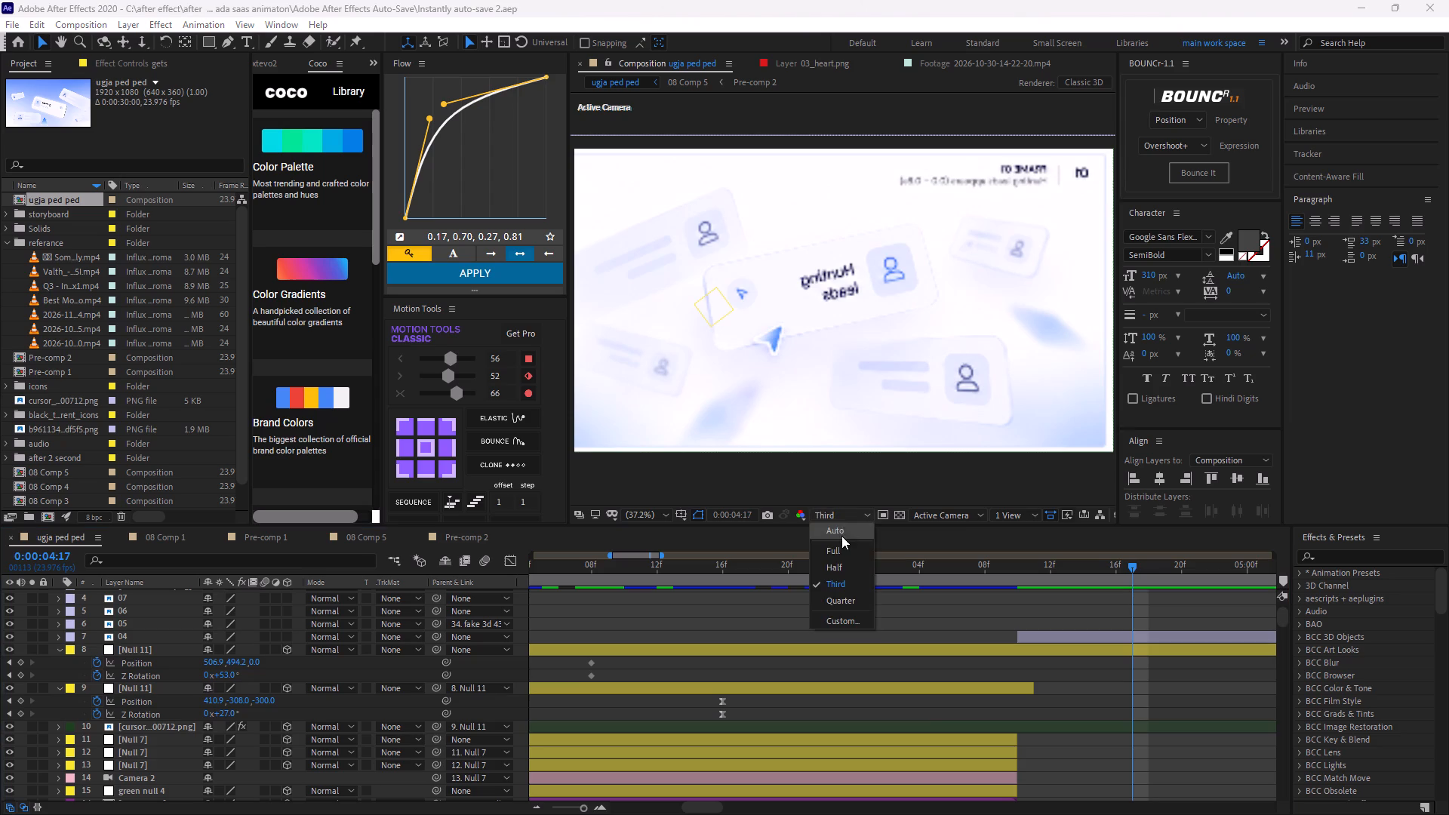
pyautogui.click(841, 554)
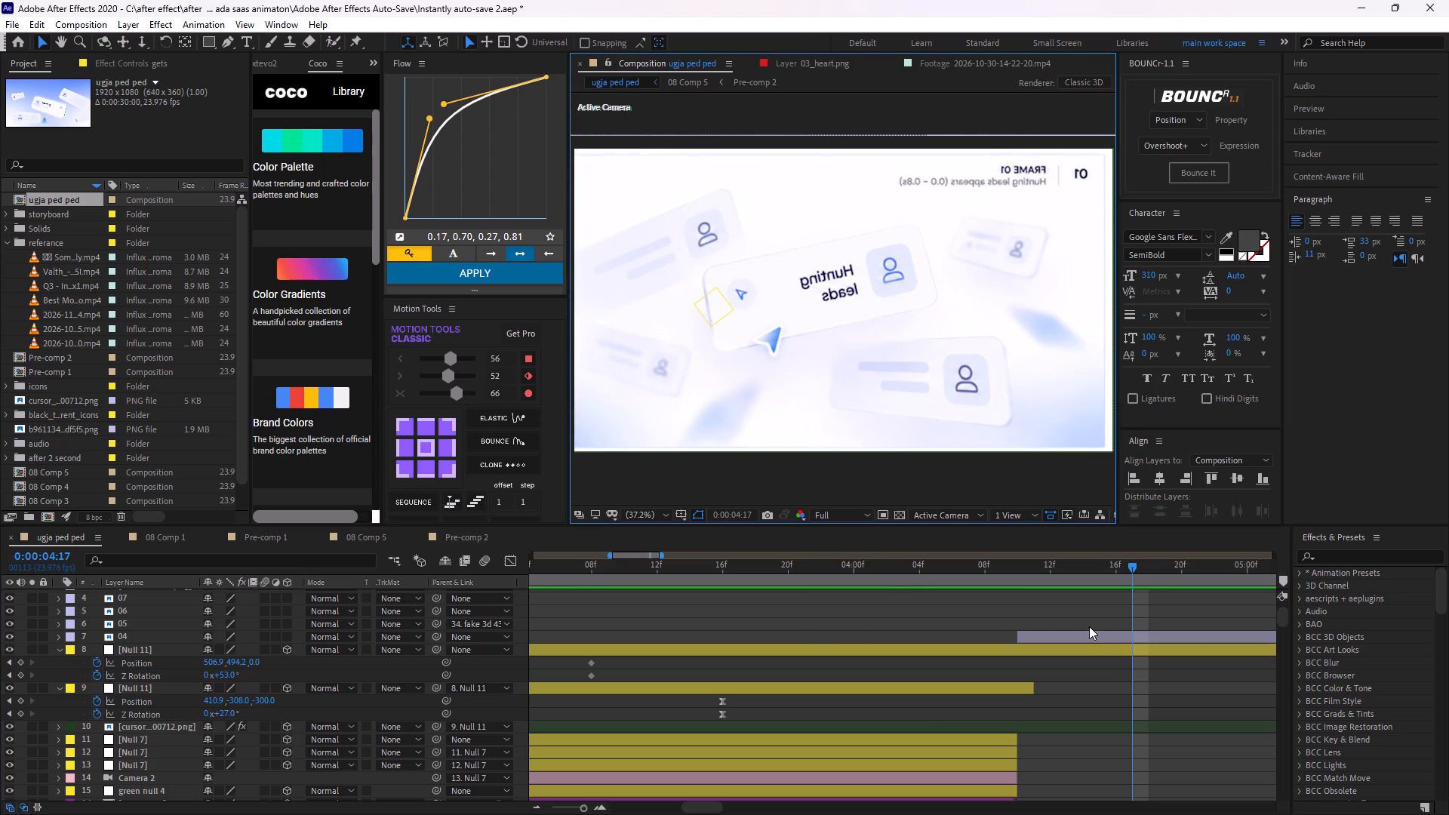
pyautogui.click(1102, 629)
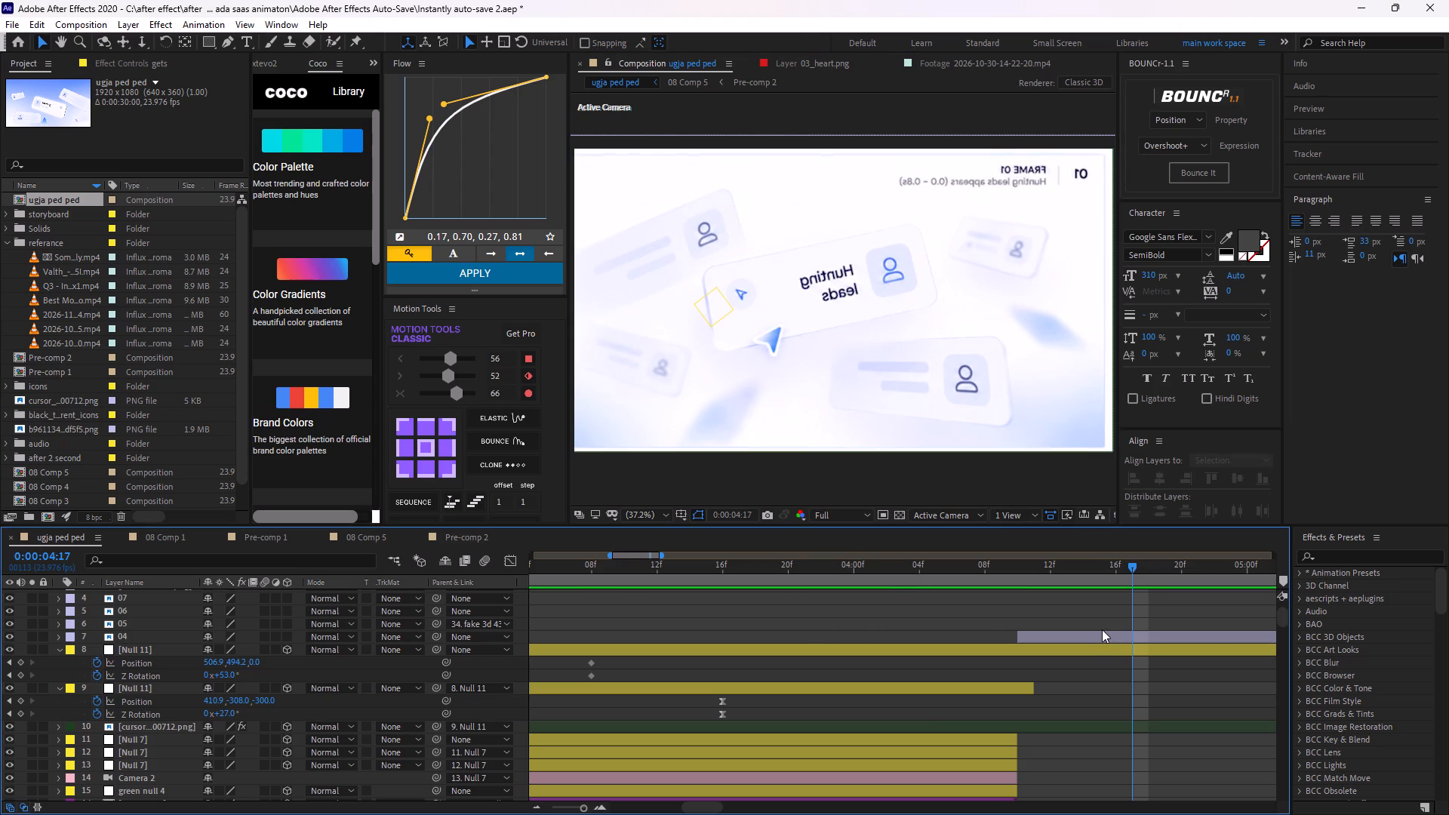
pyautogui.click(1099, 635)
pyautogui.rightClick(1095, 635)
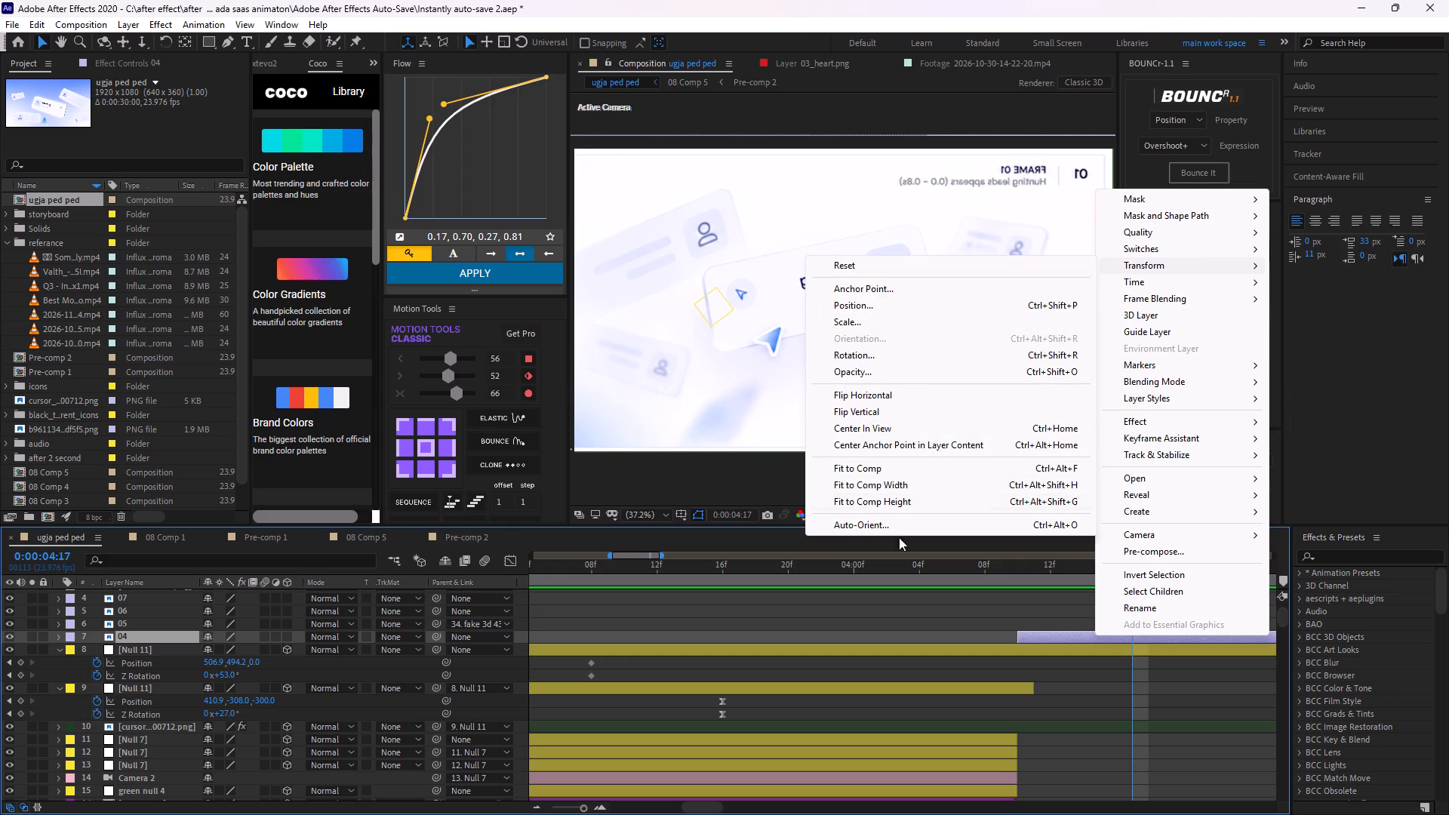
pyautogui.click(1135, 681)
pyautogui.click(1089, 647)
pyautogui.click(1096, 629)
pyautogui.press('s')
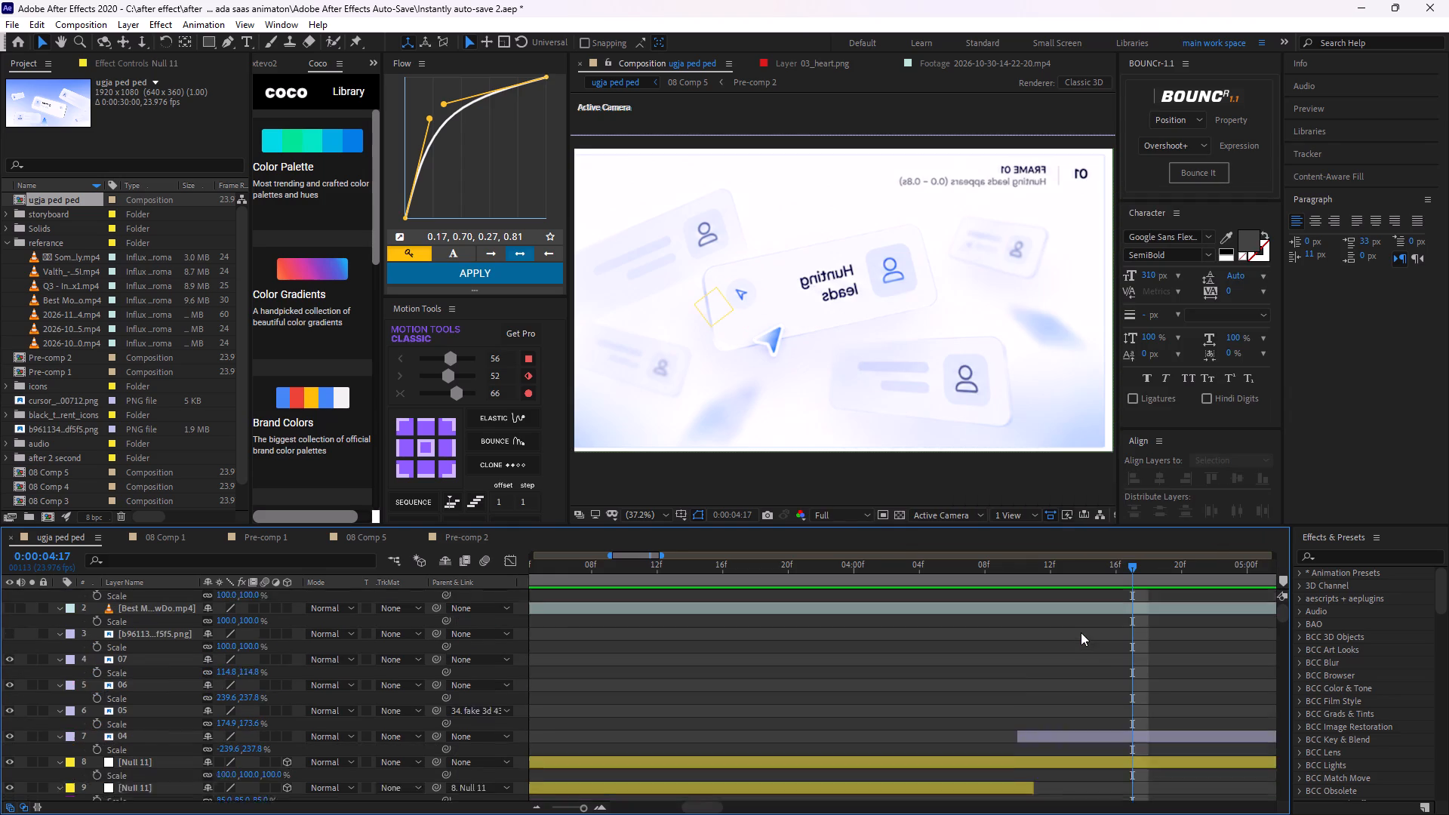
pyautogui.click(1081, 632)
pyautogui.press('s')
# Reveal the Scale property of layer 04.
pyautogui.click(1081, 671)
pyautogui.press('s')
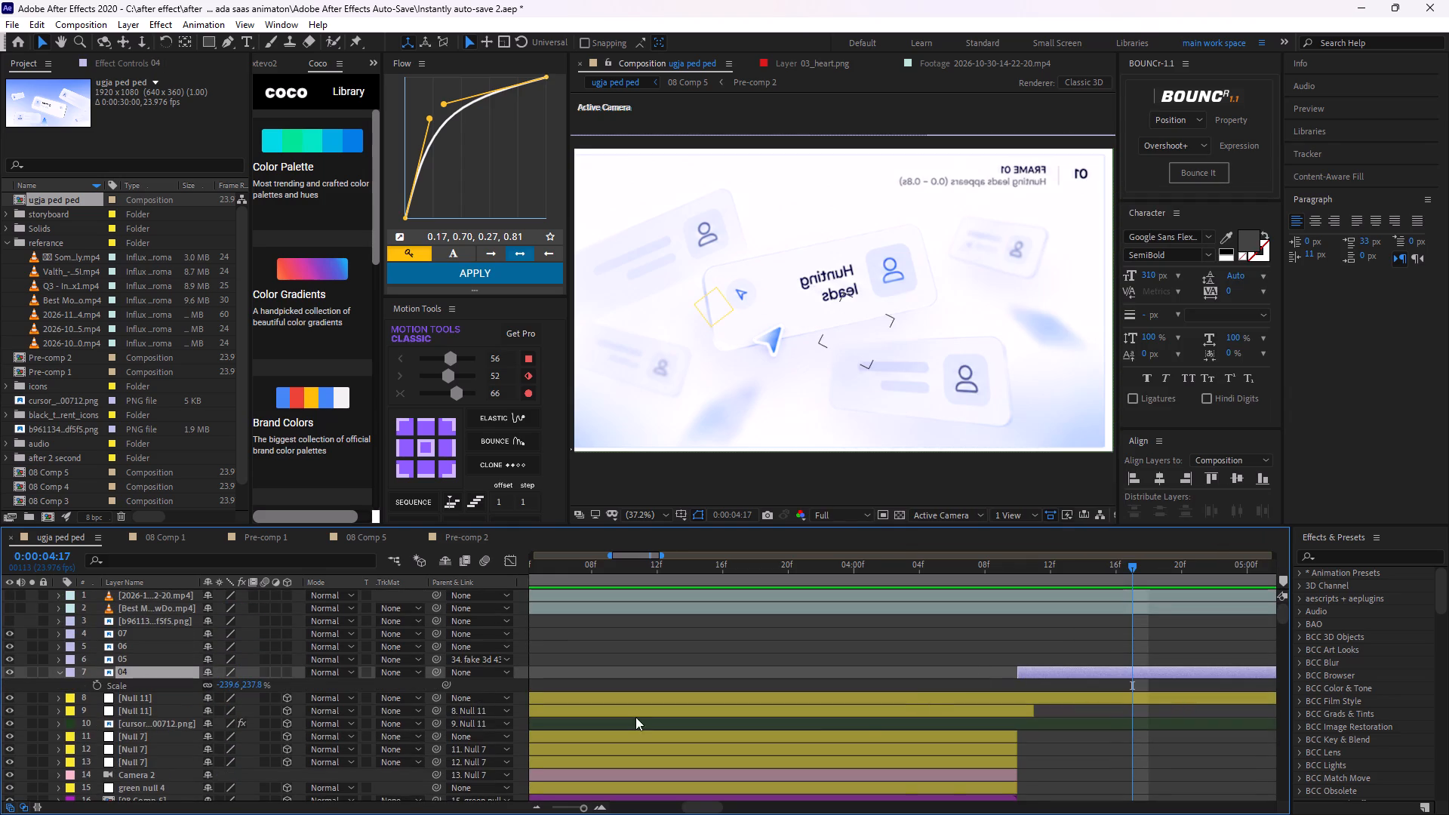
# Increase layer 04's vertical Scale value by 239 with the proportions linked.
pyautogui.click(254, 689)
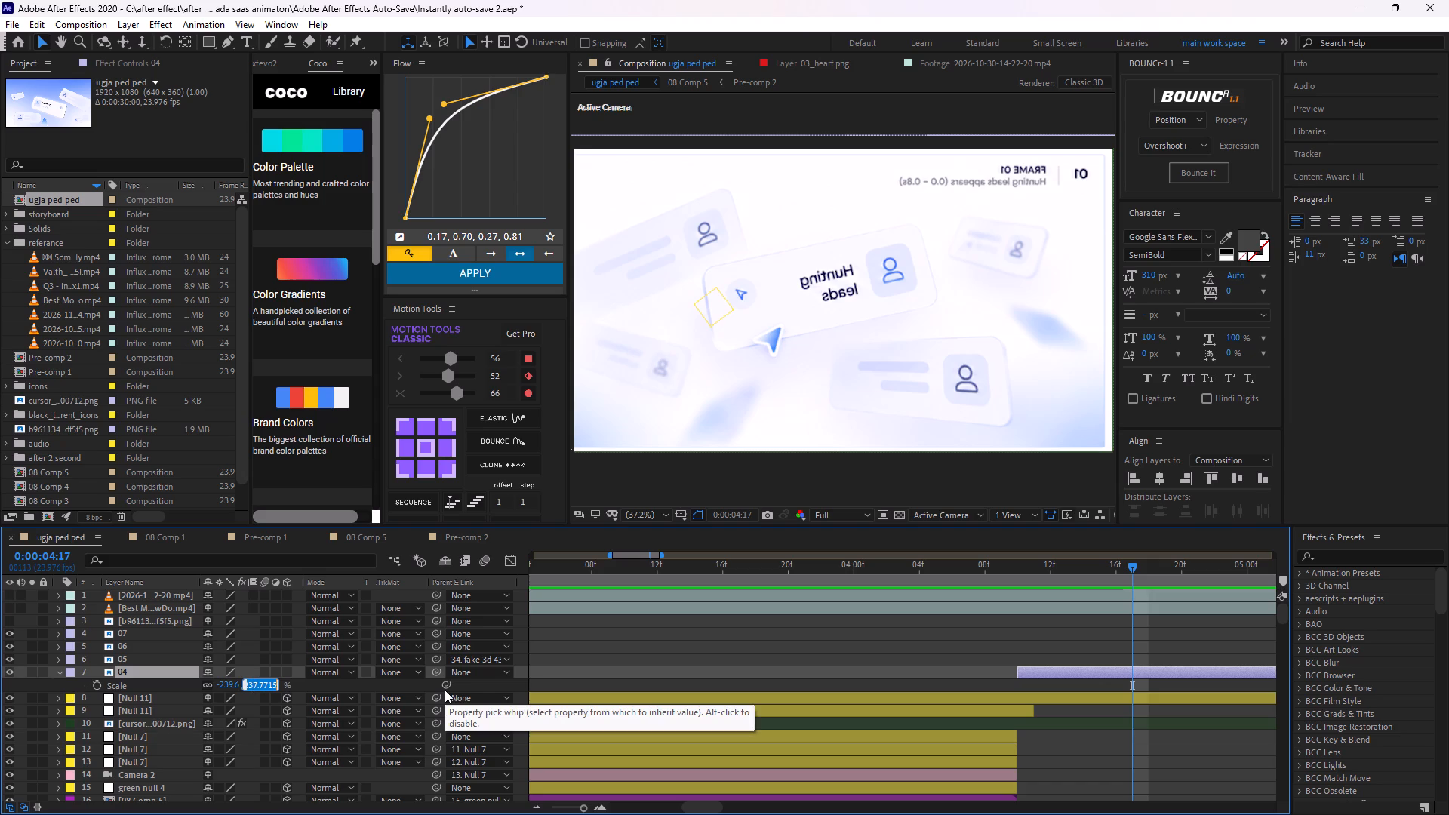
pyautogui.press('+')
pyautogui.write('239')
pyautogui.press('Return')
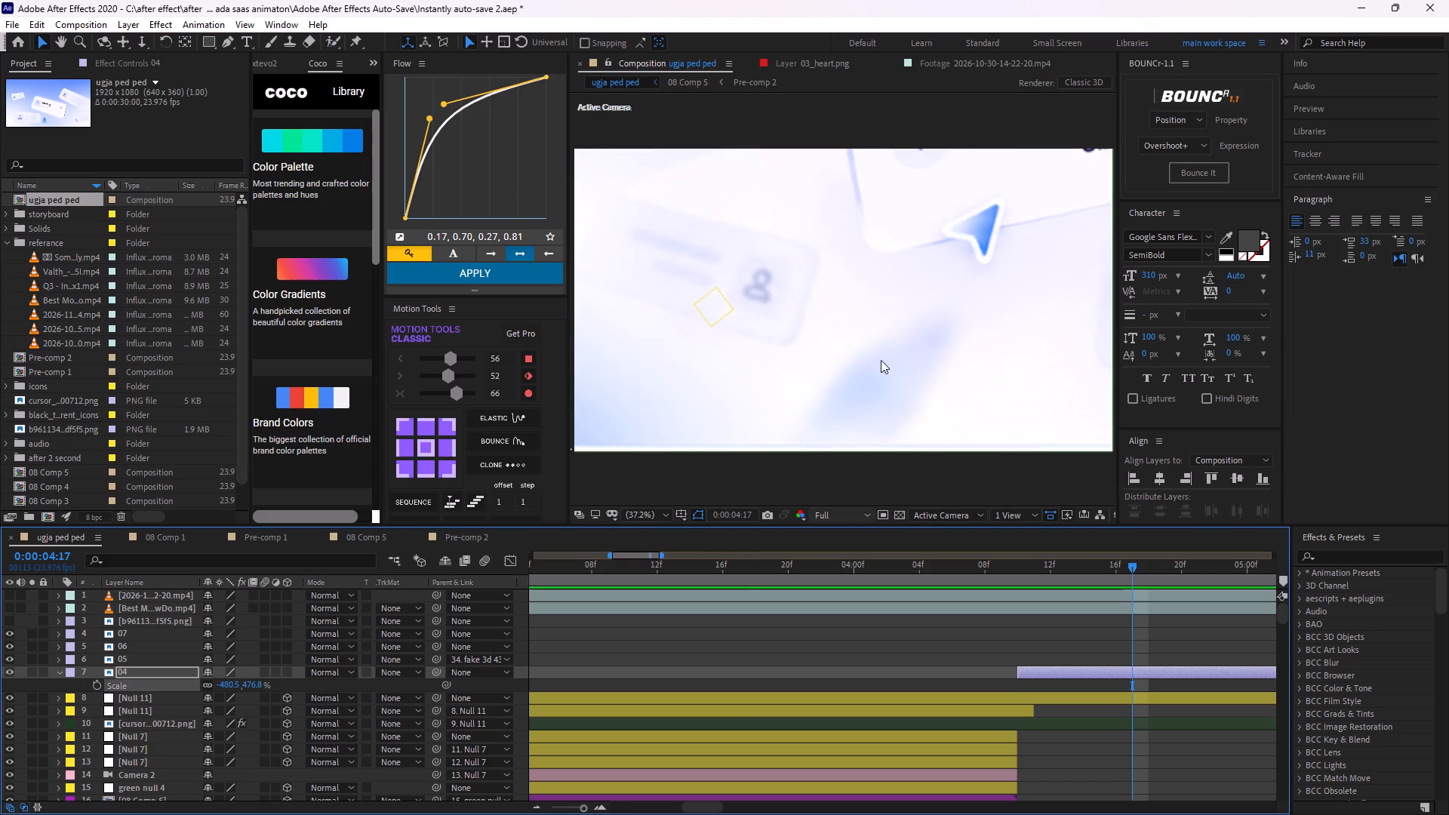
# Reposition layer 04 in the composition view so its "Writing emails" storyboard panel sits within the frame.
pyautogui.scroll(-3, 882, 356)
pyautogui.scroll(1, 884, 354)
pyautogui.moveTo(808, 318); pyautogui.dragTo(1097, 349)
pyautogui.moveTo(922, 354); pyautogui.dragTo(1055, 326)
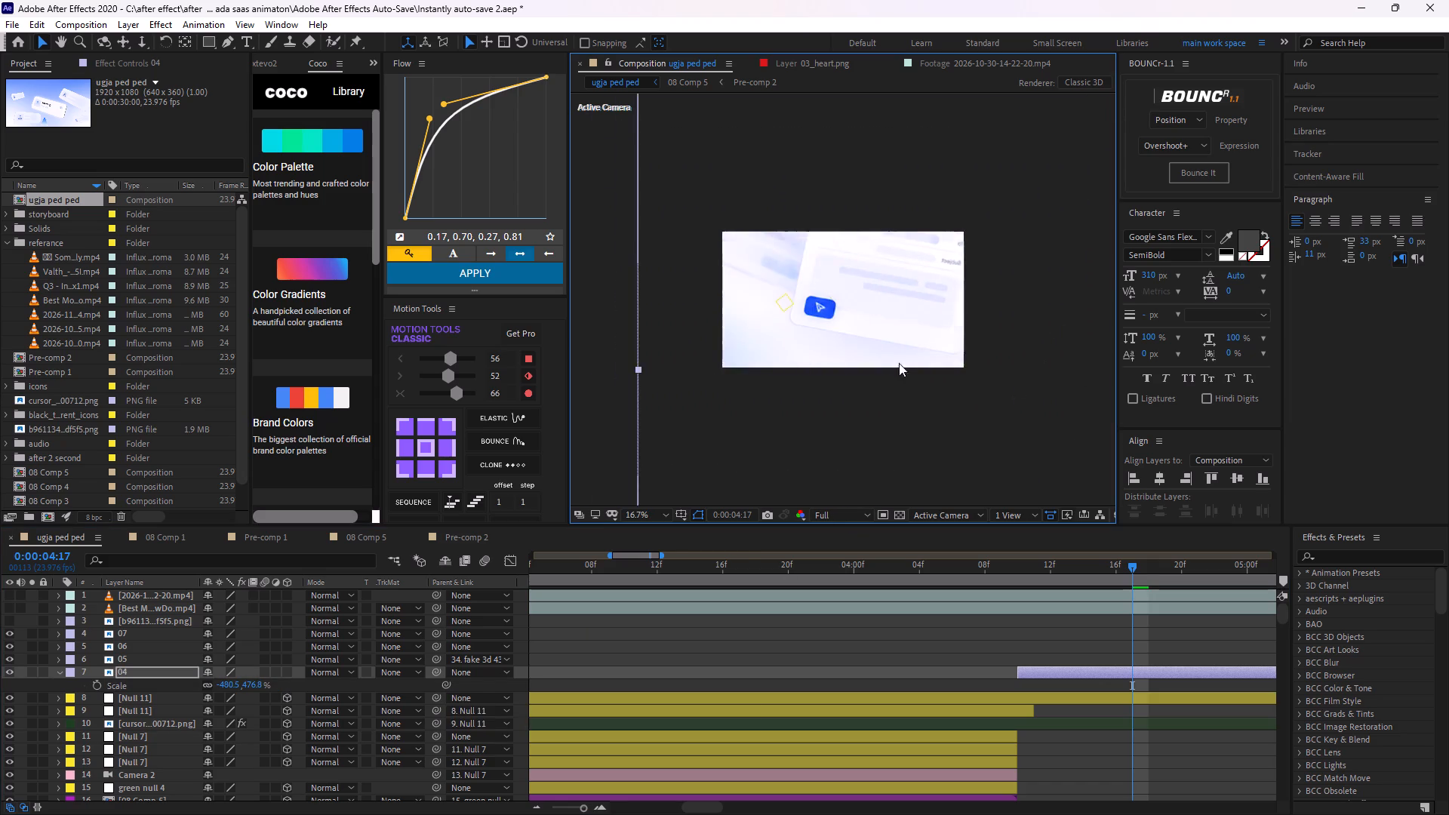
pyautogui.moveTo(899, 362); pyautogui.dragTo(969, 447)
pyautogui.moveTo(930, 358); pyautogui.dragTo(810, 345)
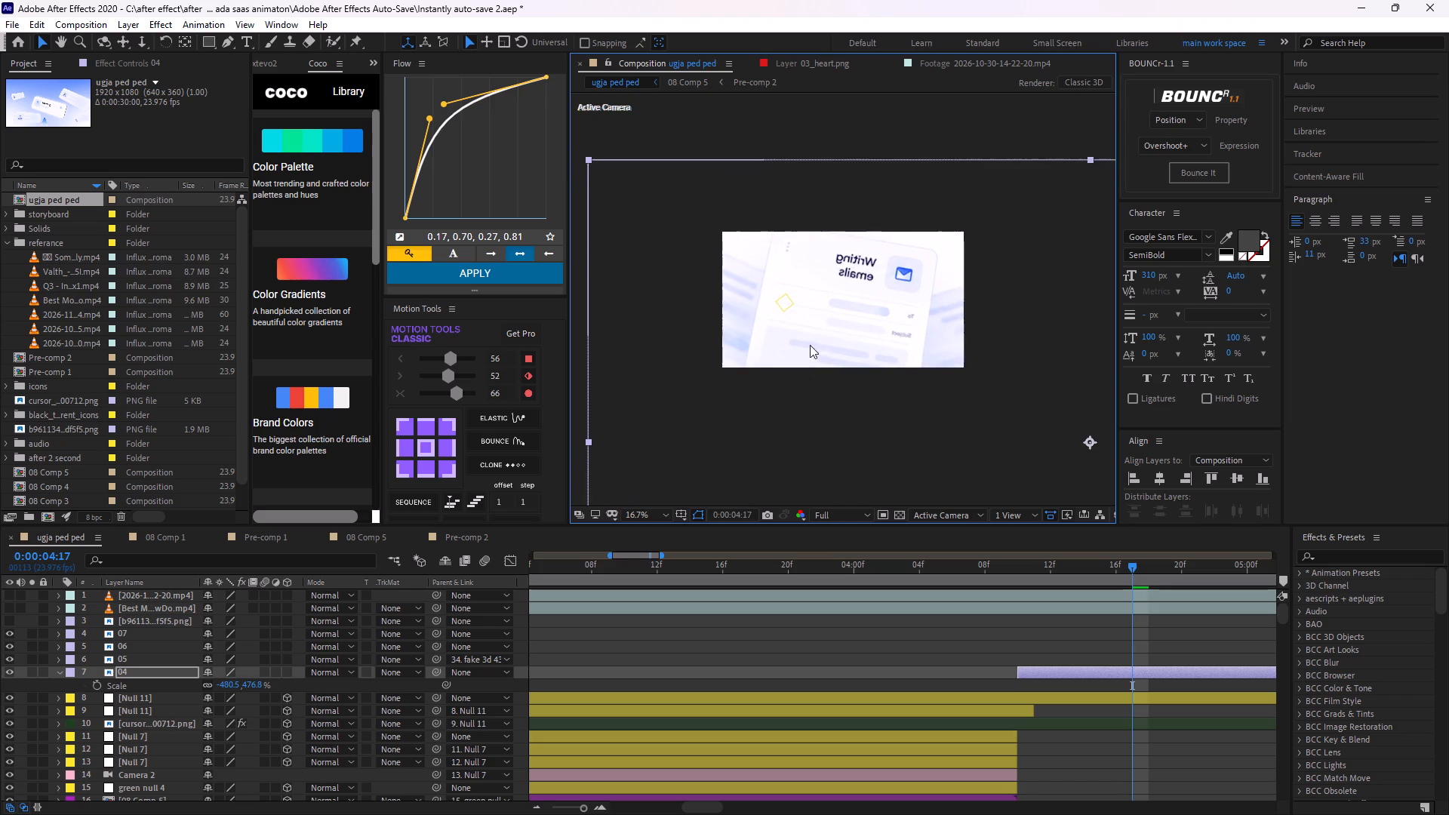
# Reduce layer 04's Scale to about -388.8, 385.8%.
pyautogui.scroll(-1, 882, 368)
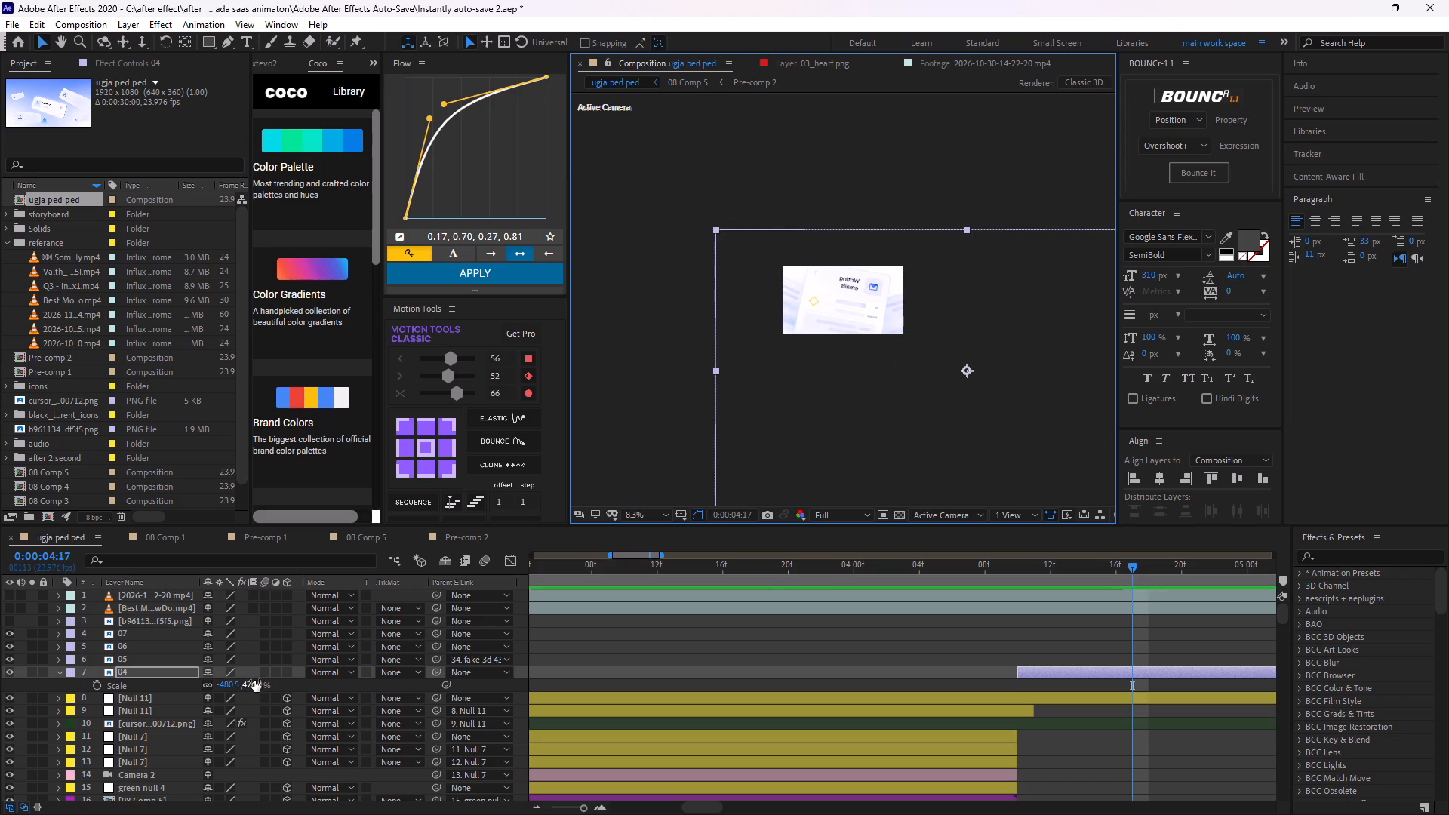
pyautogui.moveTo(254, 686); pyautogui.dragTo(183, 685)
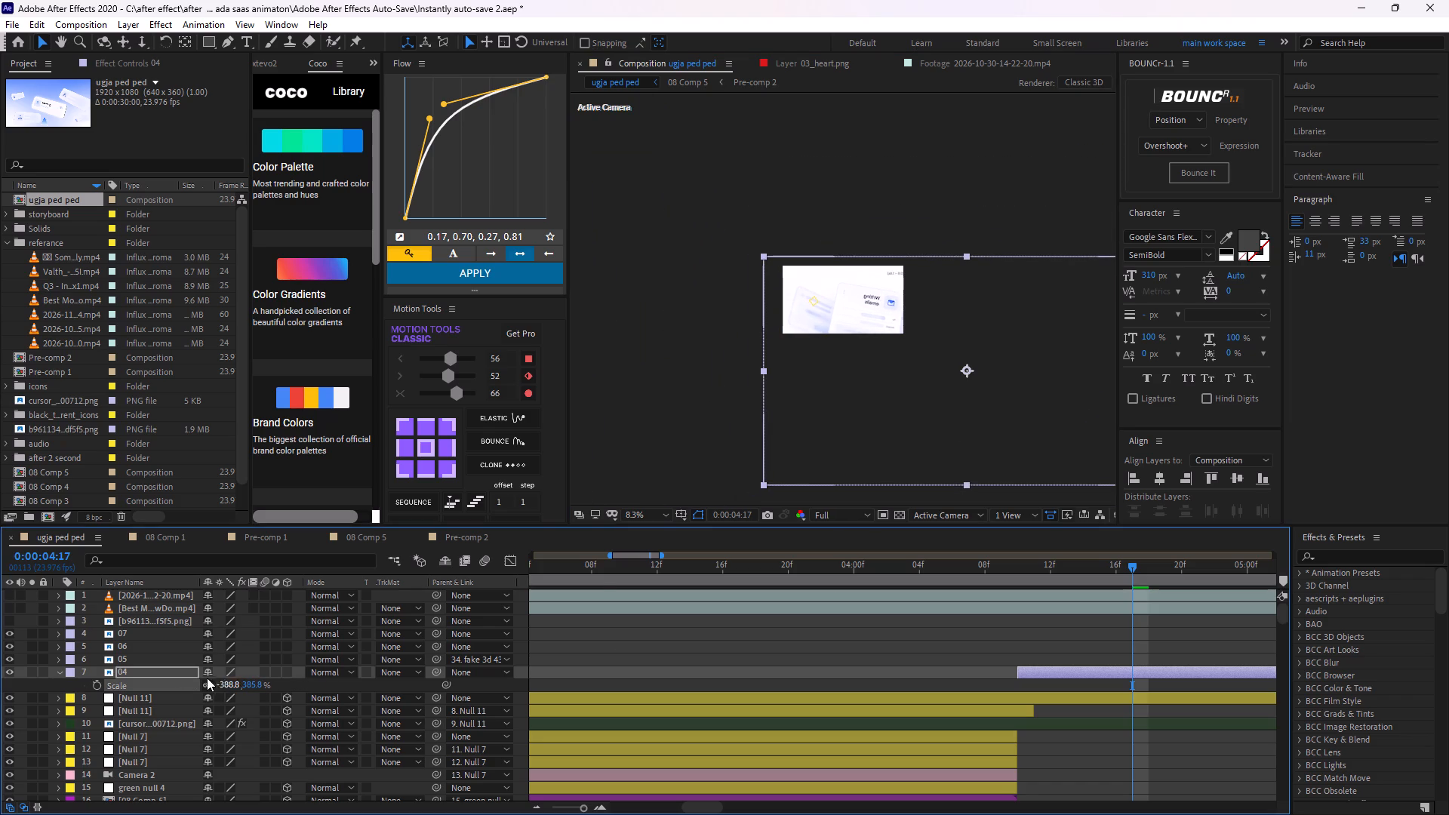
# Set layer 04's Scale to 100, 100%, unlinking the proportions for the final horizontal value and relinking them.
pyautogui.click(228, 685)
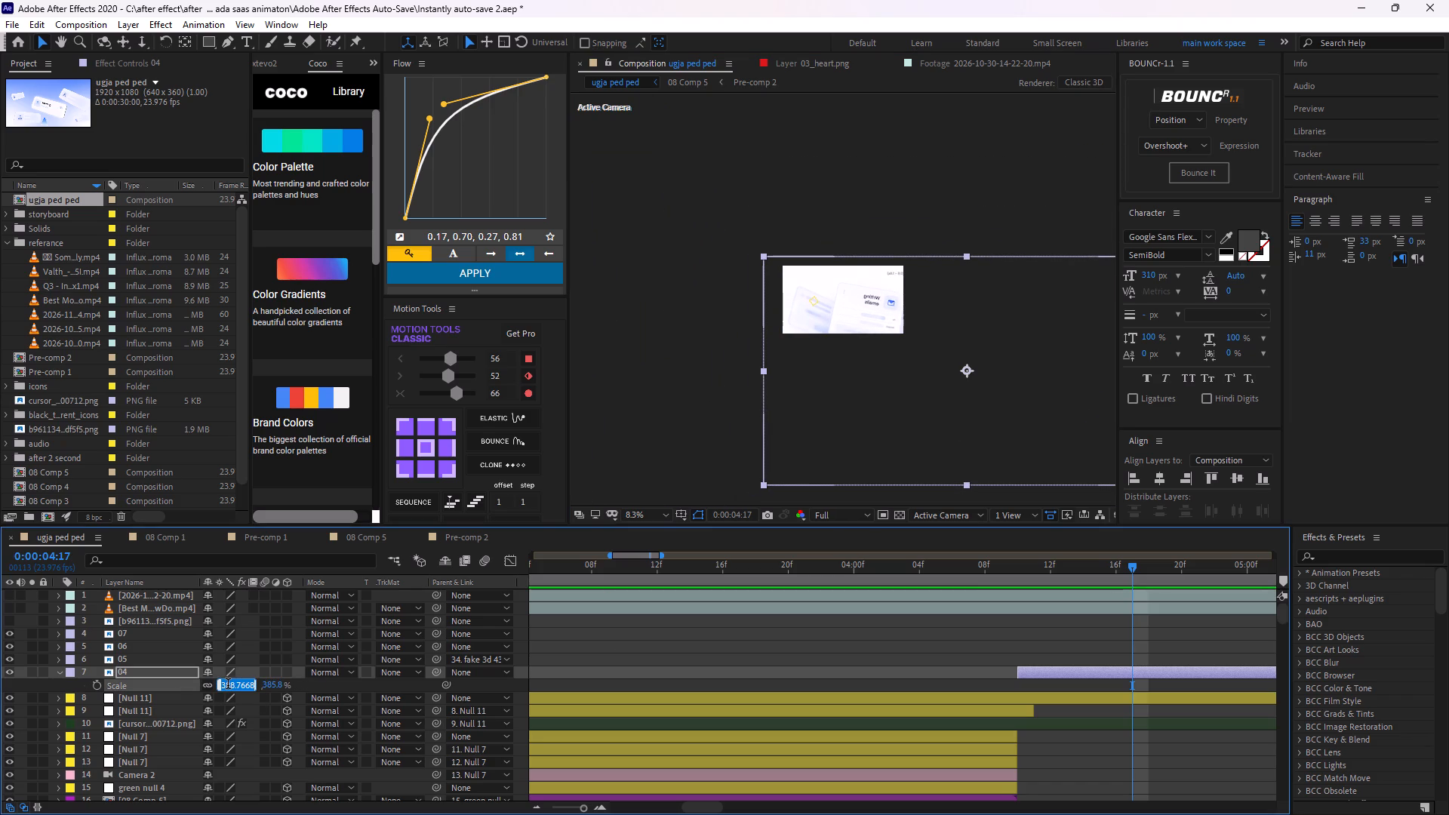
pyautogui.write('100')
pyautogui.press('Return')
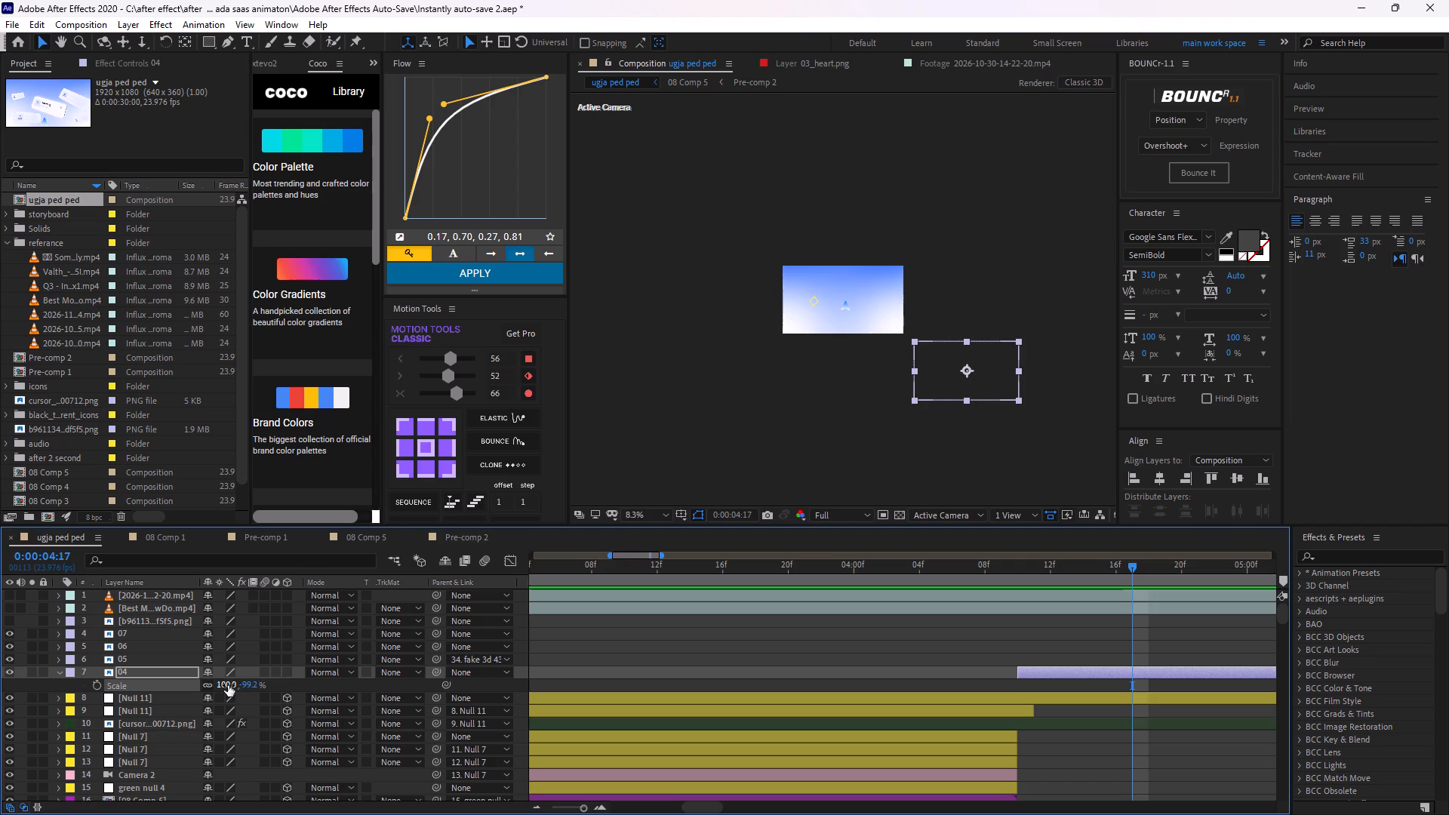
pyautogui.click(245, 689)
pyautogui.write('100')
pyautogui.press('Return')
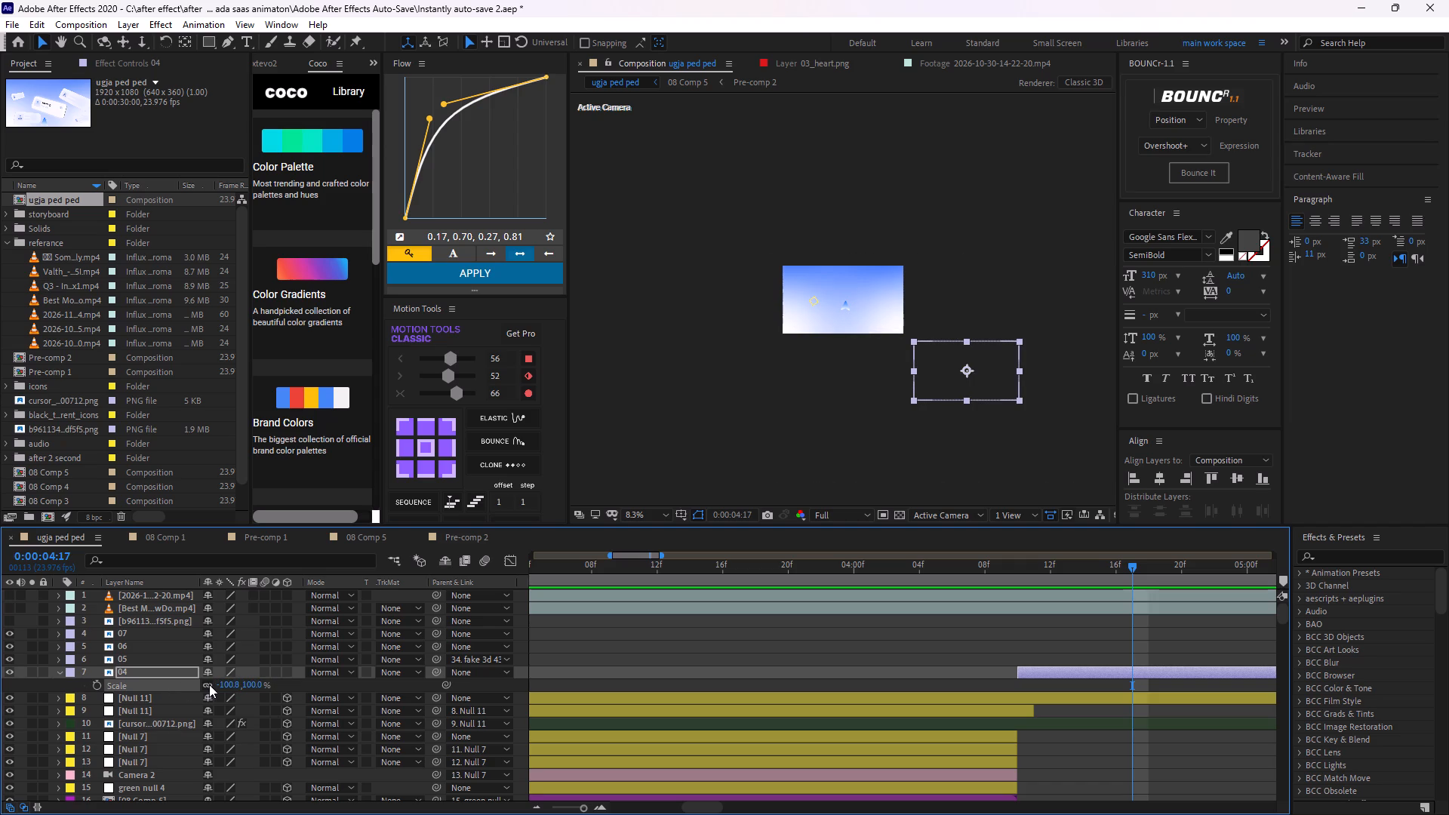
pyautogui.click(209, 684)
pyautogui.click(223, 684)
pyautogui.write('100')
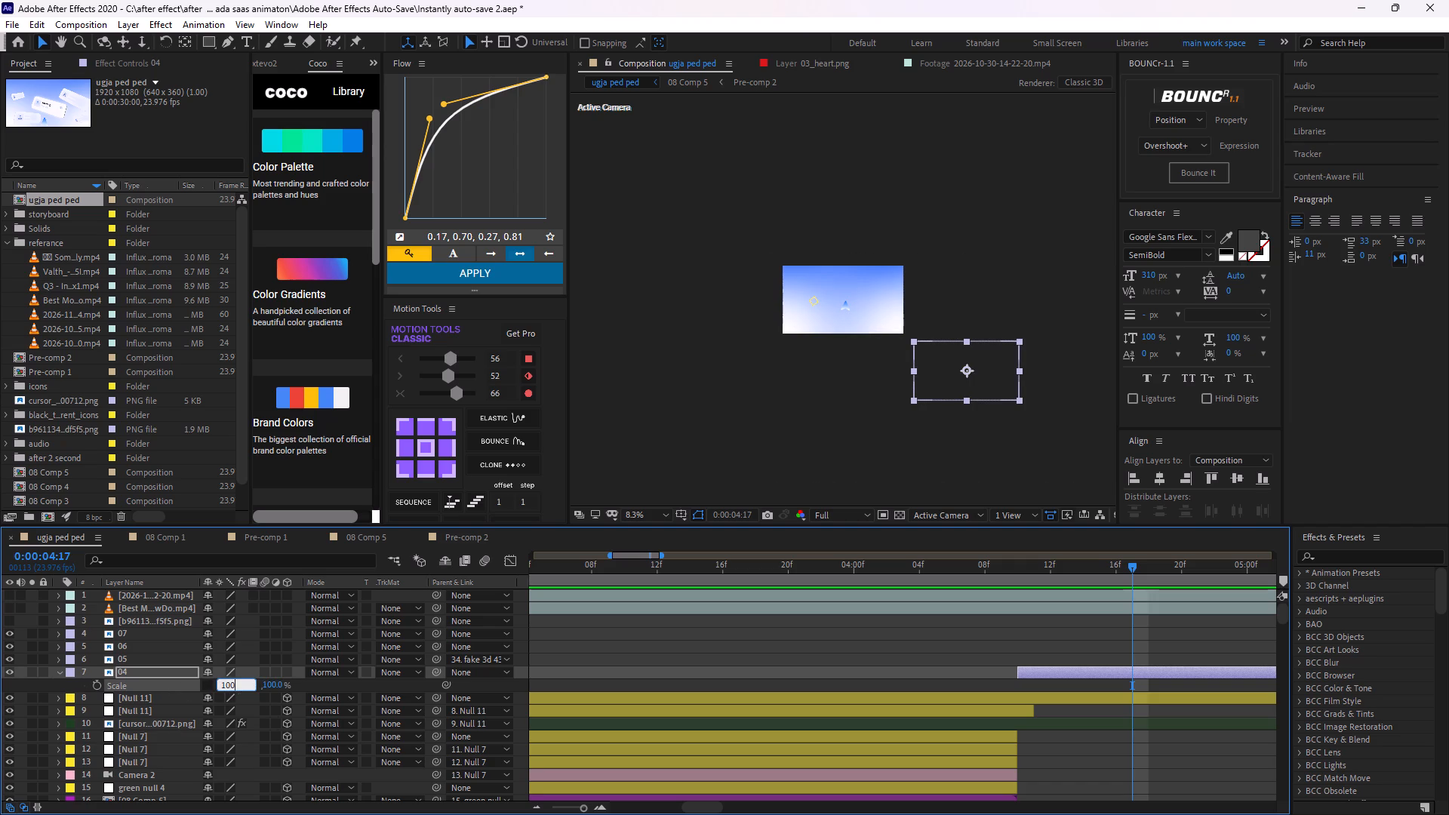
pyautogui.press('Return')
pyautogui.click(204, 690)
# Fit storyboard layer 04 to the composition size.
pyautogui.scroll(-1, 924, 386)
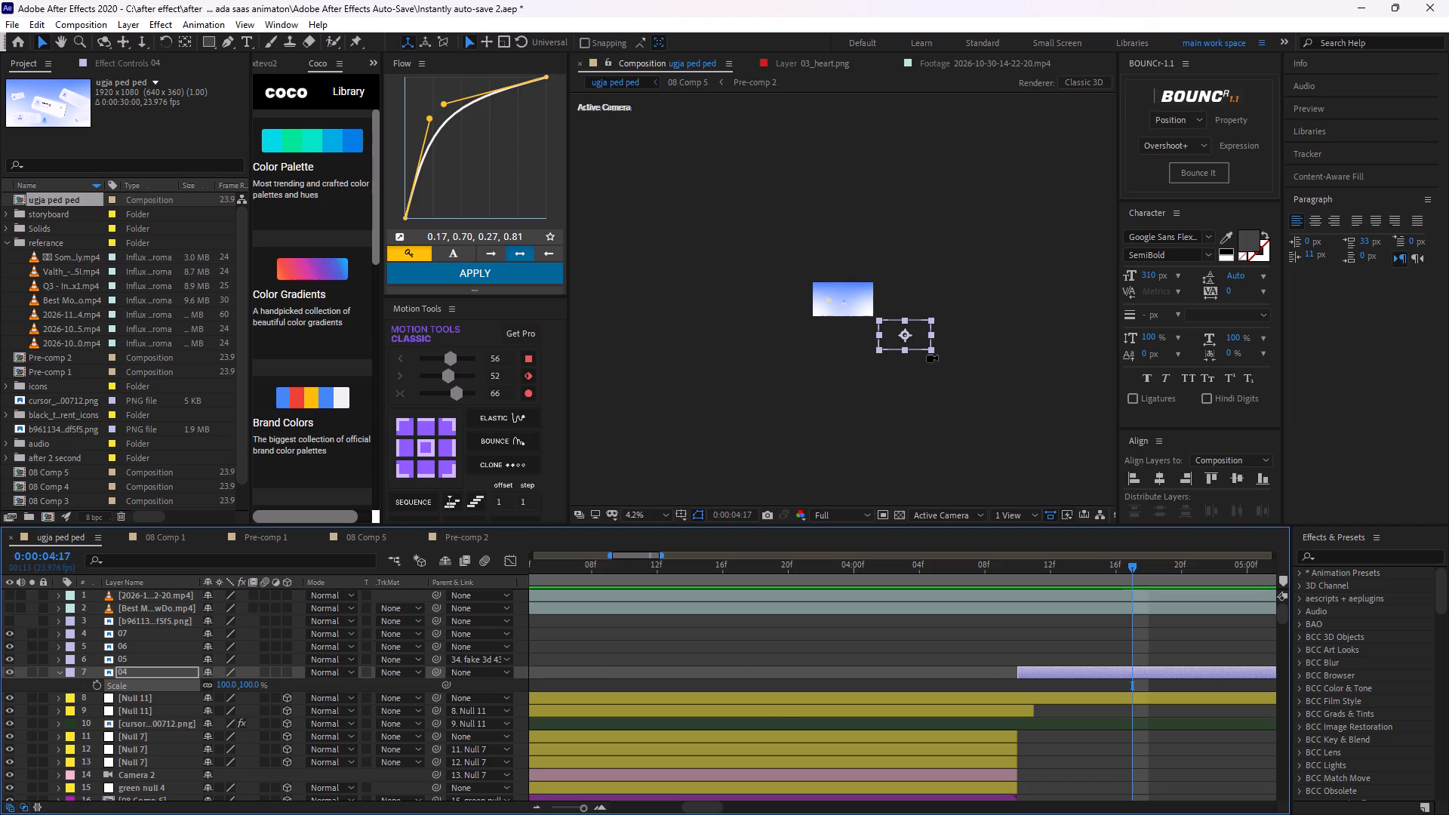
pyautogui.hotkey('ctrl', 'f')
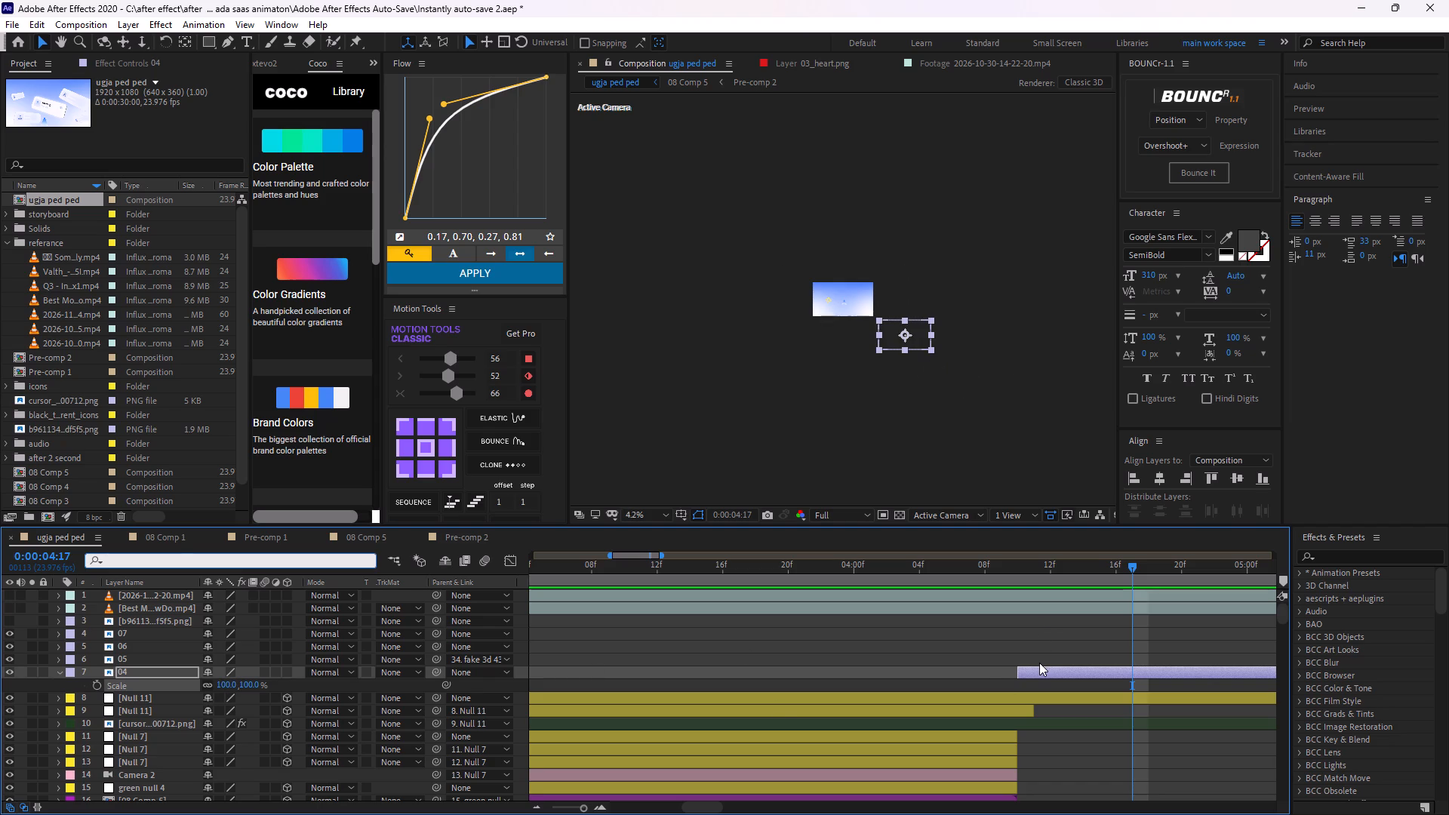
pyautogui.hotkey('ctrl', 'alt', 'f')
pyautogui.click(891, 654)
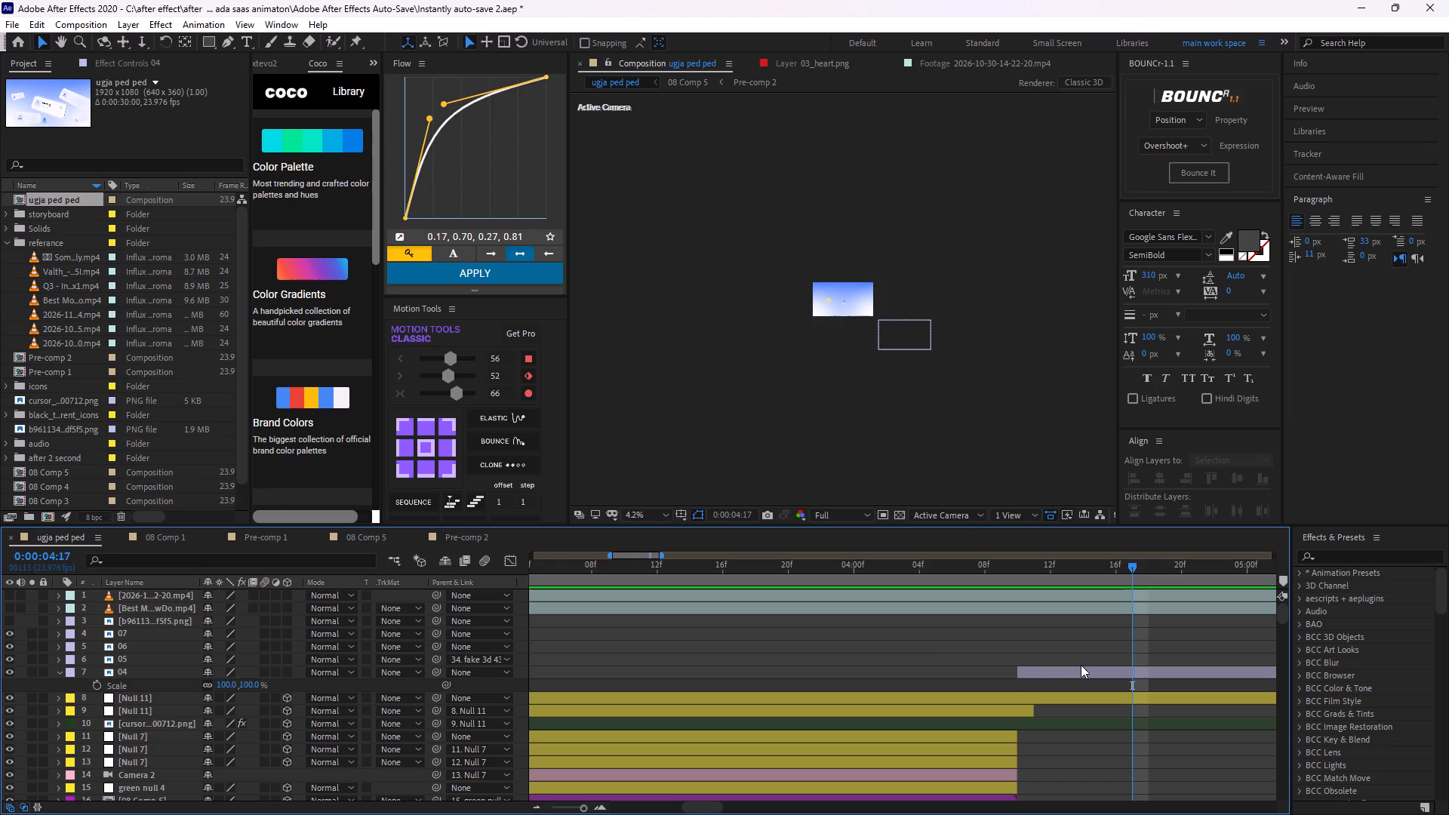
pyautogui.click(1078, 667)
pyautogui.hotkey('ctrl', 'alt', 'f')
# Examine the storyboard panels of the fitted layer 04 up close in the composition view.
pyautogui.scroll(1, 839, 189)
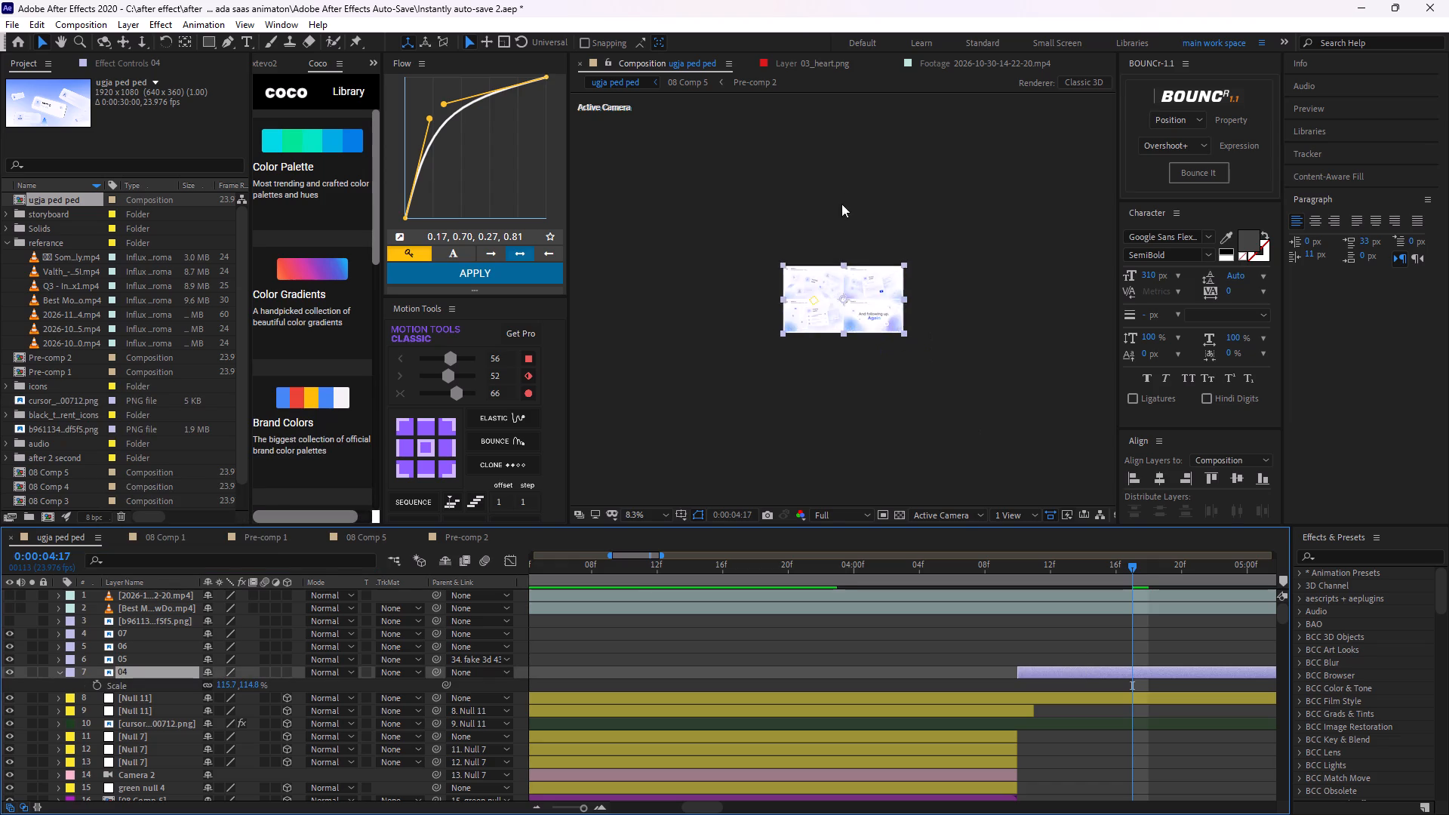
pyautogui.scroll(2, 841, 204)
pyautogui.scroll(1, 913, 353)
pyautogui.moveTo(876, 364); pyautogui.dragTo(911, 364, button='middle')
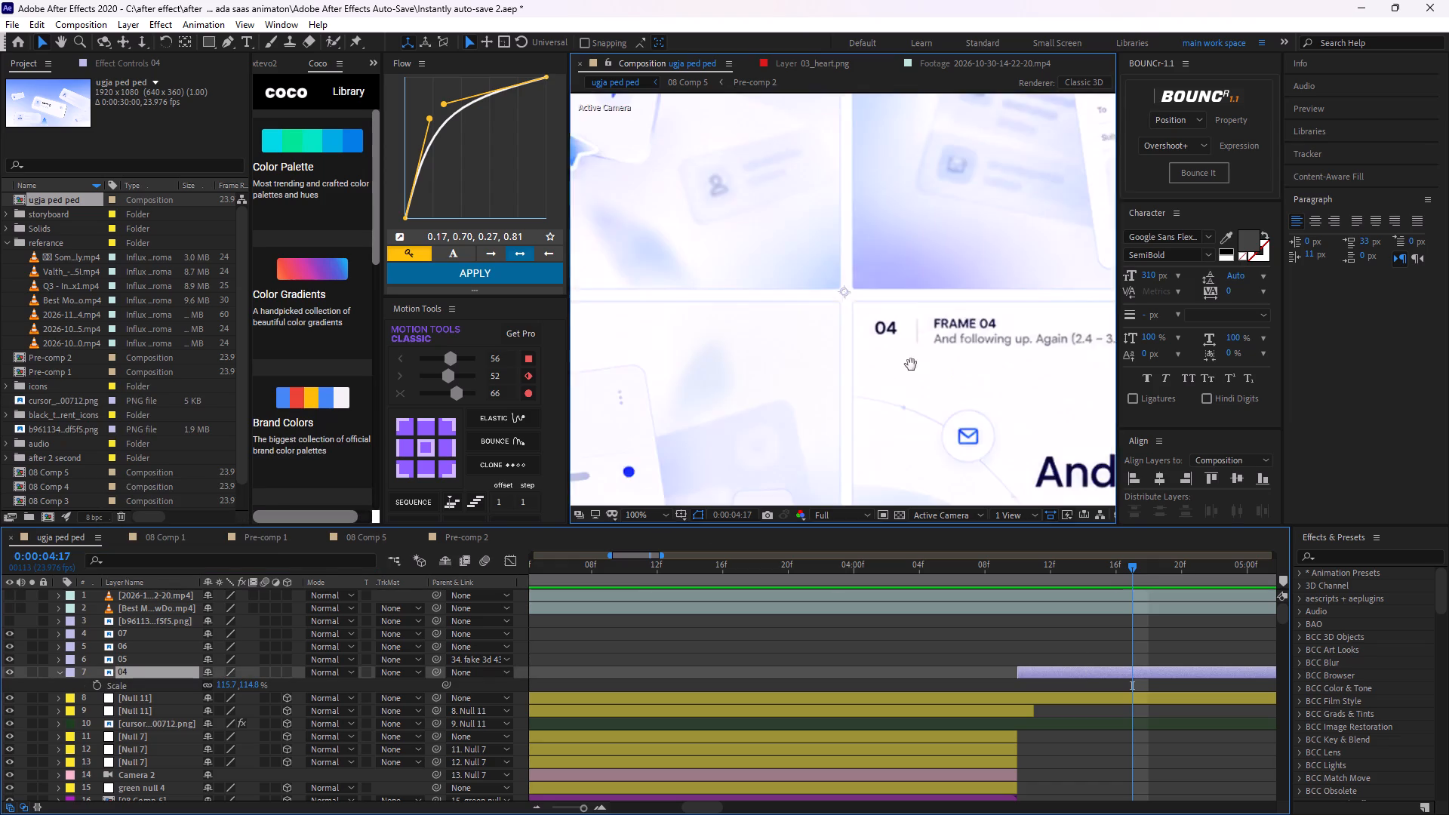
pyautogui.moveTo(911, 364); pyautogui.dragTo(1075, 362, button='middle')
pyautogui.scroll(-1, 1069, 365)
pyautogui.scroll(-1, 975, 380)
pyautogui.scroll(1, 958, 380)
pyautogui.moveTo(971, 398); pyautogui.dragTo(785, 407, button='middle')
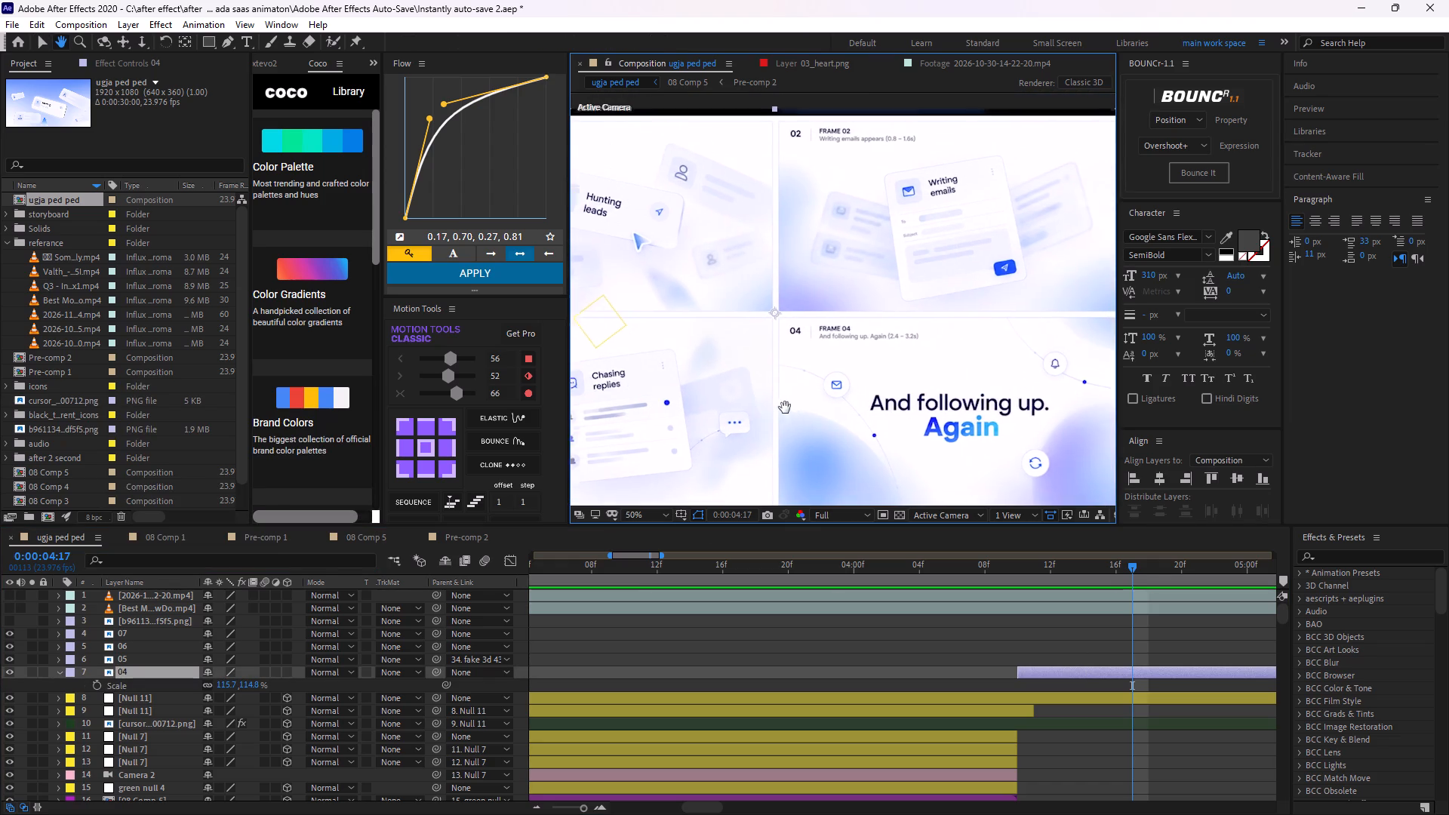
pyautogui.moveTo(785, 407); pyautogui.dragTo(769, 405, button='middle')
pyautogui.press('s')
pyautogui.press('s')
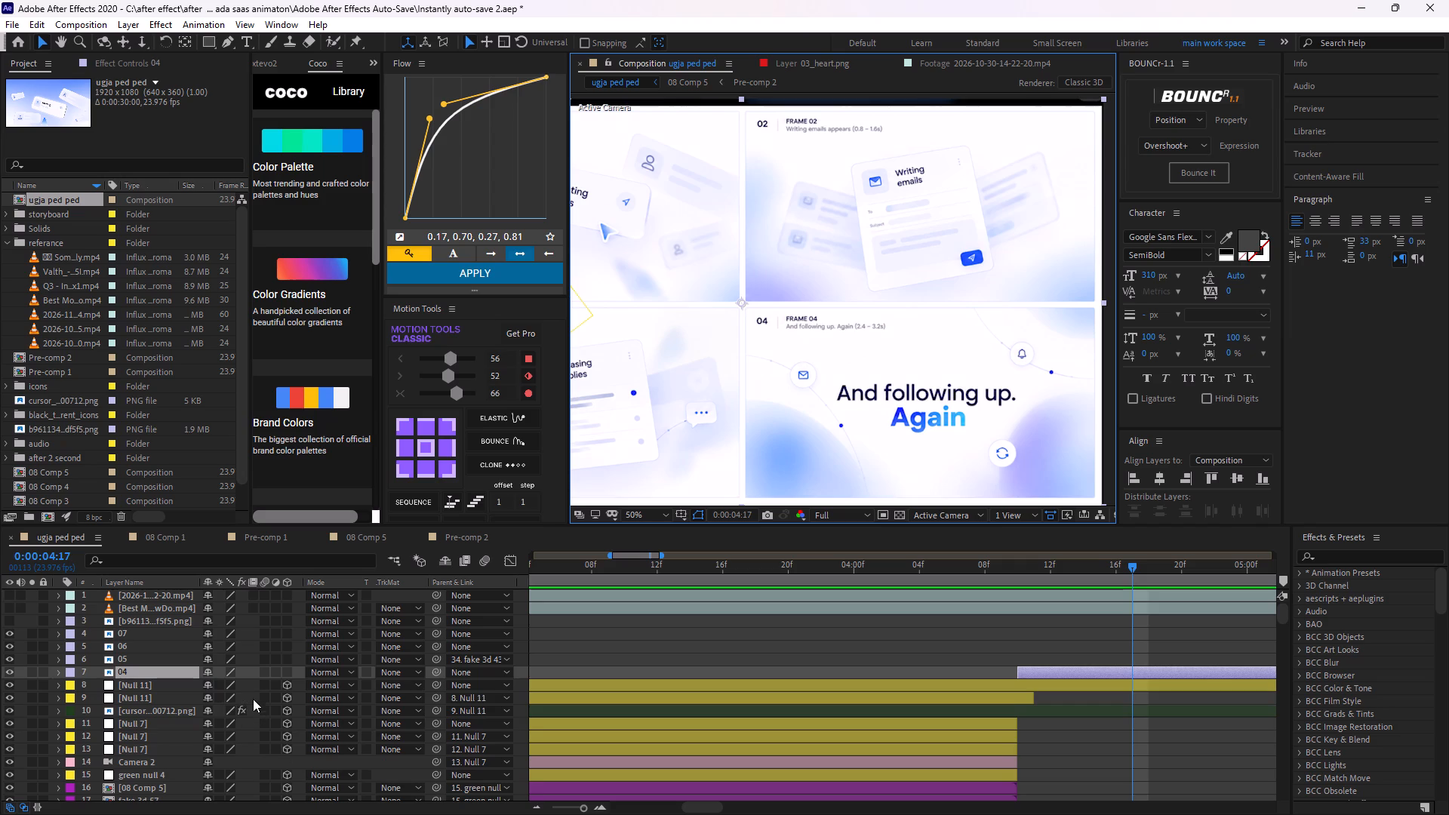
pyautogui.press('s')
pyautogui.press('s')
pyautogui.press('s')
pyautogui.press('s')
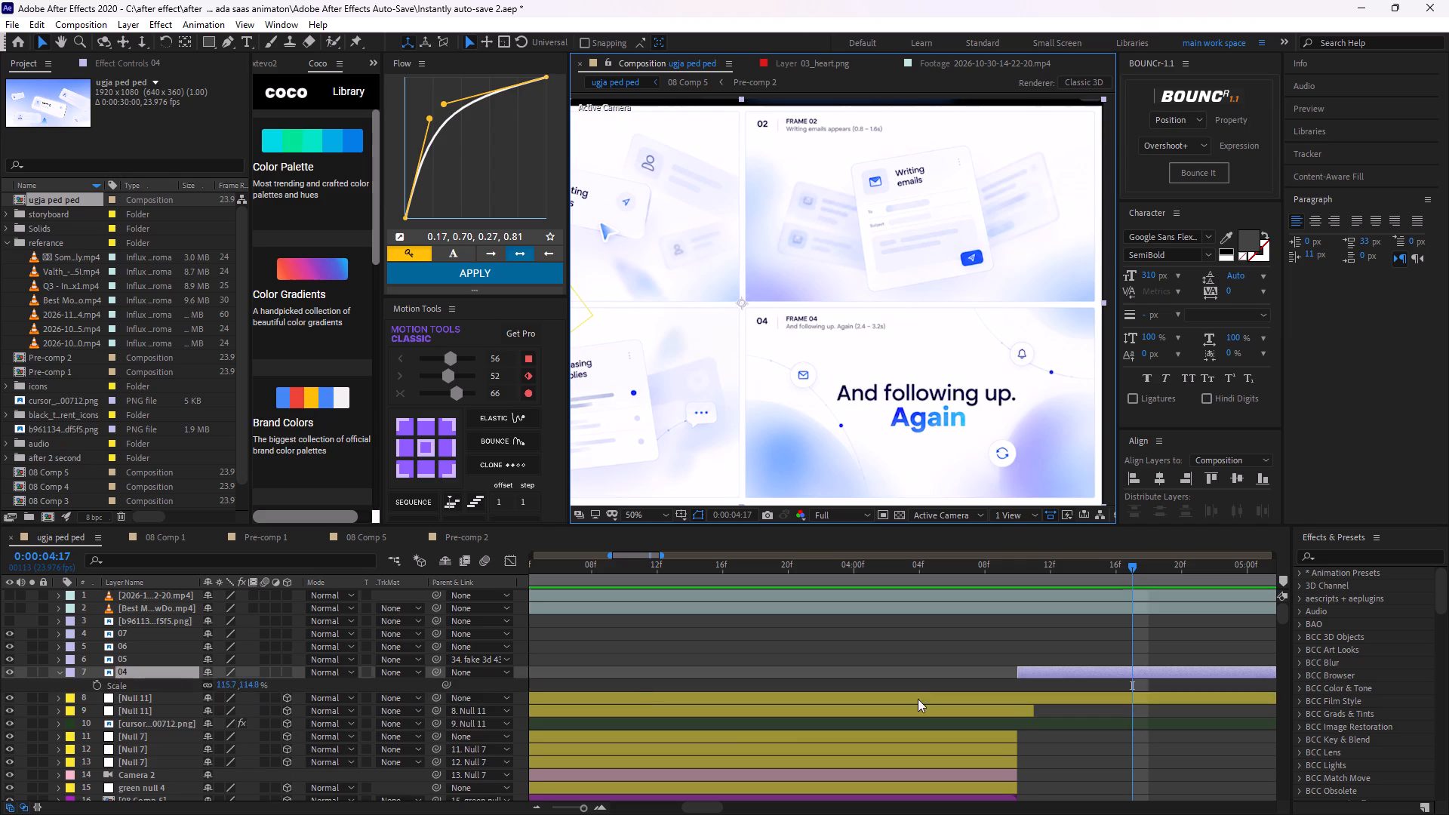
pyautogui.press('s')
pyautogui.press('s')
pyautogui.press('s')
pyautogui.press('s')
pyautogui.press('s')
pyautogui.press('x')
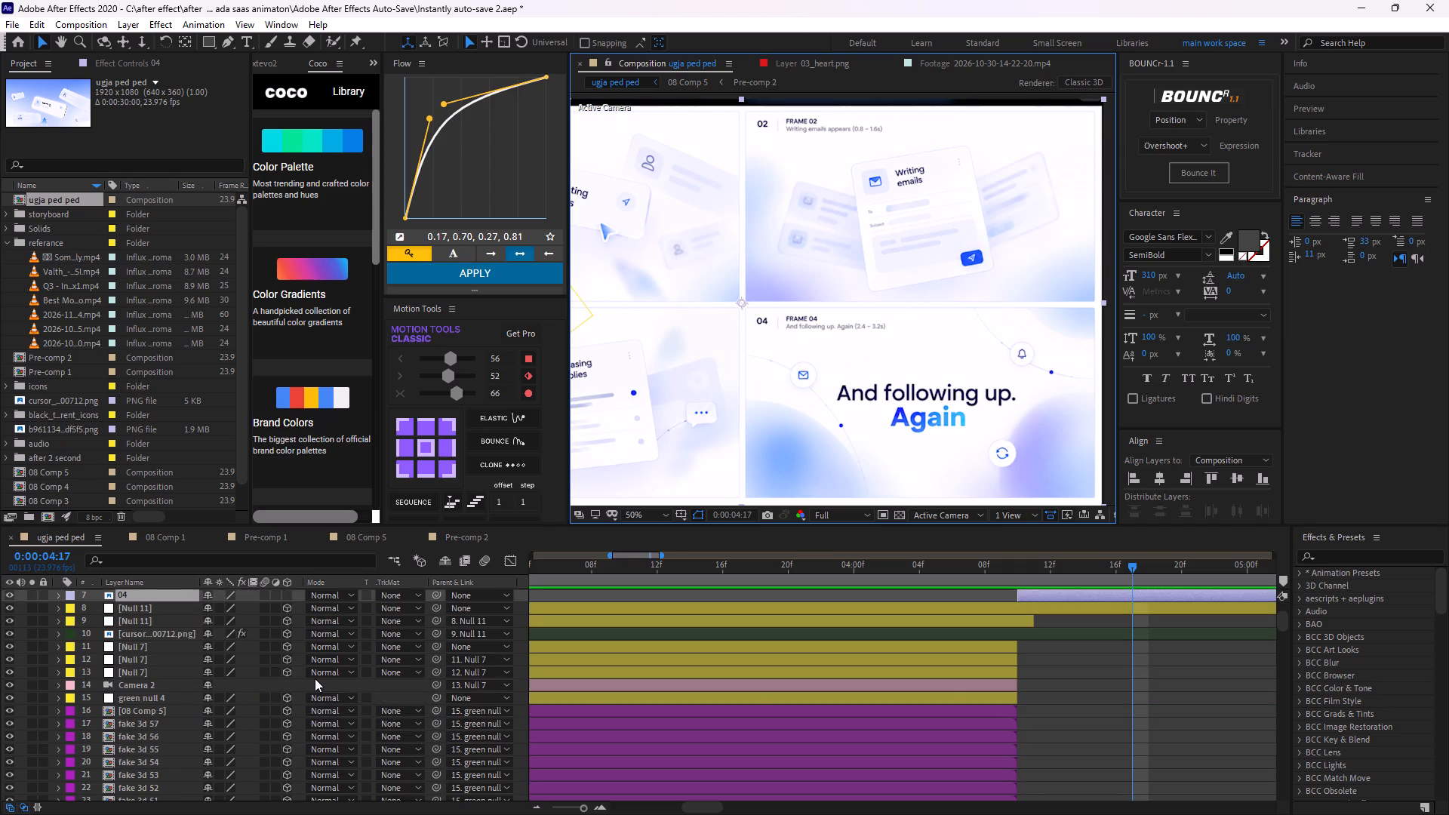
# Enlarge layer 04's Scale to about 304.1, 301.8% and move its Frame 02 "Writing emails" panel into the frame.
pyautogui.press('s')
pyautogui.scroll(3, 1116, 667)
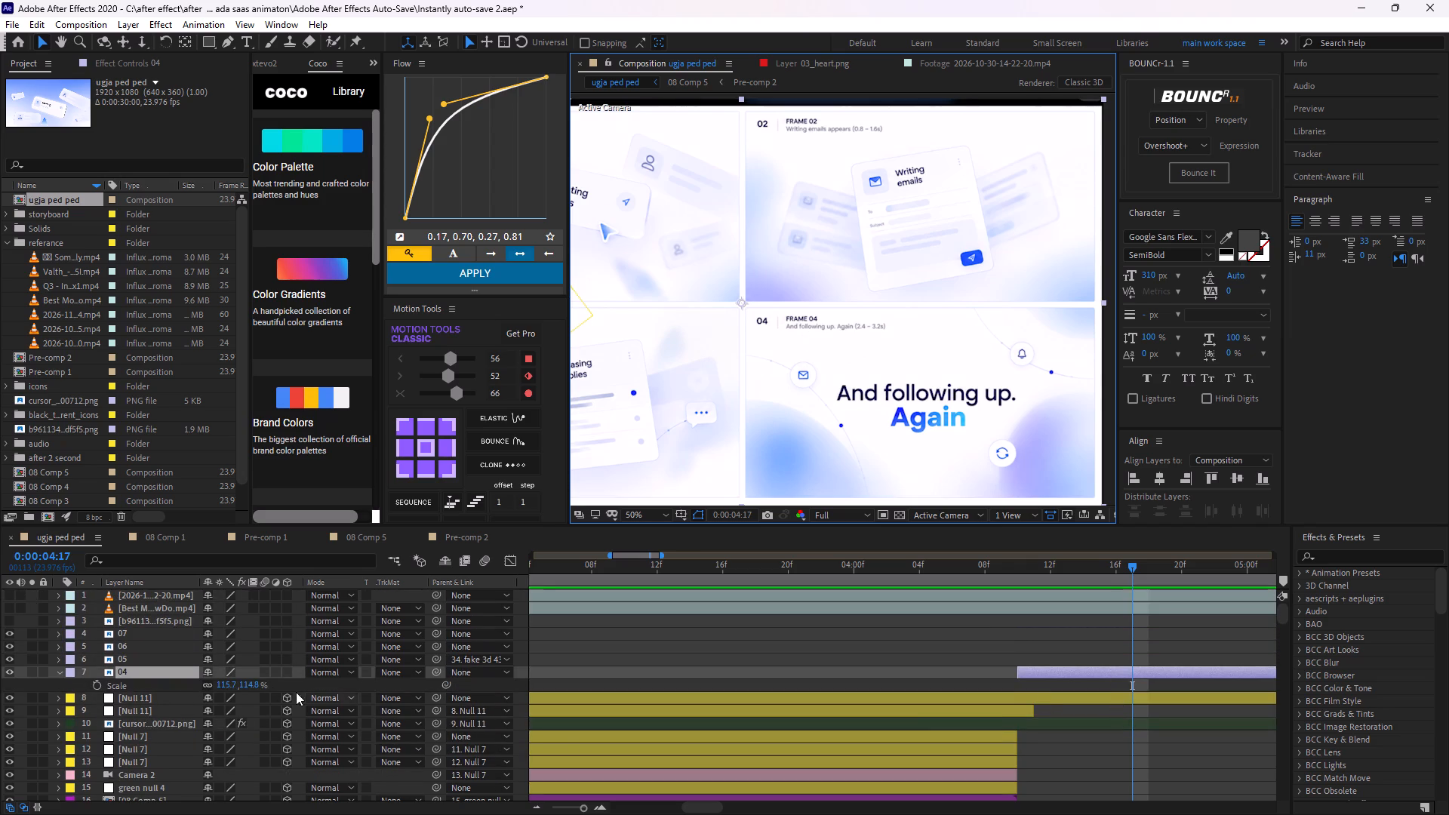
pyautogui.moveTo(249, 683); pyautogui.dragTo(381, 674)
pyautogui.scroll(-1, 766, 331)
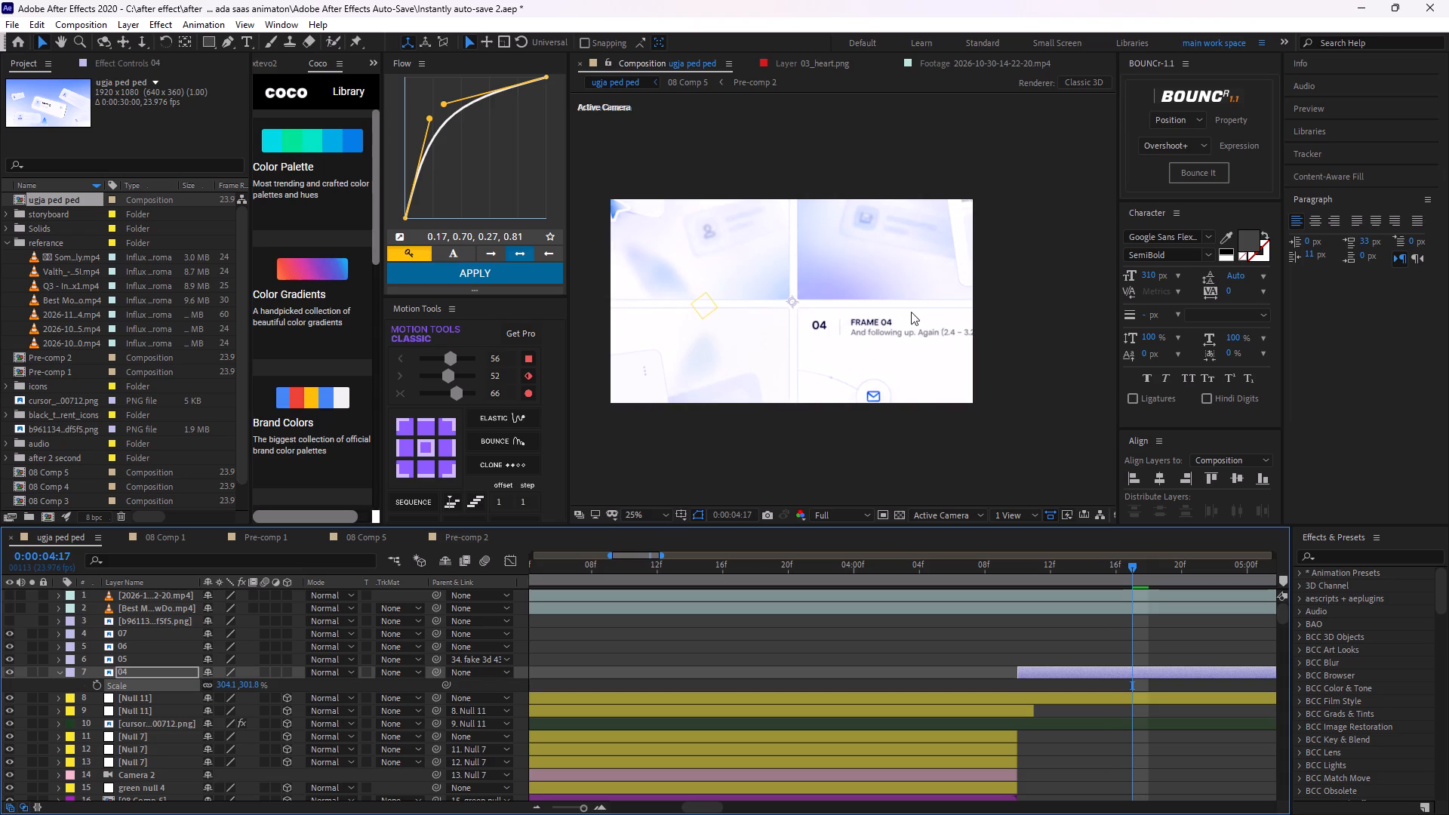
pyautogui.moveTo(910, 311); pyautogui.dragTo(704, 439)
# Reduce layer 04's Scale to about 245.7, 243.8%, repositioning the layer so the Frame 02 panel fills the composition frame.
pyautogui.moveTo(254, 684); pyautogui.dragTo(235, 685)
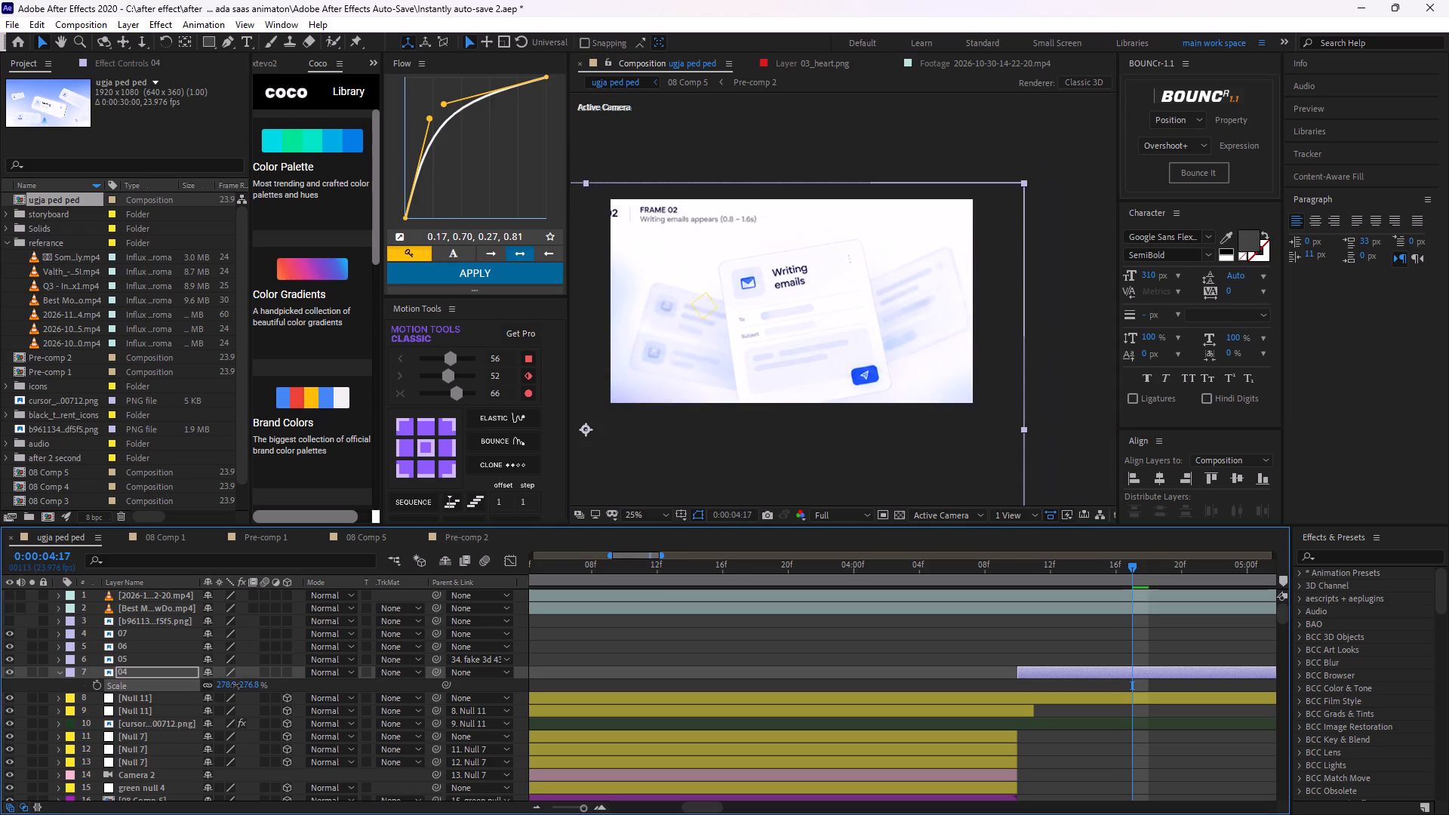
pyautogui.moveTo(235, 685); pyautogui.dragTo(225, 687)
pyautogui.moveTo(878, 390); pyautogui.dragTo(871, 375)
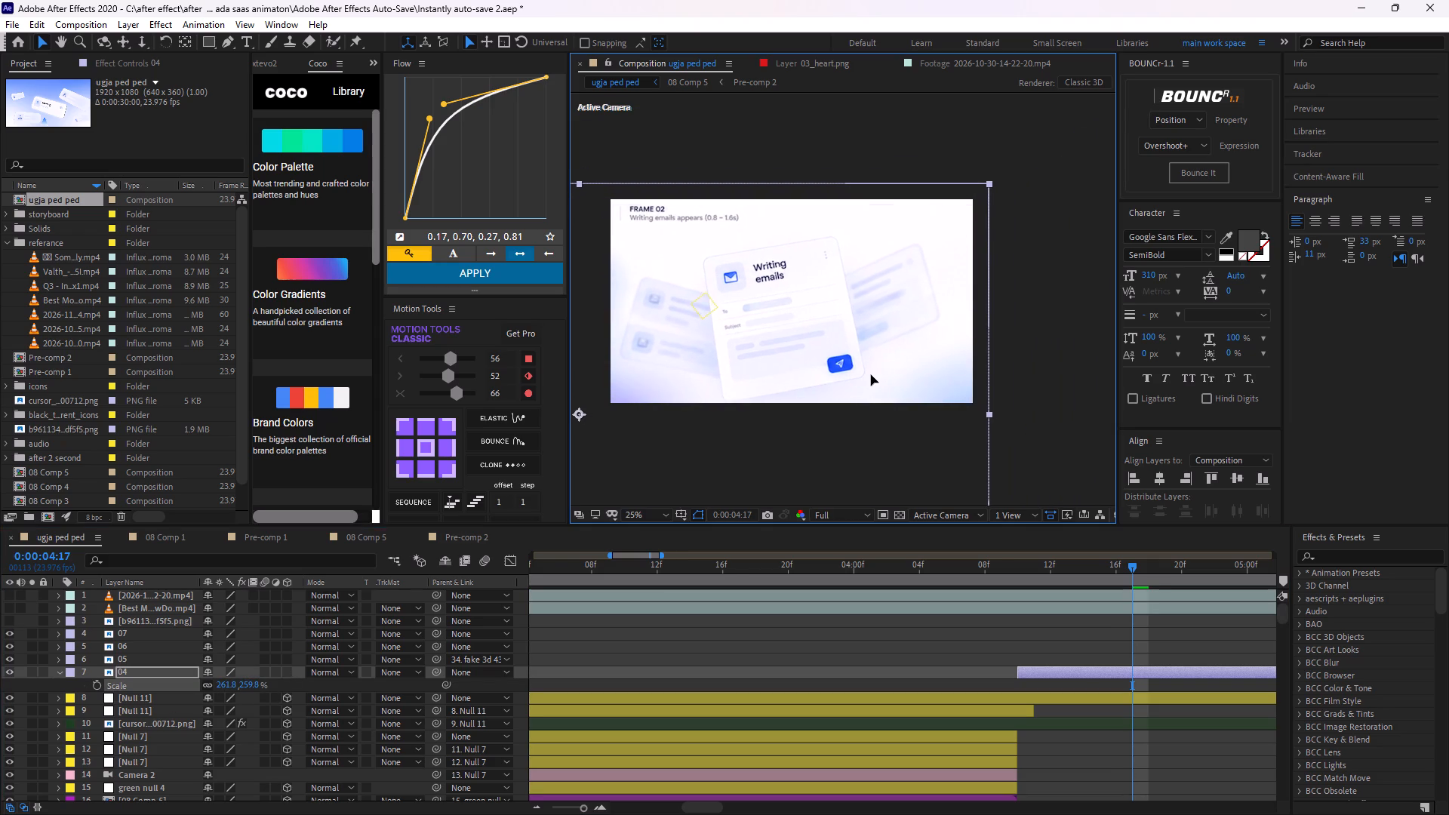
pyautogui.moveTo(871, 375); pyautogui.dragTo(875, 374)
pyautogui.moveTo(254, 684); pyautogui.dragTo(243, 685)
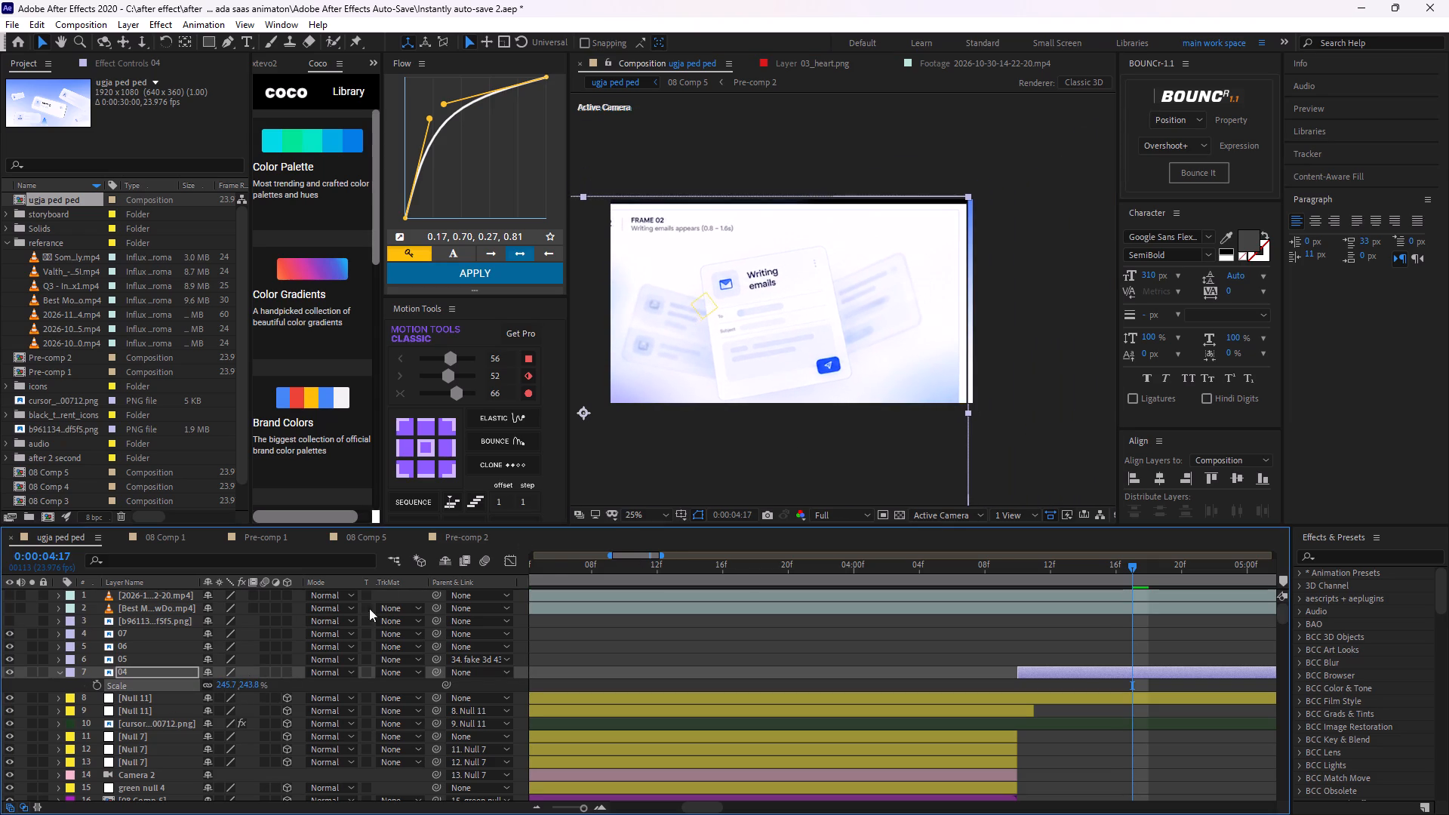
pyautogui.moveTo(771, 374); pyautogui.dragTo(795, 362)
pyautogui.click(954, 641)
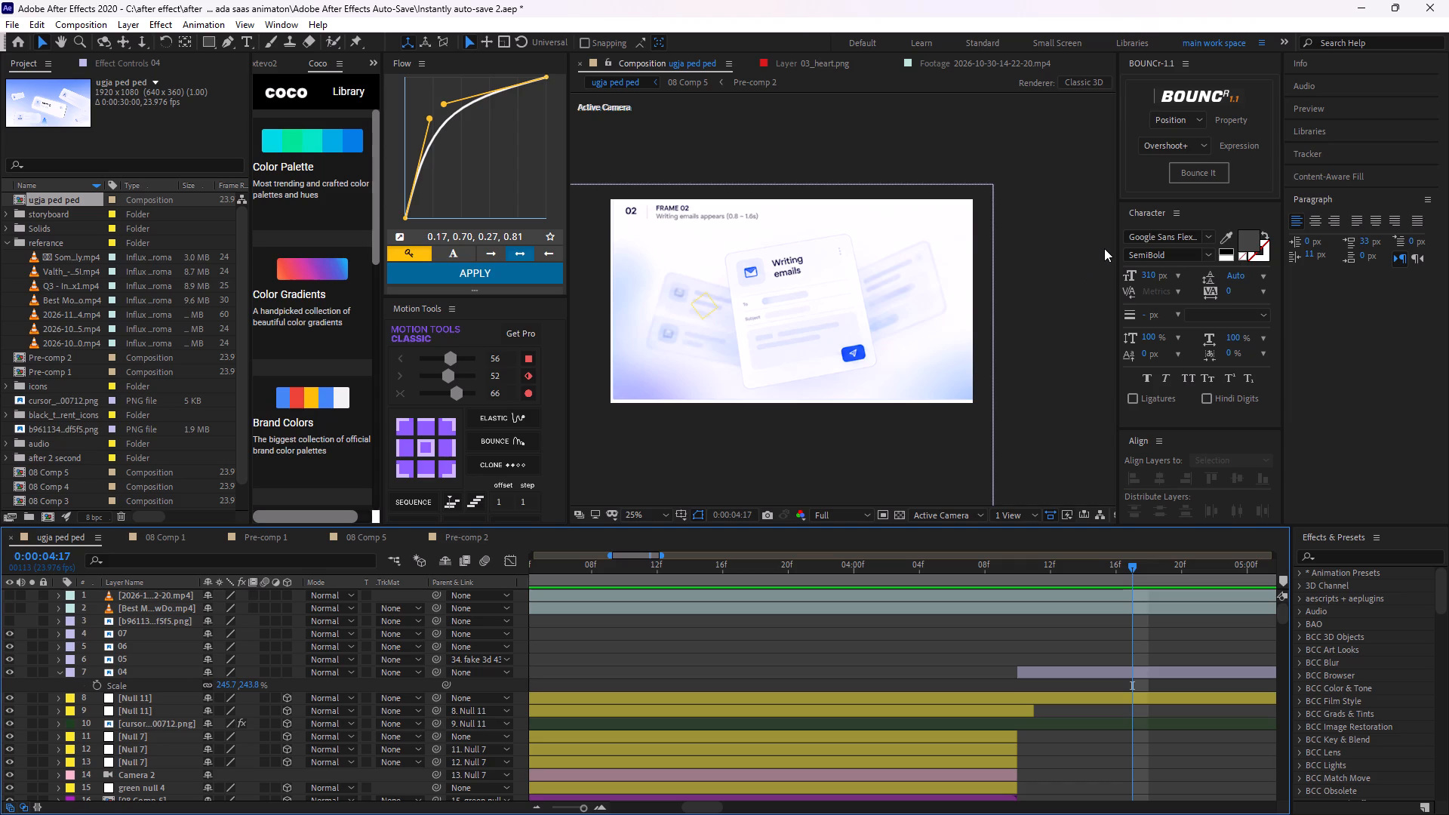
# Play and scrub the composition from the start of layer 04 at 0:00:04:10 to review the storyboard timing.
pyautogui.scroll(1, 853, 312)
pyautogui.scroll(-1, 853, 312)
pyautogui.moveTo(1179, 700); pyautogui.dragTo(1039, 690, button='middle')
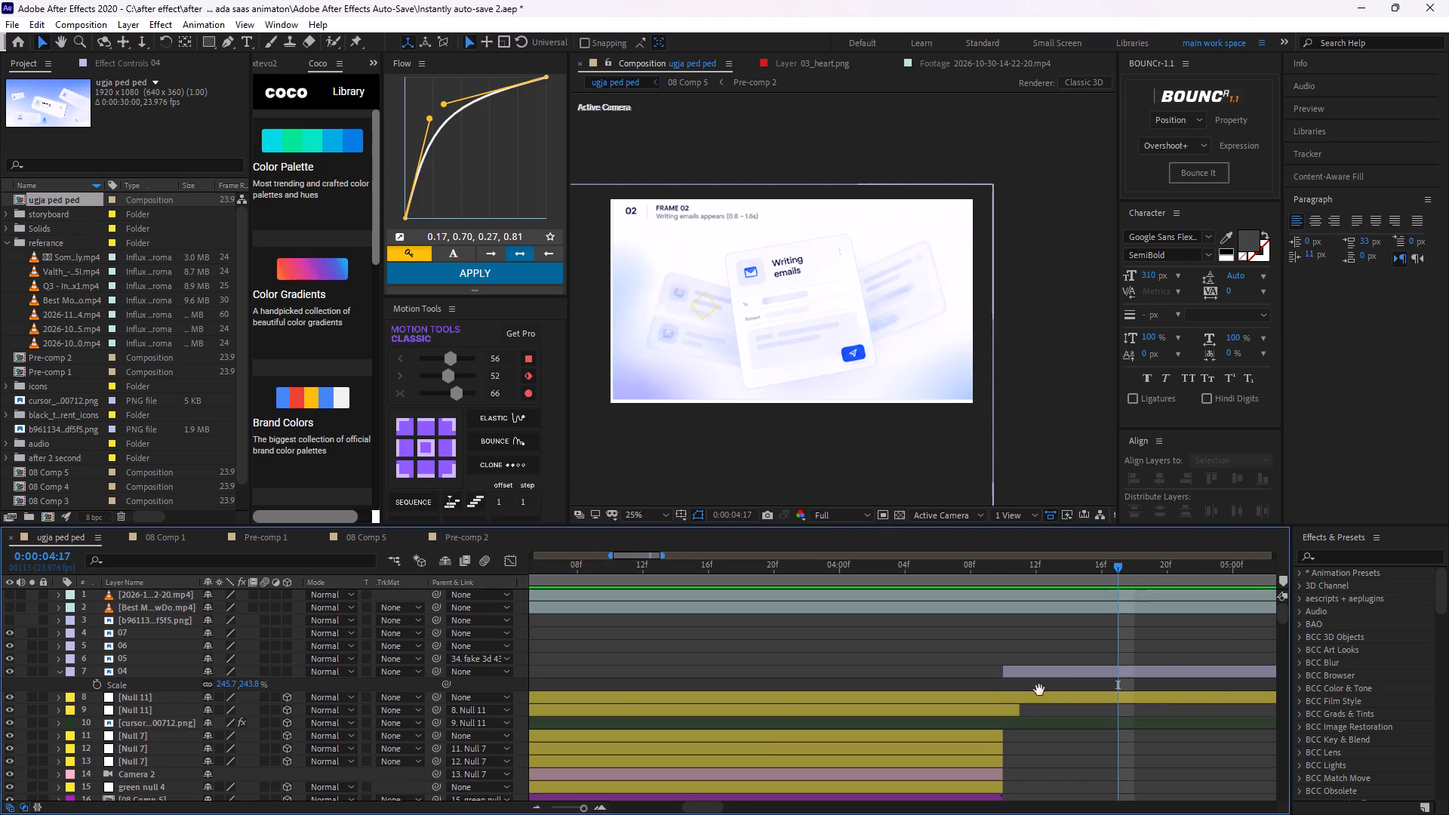
pyautogui.moveTo(1039, 690); pyautogui.dragTo(841, 665, button='middle')
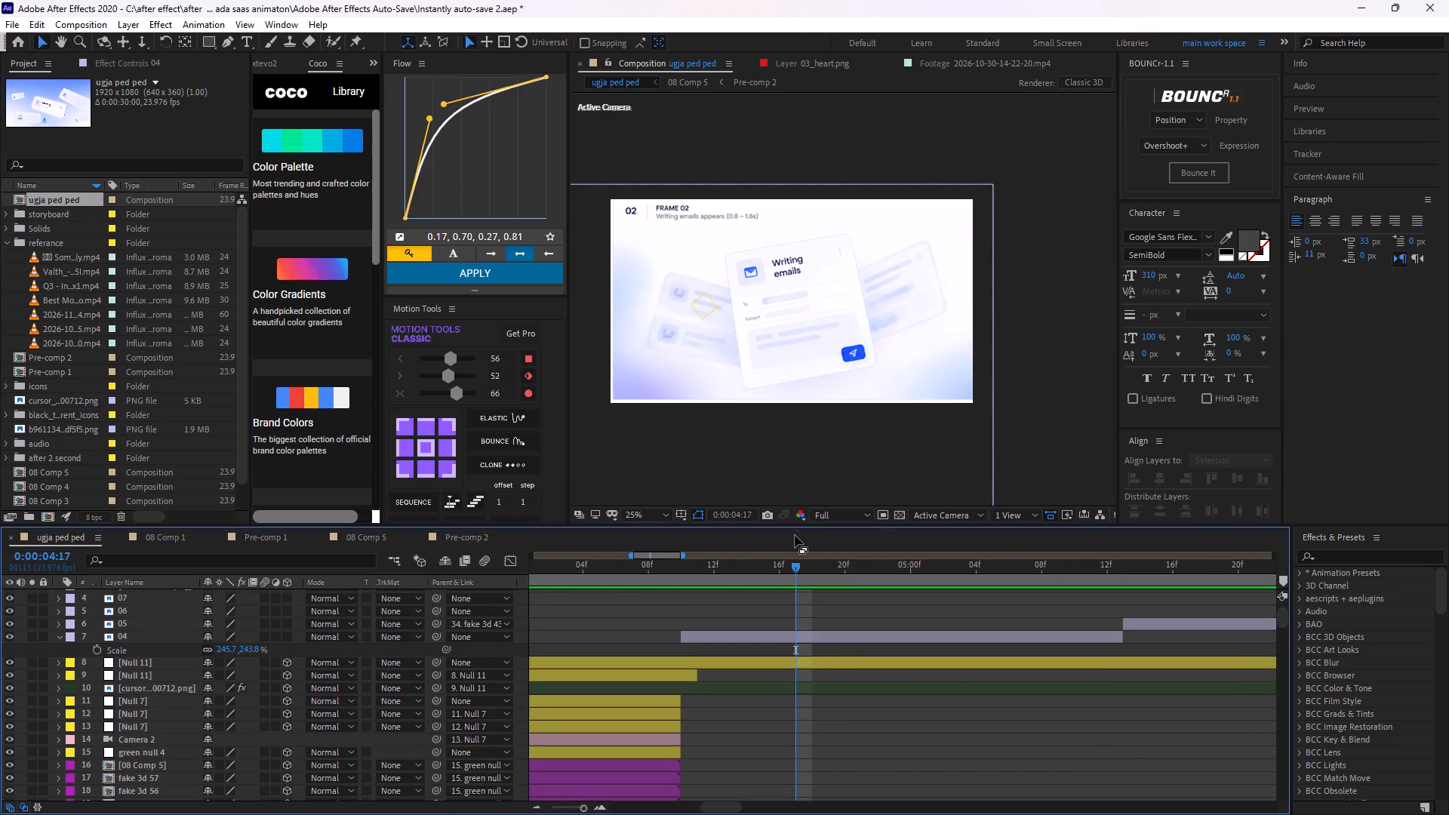
pyautogui.moveTo(795, 569); pyautogui.dragTo(675, 637)
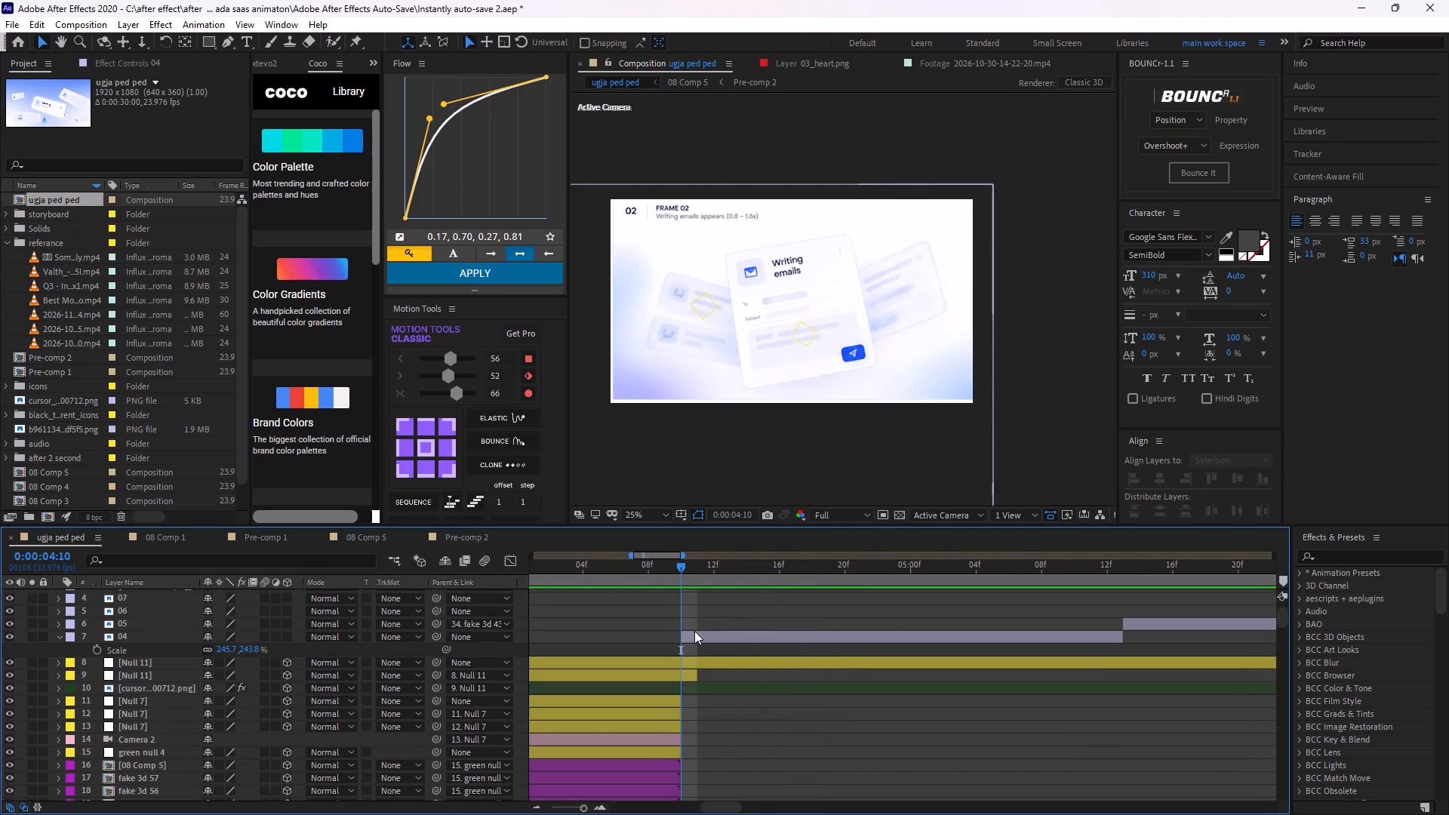
pyautogui.press('space')
pyautogui.press('space')
pyautogui.press('space')
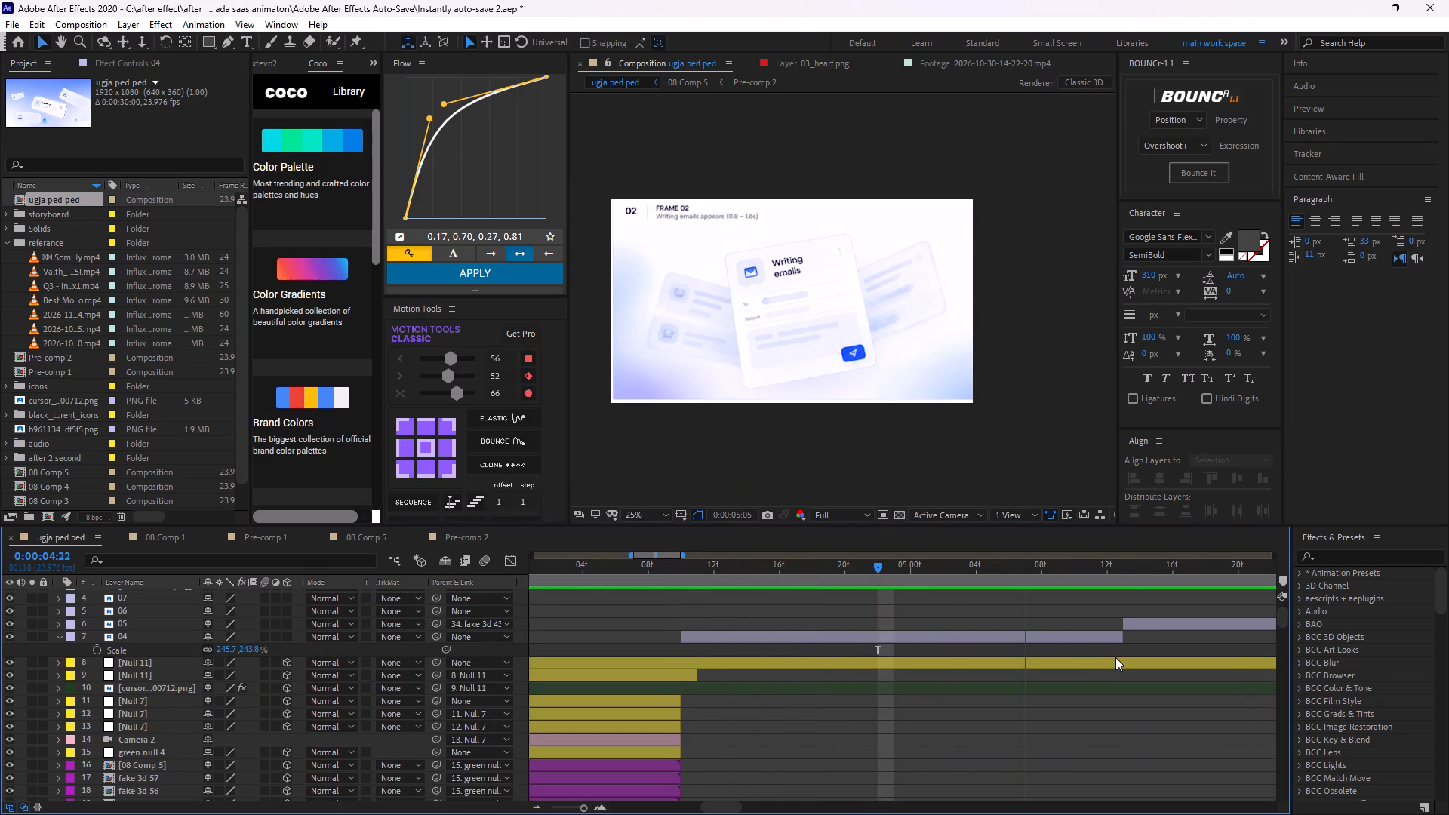
pyautogui.press('space')
pyautogui.moveTo(1124, 566); pyautogui.dragTo(1208, 589)
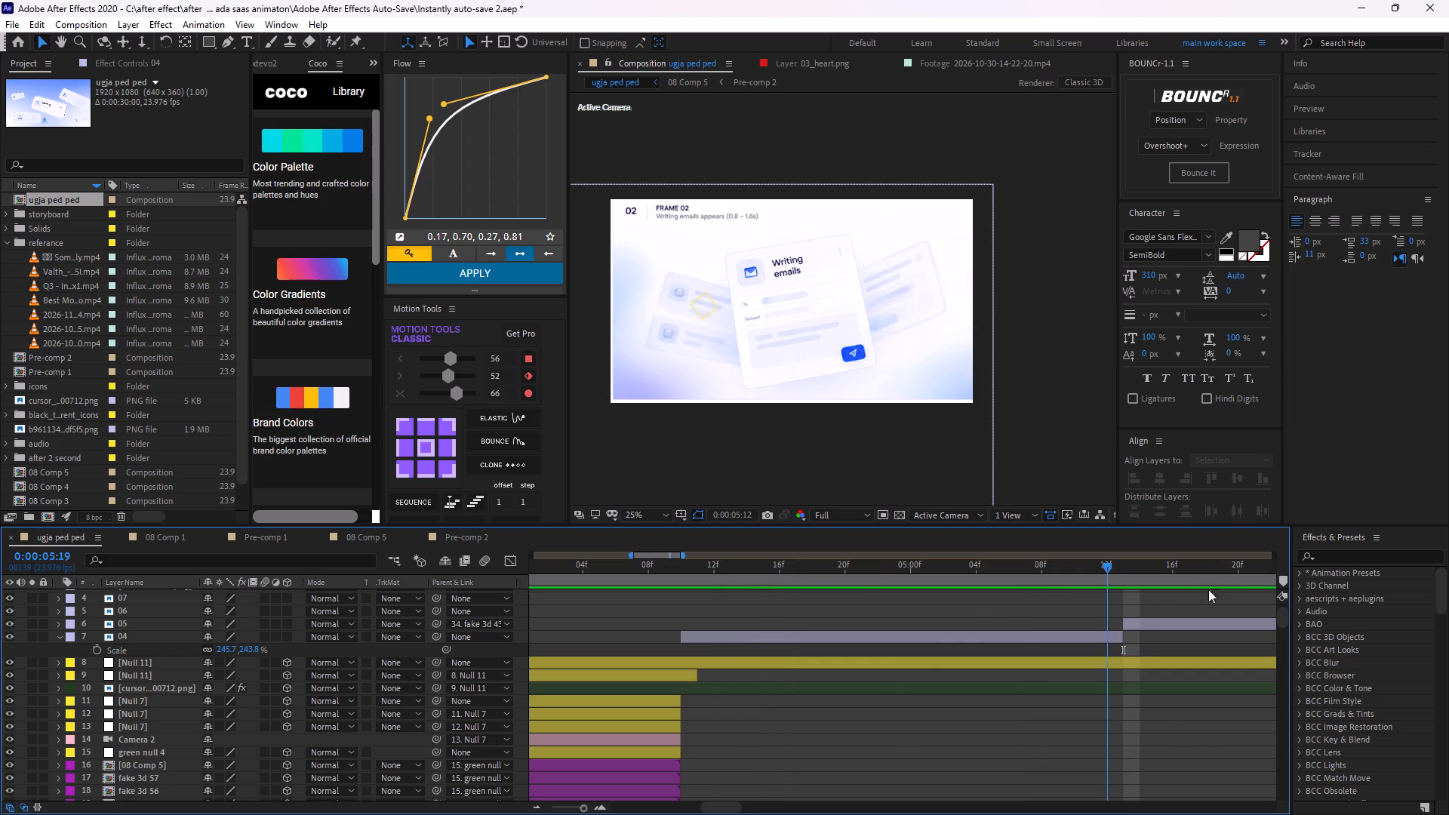
pyautogui.moveTo(1208, 589); pyautogui.dragTo(945, 644)
pyautogui.moveTo(943, 561); pyautogui.dragTo(699, 638)
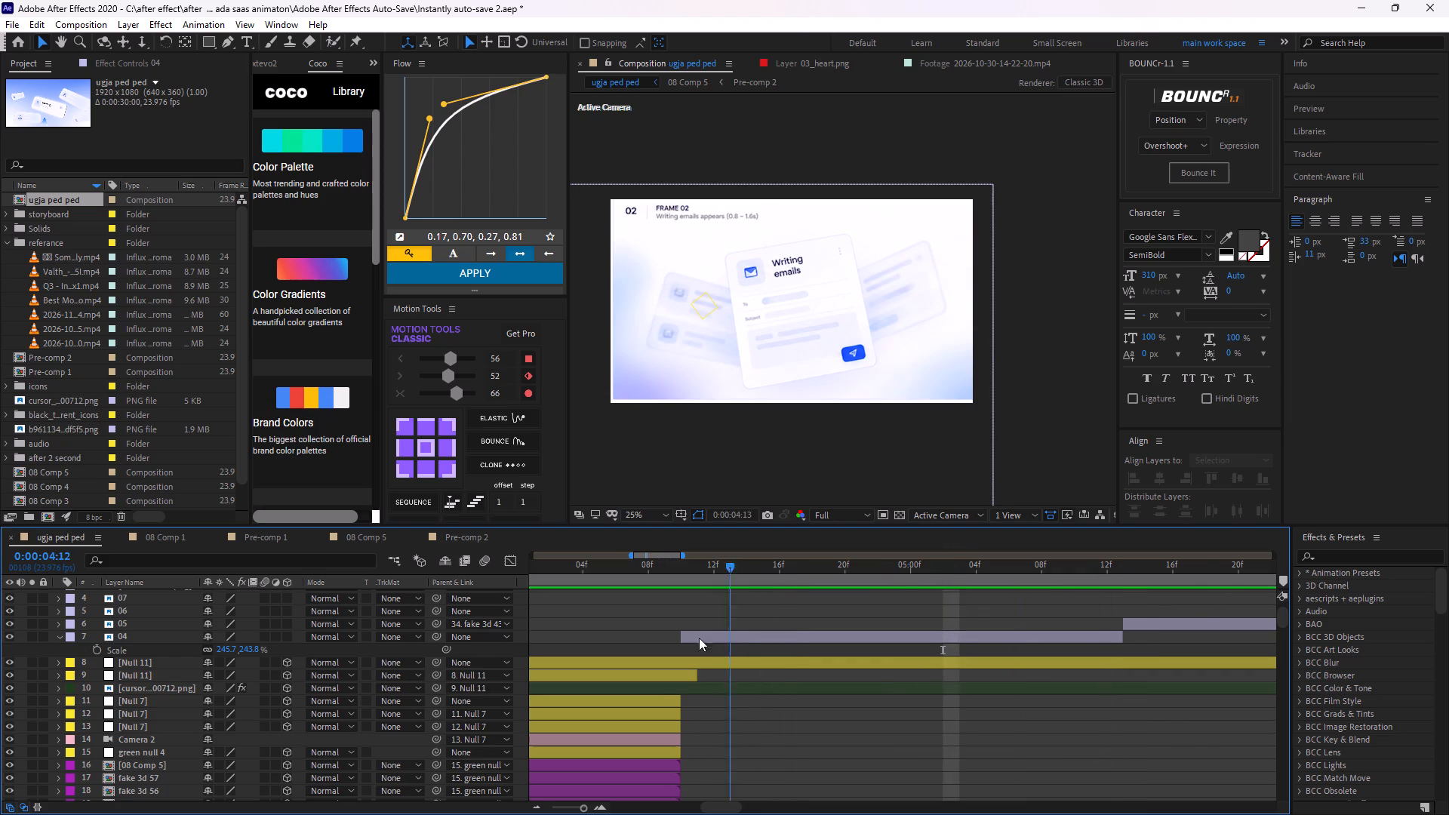
pyautogui.moveTo(699, 638); pyautogui.dragTo(678, 647)
pyautogui.press('space')
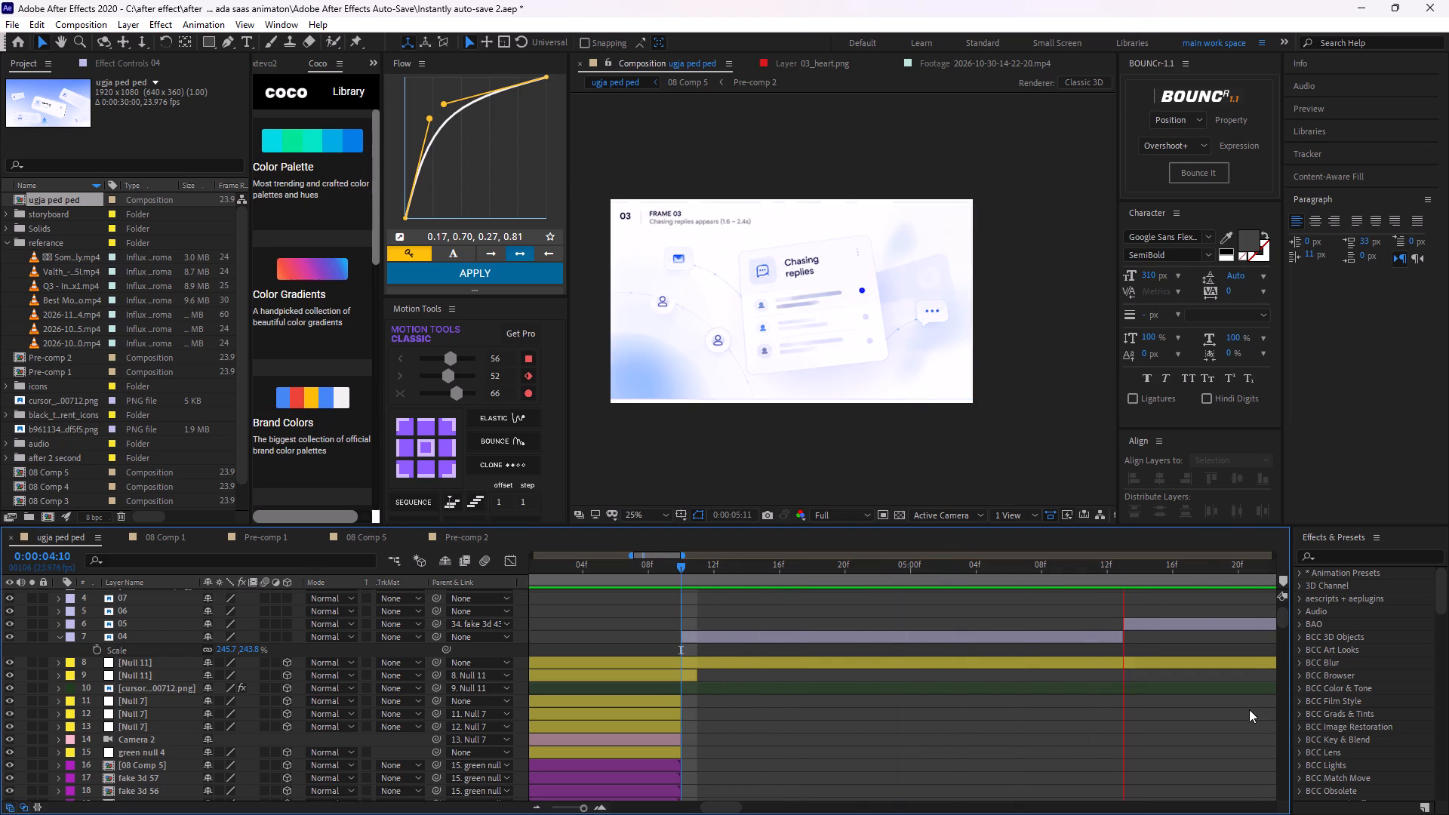
pyautogui.press('space')
# Play on from 0:00:05:08 through layers 05 and 06 to review the Frame 03 and Frame 04 panels.
pyautogui.moveTo(1263, 565); pyautogui.dragTo(1042, 626)
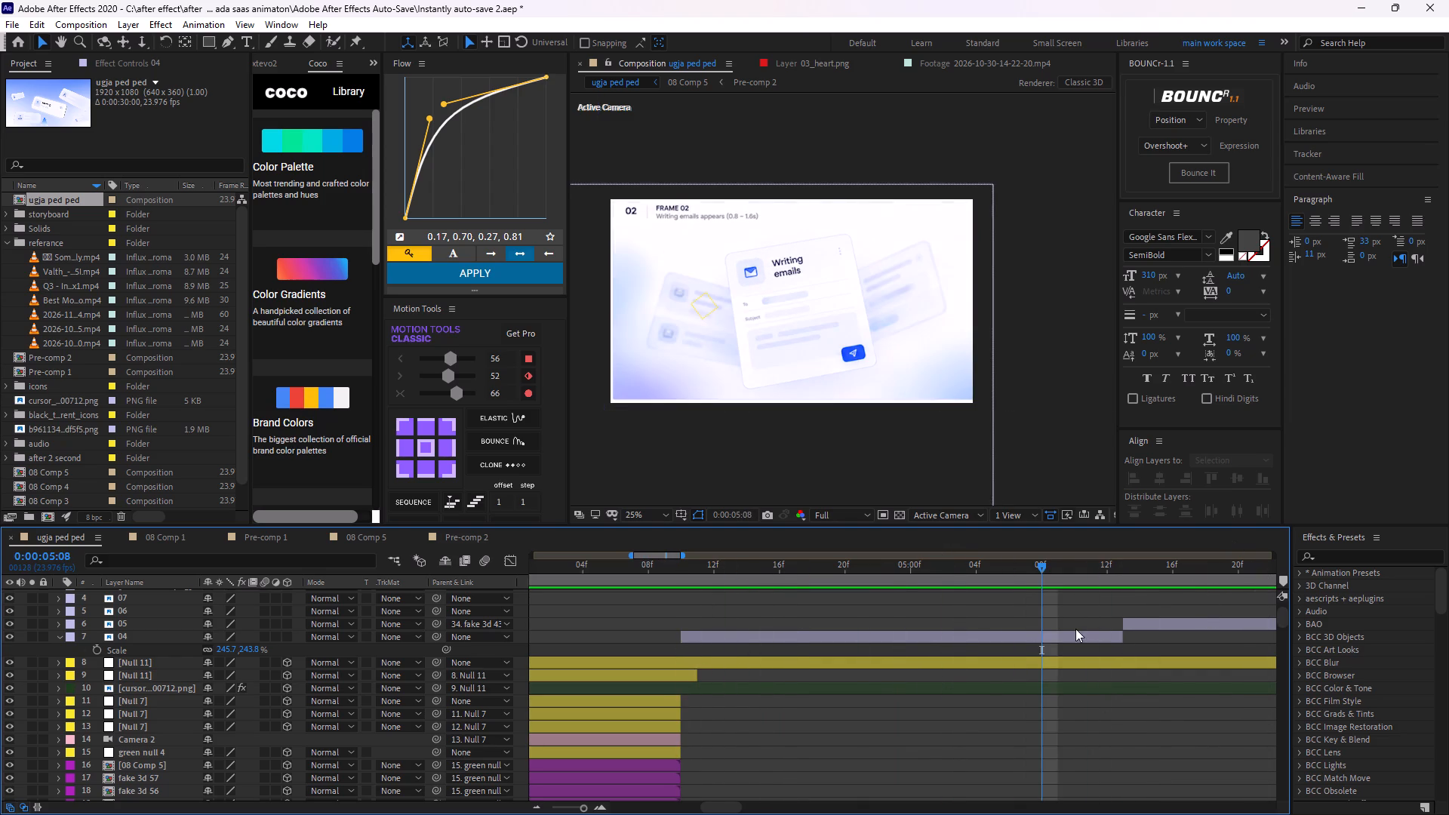
pyautogui.press('space')
pyautogui.press('space')
pyautogui.keyDown('alt'); pyautogui.scroll(-1, 1081, 687); pyautogui.keyUp('alt')
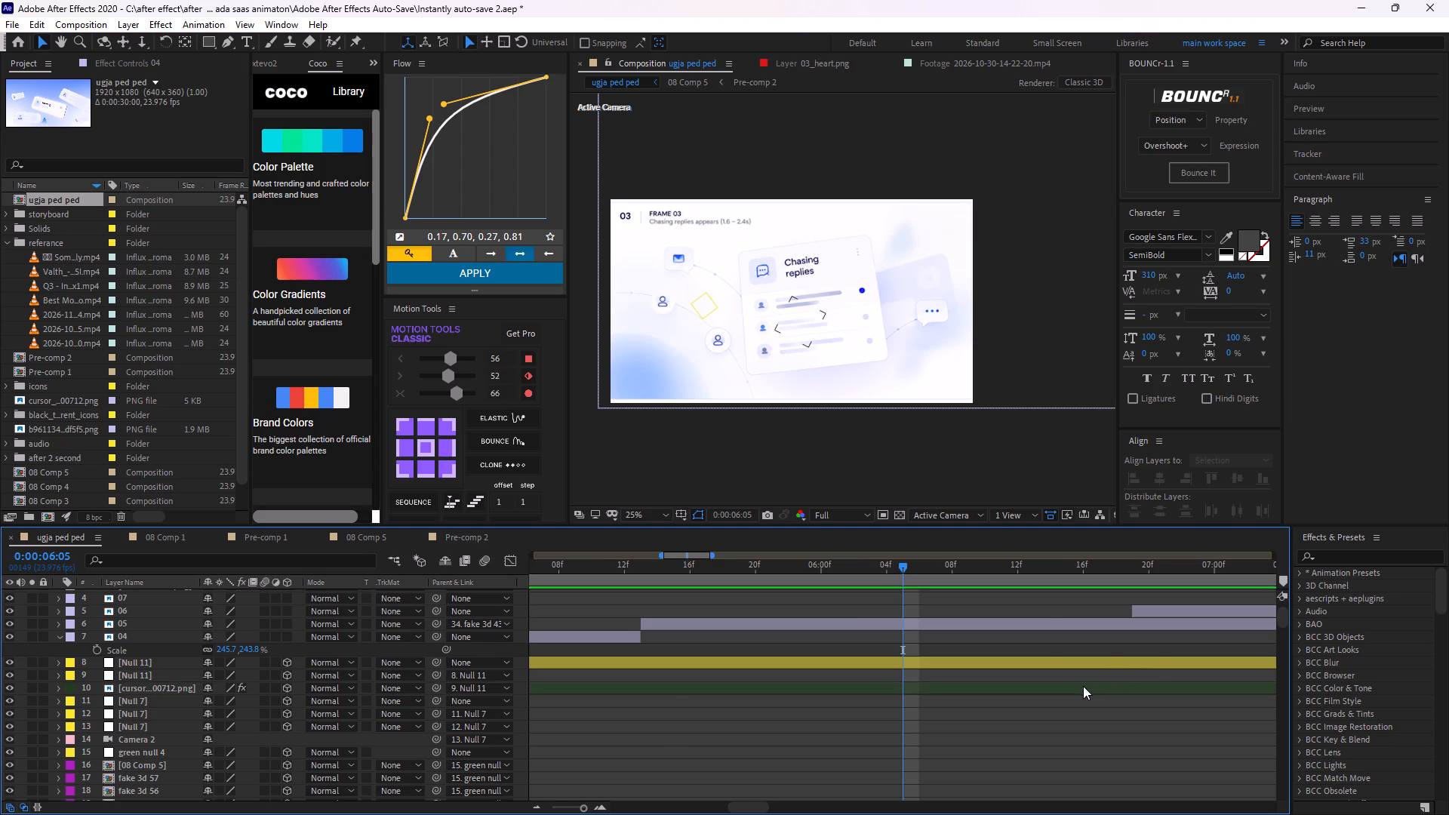
pyautogui.press('space')
pyautogui.press('space')
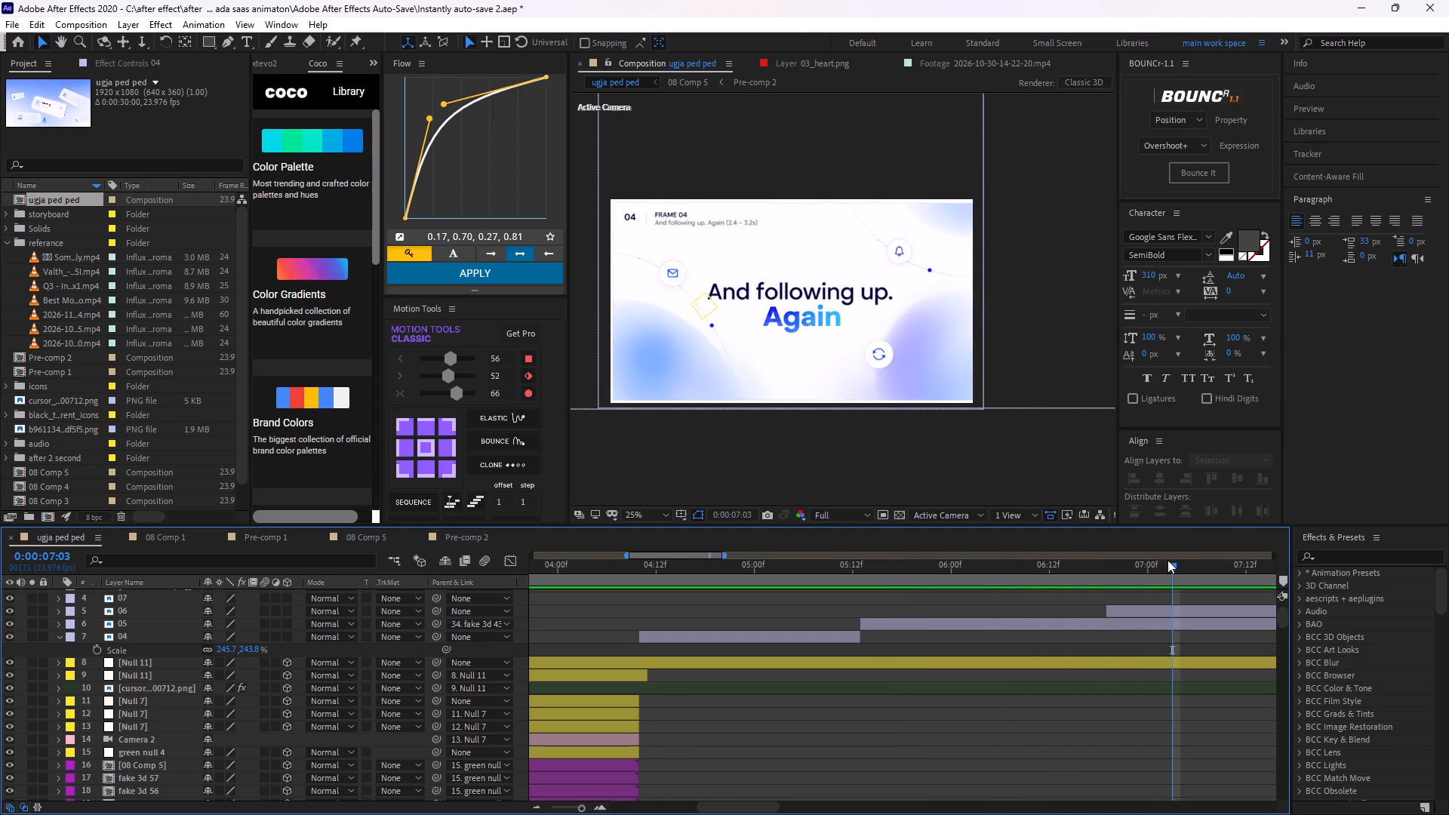
# Split layer 05 at 0:00:06:19, where layer 06 starts, and delete the trailing part.
pyautogui.moveTo(1168, 561); pyautogui.dragTo(1105, 642)
pyautogui.click(1117, 621)
pyautogui.hotkey('ctrl', 'shift', 'd')
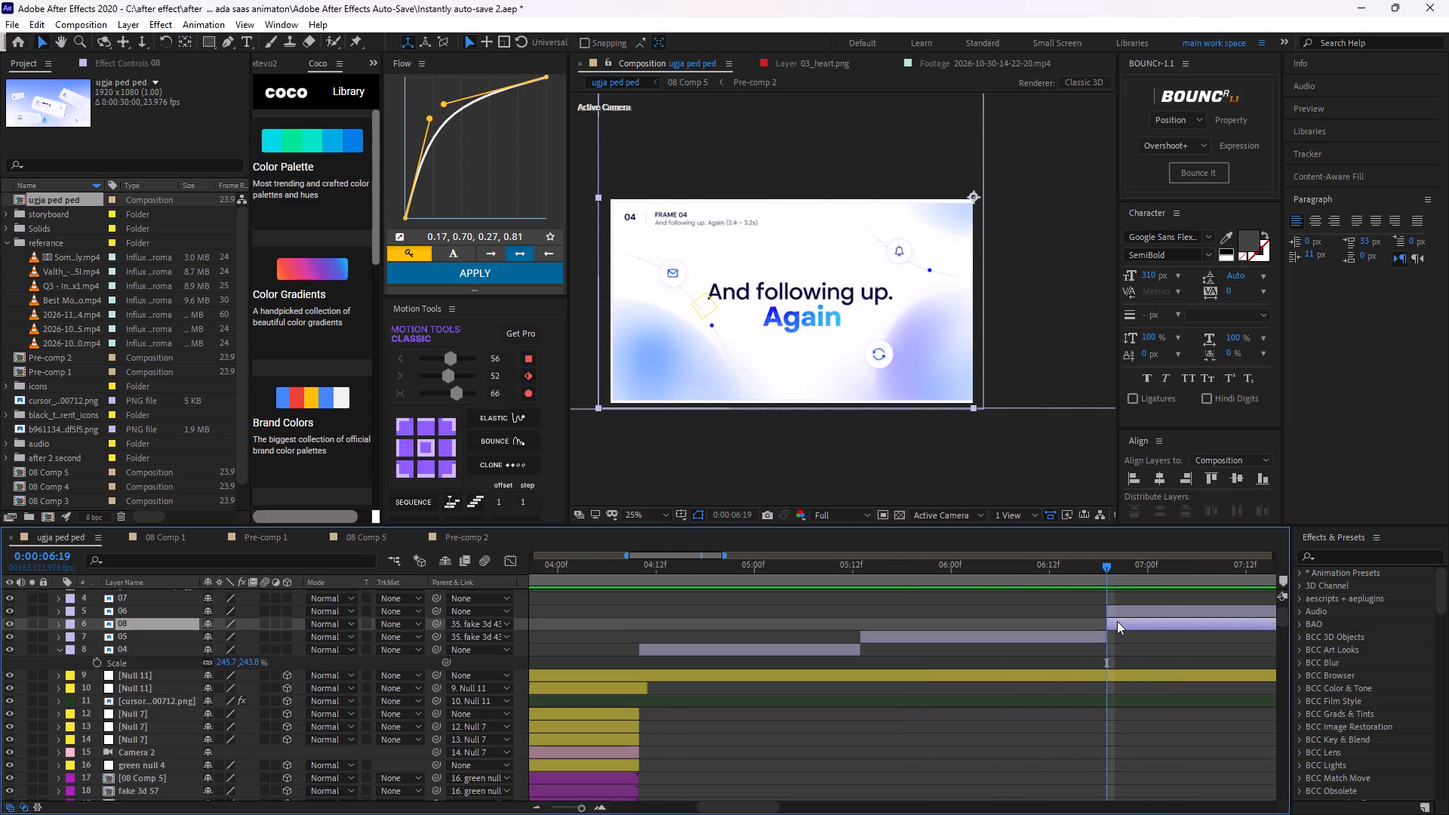
pyautogui.press('BackSpace')
# Replay the composition from the start of layer 04 at 0:00:04:10.
pyautogui.moveTo(1110, 568); pyautogui.dragTo(702, 622)
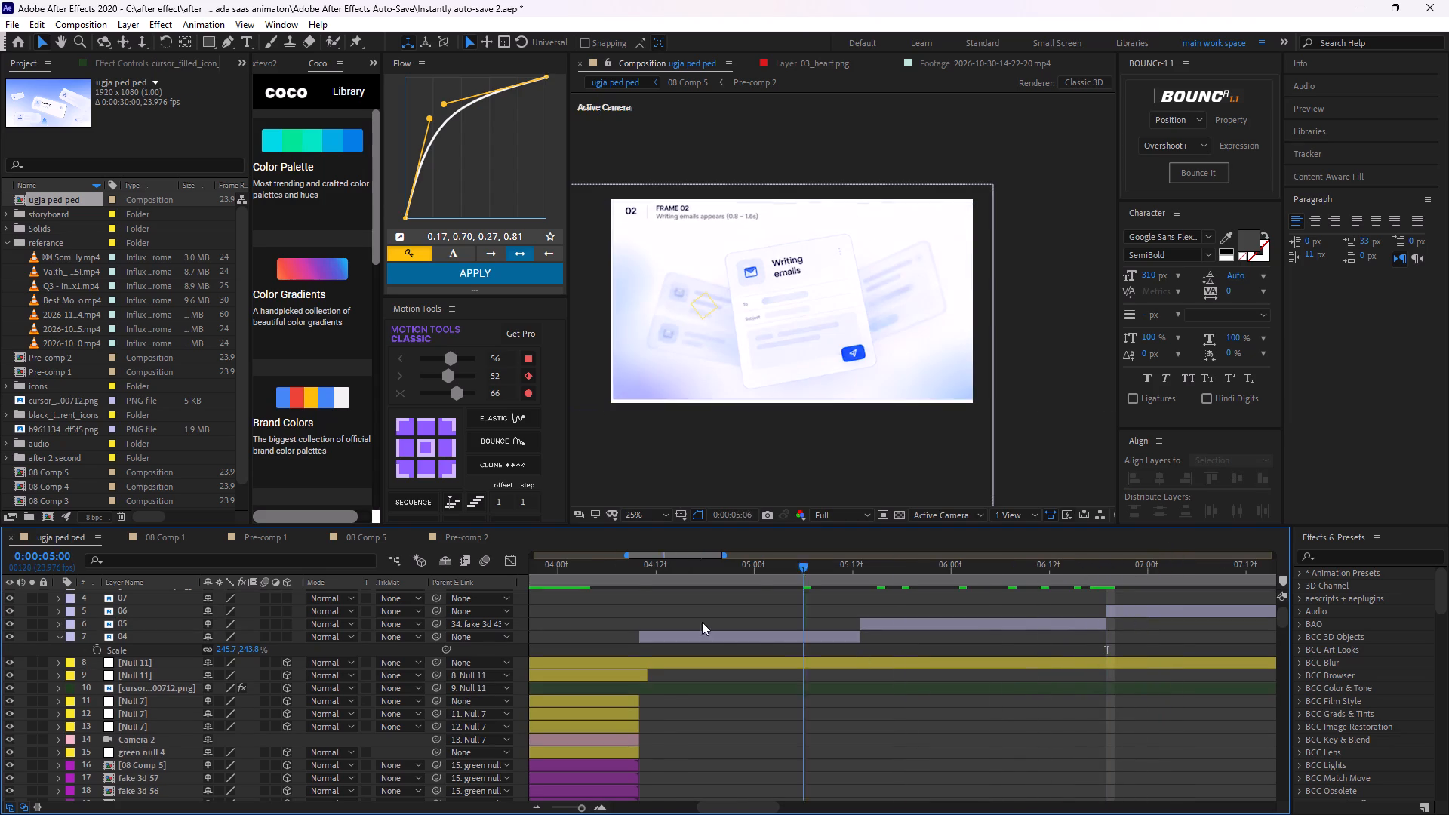
pyautogui.moveTo(702, 622); pyautogui.dragTo(640, 617)
pyautogui.press('space')
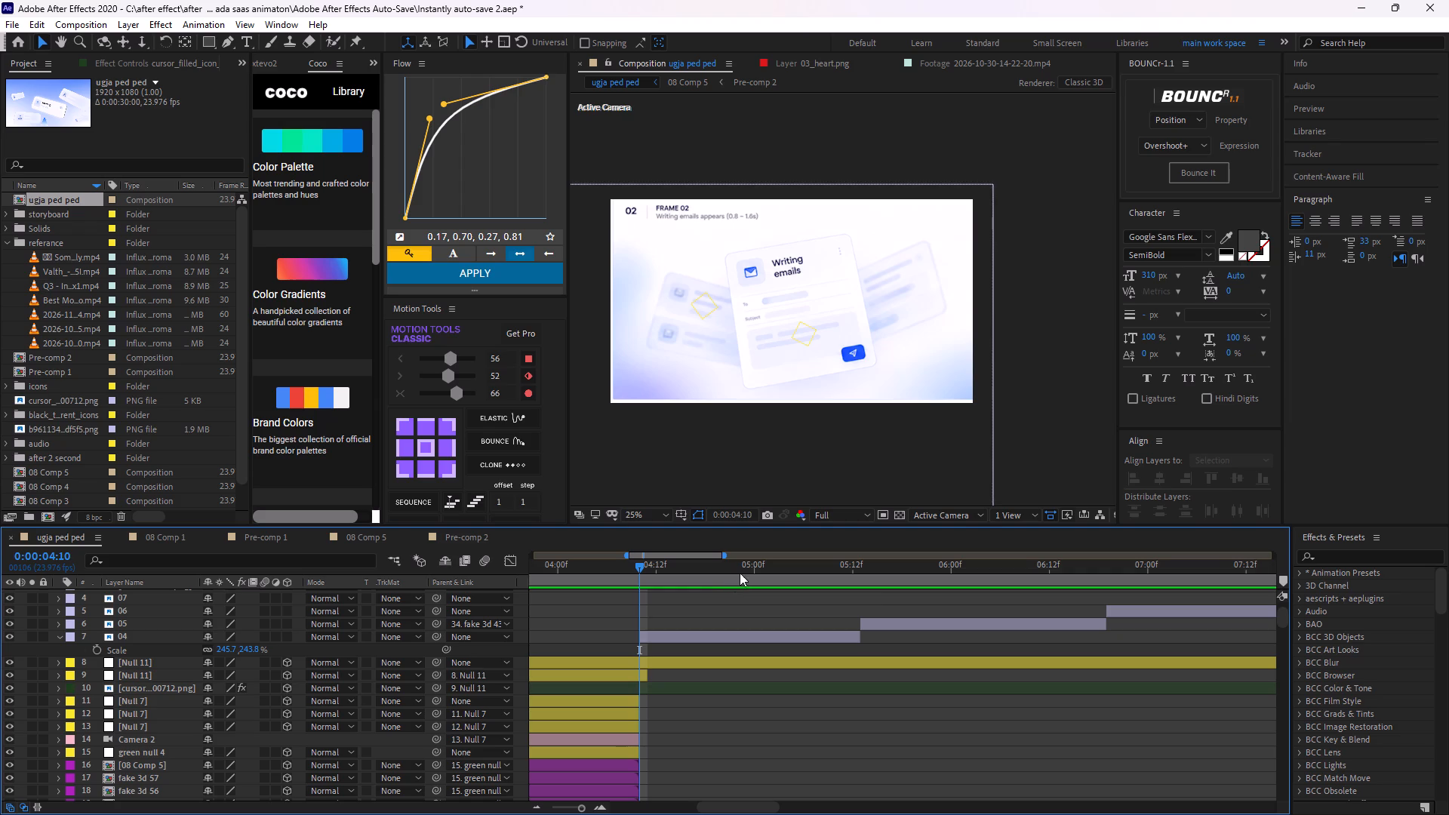
pyautogui.press('space')
pyautogui.click(820, 731)
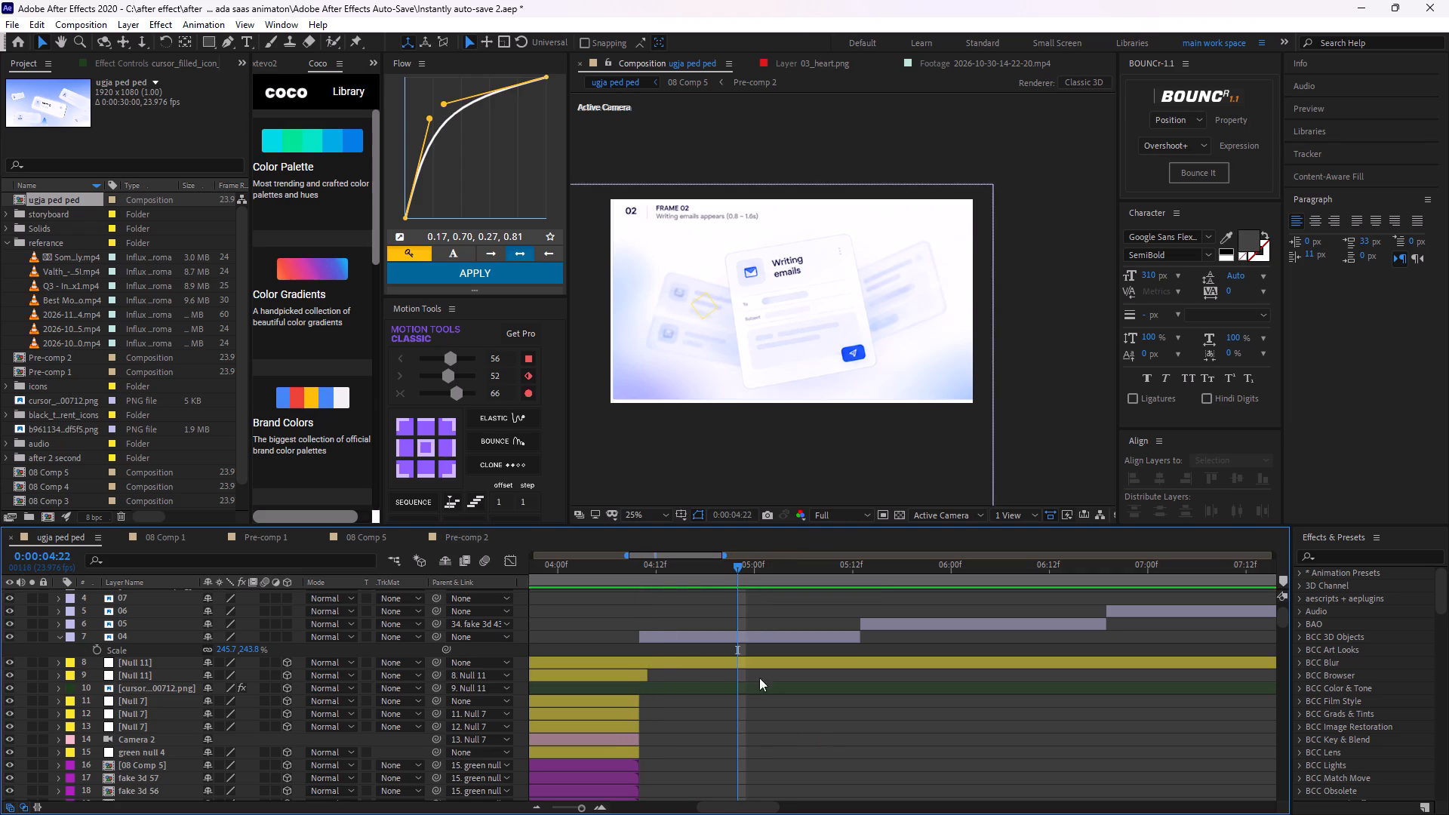
pyautogui.click(711, 675)
pyautogui.click(711, 699)
# Reveal the keyframes of the Null 11 layer above the cursor null and play from 0:00:03:14 to review the lead-in to layer 04.
pyautogui.click(659, 661)
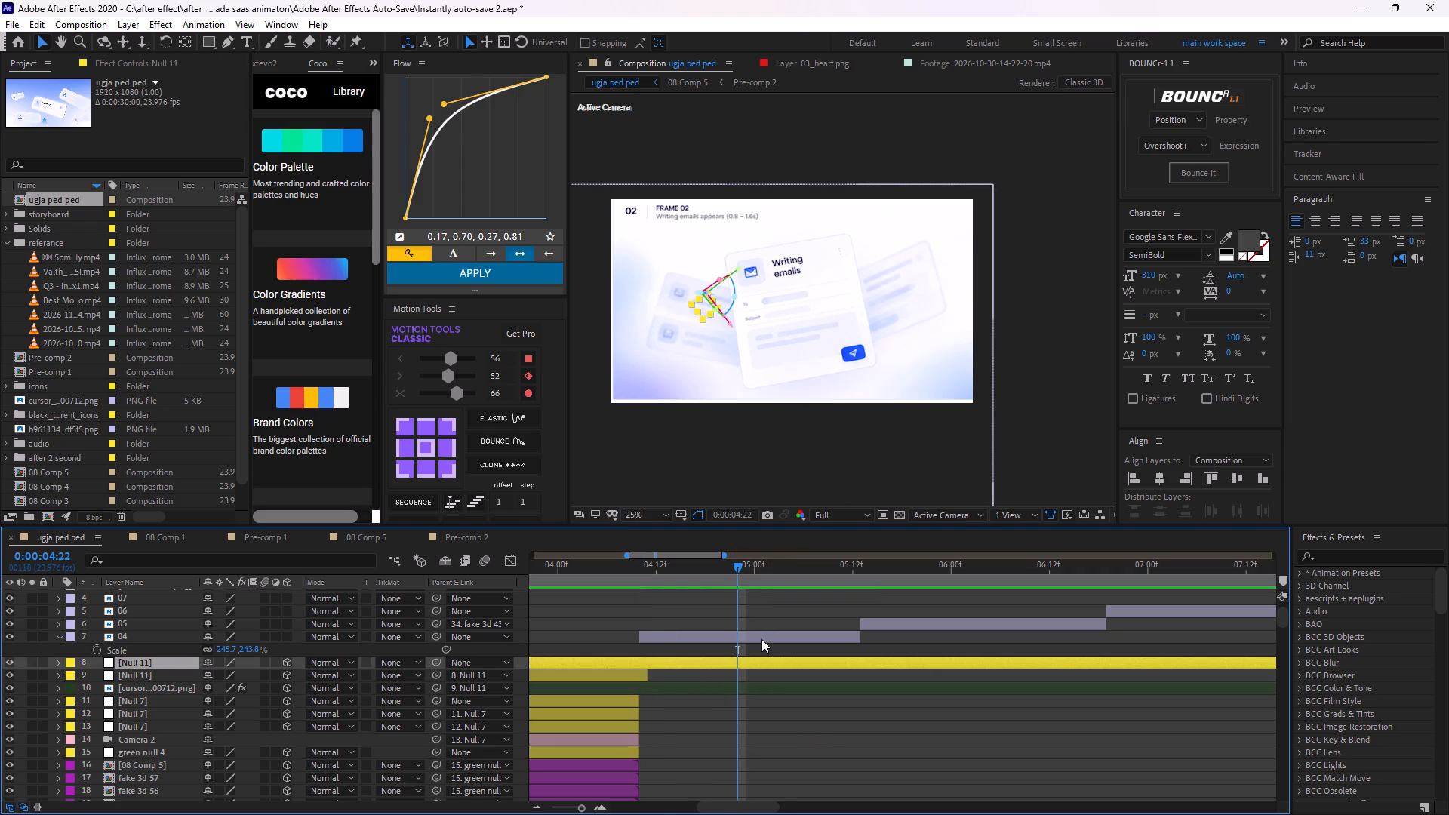
pyautogui.press('u')
pyautogui.moveTo(720, 648); pyautogui.dragTo(949, 595, button='middle')
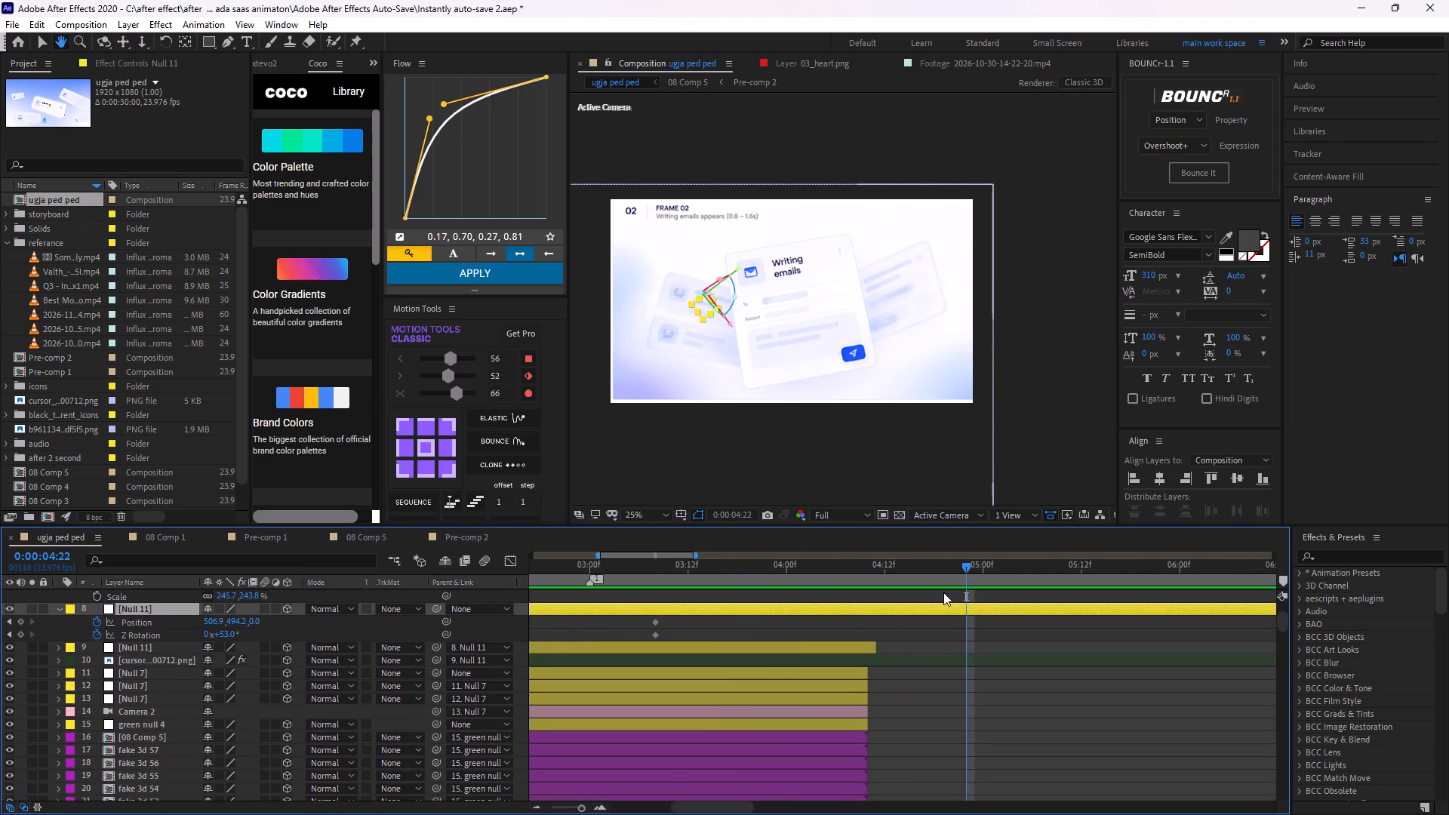
pyautogui.moveTo(968, 559); pyautogui.dragTo(1114, 648)
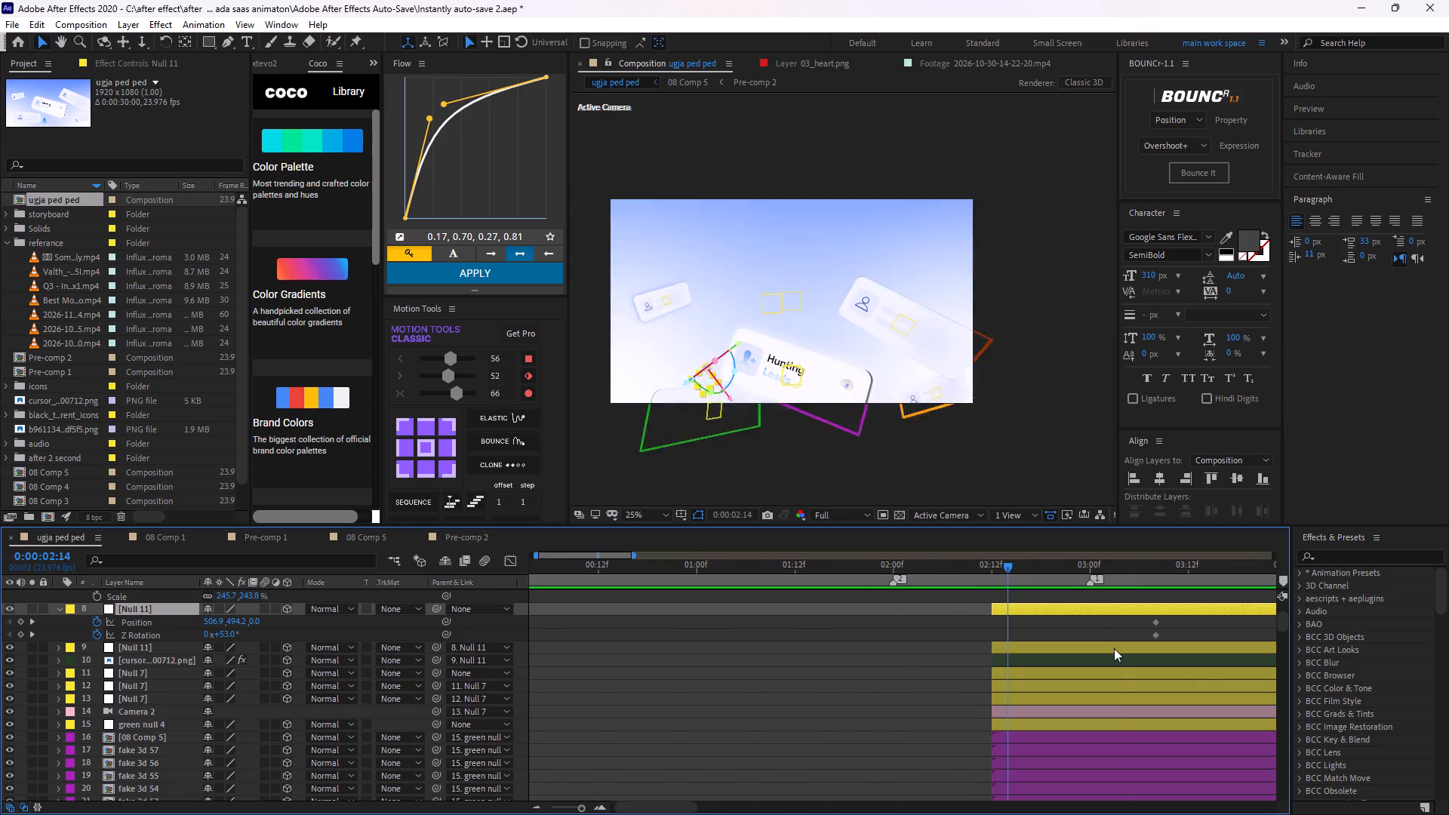
pyautogui.moveTo(1114, 648); pyautogui.dragTo(1201, 635)
pyautogui.moveTo(1180, 632); pyautogui.dragTo(658, 678, button='middle')
pyautogui.press('space')
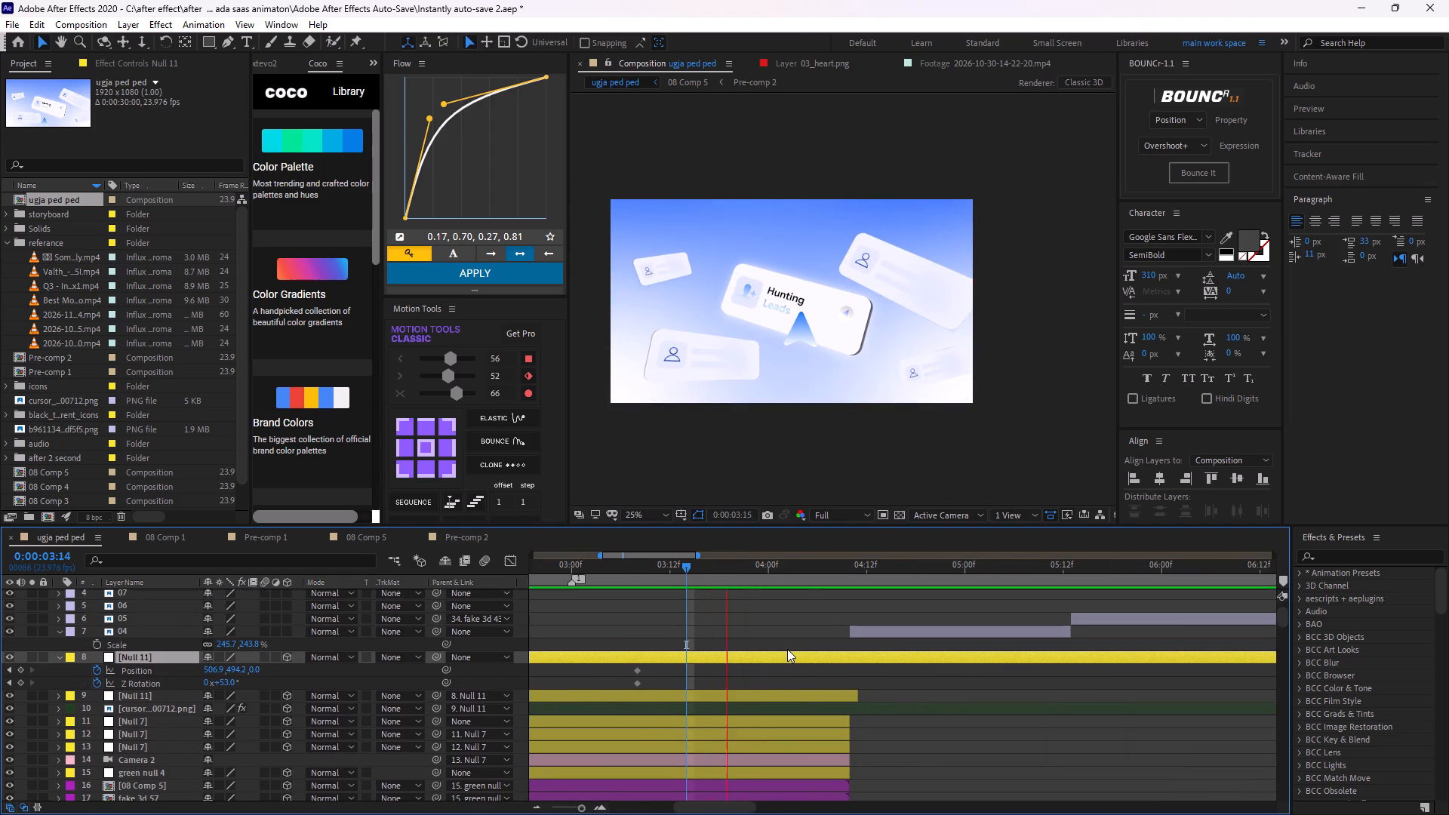
pyautogui.press('space')
pyautogui.press('space')
pyautogui.press('space')
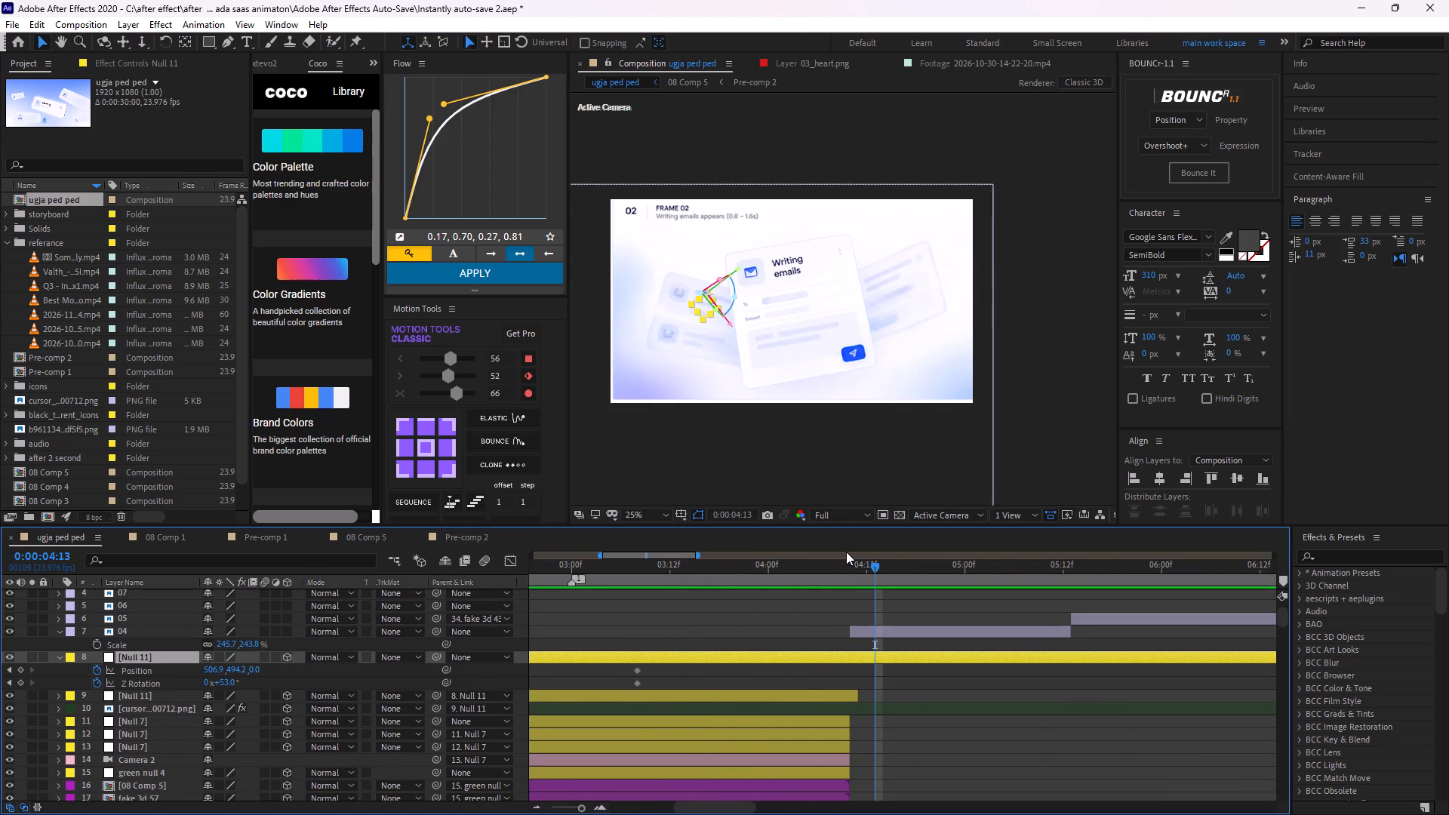
# Extend the start of layer 04 earlier to 0:00:03:23.
pyautogui.moveTo(872, 564); pyautogui.dragTo(874, 614)
pyautogui.moveTo(874, 614); pyautogui.dragTo(855, 617)
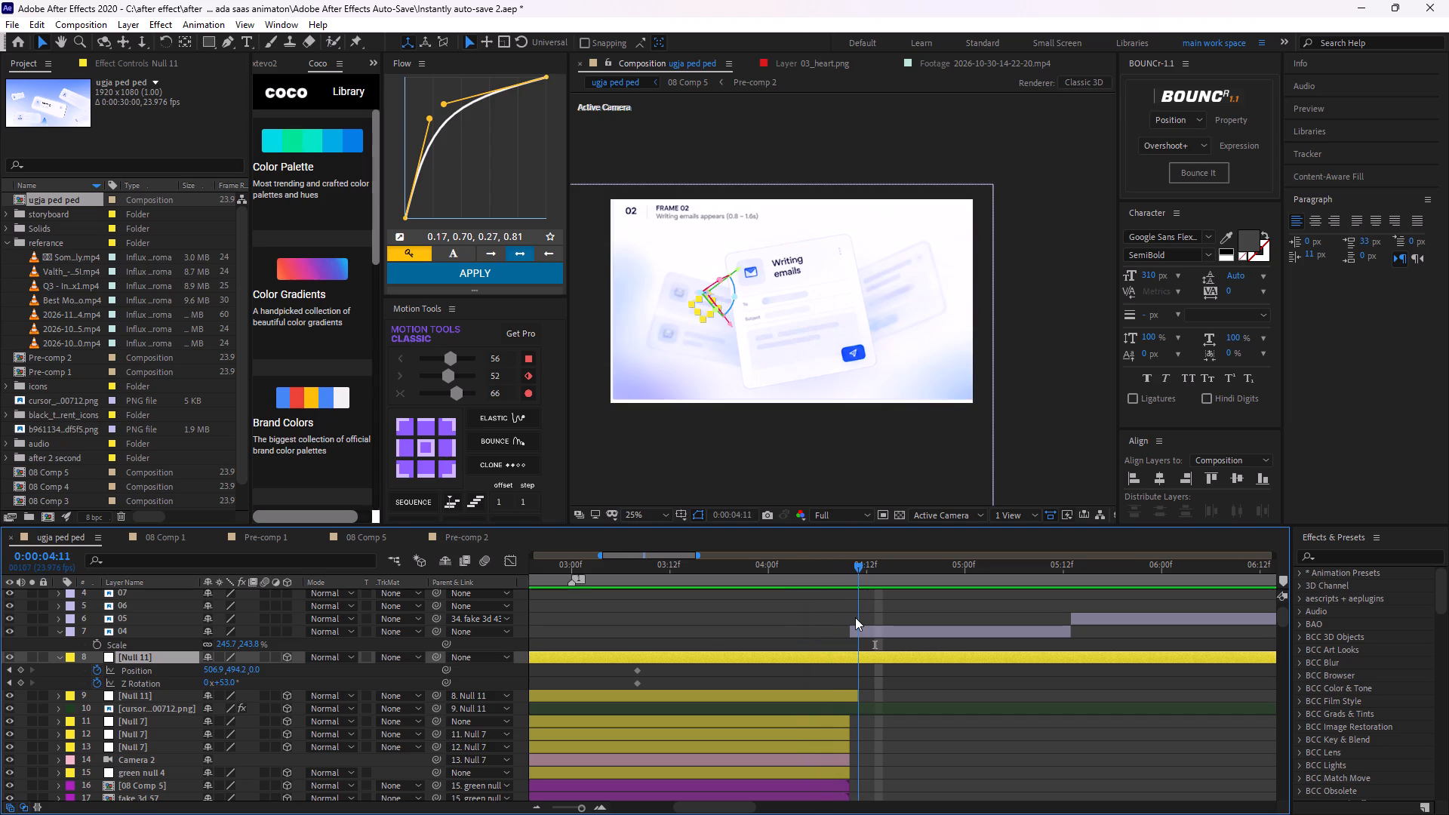
pyautogui.moveTo(855, 617); pyautogui.dragTo(844, 628)
pyautogui.moveTo(844, 628); pyautogui.dragTo(752, 656)
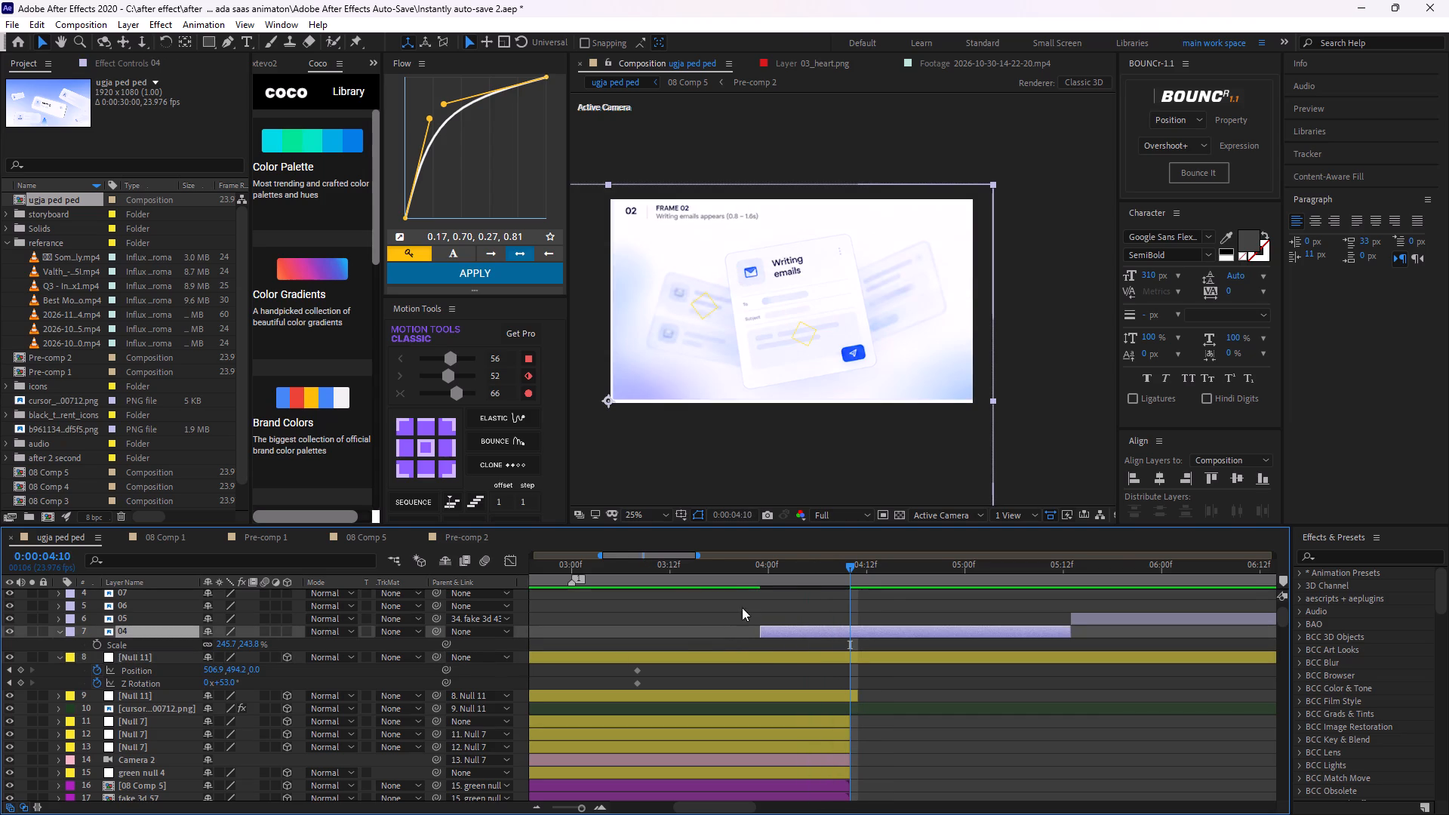
# Add a Position keyframe to layer 04 at 0:00:04:18, holding the Frame 02 panel in view.
pyautogui.press('p')
pyautogui.moveTo(846, 562); pyautogui.dragTo(875, 569)
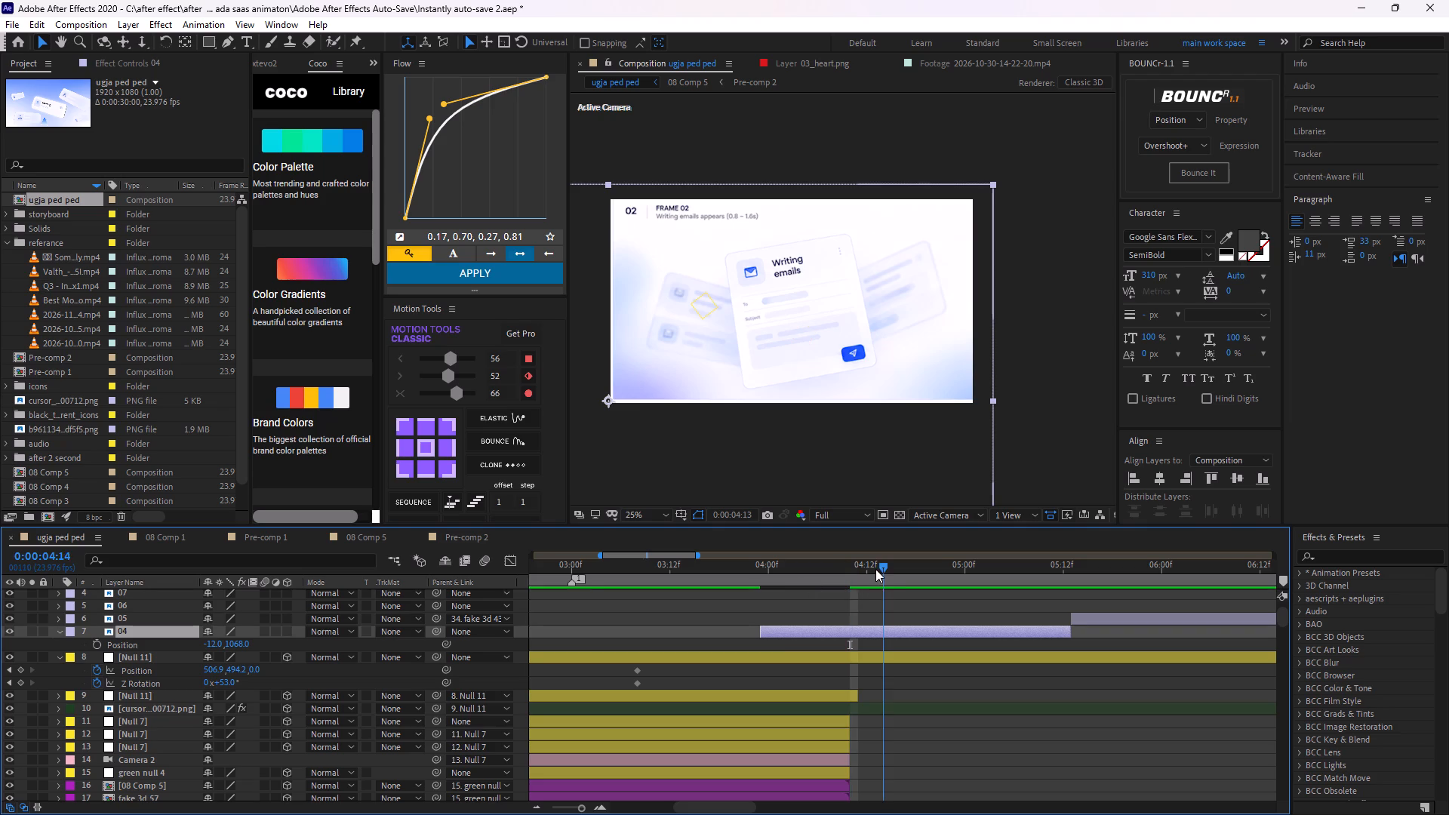
pyautogui.moveTo(875, 569); pyautogui.dragTo(909, 603)
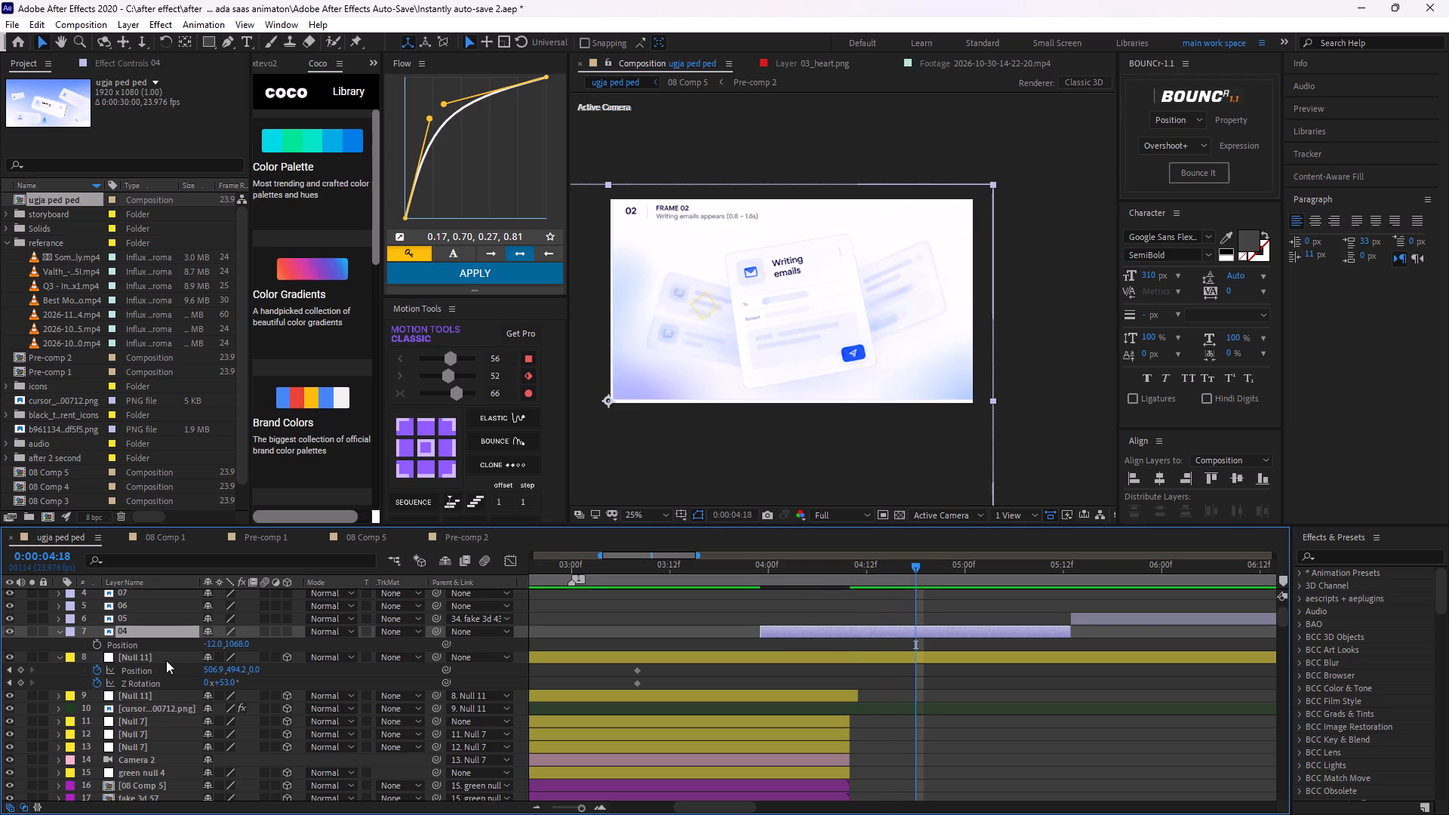
pyautogui.click(93, 644)
# At 0:00:04:02, set layer 04's X position to 1995 so the Frame 01 panel fills the frame.
pyautogui.moveTo(917, 567); pyautogui.dragTo(923, 574)
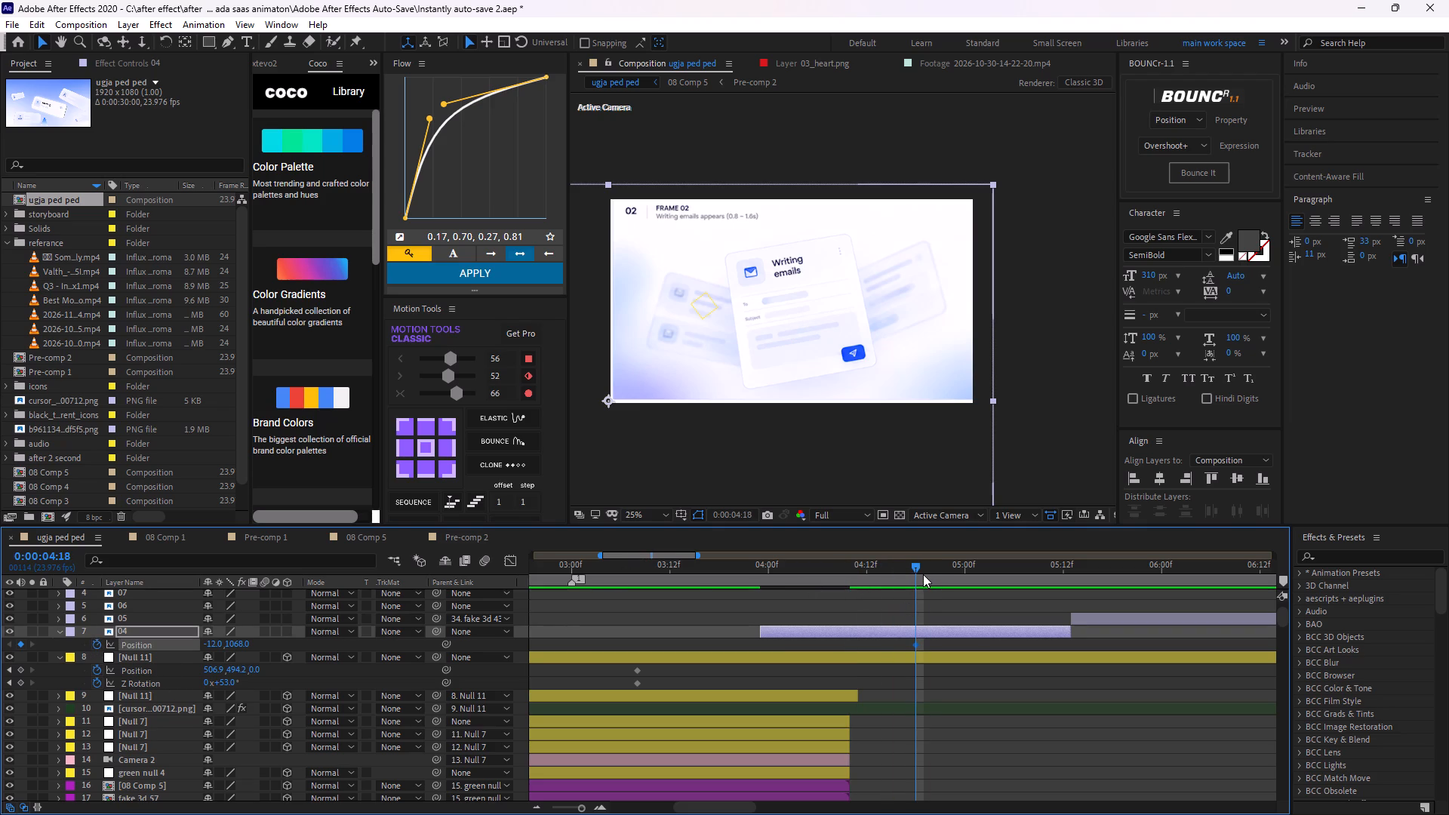
pyautogui.moveTo(923, 574); pyautogui.dragTo(783, 610)
pyautogui.moveTo(244, 644); pyautogui.dragTo(208, 650)
pyautogui.hotkey('ctrl', 'z')
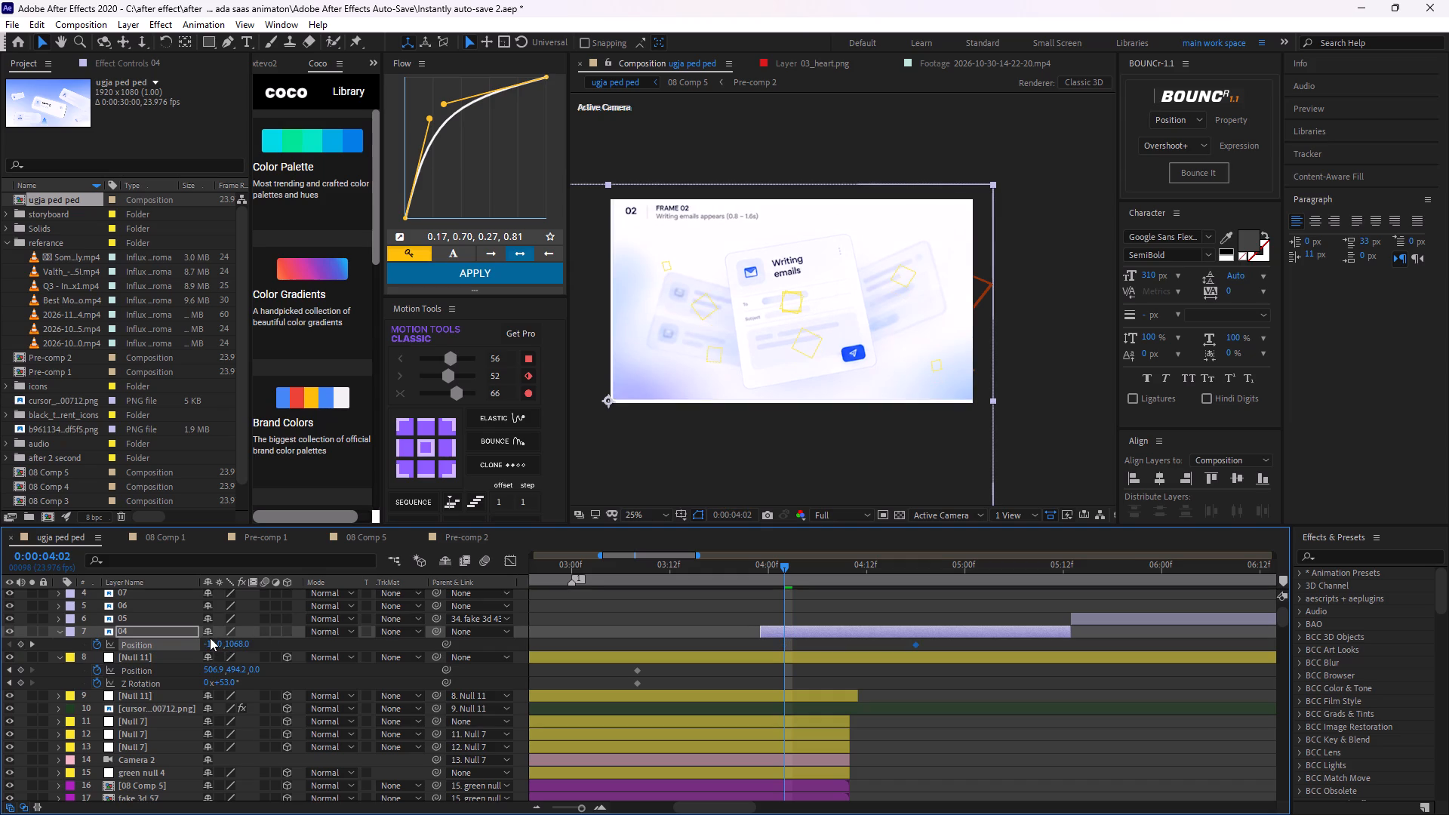
pyautogui.click(210, 638)
pyautogui.moveTo(214, 642); pyautogui.dragTo(1269, 678)
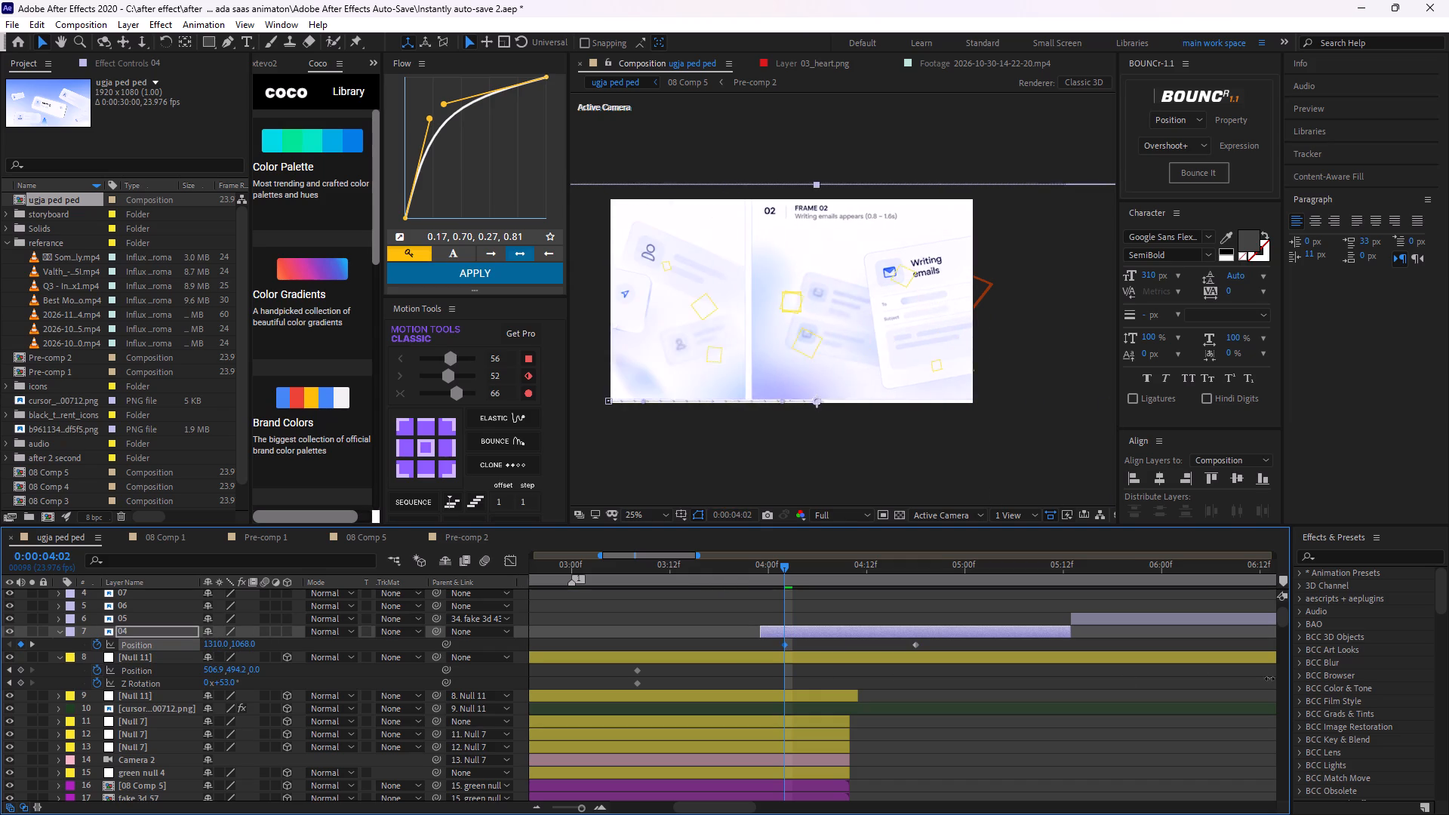
pyautogui.moveTo(1269, 678); pyautogui.dragTo(1448, 668)
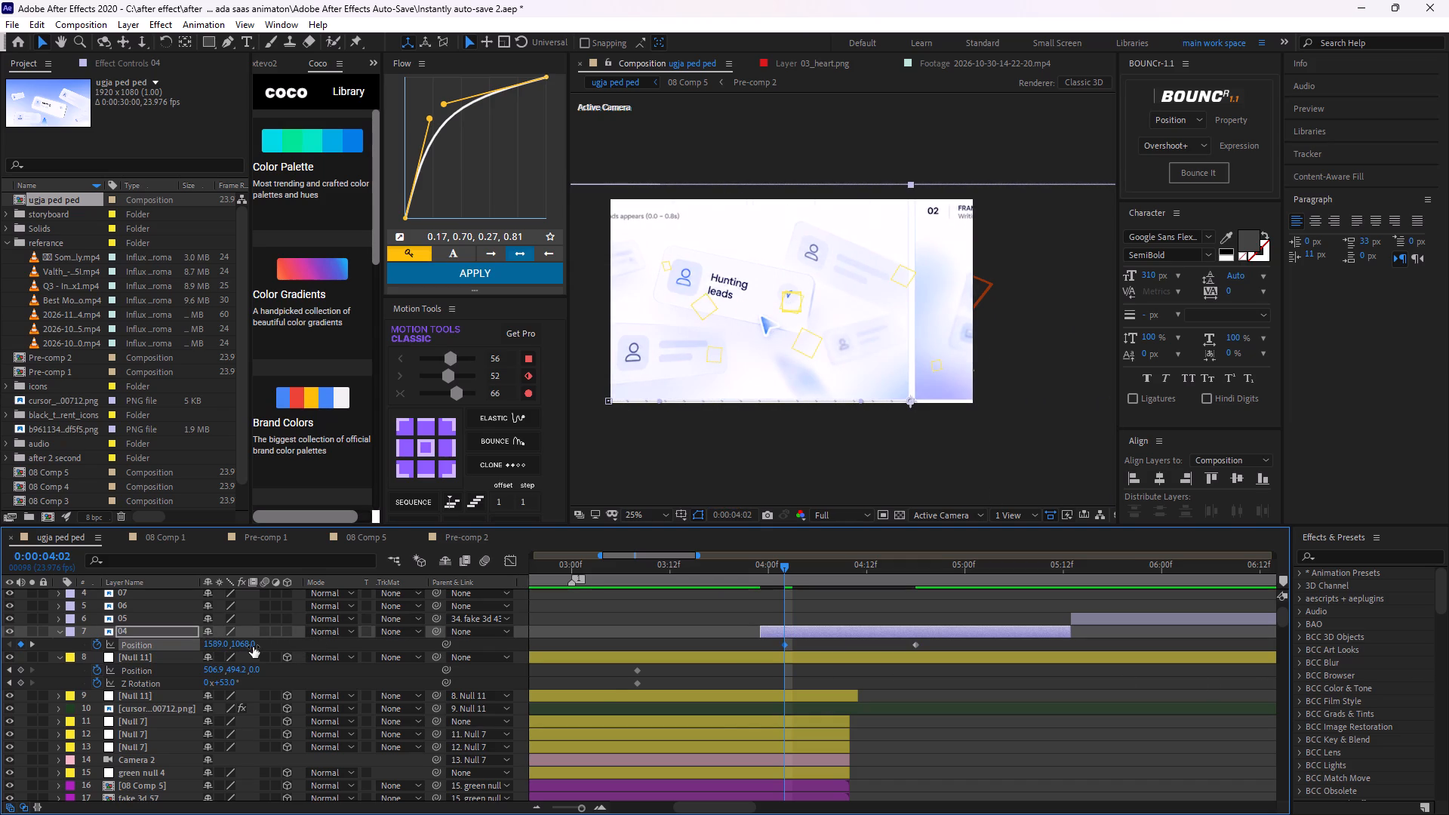
pyautogui.moveTo(212, 648); pyautogui.dragTo(692, 673)
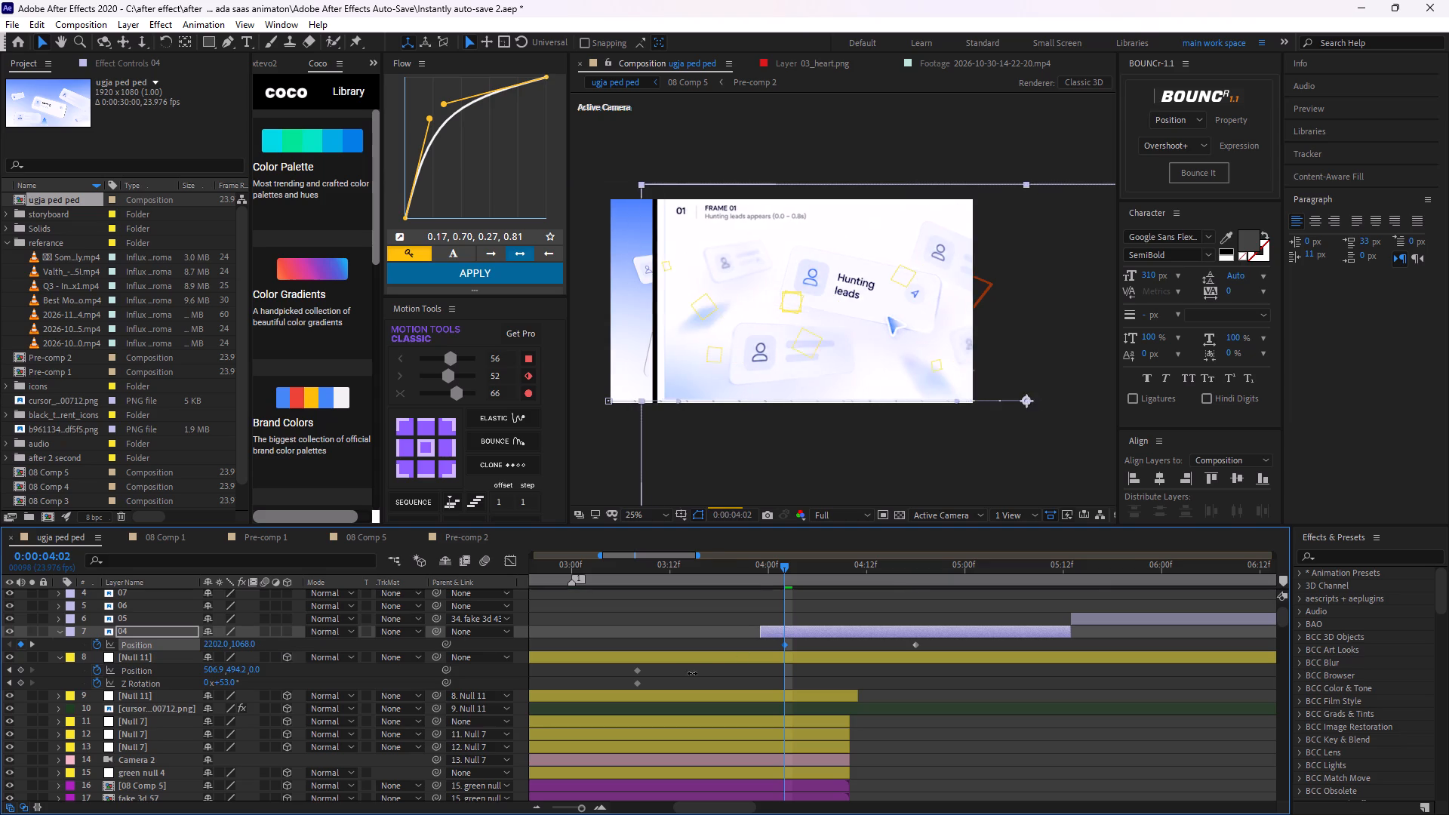
pyautogui.moveTo(692, 673); pyautogui.dragTo(562, 682)
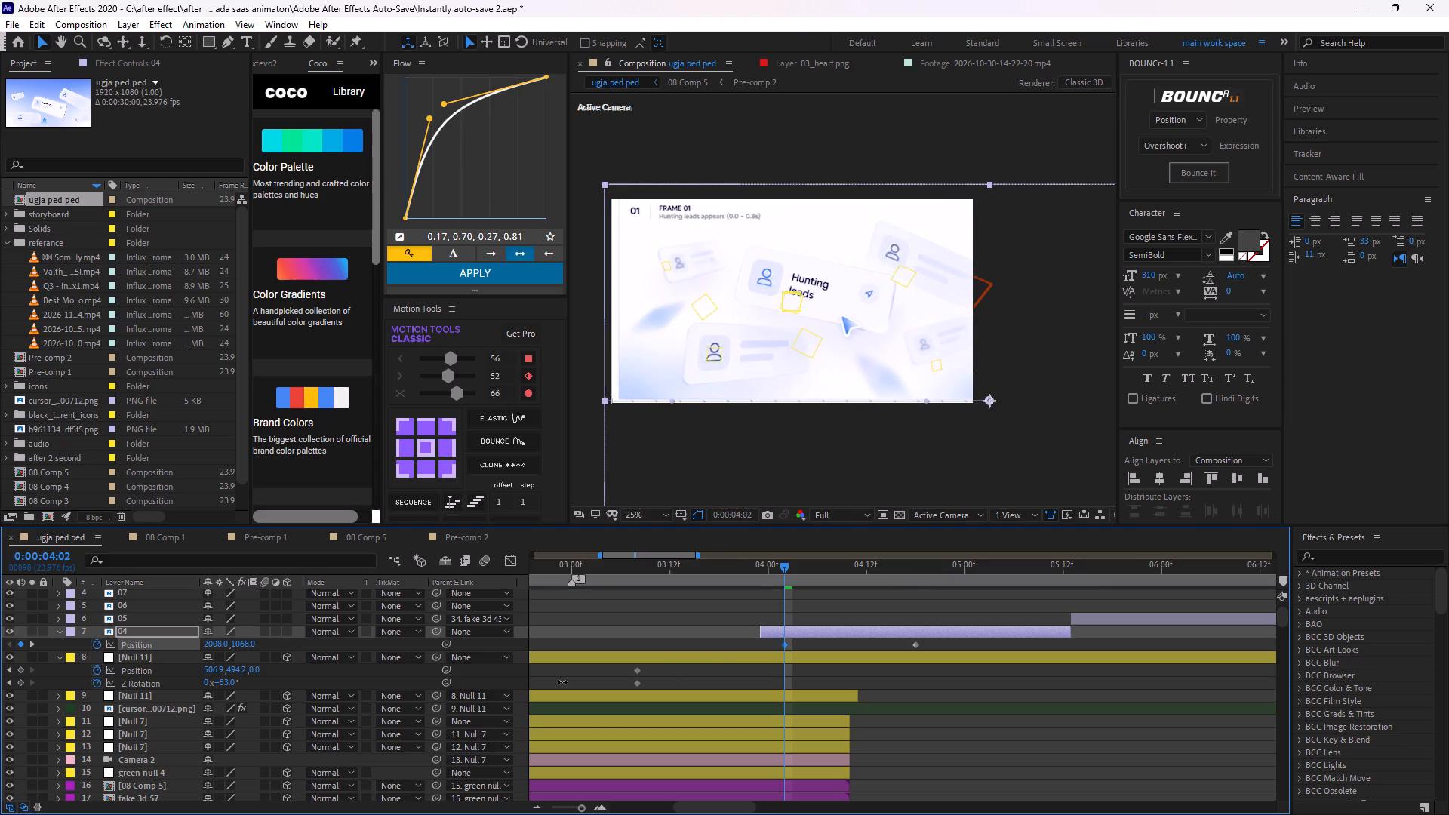
pyautogui.moveTo(562, 682); pyautogui.dragTo(555, 684)
# Ease both Position keyframes of layer 04 with a Flow curve of 0.90, 0.01, 0.12, 0.98.
pyautogui.moveTo(940, 648); pyautogui.dragTo(768, 644)
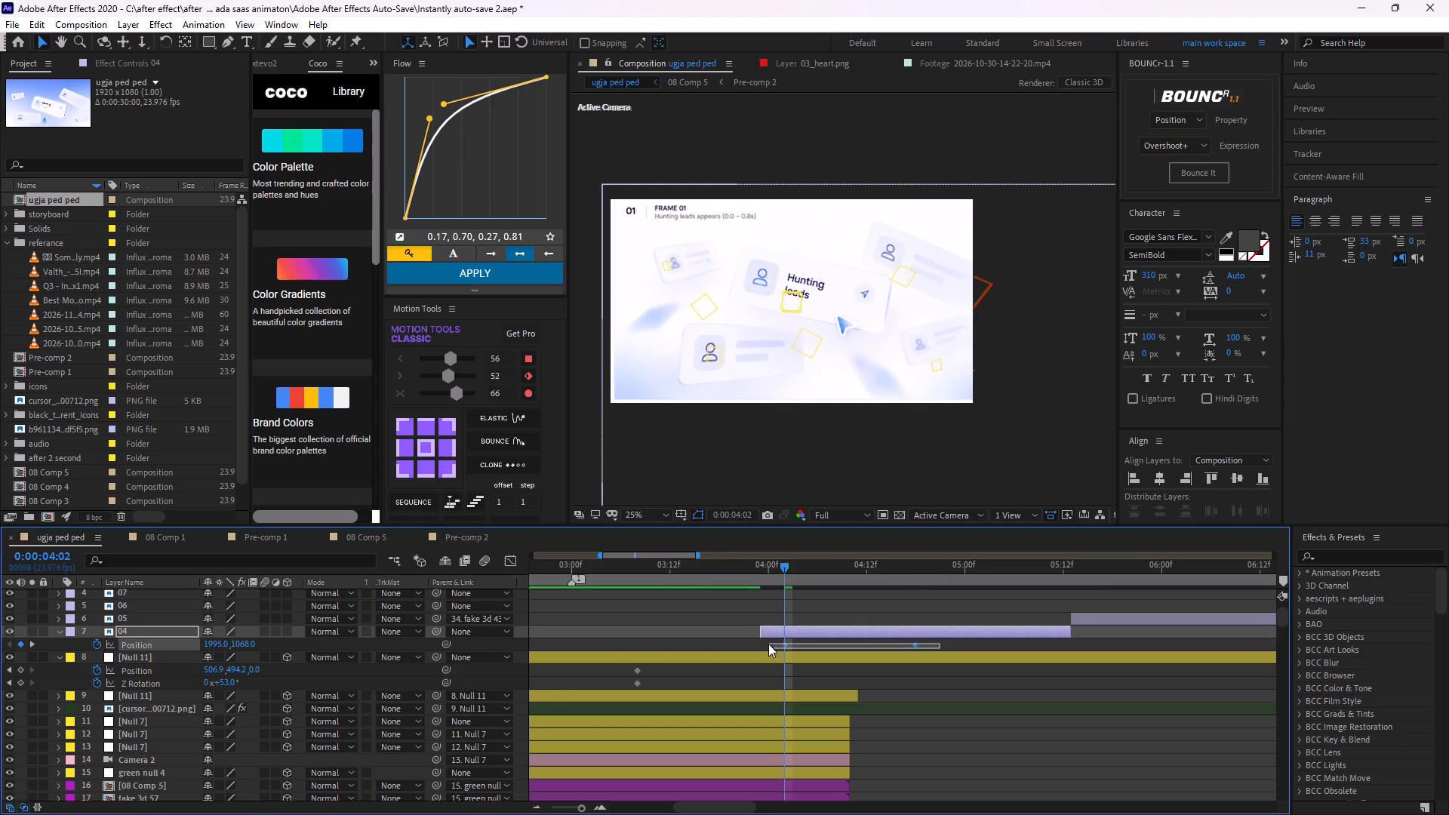
pyautogui.moveTo(768, 644); pyautogui.dragTo(726, 644)
pyautogui.moveTo(429, 121); pyautogui.dragTo(469, 195)
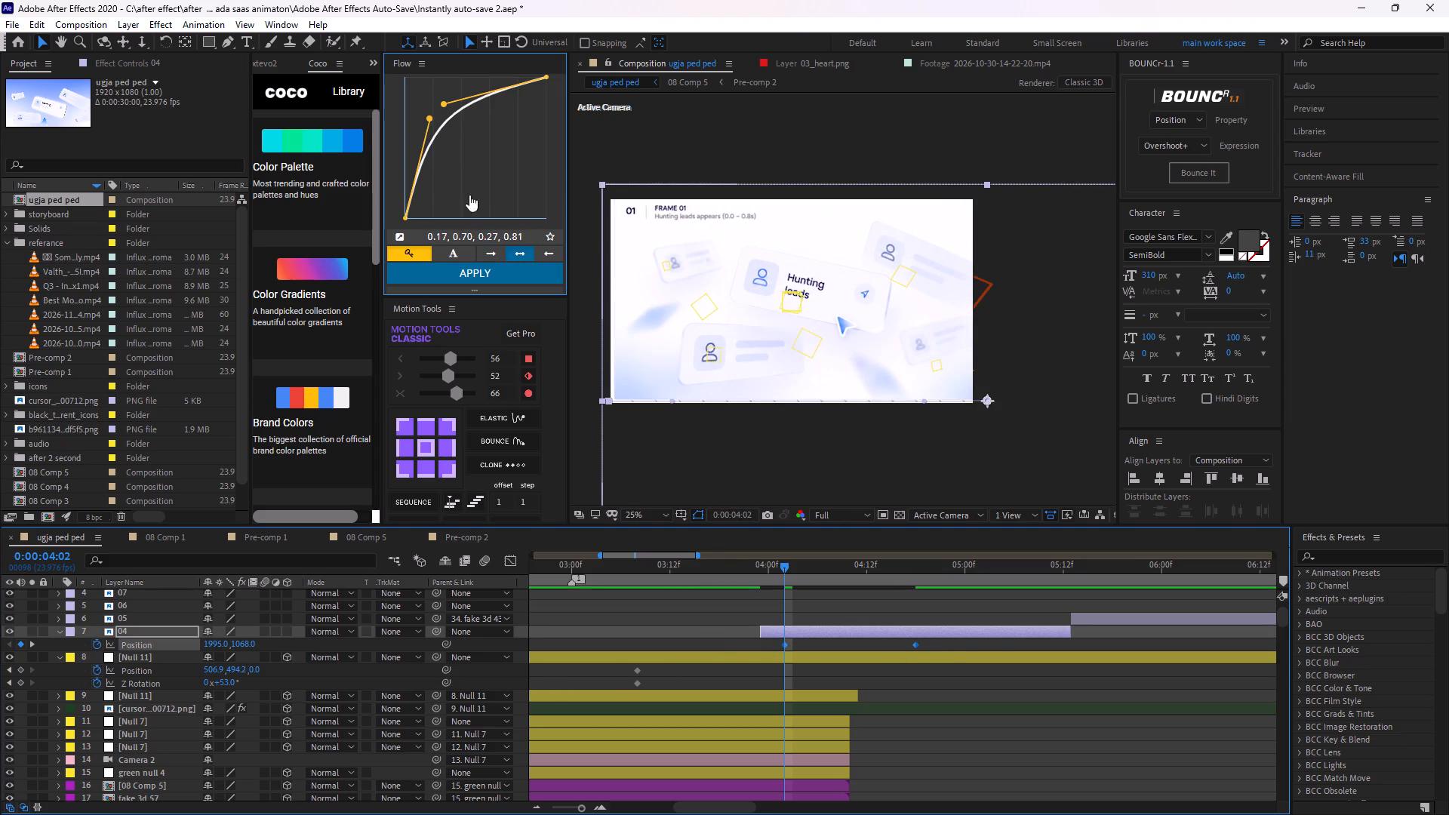
pyautogui.moveTo(469, 195); pyautogui.dragTo(533, 218)
pyautogui.moveTo(442, 103); pyautogui.dragTo(422, 80)
pyautogui.click(450, 271)
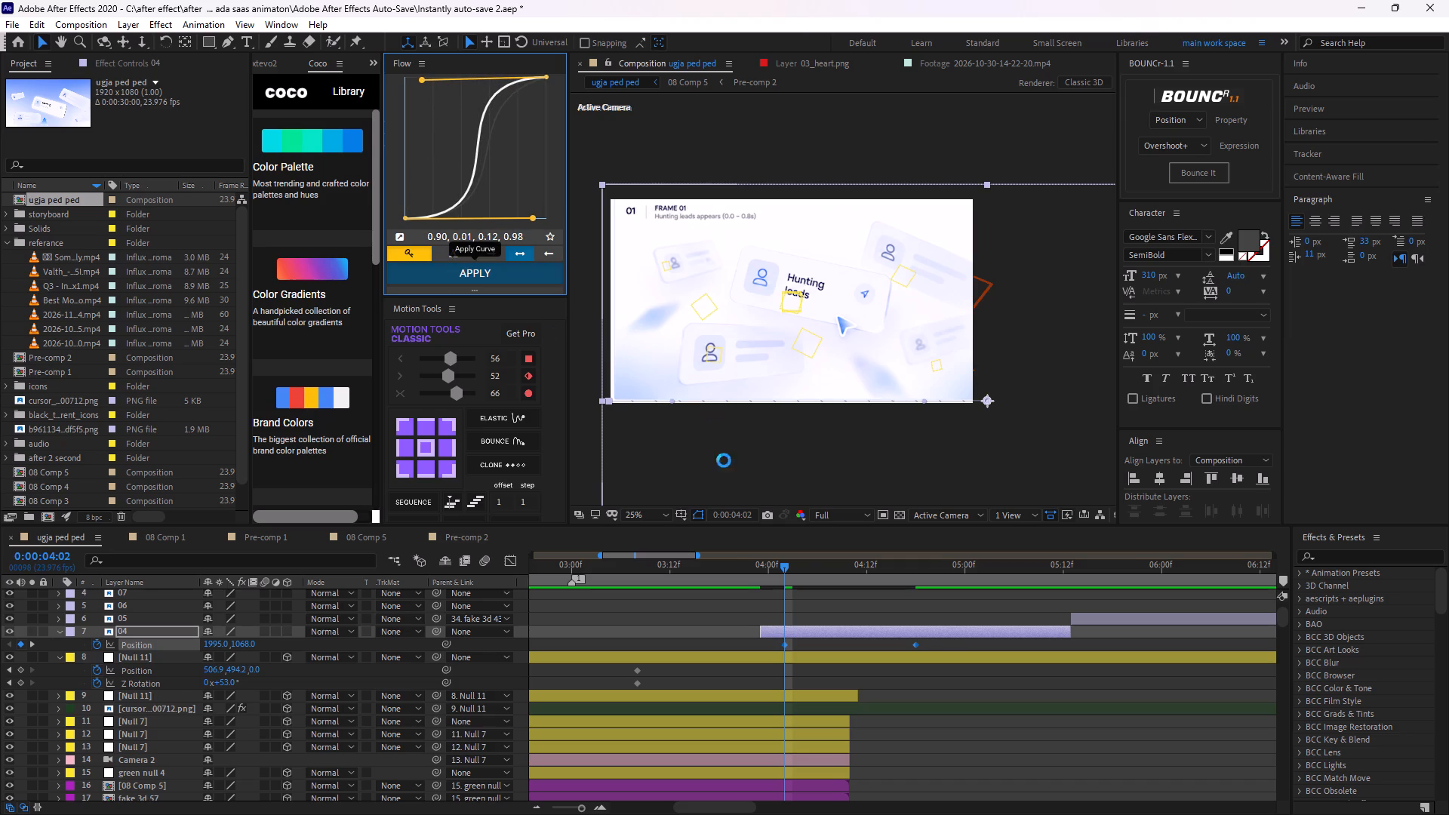
# Play layer 04's eased slide from Frame 01 to Frame 02, including a run from 0:00:03:16.
pyautogui.press('space')
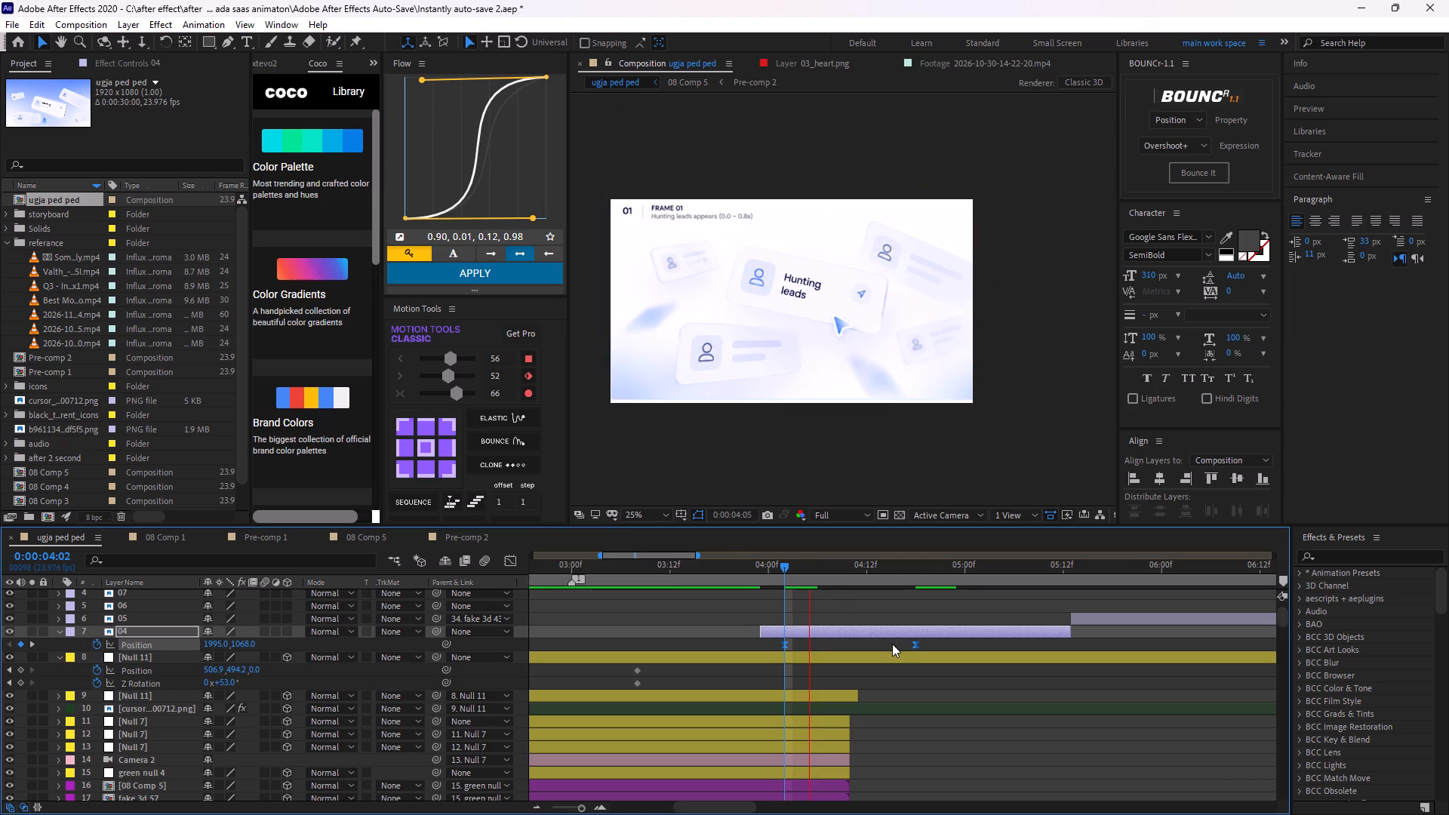
pyautogui.press('space')
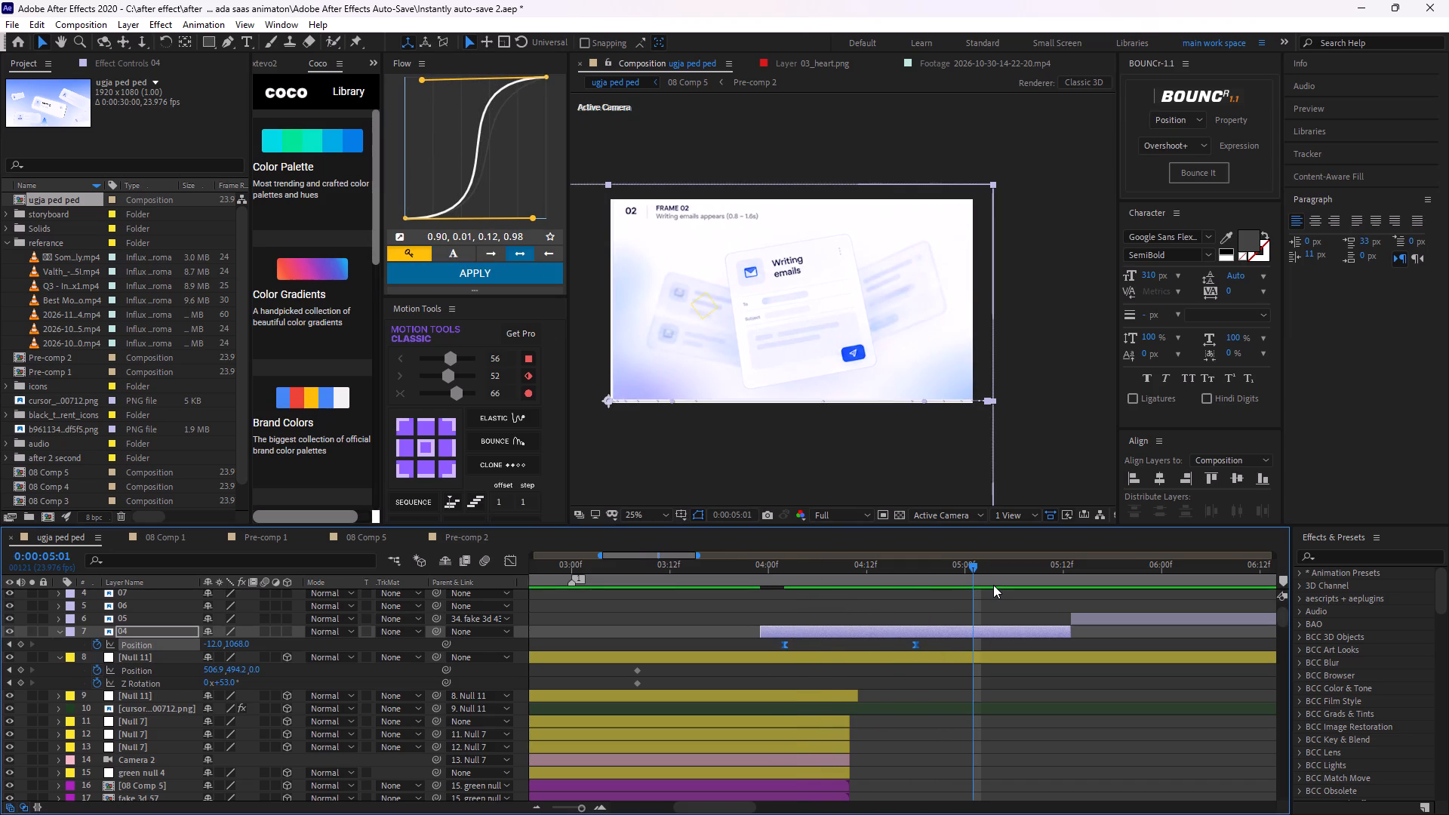
pyautogui.moveTo(972, 565); pyautogui.dragTo(771, 624)
pyautogui.press('space')
pyautogui.press('space')
pyautogui.moveTo(985, 562); pyautogui.dragTo(844, 651)
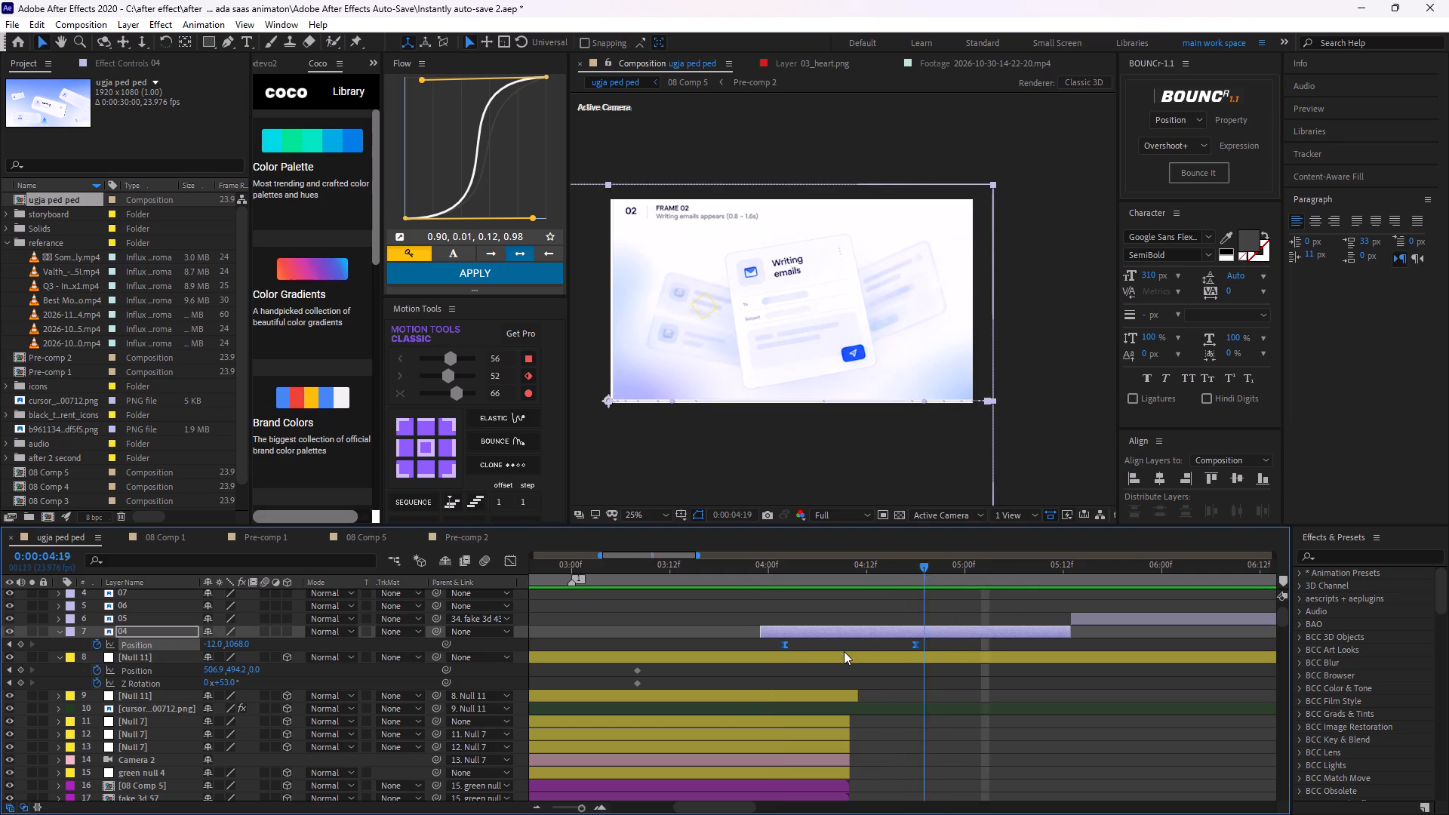
pyautogui.moveTo(844, 651); pyautogui.dragTo(709, 622)
pyautogui.press('space')
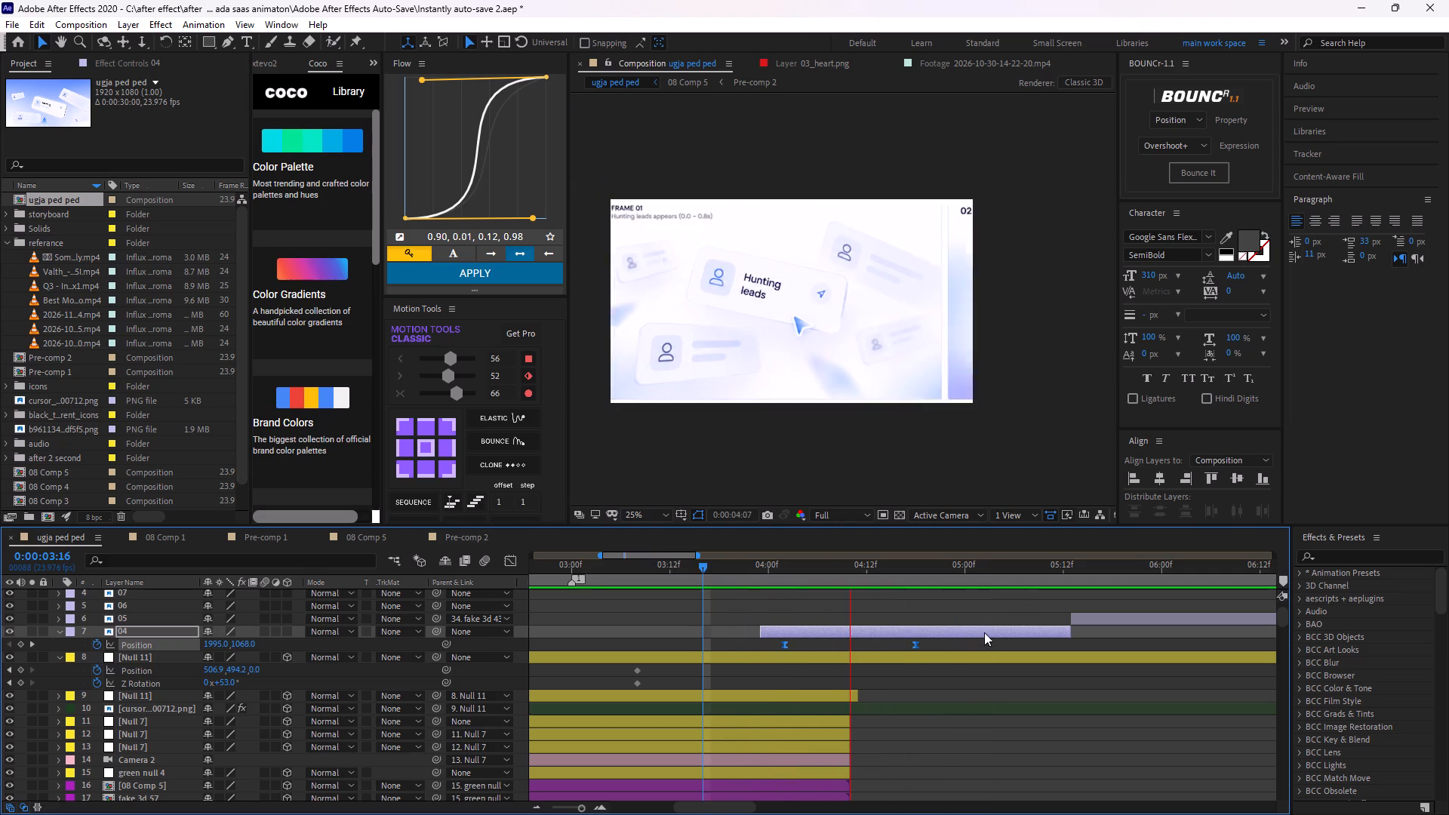
pyautogui.press('space')
pyautogui.moveTo(982, 563); pyautogui.dragTo(788, 618)
pyautogui.press('space')
pyautogui.press('space')
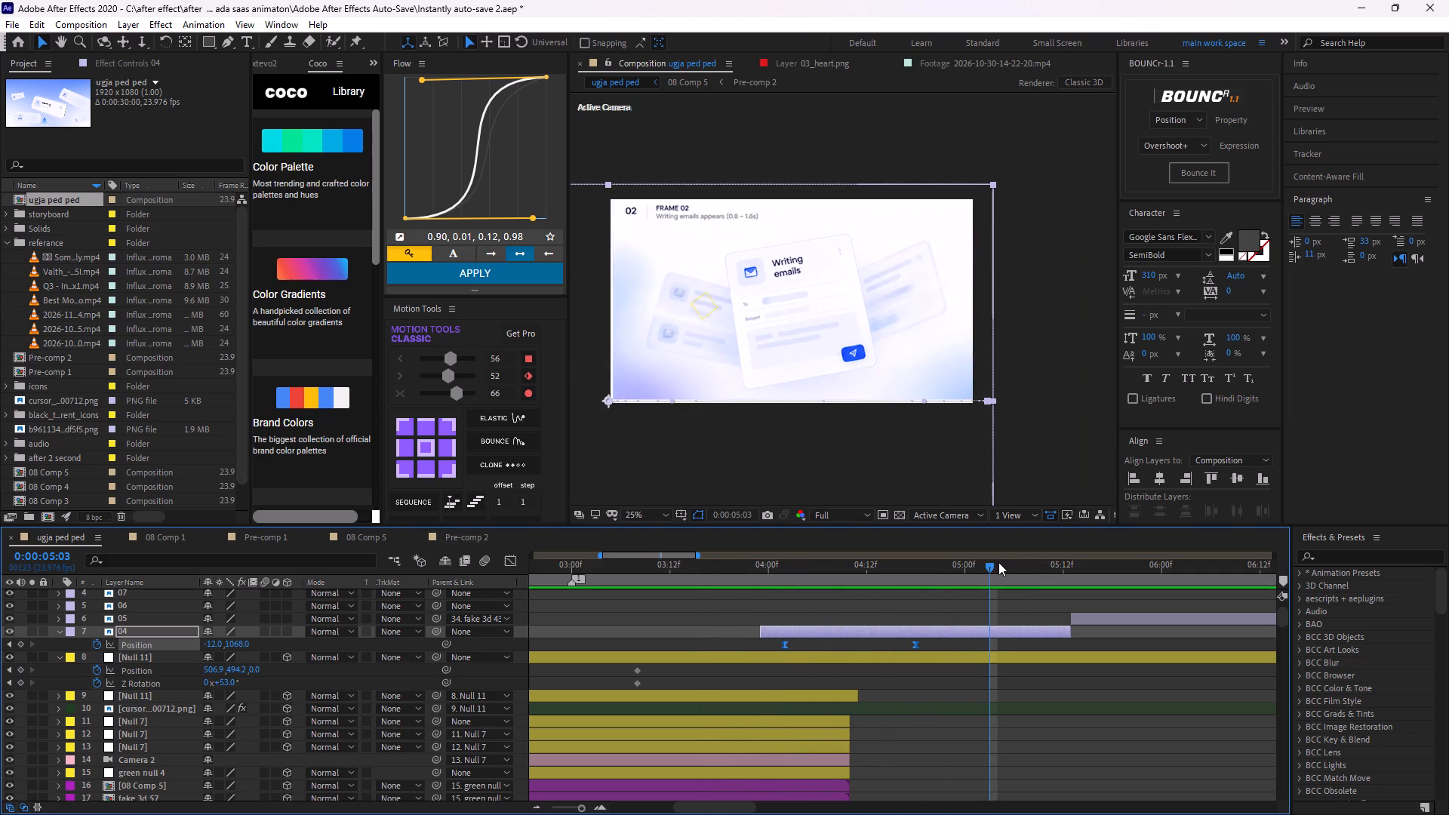
# Replay layer 04's slide from 0:00:04:02 and from the layer's start at 0:00:03:23 to check its speed.
pyautogui.moveTo(998, 562); pyautogui.dragTo(787, 658)
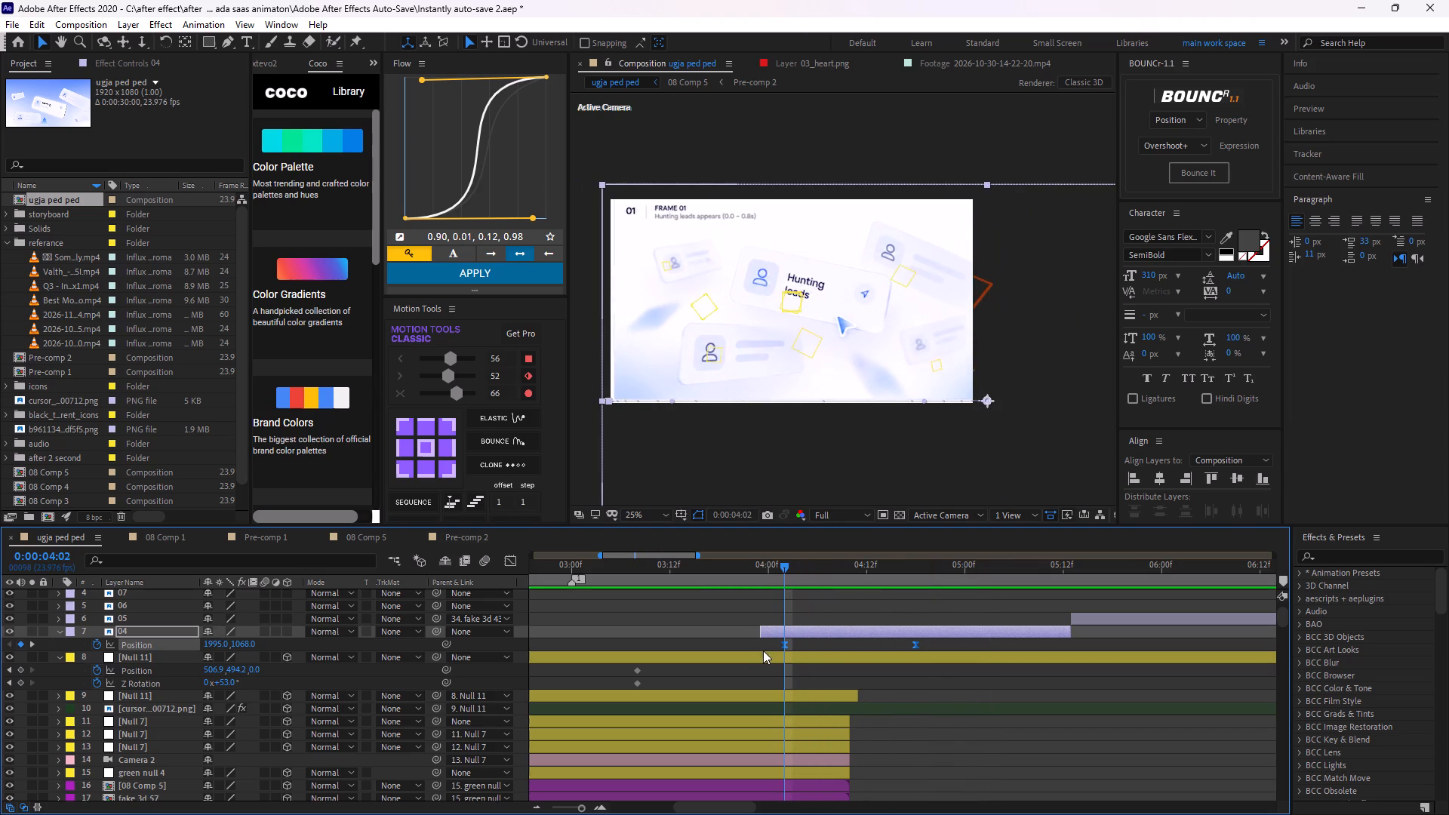
pyautogui.press('space')
pyautogui.press('space')
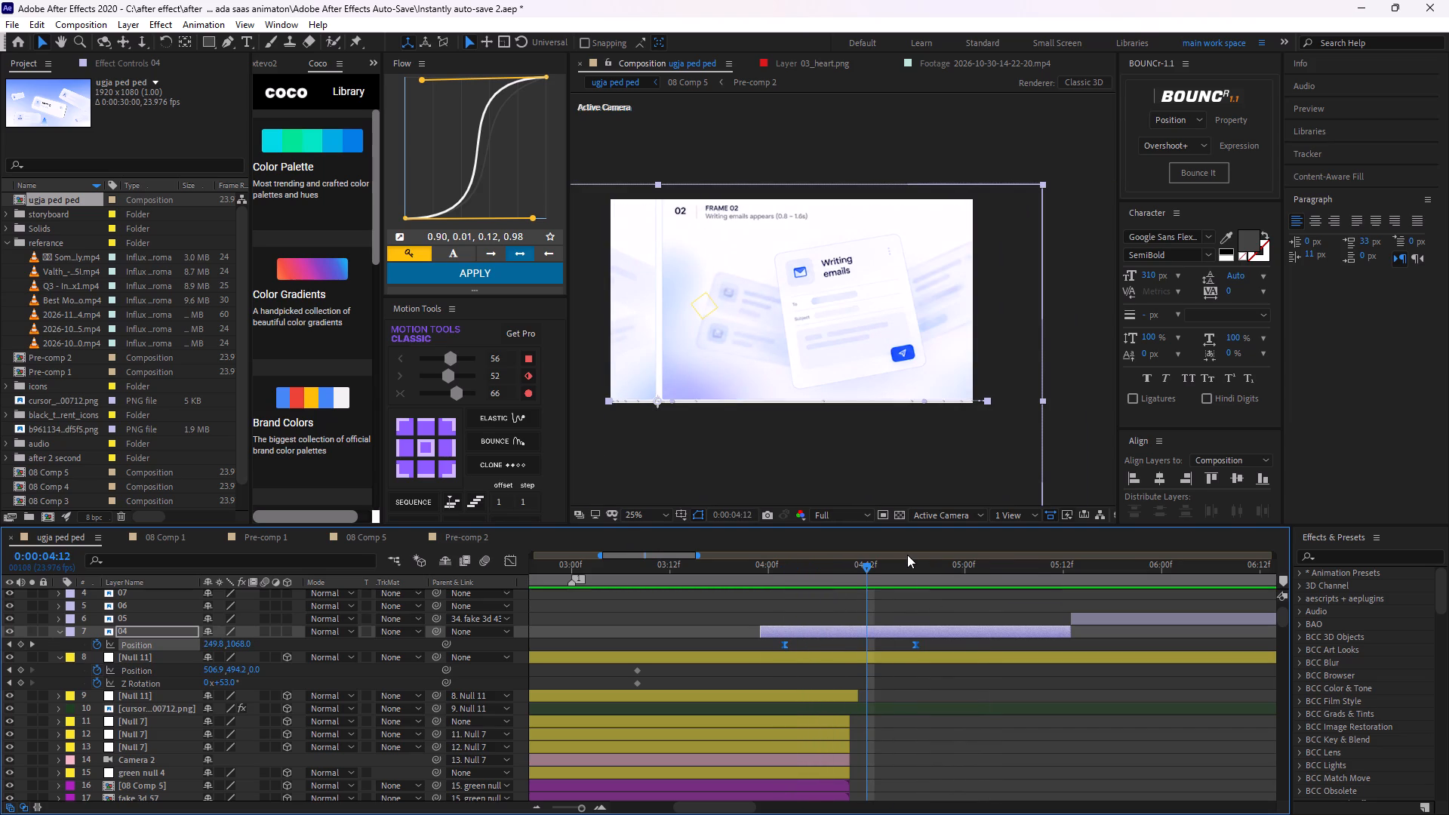
pyautogui.moveTo(872, 571); pyautogui.dragTo(786, 627)
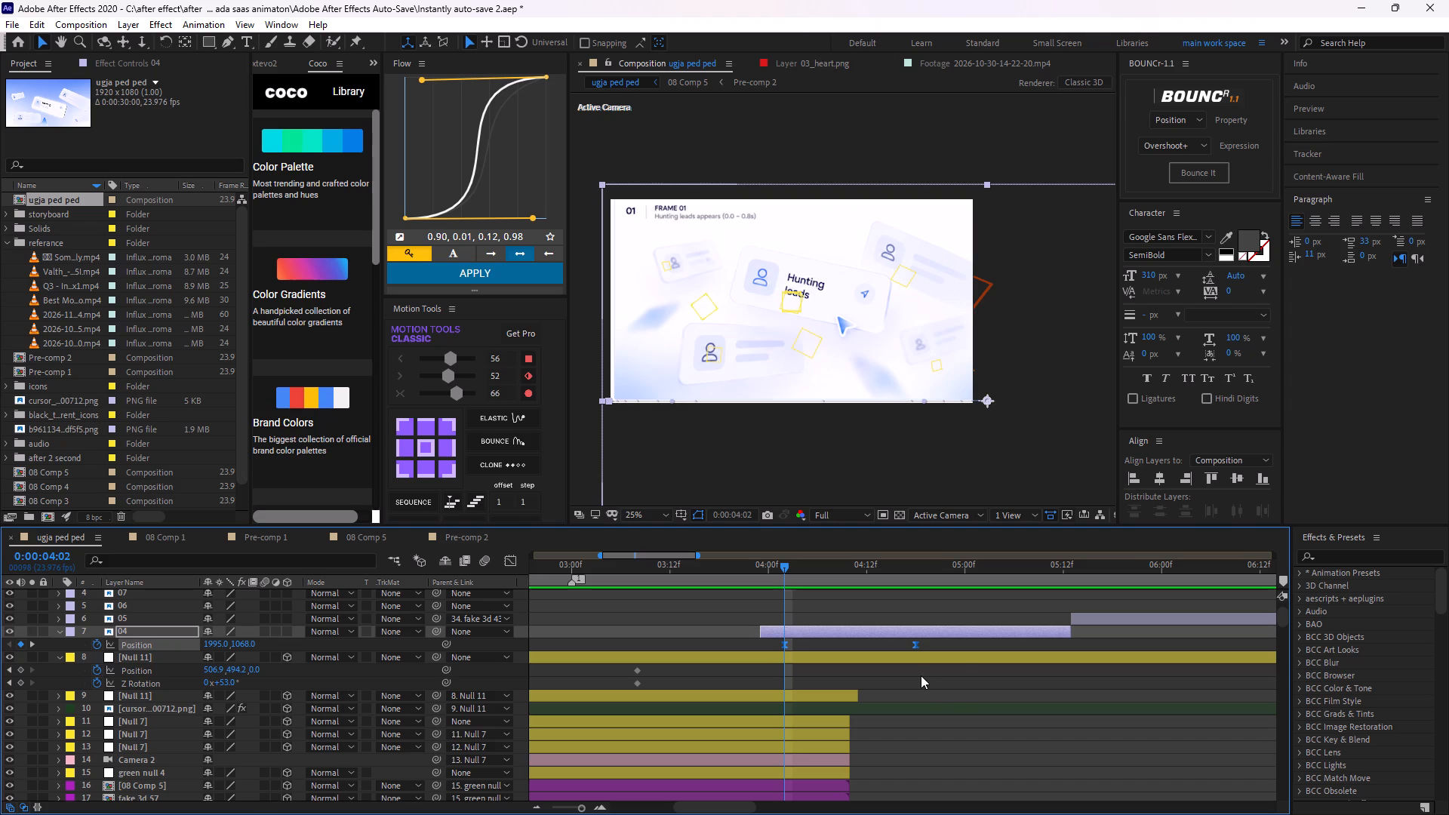
pyautogui.press('space')
pyautogui.press('space')
pyautogui.moveTo(934, 571); pyautogui.dragTo(774, 623)
pyautogui.press('space')
pyautogui.press('space')
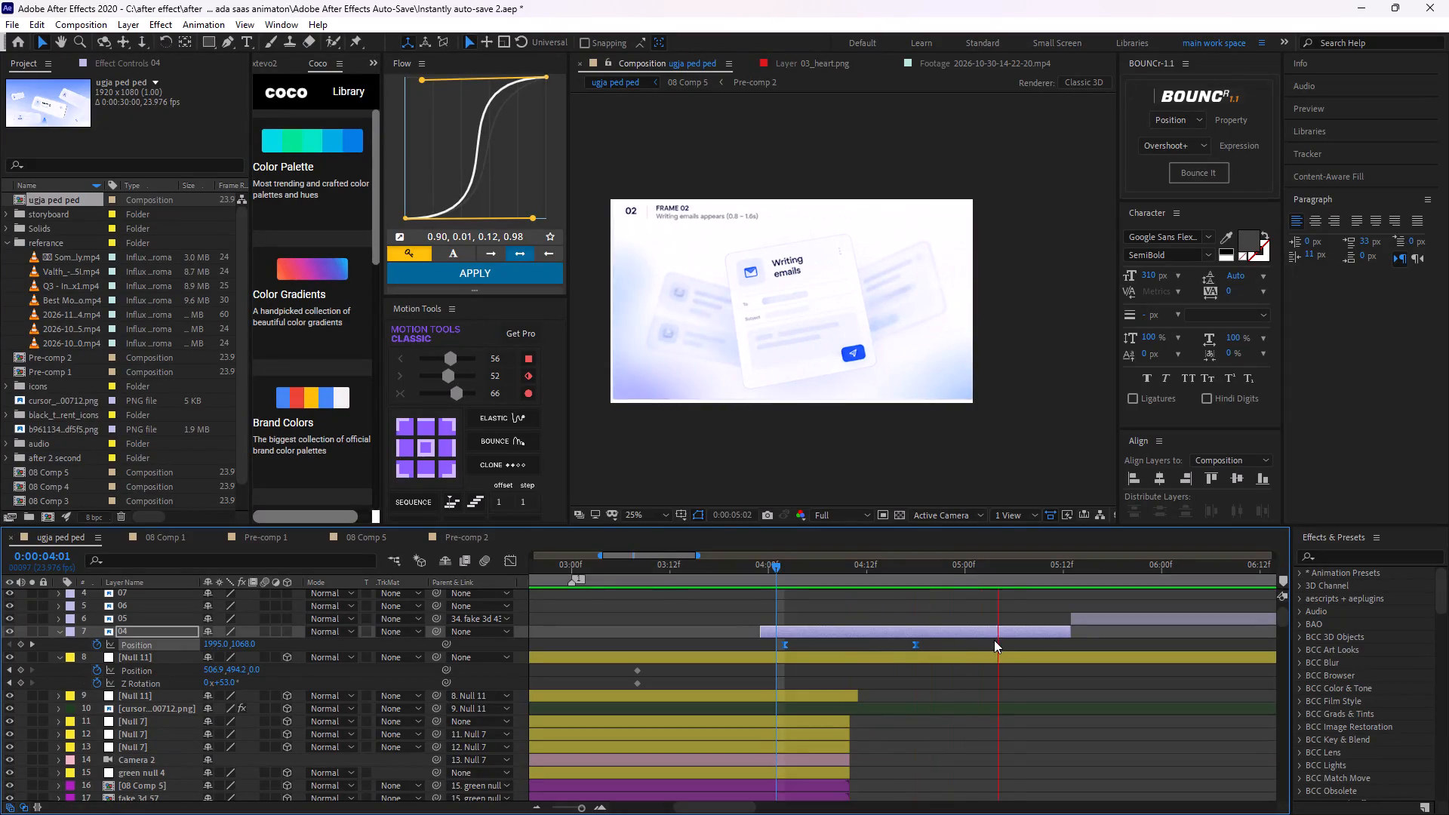
pyautogui.moveTo(1009, 563); pyautogui.dragTo(767, 658)
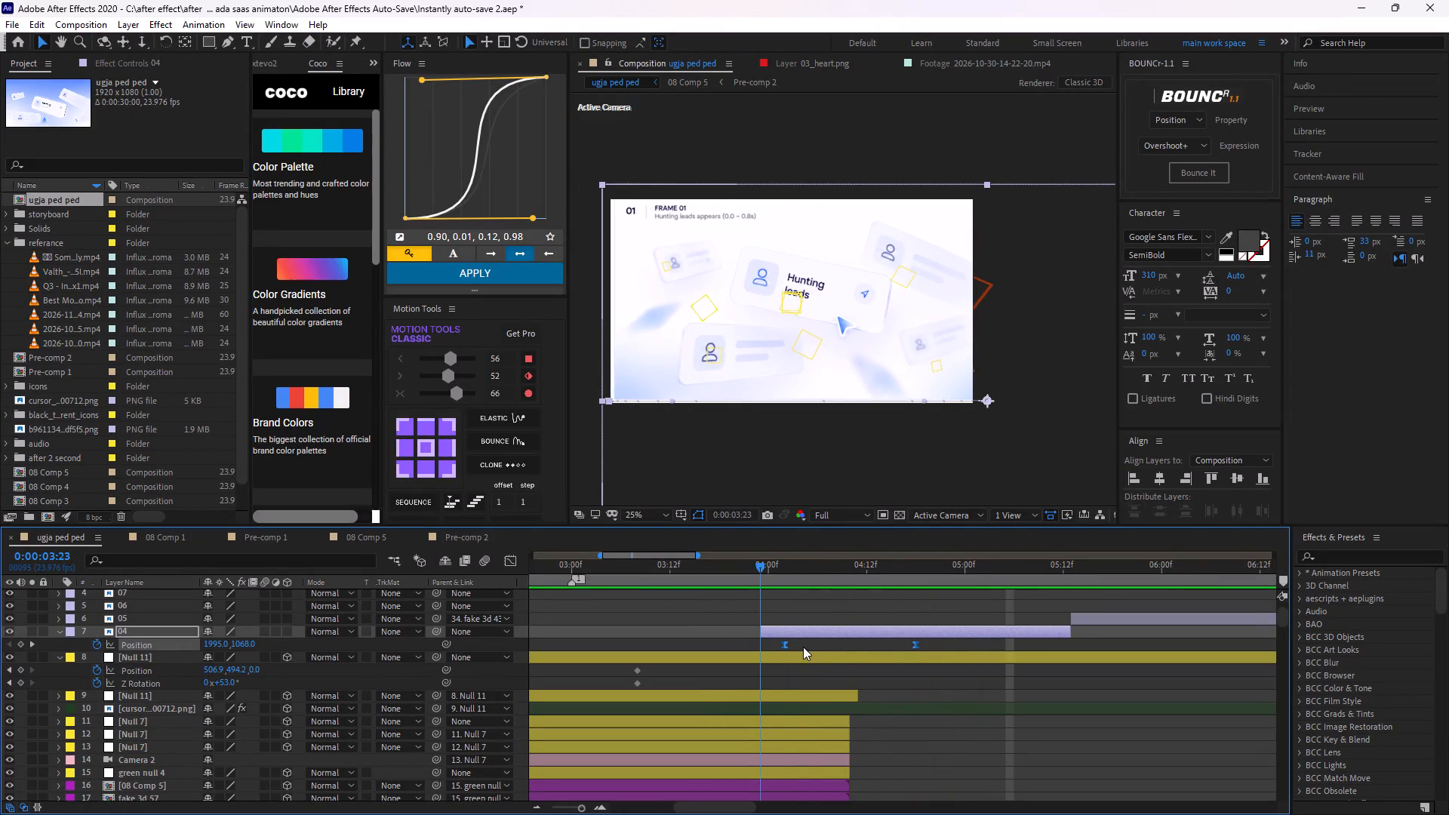
pyautogui.press('space')
pyautogui.press('space')
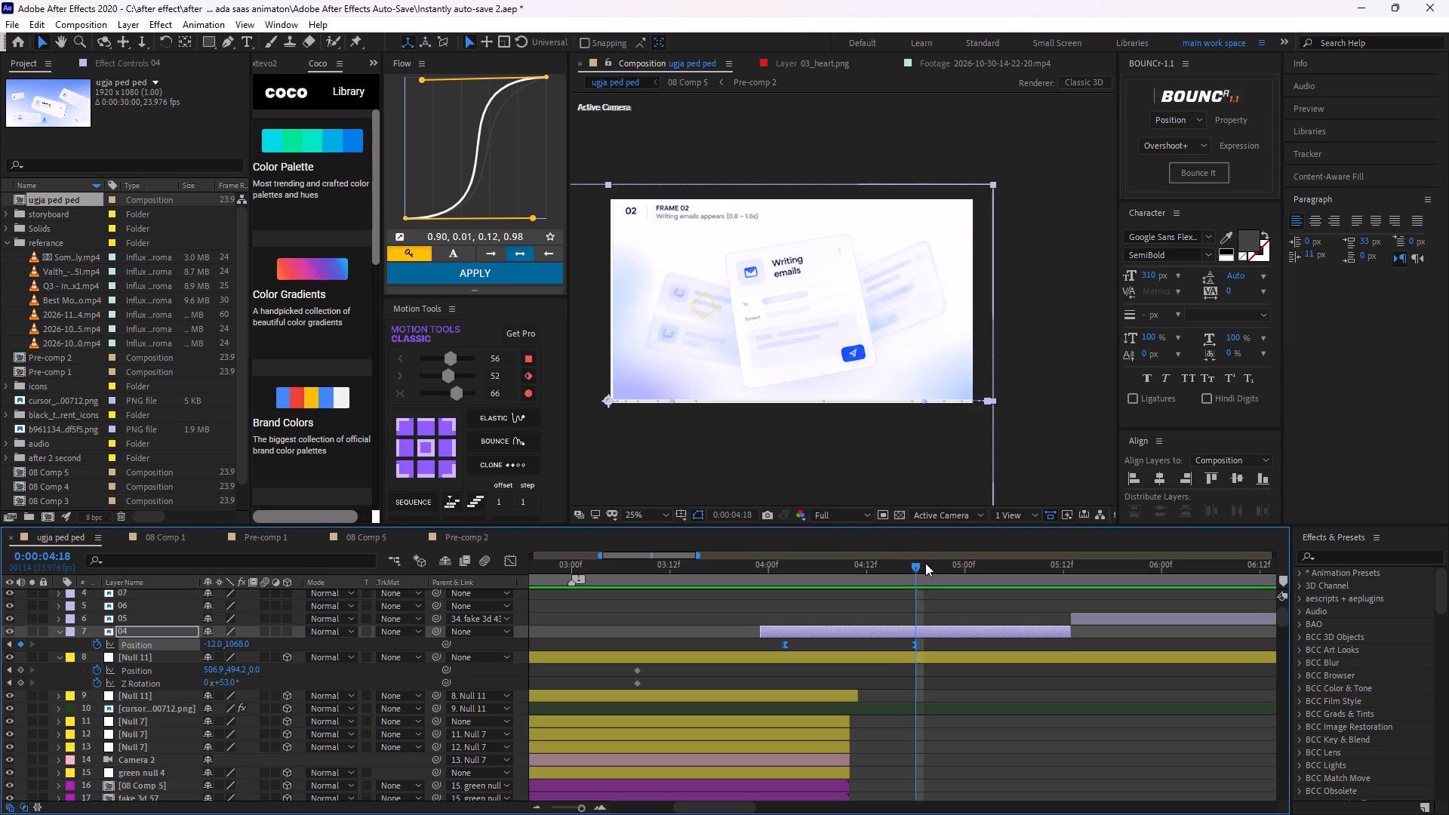
# Scrub and replay layer 04's slide between 0:00:04:02 and 0:00:04:18 to examine the transition's movement.
pyautogui.moveTo(915, 576); pyautogui.dragTo(785, 658)
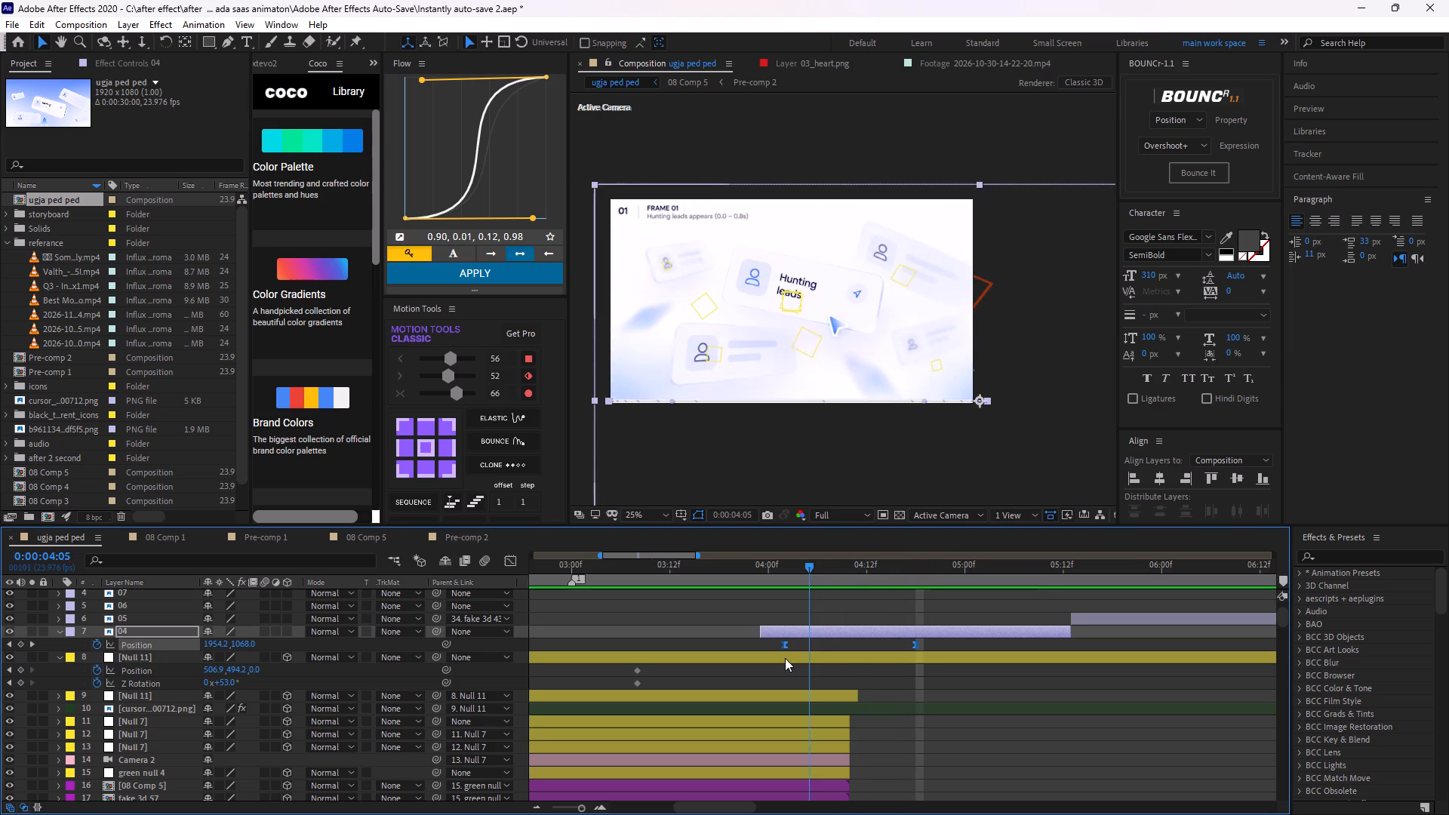
pyautogui.moveTo(785, 658); pyautogui.dragTo(860, 682)
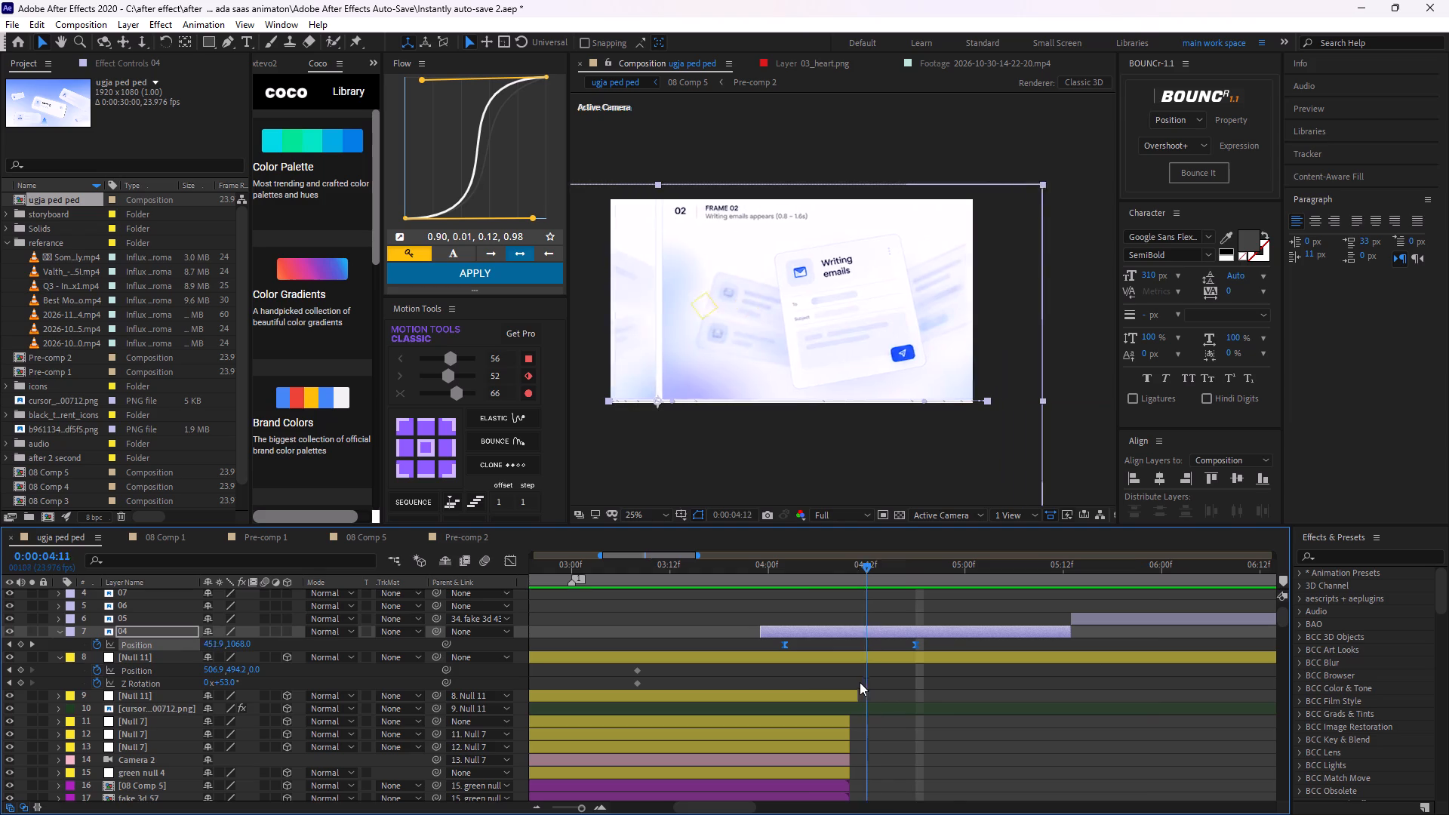
pyautogui.moveTo(860, 682); pyautogui.dragTo(782, 677)
pyautogui.press('space')
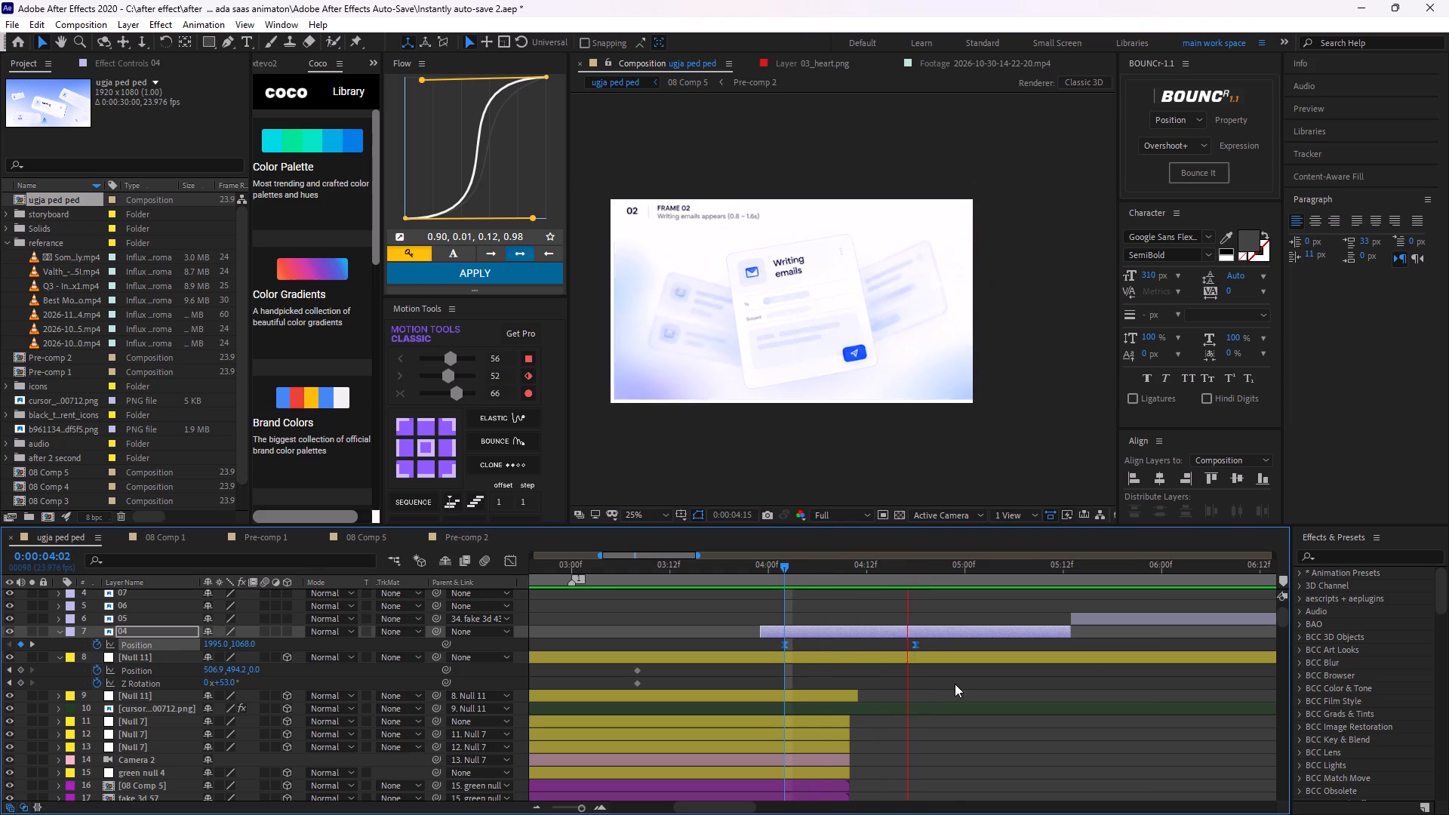
pyautogui.press('space')
pyautogui.moveTo(907, 567); pyautogui.dragTo(878, 587)
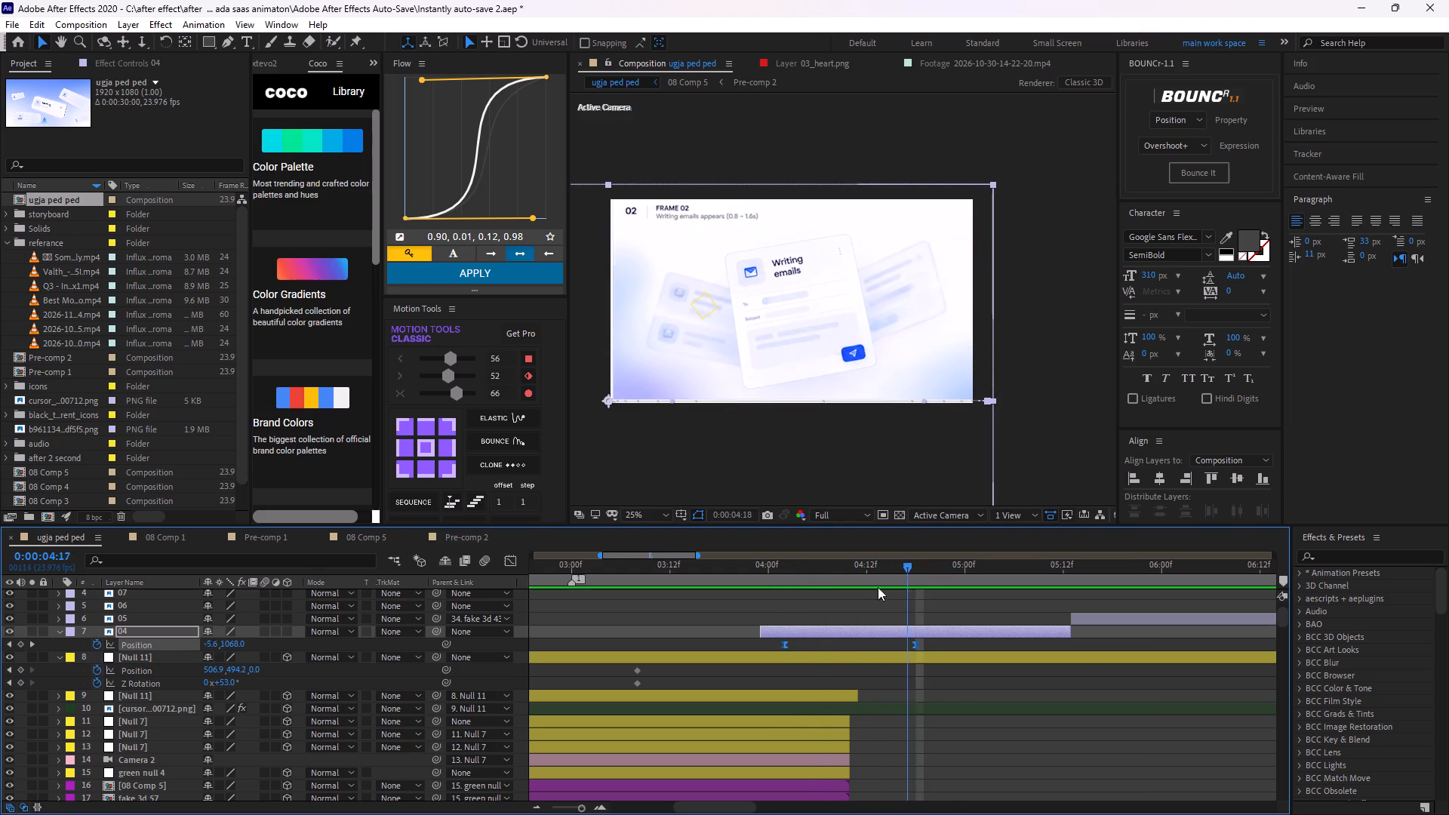
pyautogui.moveTo(878, 587); pyautogui.dragTo(813, 654)
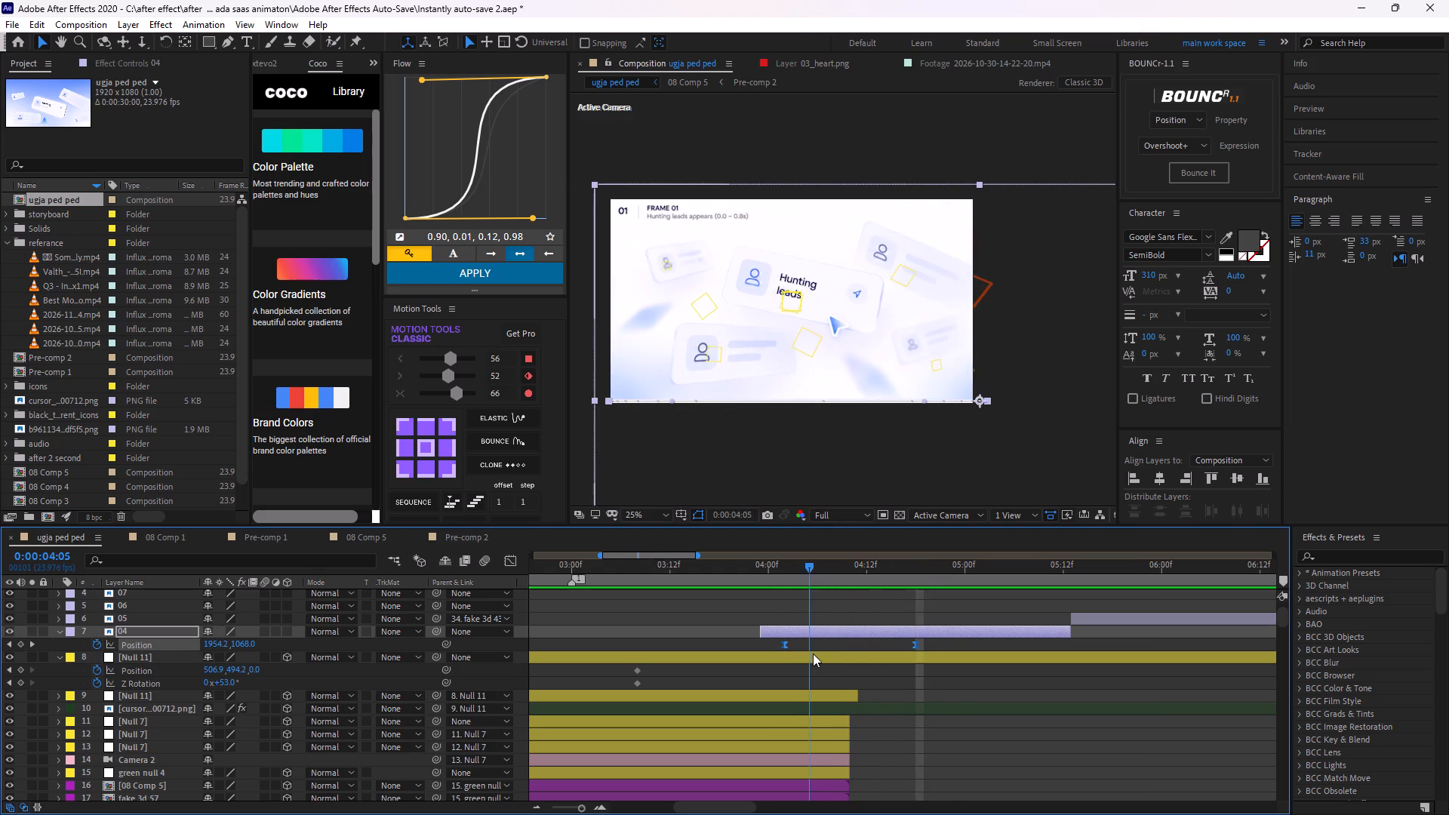
pyautogui.moveTo(813, 654); pyautogui.dragTo(802, 658)
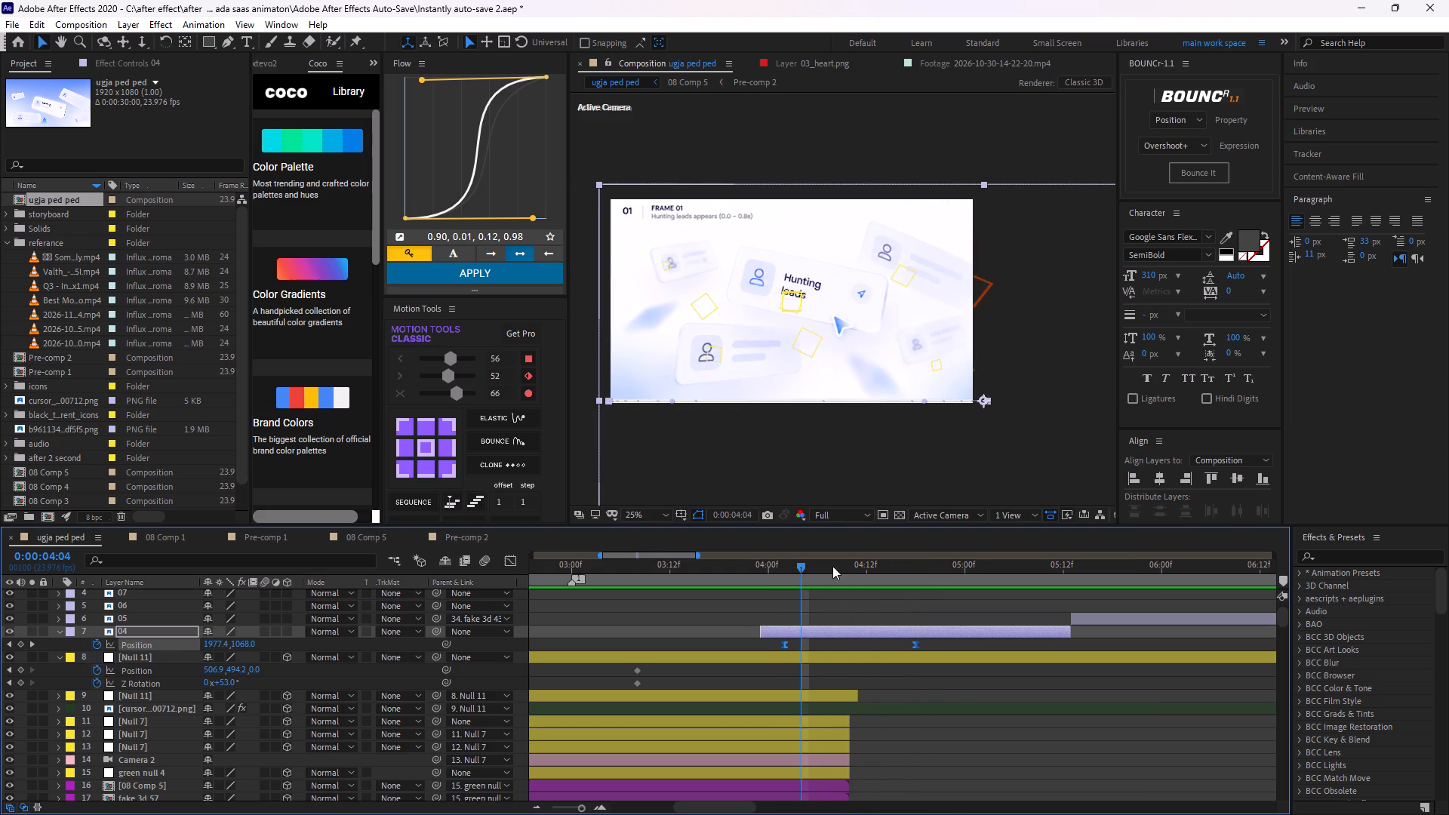
pyautogui.moveTo(795, 564); pyautogui.dragTo(912, 598)
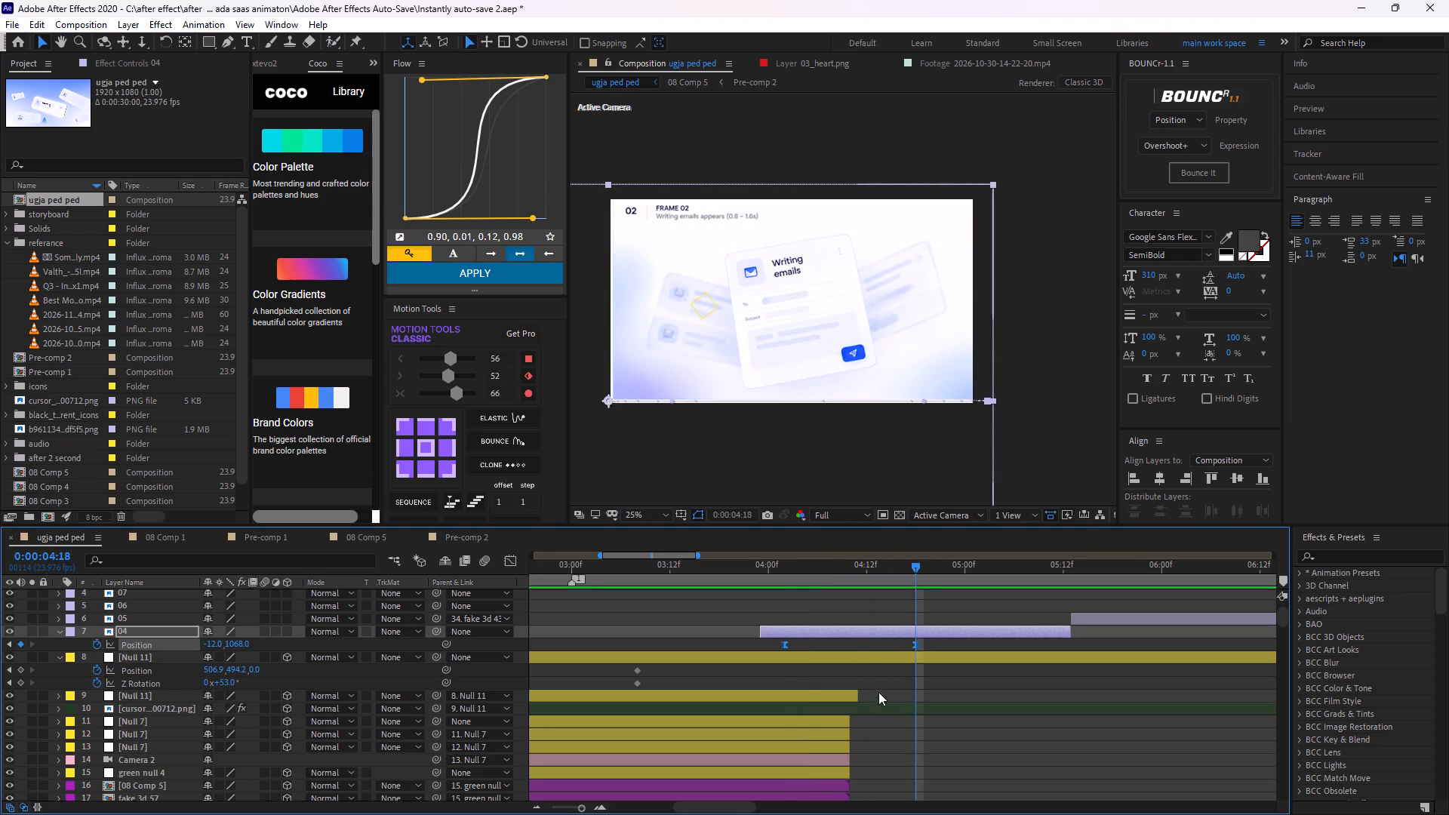
# Delete layer 04's first Position keyframe at 0:00:04:02.
pyautogui.moveTo(891, 671); pyautogui.dragTo(884, 670)
pyautogui.moveTo(798, 644); pyautogui.dragTo(761, 657)
pyautogui.press('BackSpace')
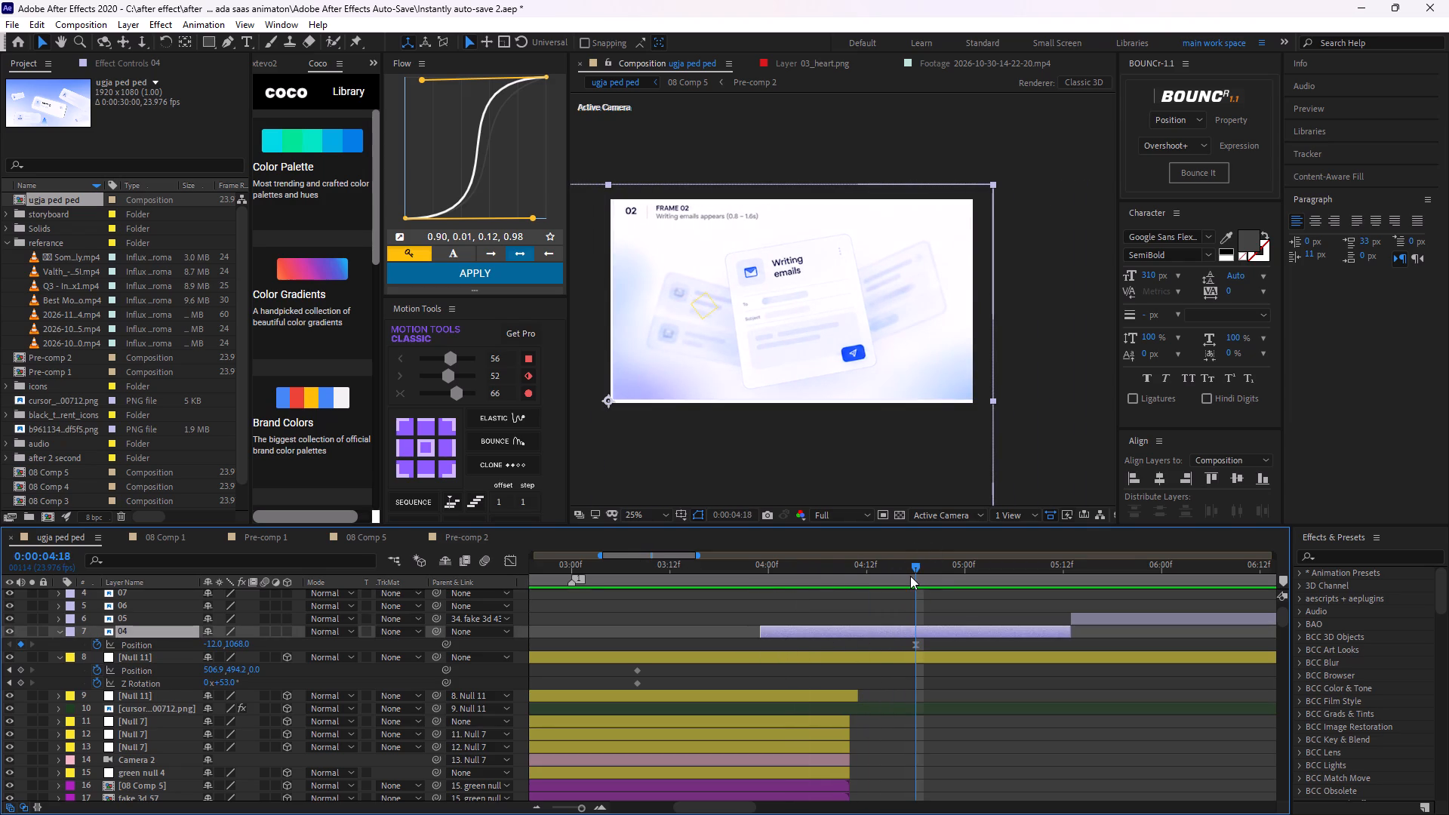
# Split layer 04 at 0:00:04:10.
pyautogui.moveTo(918, 572); pyautogui.dragTo(851, 645)
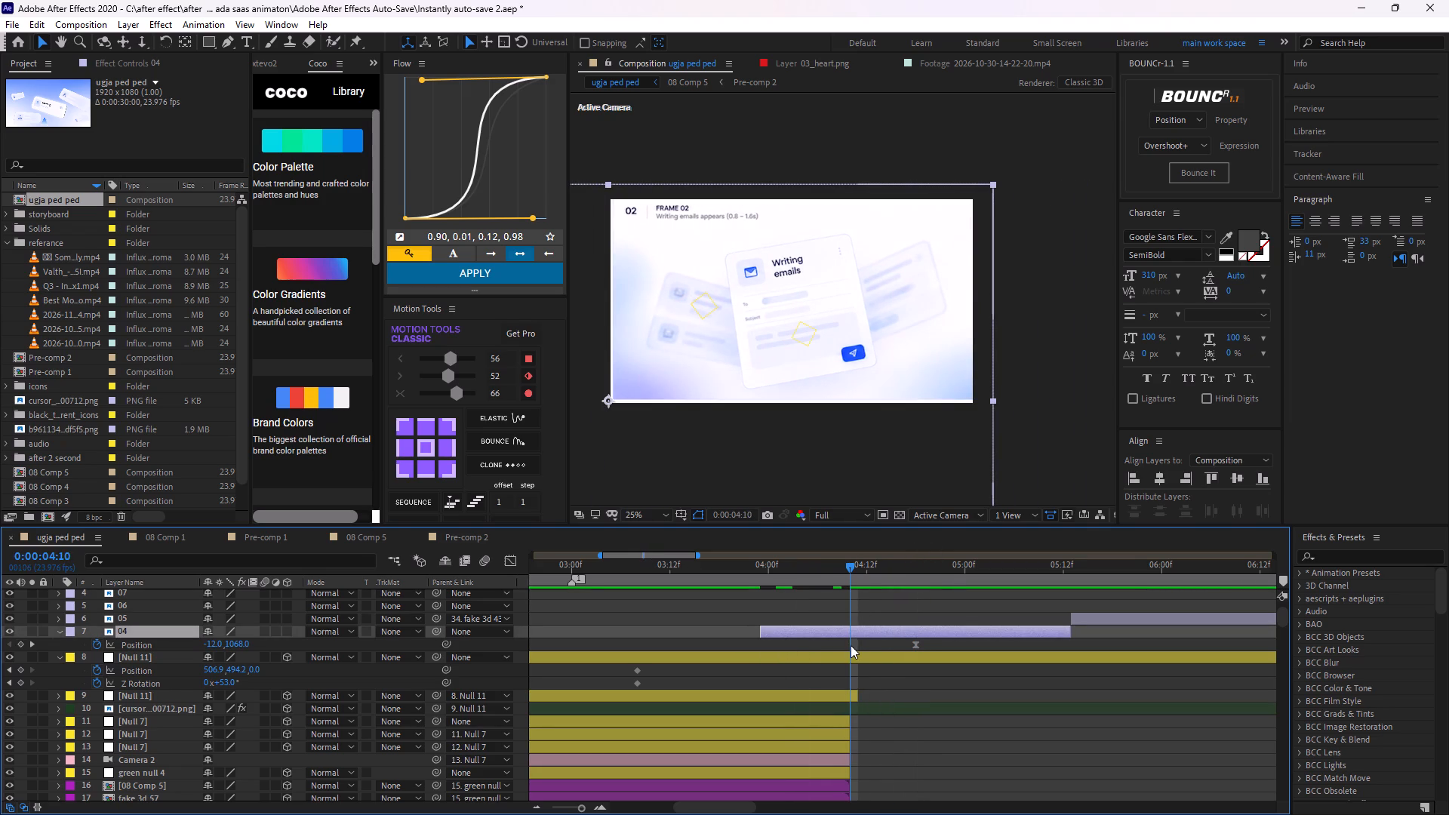
pyautogui.click(861, 637)
pyautogui.hotkey('ctrl', 'shift', 'd')
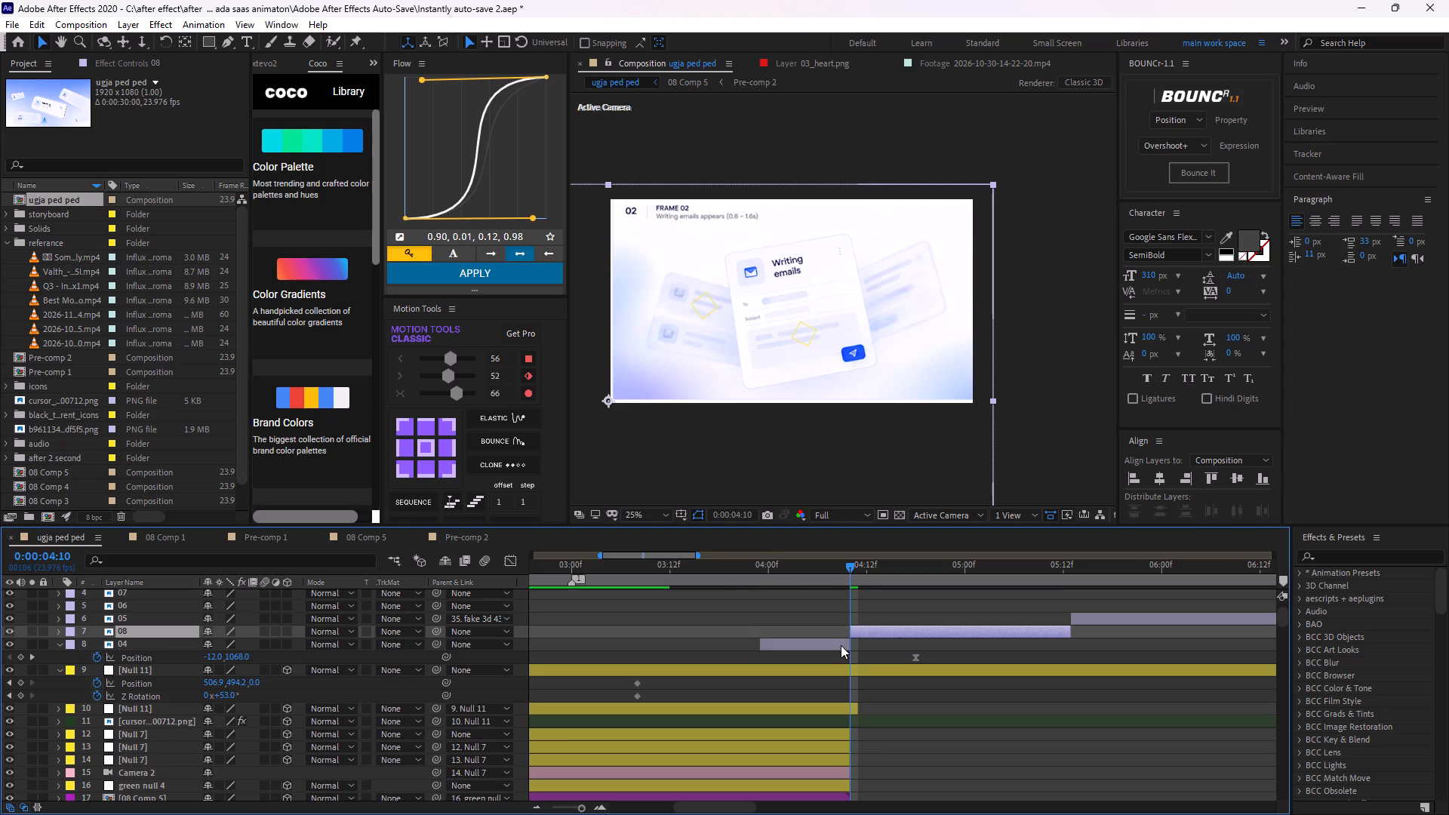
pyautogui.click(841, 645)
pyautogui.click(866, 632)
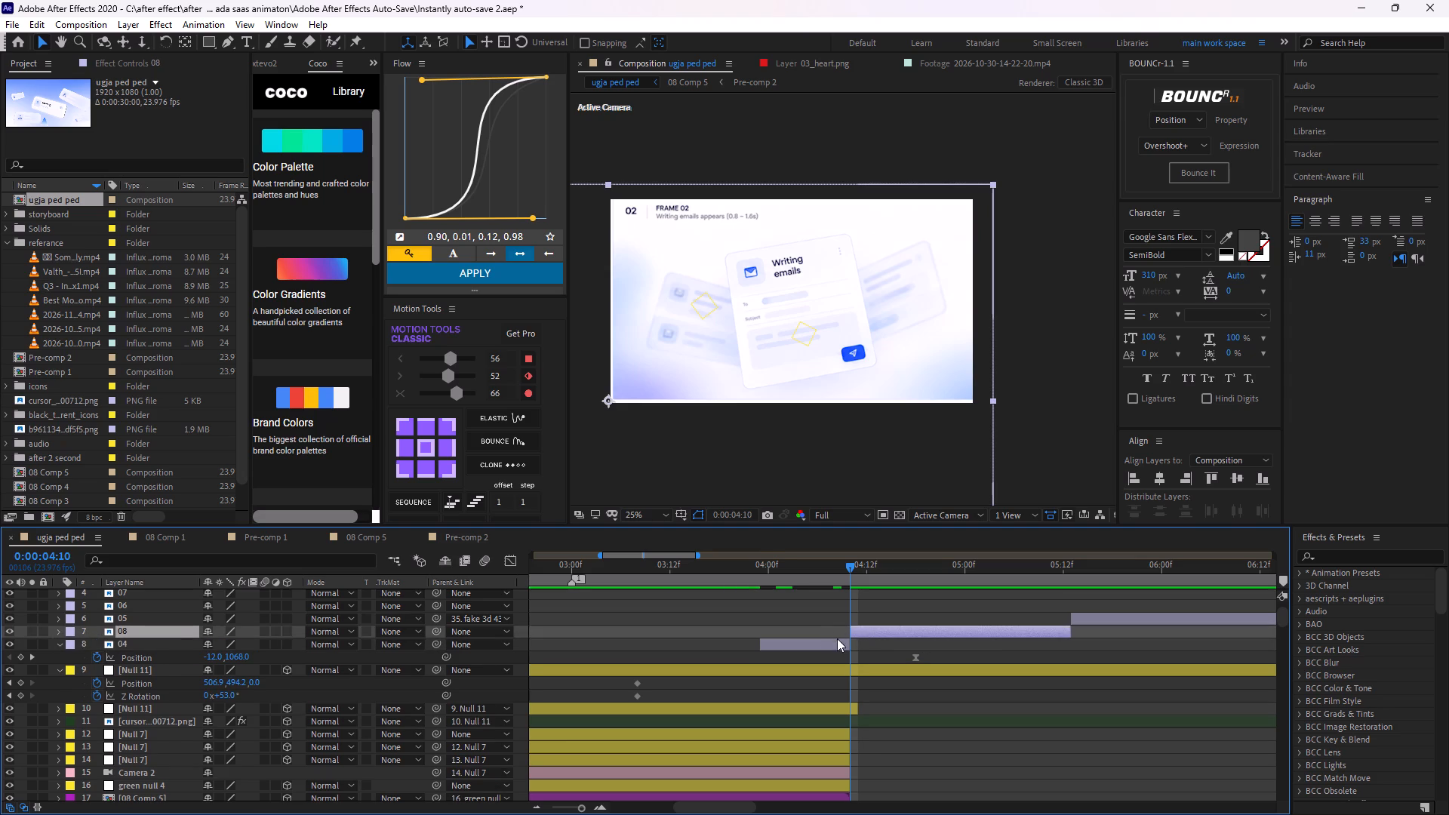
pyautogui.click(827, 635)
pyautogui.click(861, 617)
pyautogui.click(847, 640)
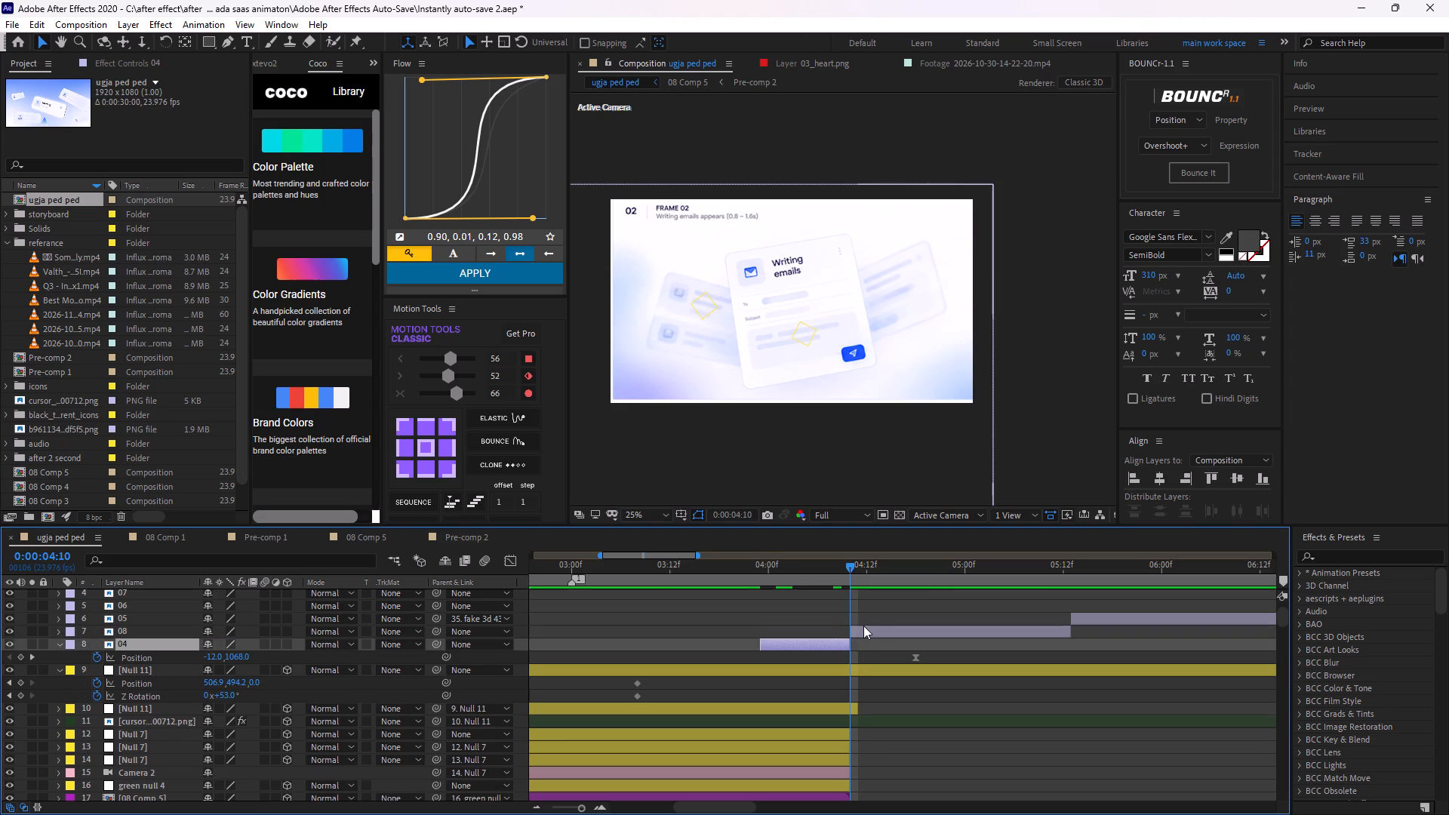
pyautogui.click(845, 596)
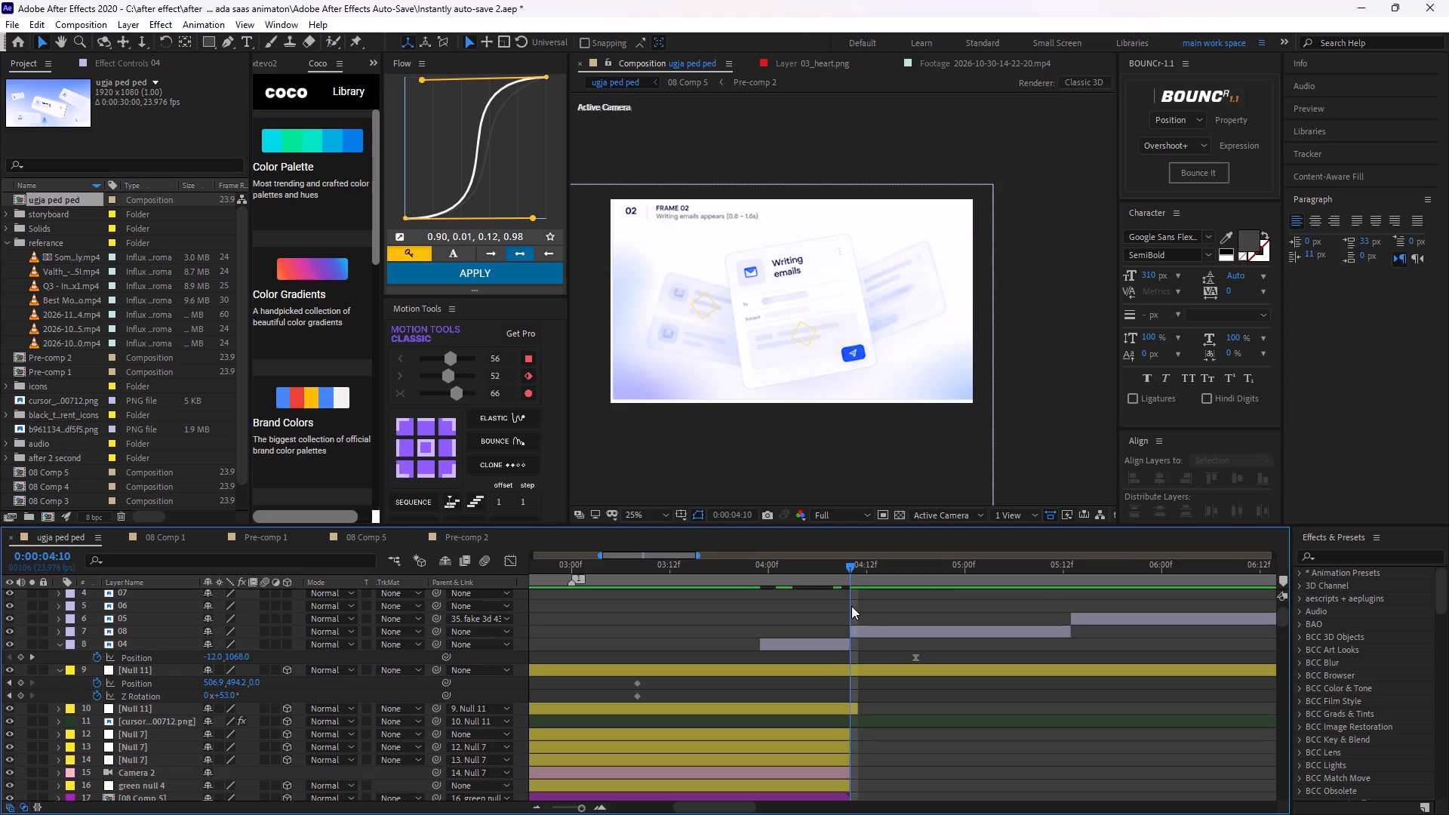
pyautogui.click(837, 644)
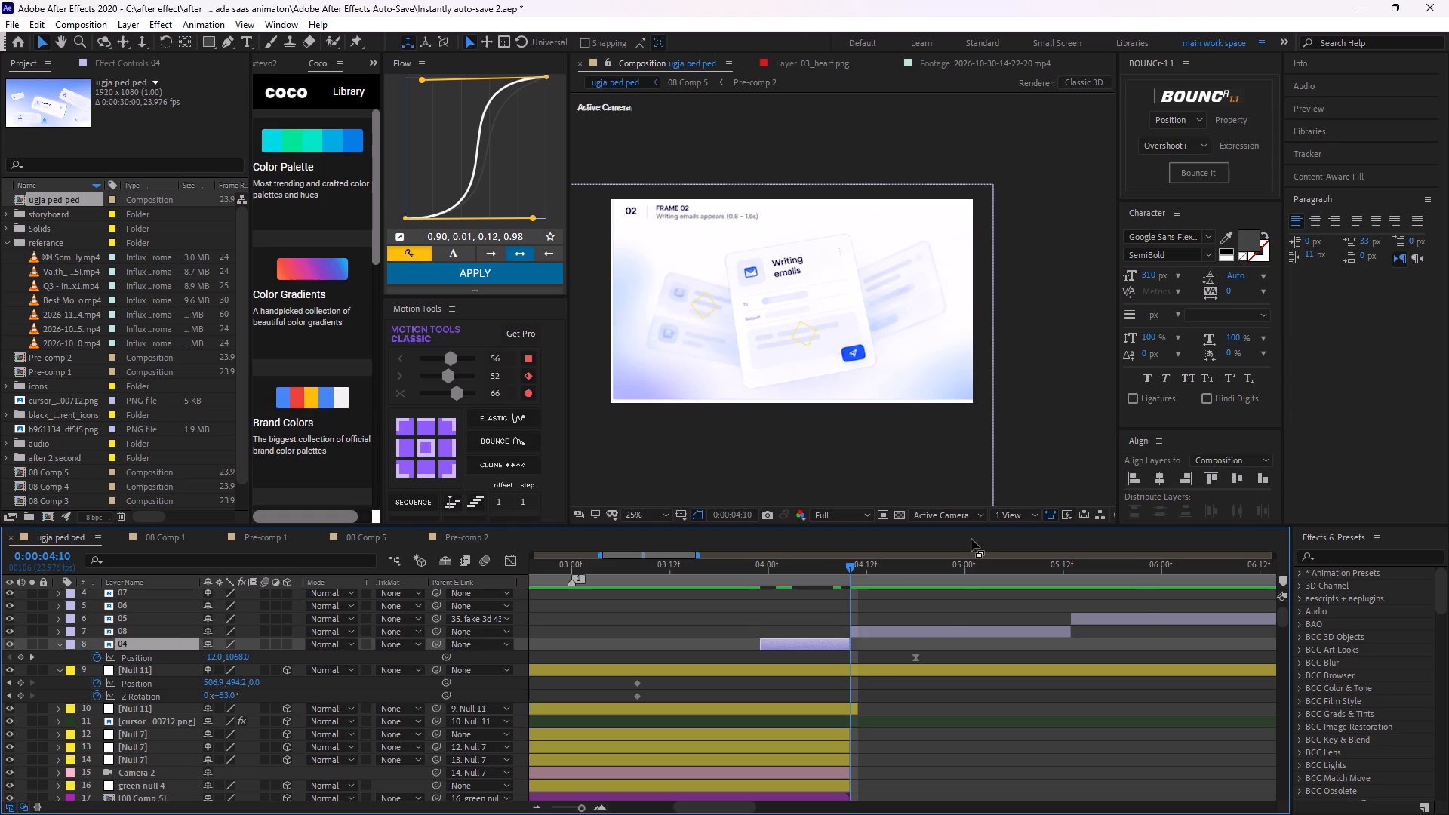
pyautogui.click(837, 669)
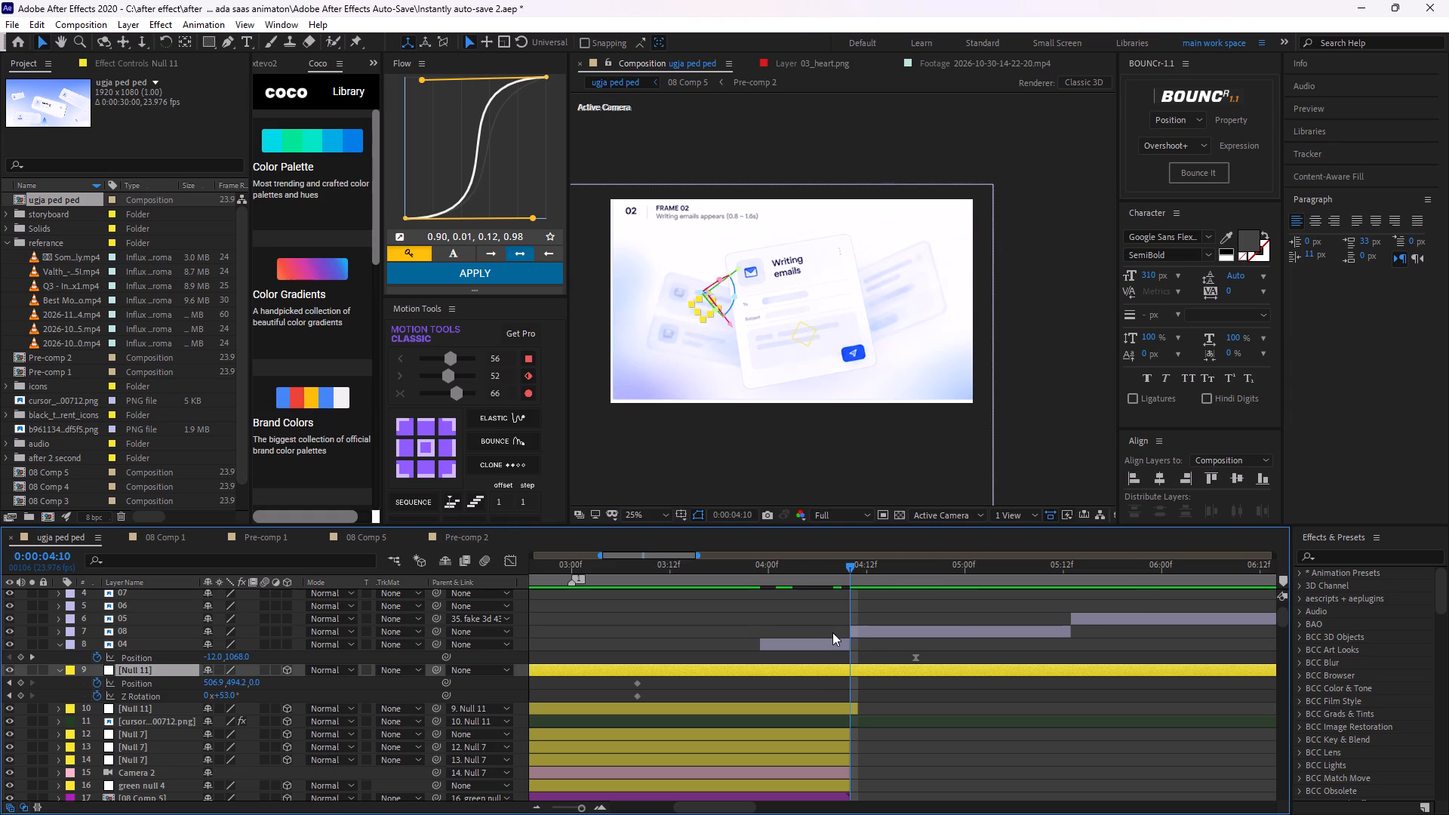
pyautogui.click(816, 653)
# Add a new null object directly above layer 04.
pyautogui.click(832, 644)
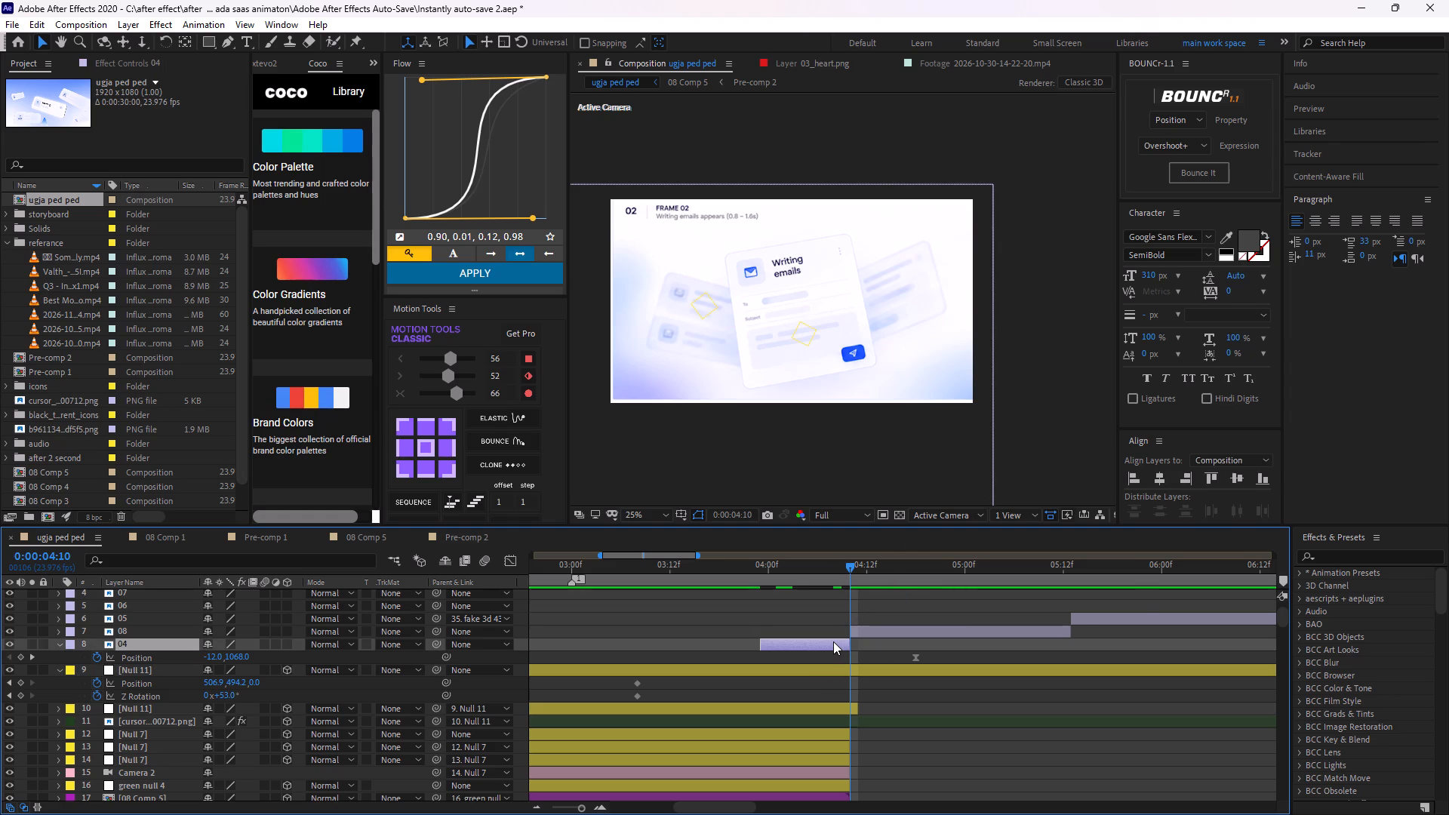
pyautogui.press('ctrl+shift+super+f')
pyautogui.press('ctrl+shift+super+y')
pyautogui.click(792, 641)
pyautogui.click(811, 608)
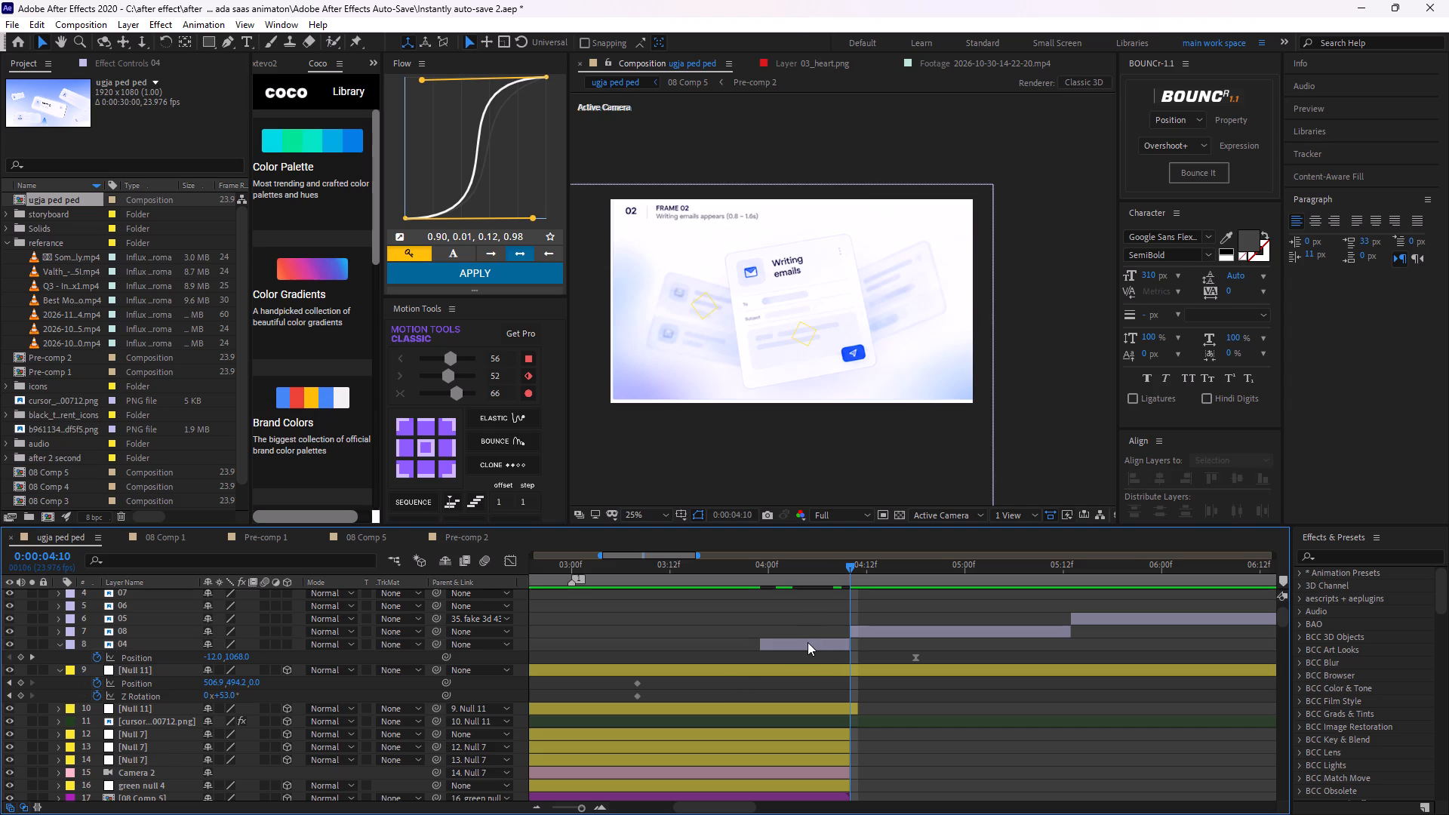
pyautogui.click(808, 642)
pyautogui.hotkey('ctrl', 'alt', 'shift', 'y')
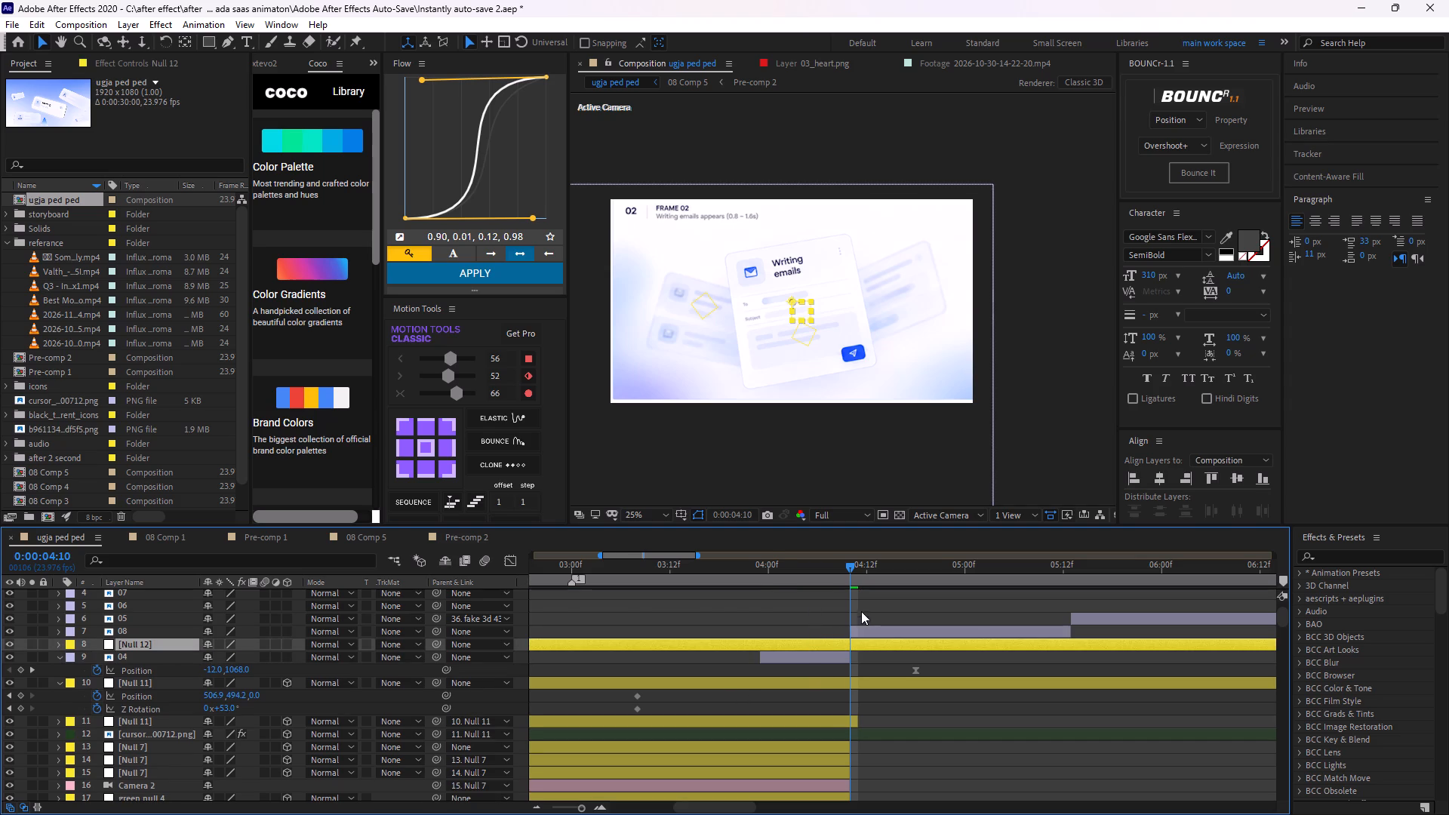
# Split the new null at 0:00:04:10 and place its second half directly above layer 08.
pyautogui.hotkey('ctrl', 'shift', 'd')
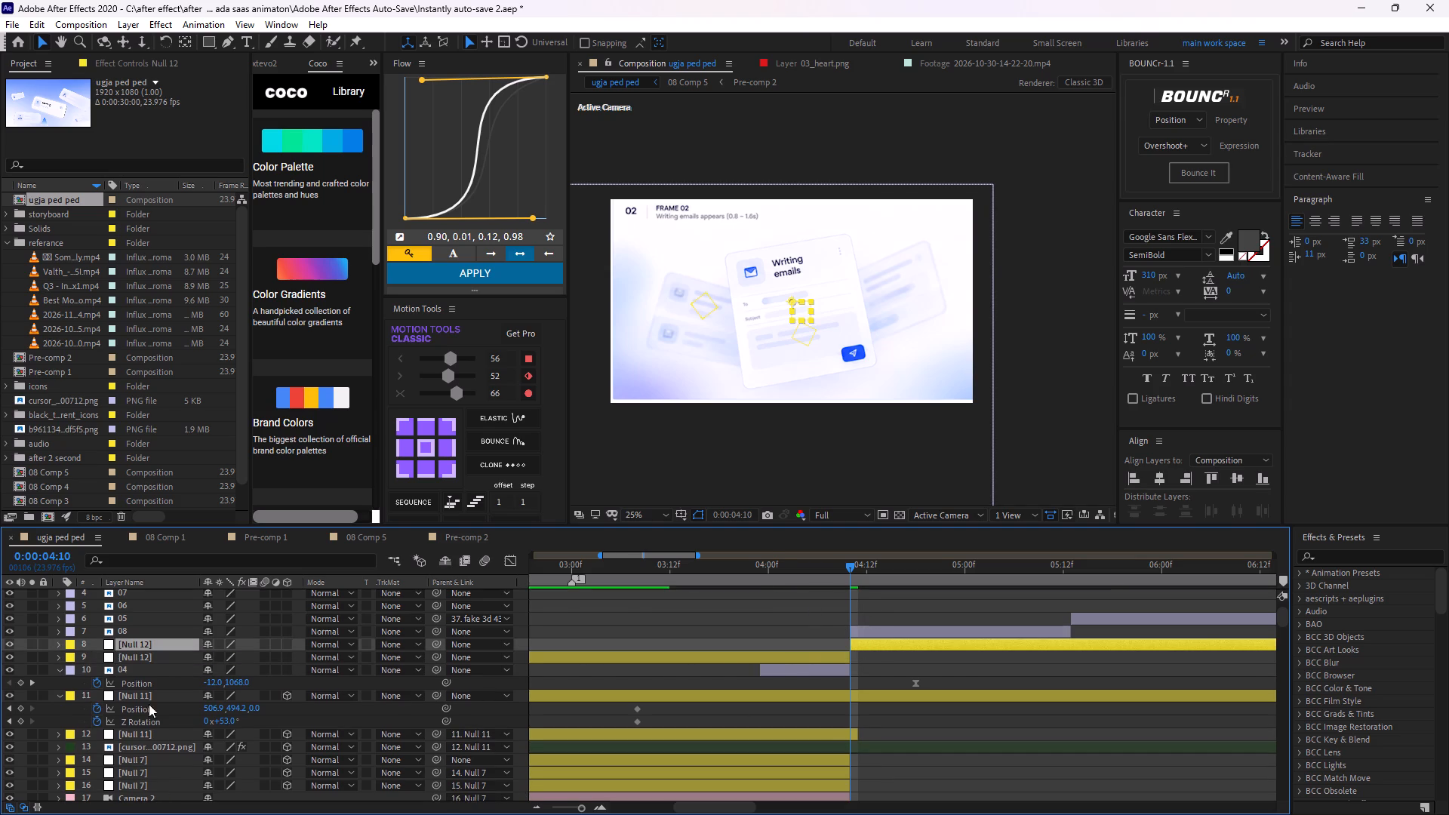
pyautogui.moveTo(178, 639); pyautogui.dragTo(178, 626)
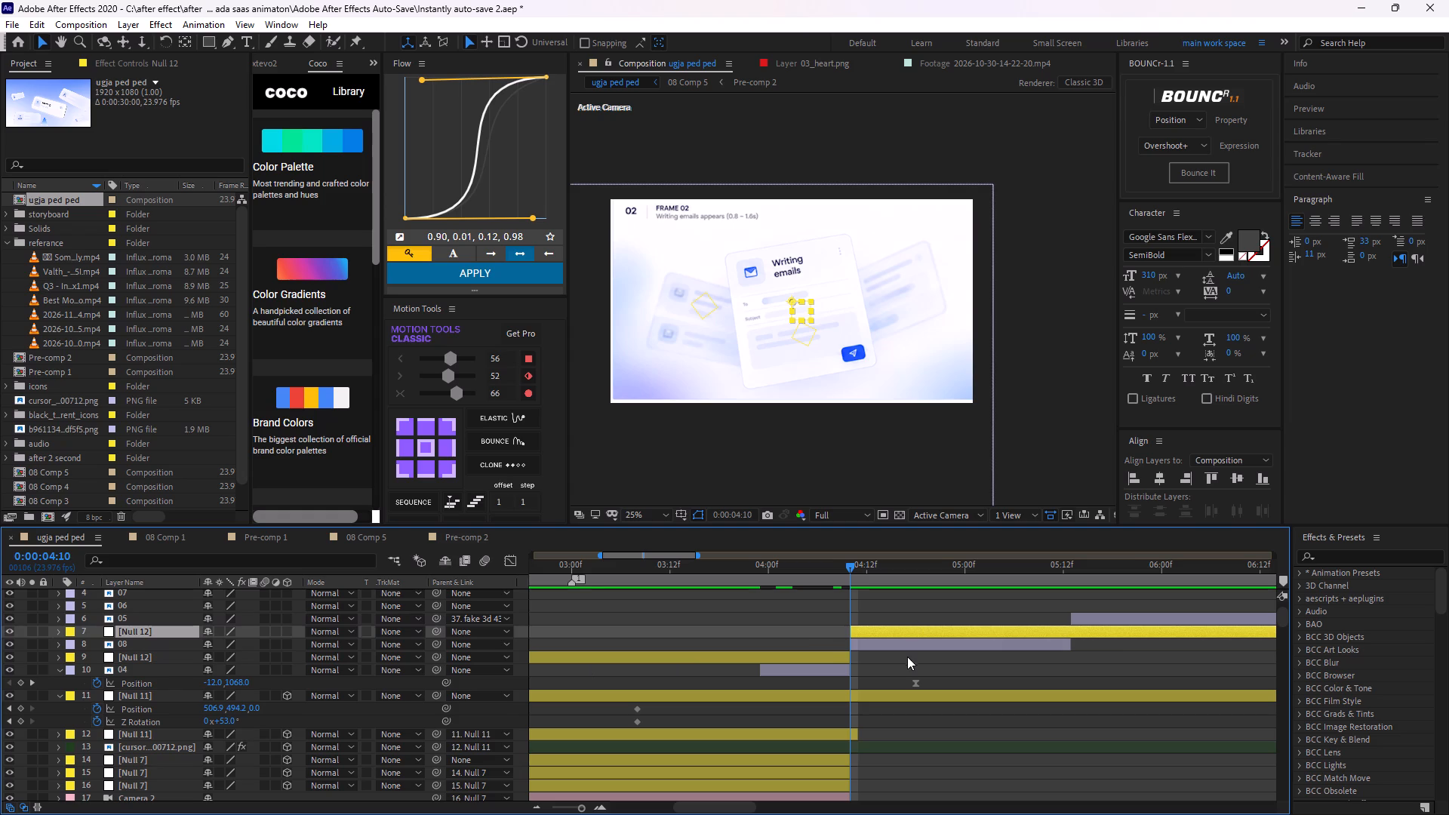
# At 0:00:04:07, move layer 04 to about 1996, 1064 so the Frame 01 panel fills the frame.
pyautogui.click(906, 672)
pyautogui.click(869, 642)
pyautogui.click(820, 674)
pyautogui.moveTo(851, 580); pyautogui.dragTo(835, 590)
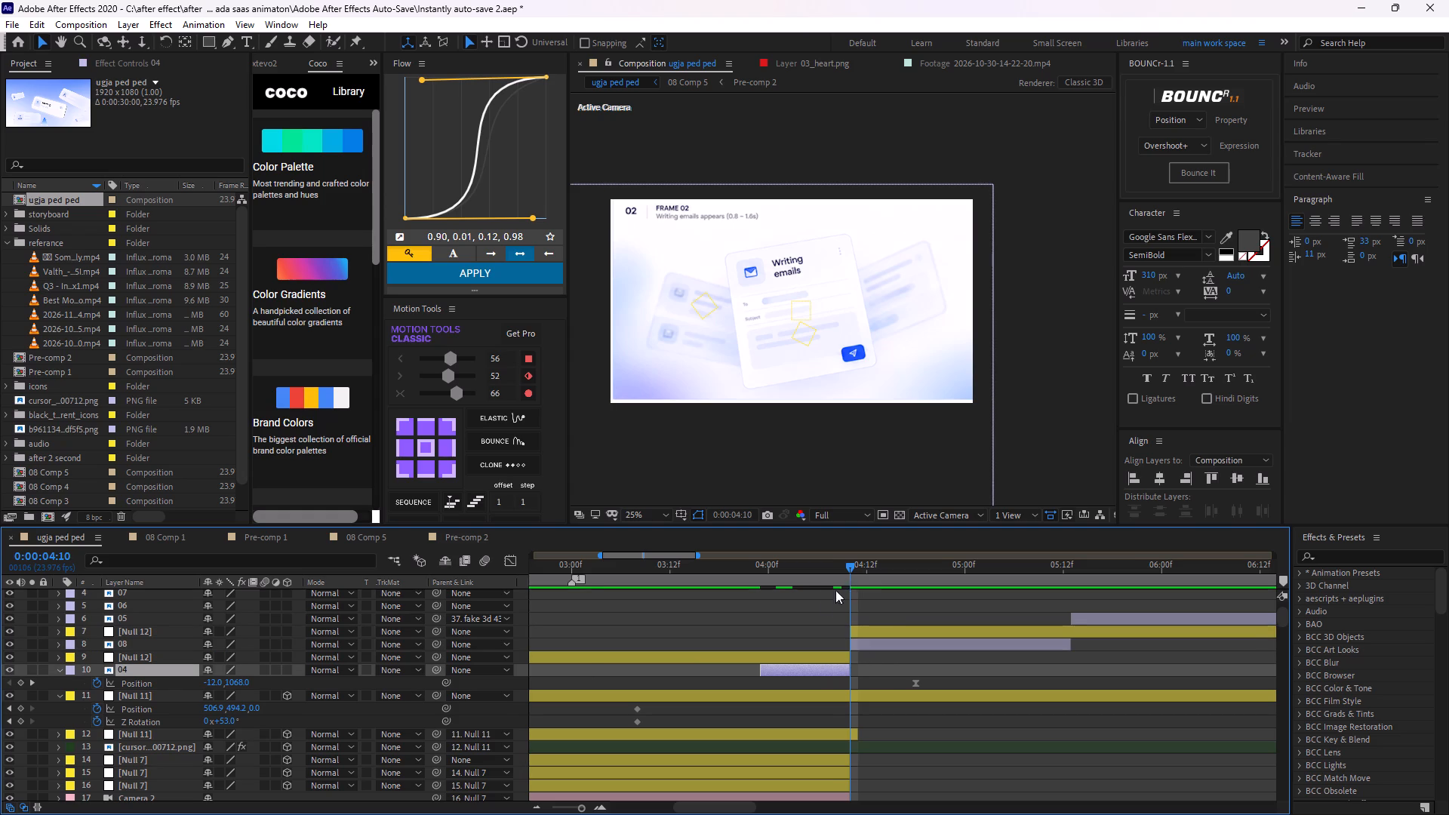
pyautogui.moveTo(835, 590); pyautogui.dragTo(823, 601)
pyautogui.click(814, 670)
pyautogui.moveTo(777, 307); pyautogui.dragTo(925, 292)
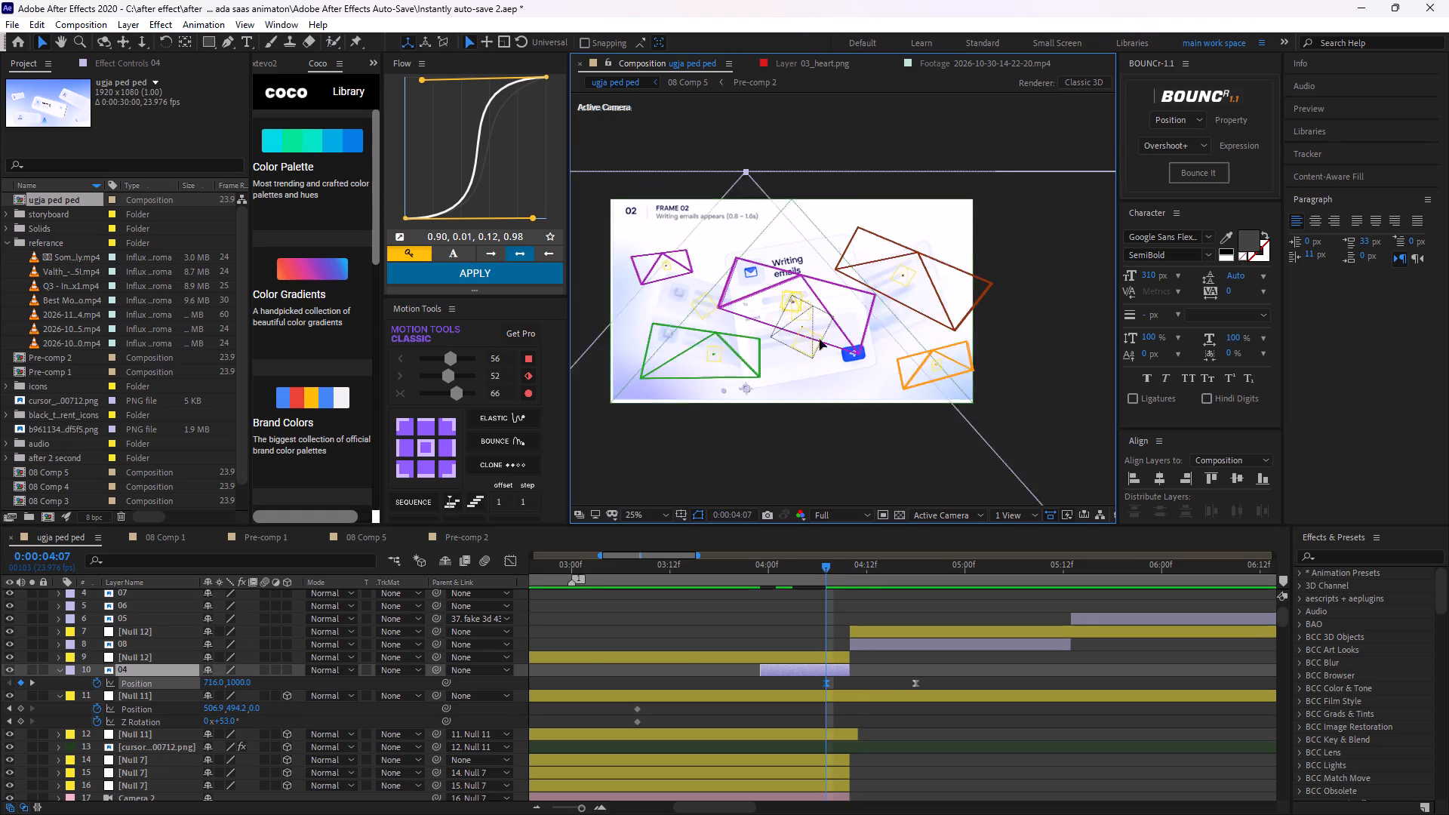
pyautogui.moveTo(820, 340); pyautogui.dragTo(923, 313)
pyautogui.moveTo(785, 352); pyautogui.dragTo(891, 338)
pyautogui.moveTo(833, 350); pyautogui.dragTo(925, 383)
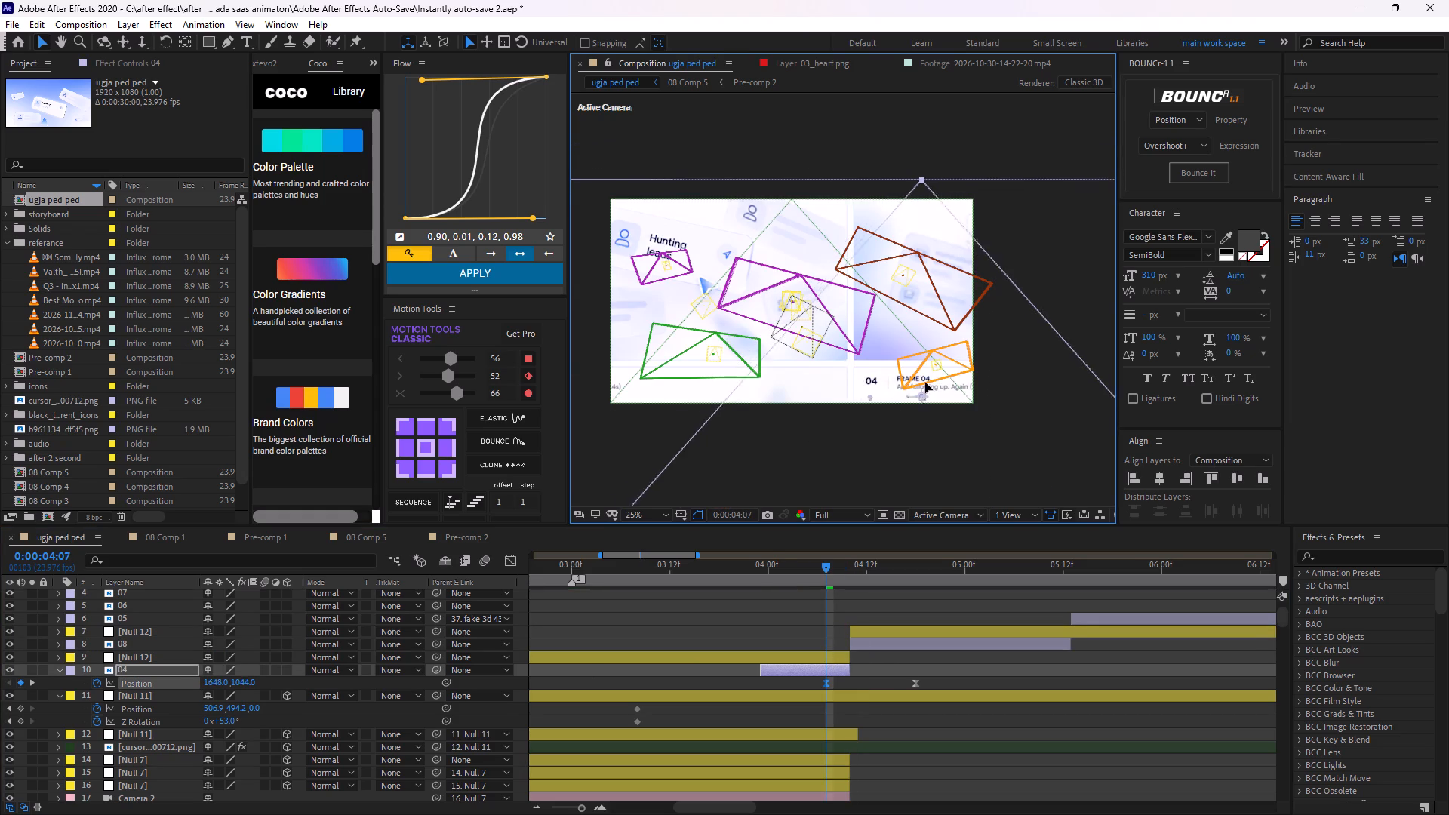
pyautogui.moveTo(925, 383); pyautogui.dragTo(931, 383)
pyautogui.moveTo(863, 348); pyautogui.dragTo(894, 352)
pyautogui.moveTo(856, 352); pyautogui.dragTo(871, 352)
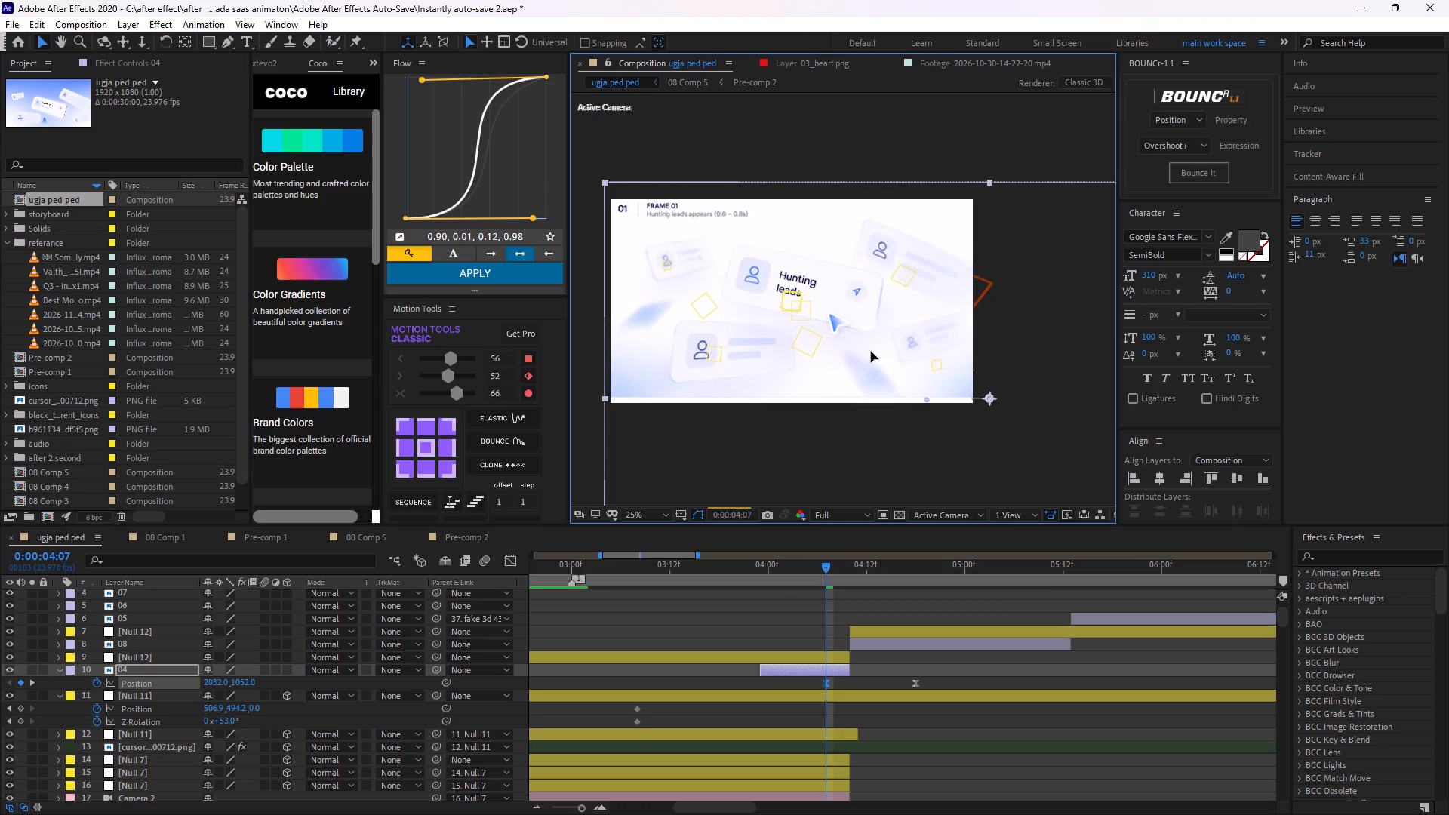
pyautogui.moveTo(871, 352); pyautogui.dragTo(864, 354)
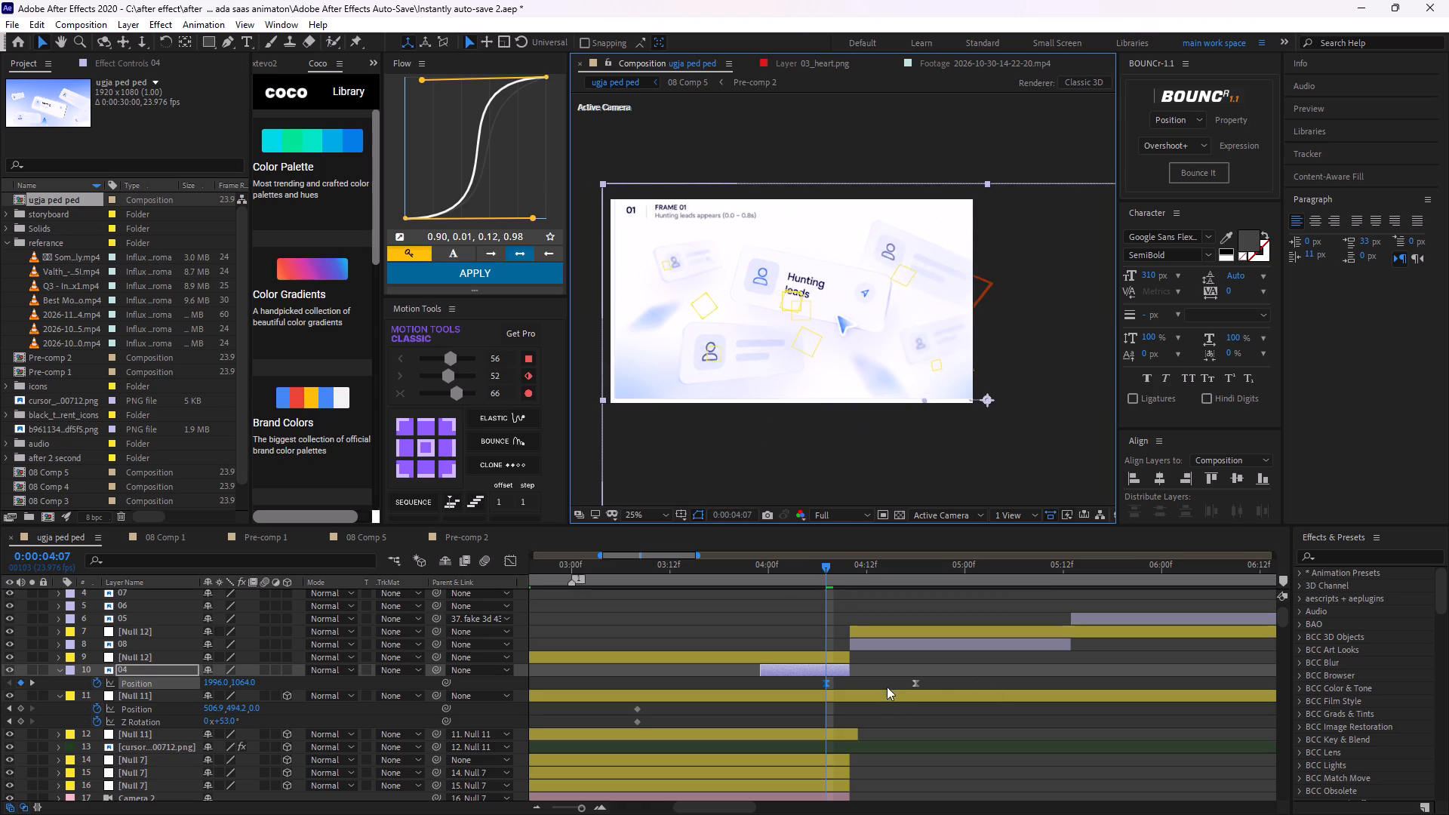
# Delete both Position keyframes of layer 04.
pyautogui.click(859, 663)
pyautogui.click(841, 666)
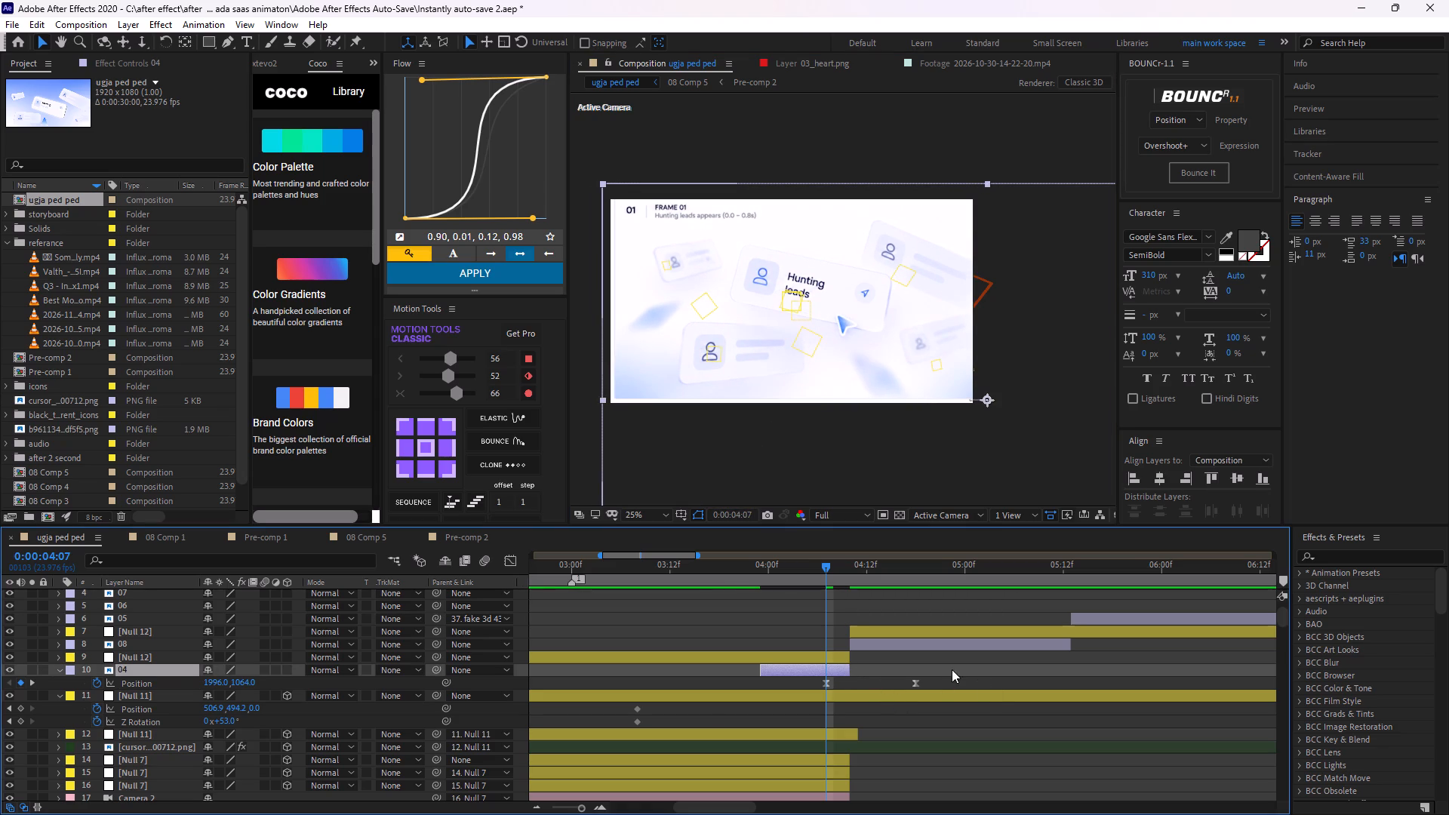
pyautogui.moveTo(952, 669); pyautogui.dragTo(792, 684)
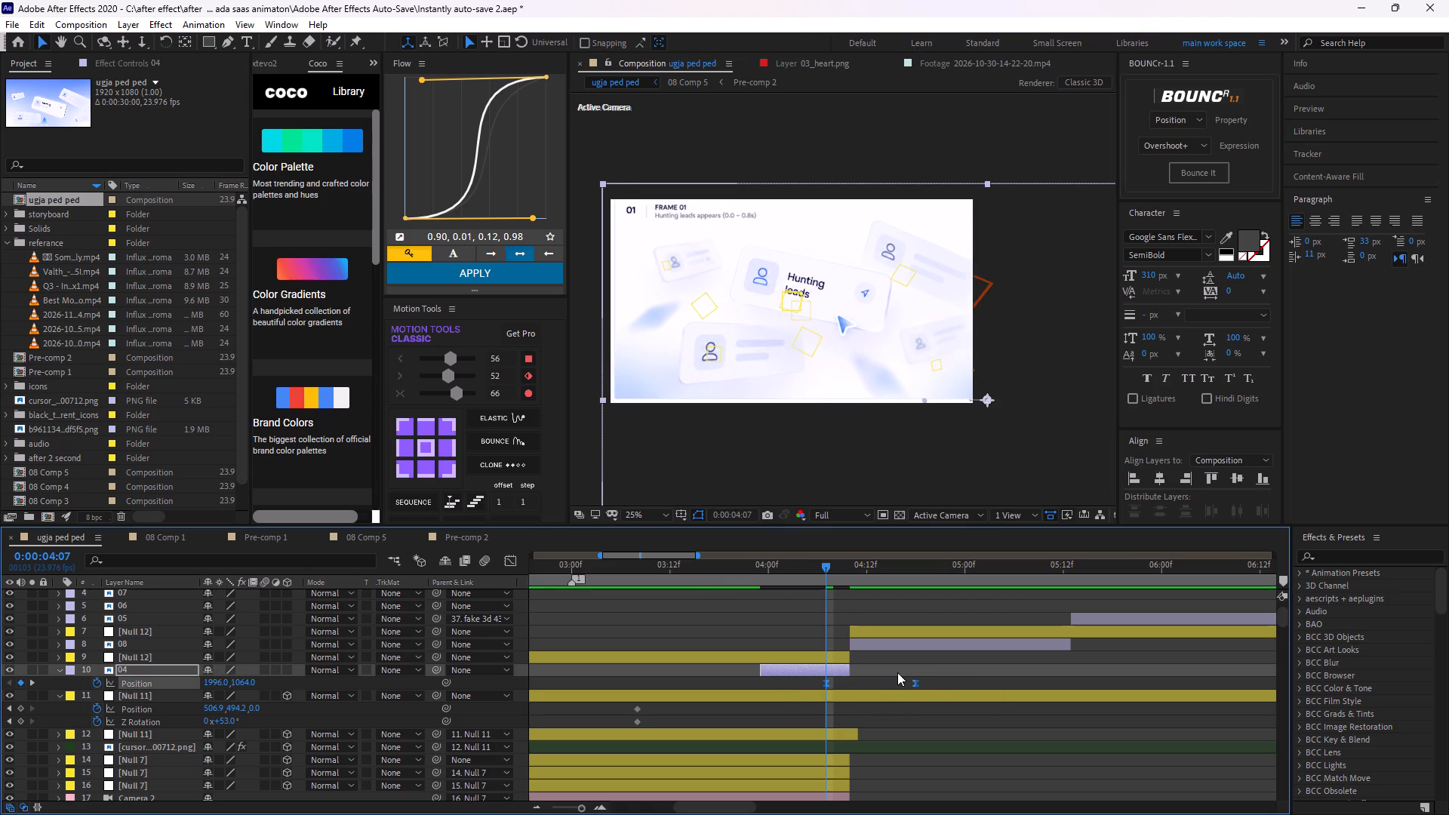
pyautogui.press('BackSpace')
# Reveal layer 08's keyframed properties and parent the layer to the Null 12 directly above it.
pyautogui.click(842, 661)
pyautogui.click(835, 668)
pyautogui.click(873, 639)
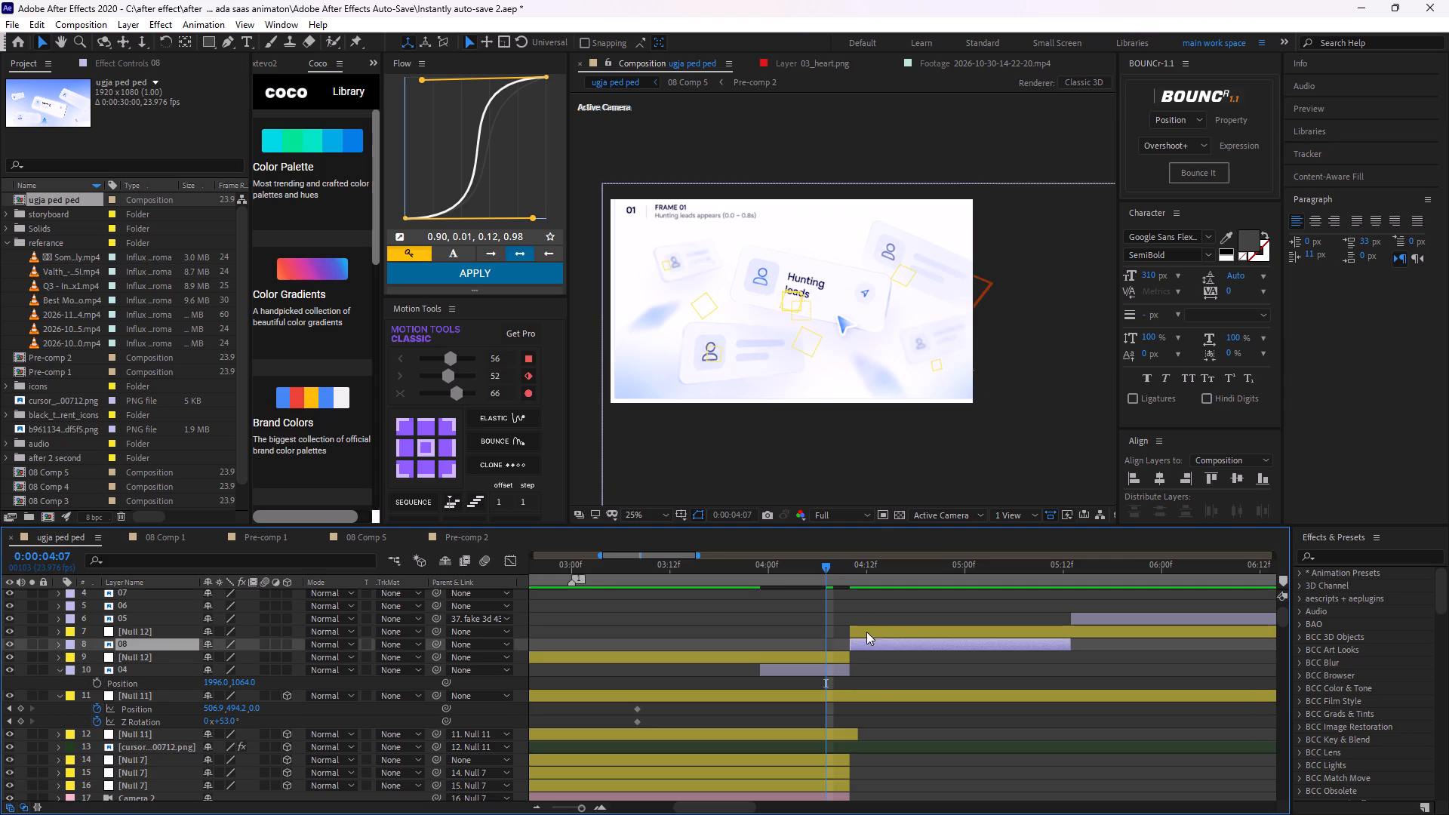
pyautogui.press('u')
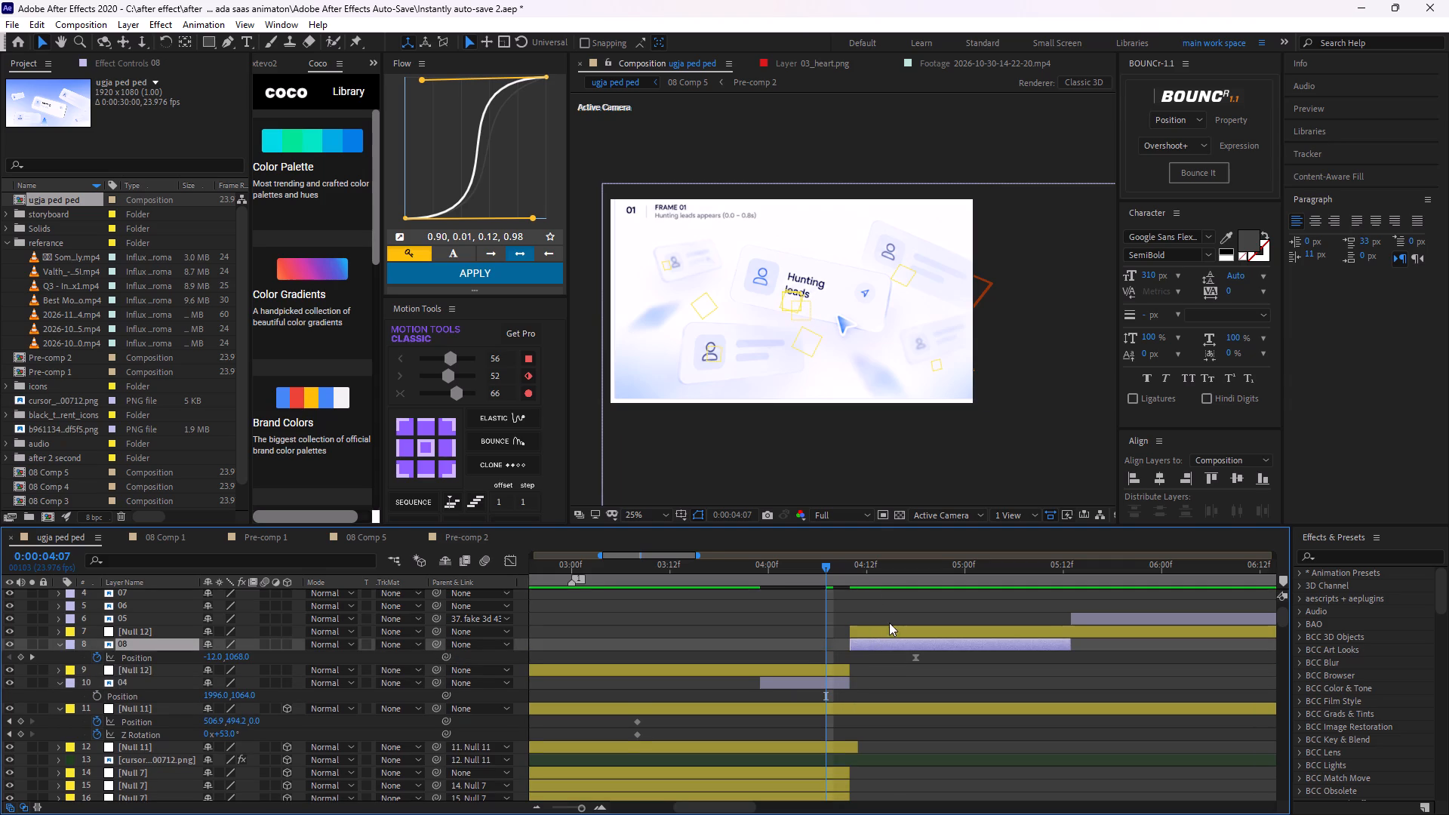
pyautogui.click(913, 647)
pyautogui.click(447, 655)
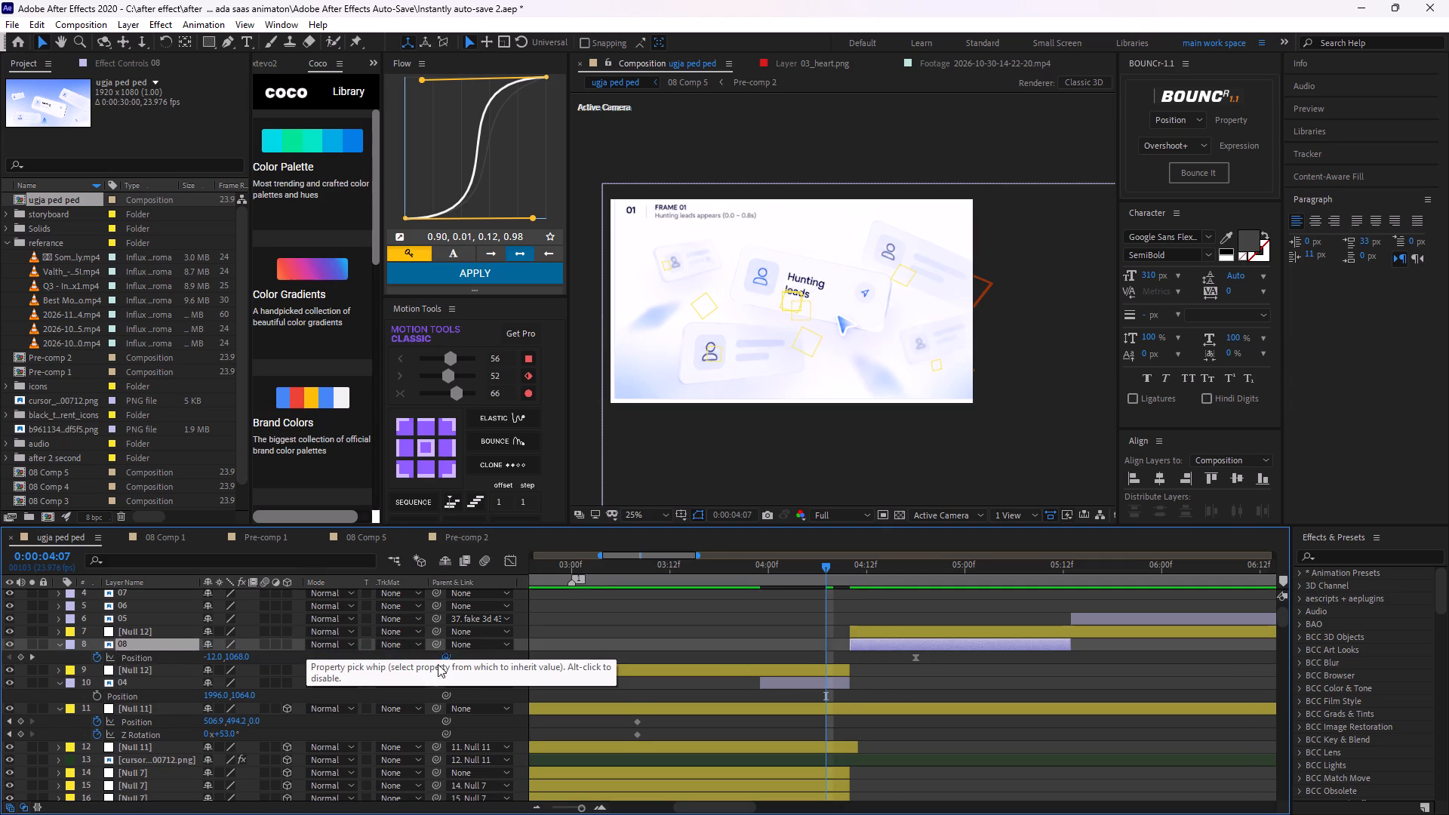
pyautogui.moveTo(442, 643); pyautogui.dragTo(187, 635)
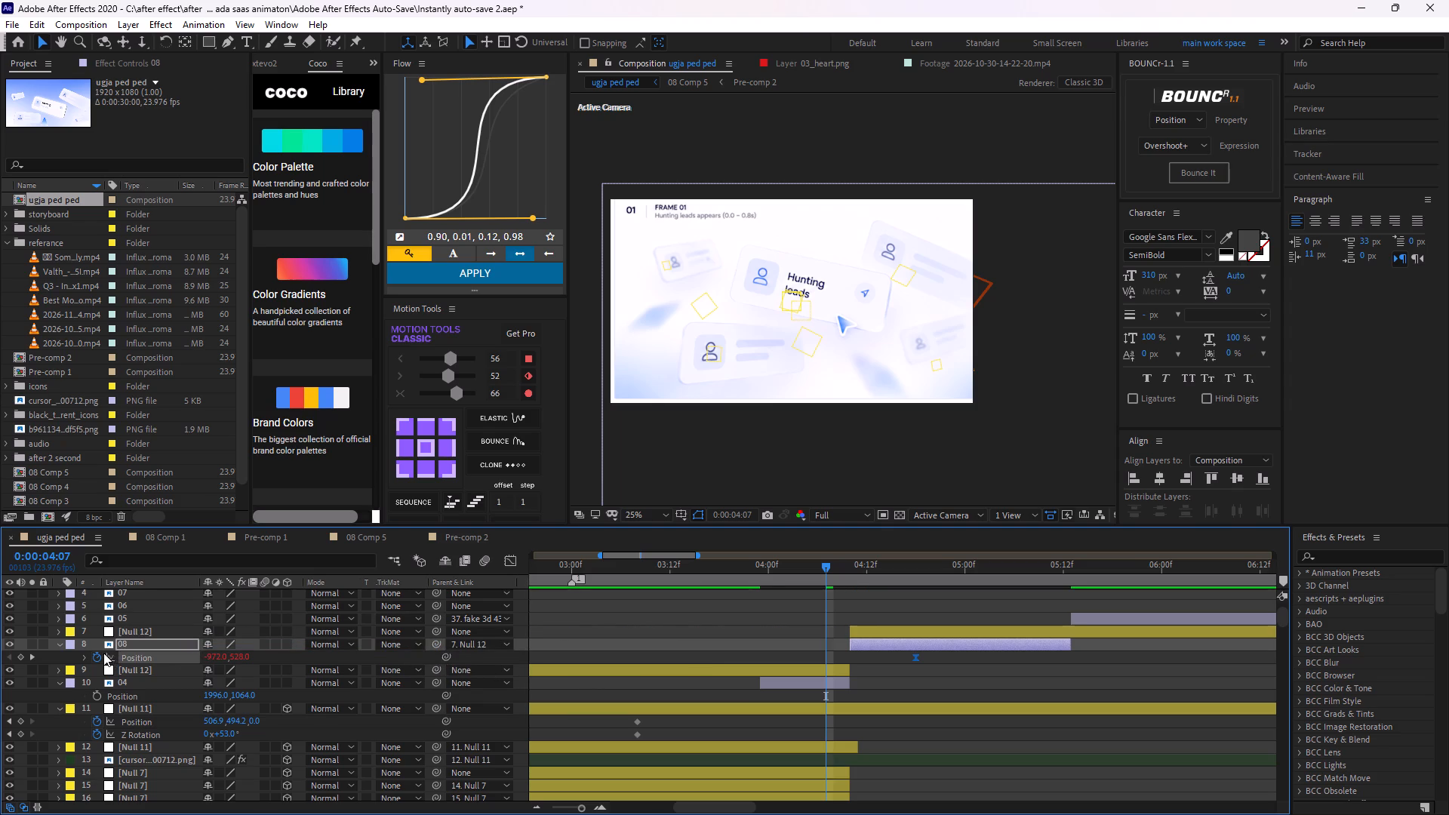
# Remove the Position animation from layer 08.
pyautogui.click(99, 656)
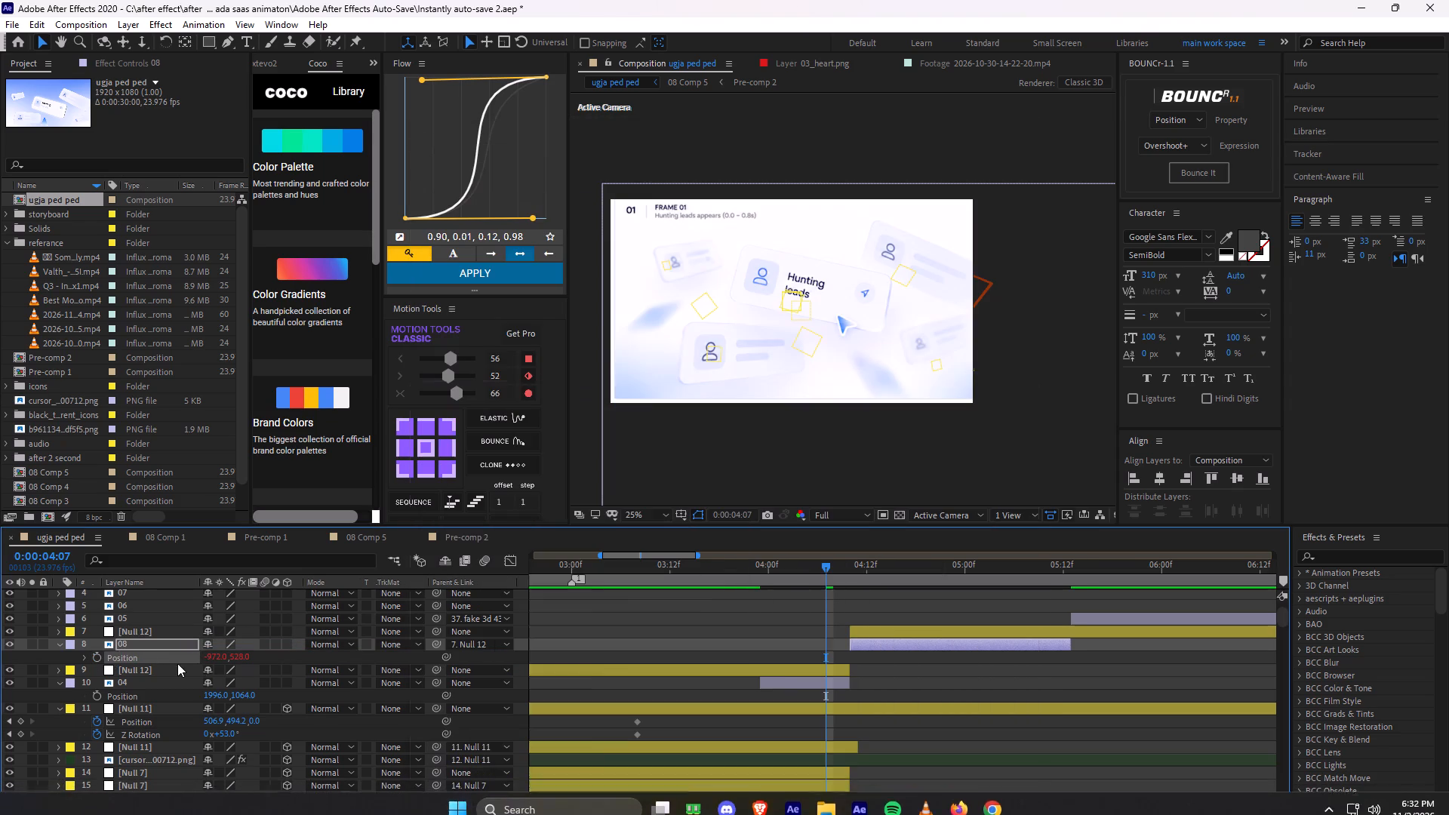
# Remove the expression from layer 08's Position.
pyautogui.keyDown('alt'); pyautogui.click(96, 659); pyautogui.keyUp('alt')
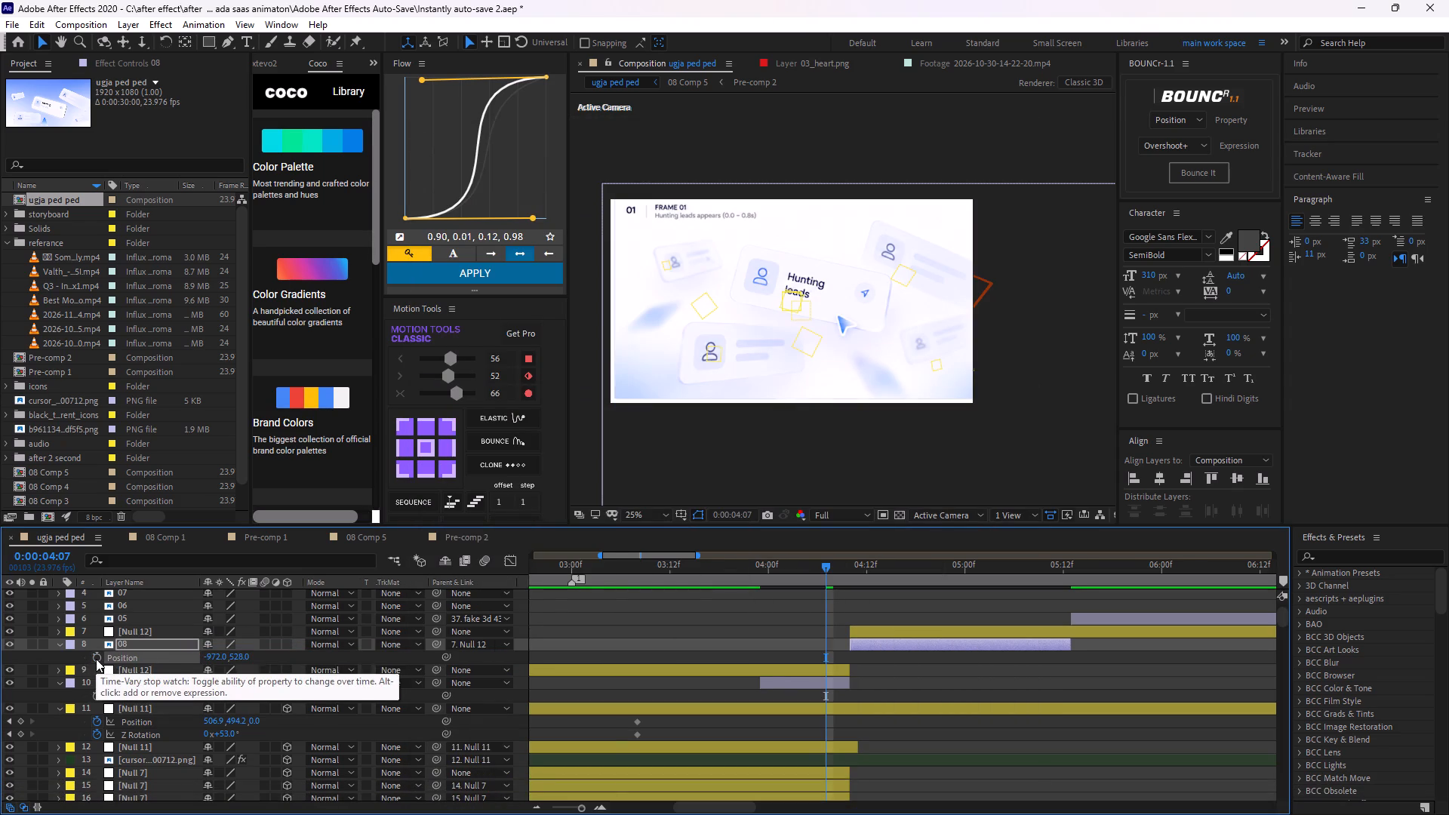
# Parent layer 04 to the Null 12 directly above it.
pyautogui.click(700, 638)
pyautogui.click(878, 639)
pyautogui.click(891, 629)
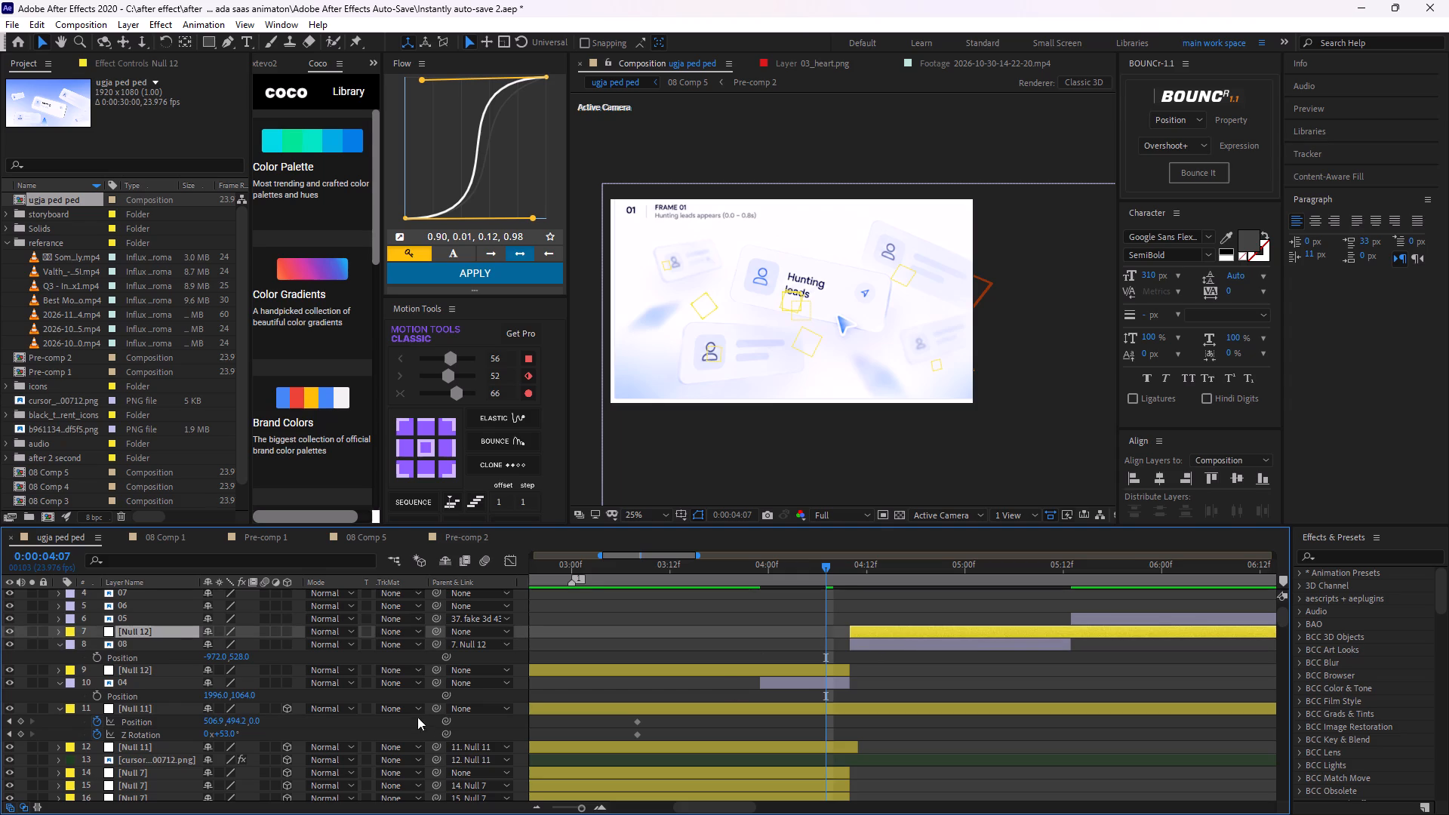
pyautogui.moveTo(438, 682); pyautogui.dragTo(180, 672)
# Set the Position of the Null 12 above layer 04 to 960, 609 and keyframe it at about 0:00:04:02.
pyautogui.click(832, 670)
pyautogui.press('p')
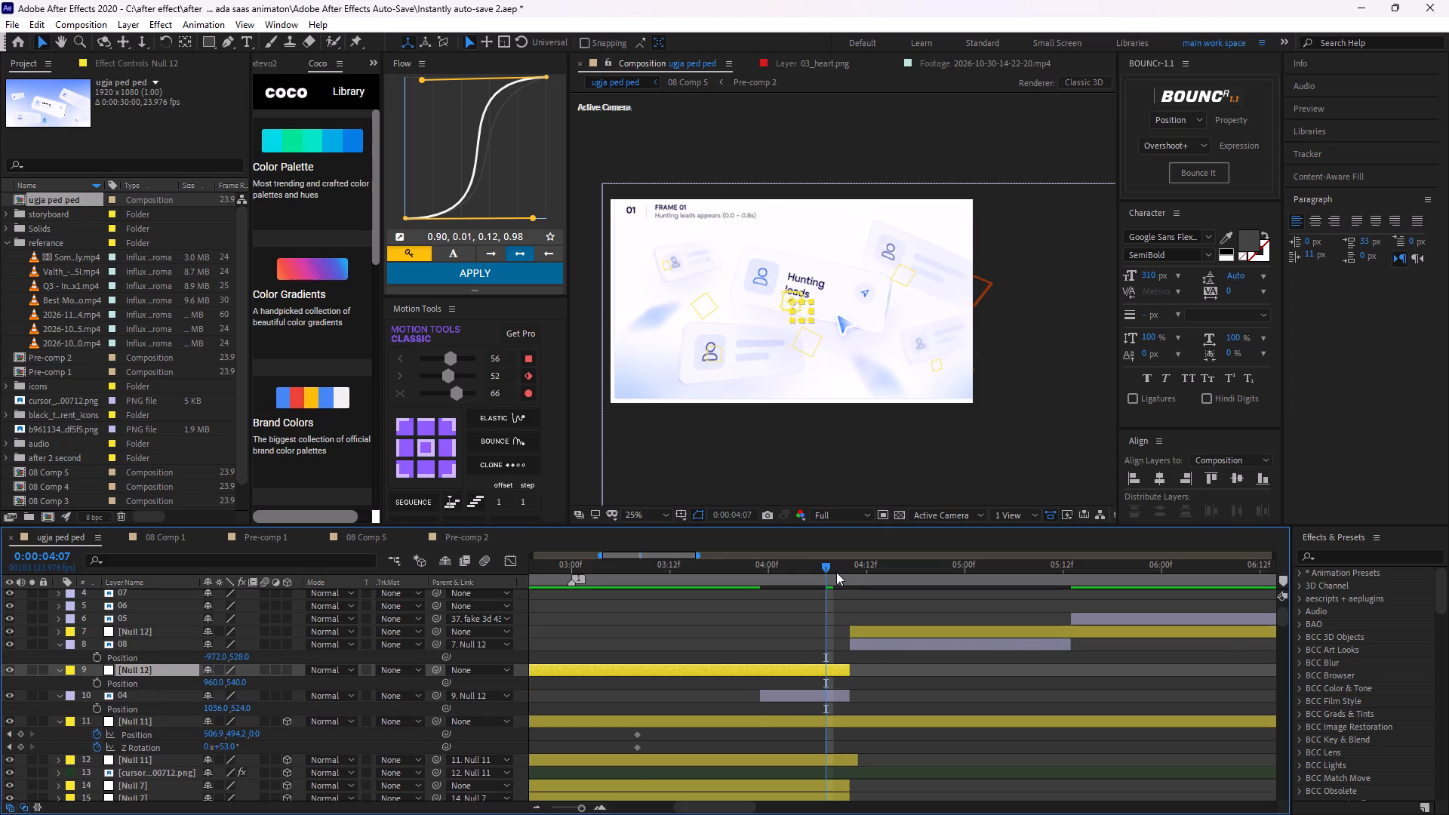
pyautogui.moveTo(821, 572); pyautogui.dragTo(842, 596)
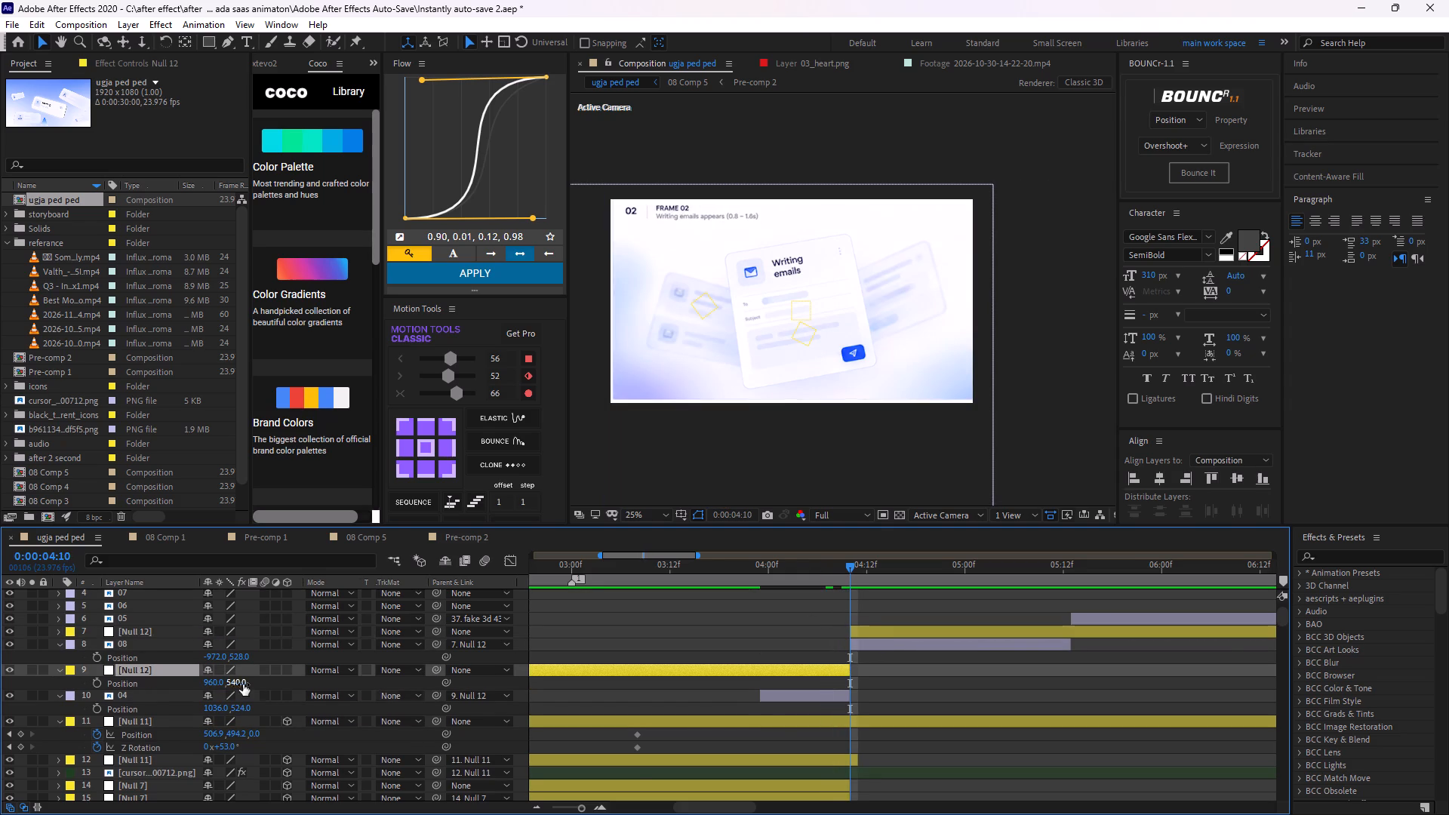
pyautogui.moveTo(238, 686); pyautogui.dragTo(299, 677)
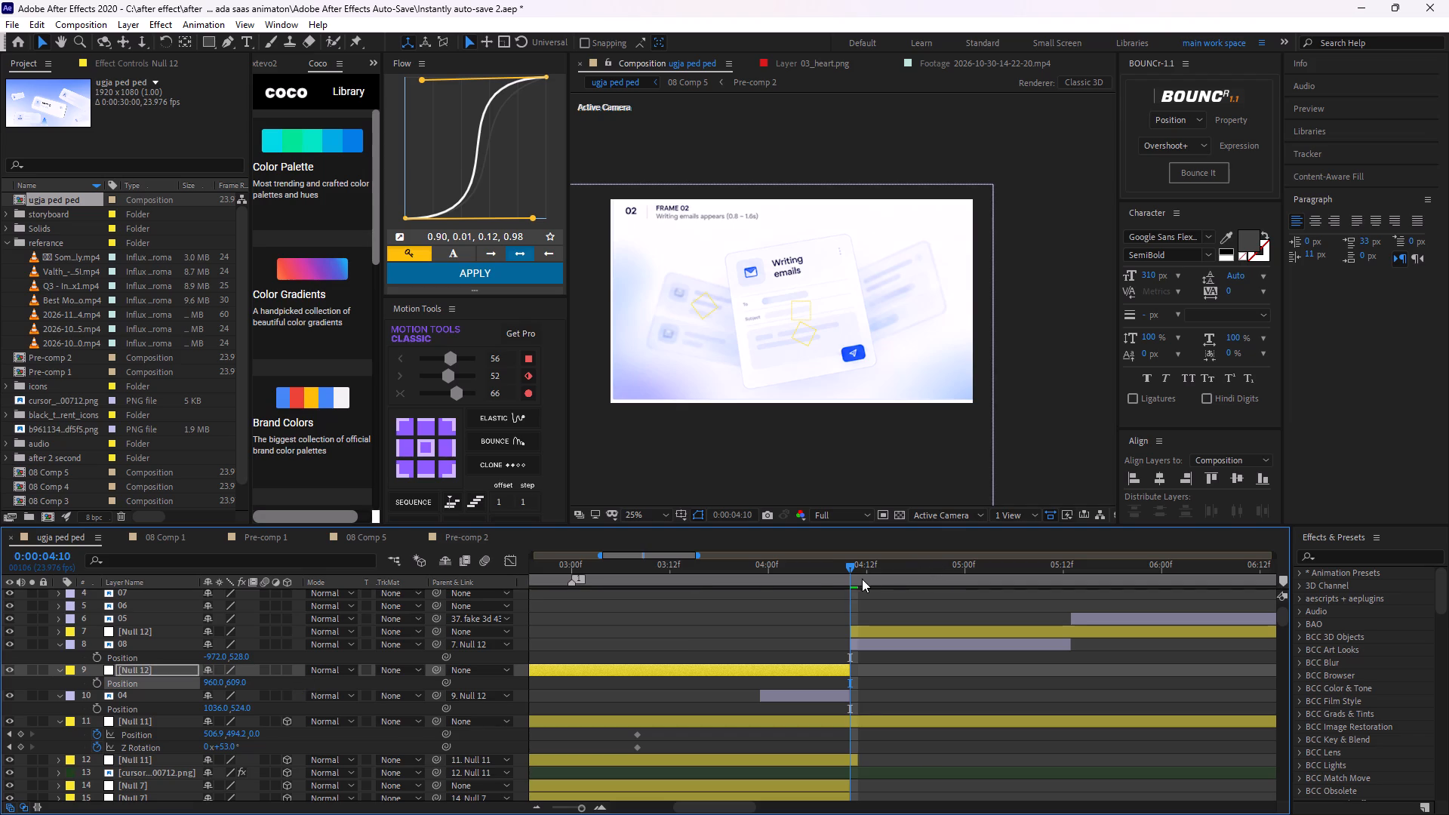
pyautogui.moveTo(859, 571); pyautogui.dragTo(832, 586)
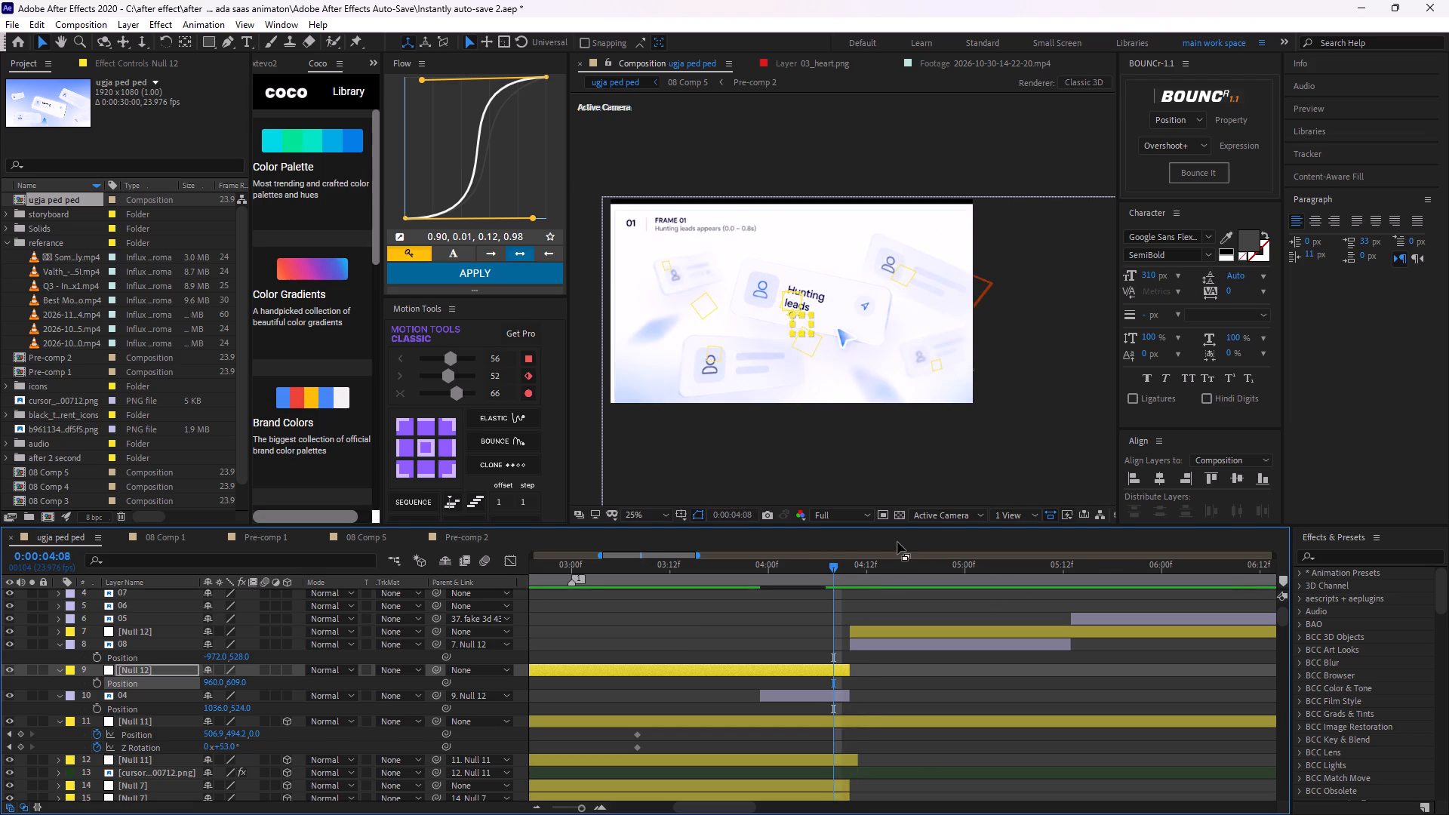
pyautogui.click(101, 686)
pyautogui.moveTo(832, 684); pyautogui.dragTo(780, 694)
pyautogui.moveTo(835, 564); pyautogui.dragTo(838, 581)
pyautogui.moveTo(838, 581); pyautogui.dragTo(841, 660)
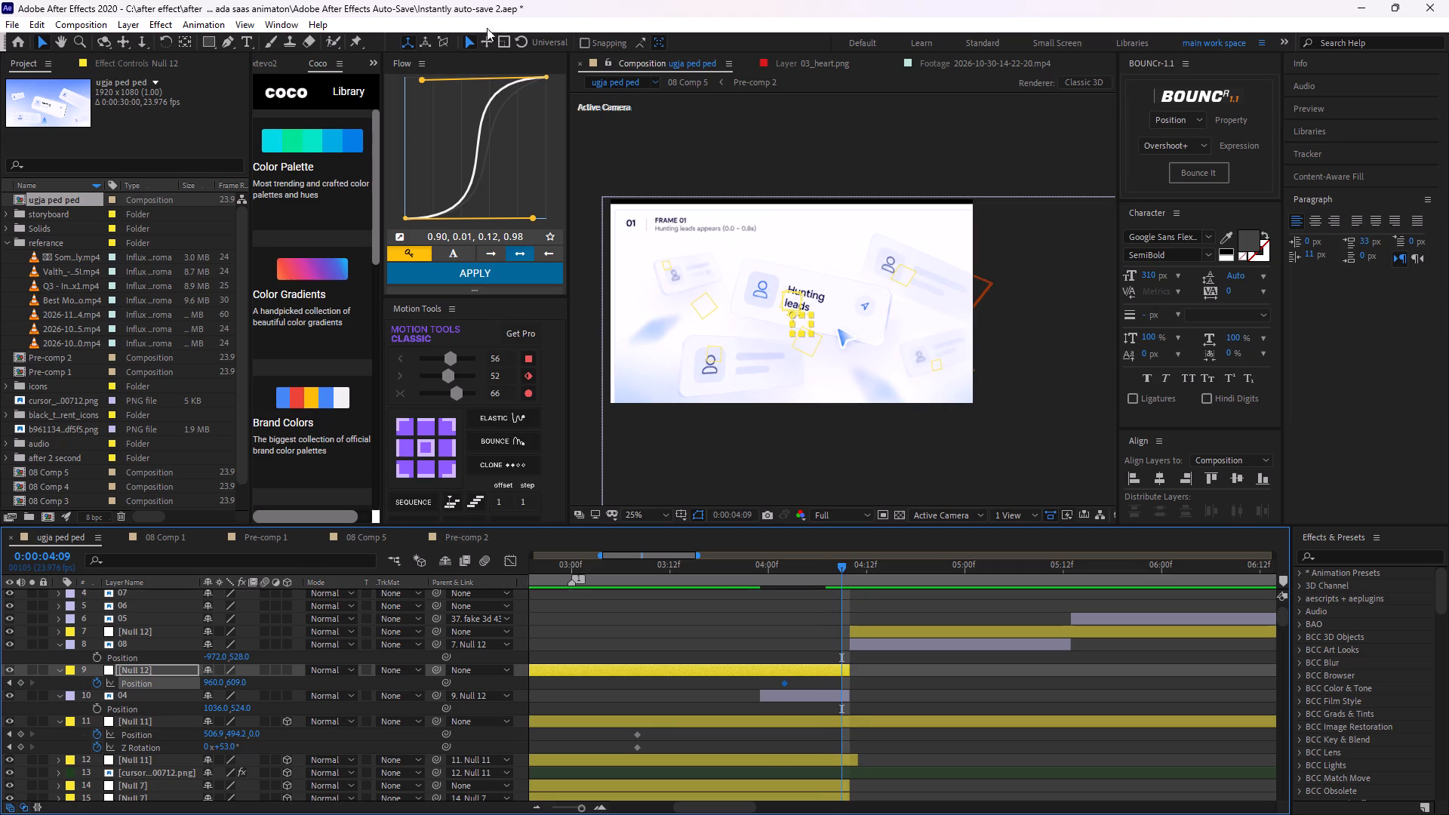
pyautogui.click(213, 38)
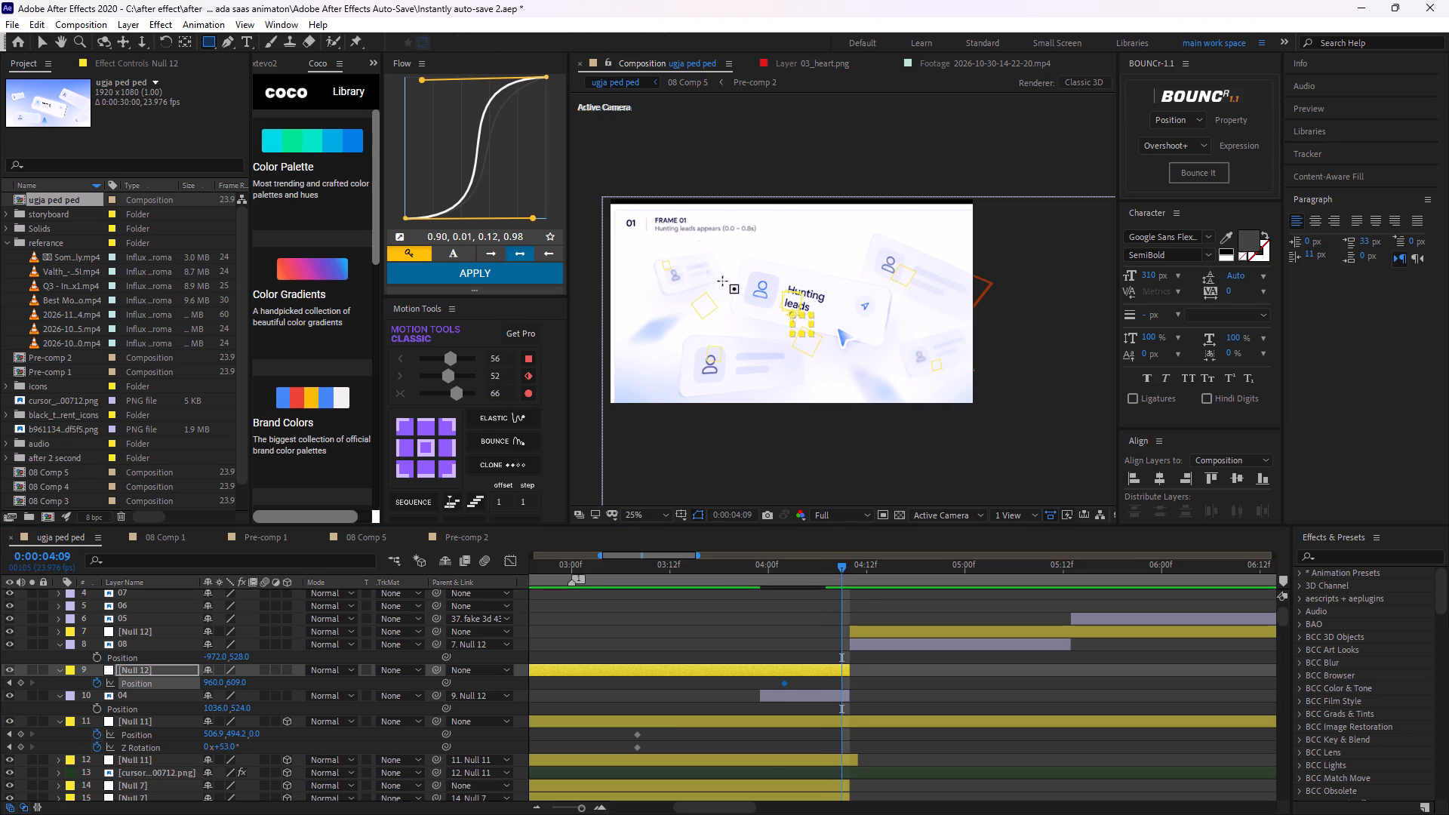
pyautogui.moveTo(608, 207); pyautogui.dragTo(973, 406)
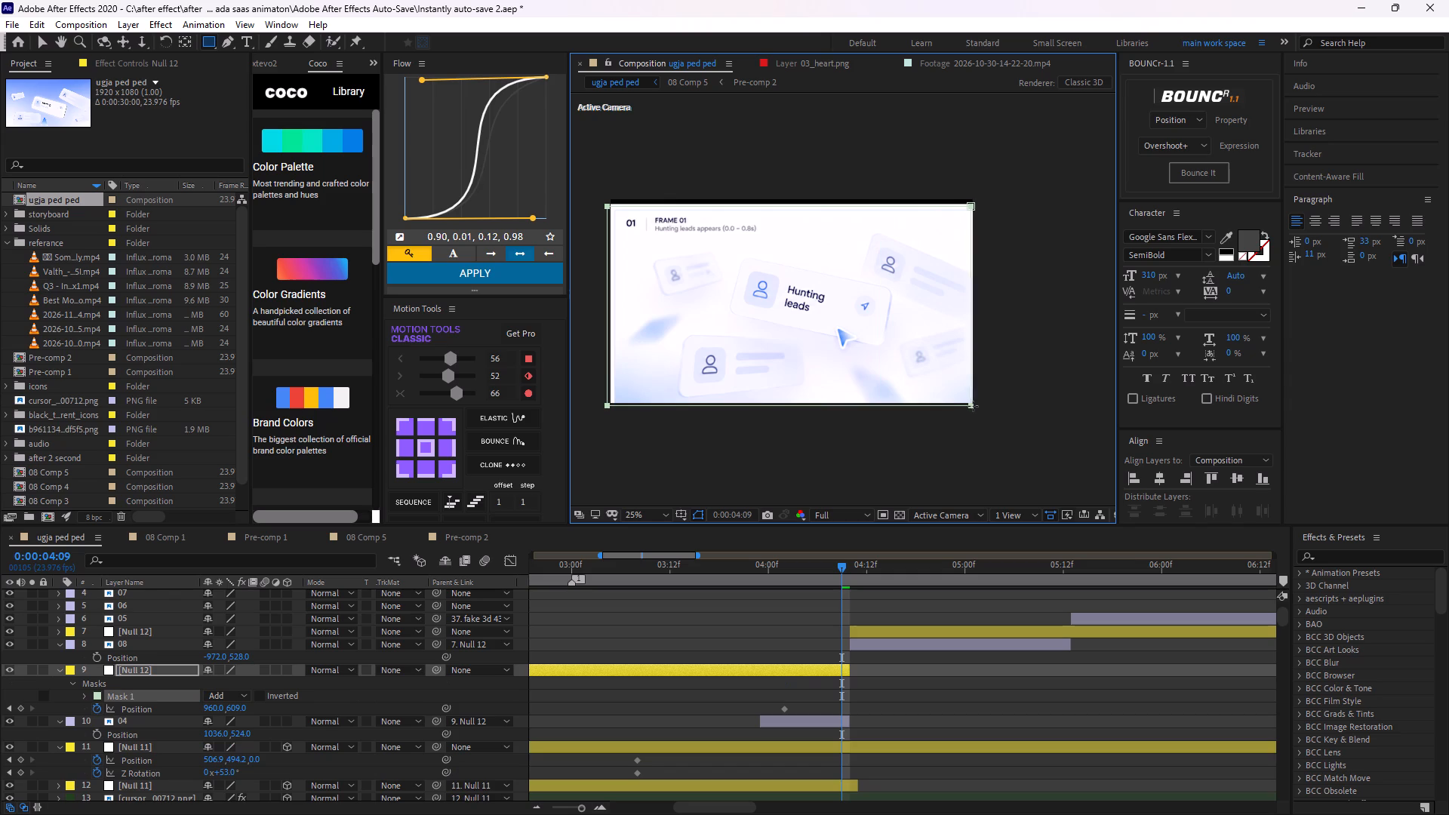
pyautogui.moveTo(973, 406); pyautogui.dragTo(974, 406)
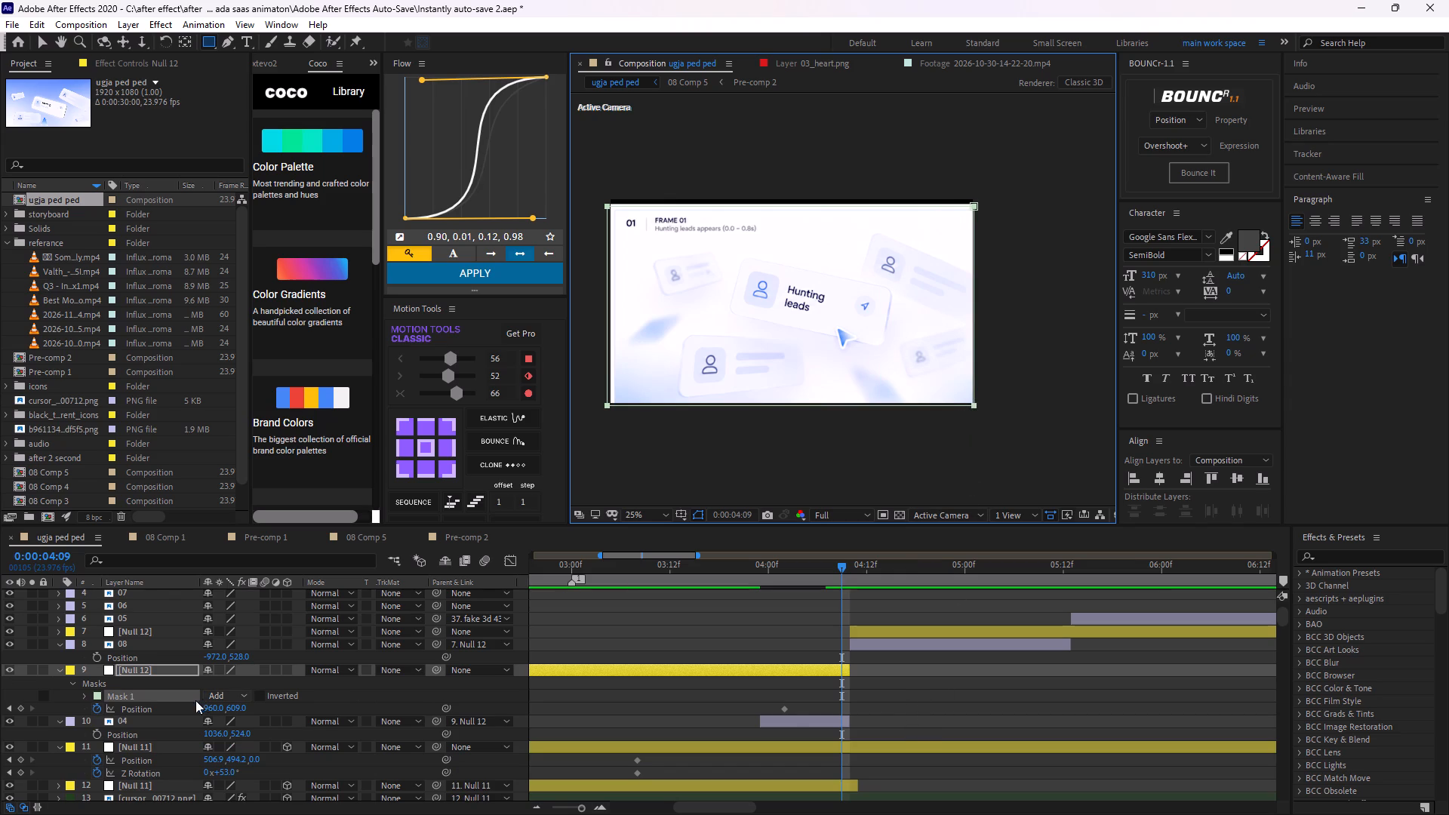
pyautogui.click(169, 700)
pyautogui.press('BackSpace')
# At 0:00:04:09, draw a rectangular mask on layer 04 covering the visible composition frame.
pyautogui.click(799, 698)
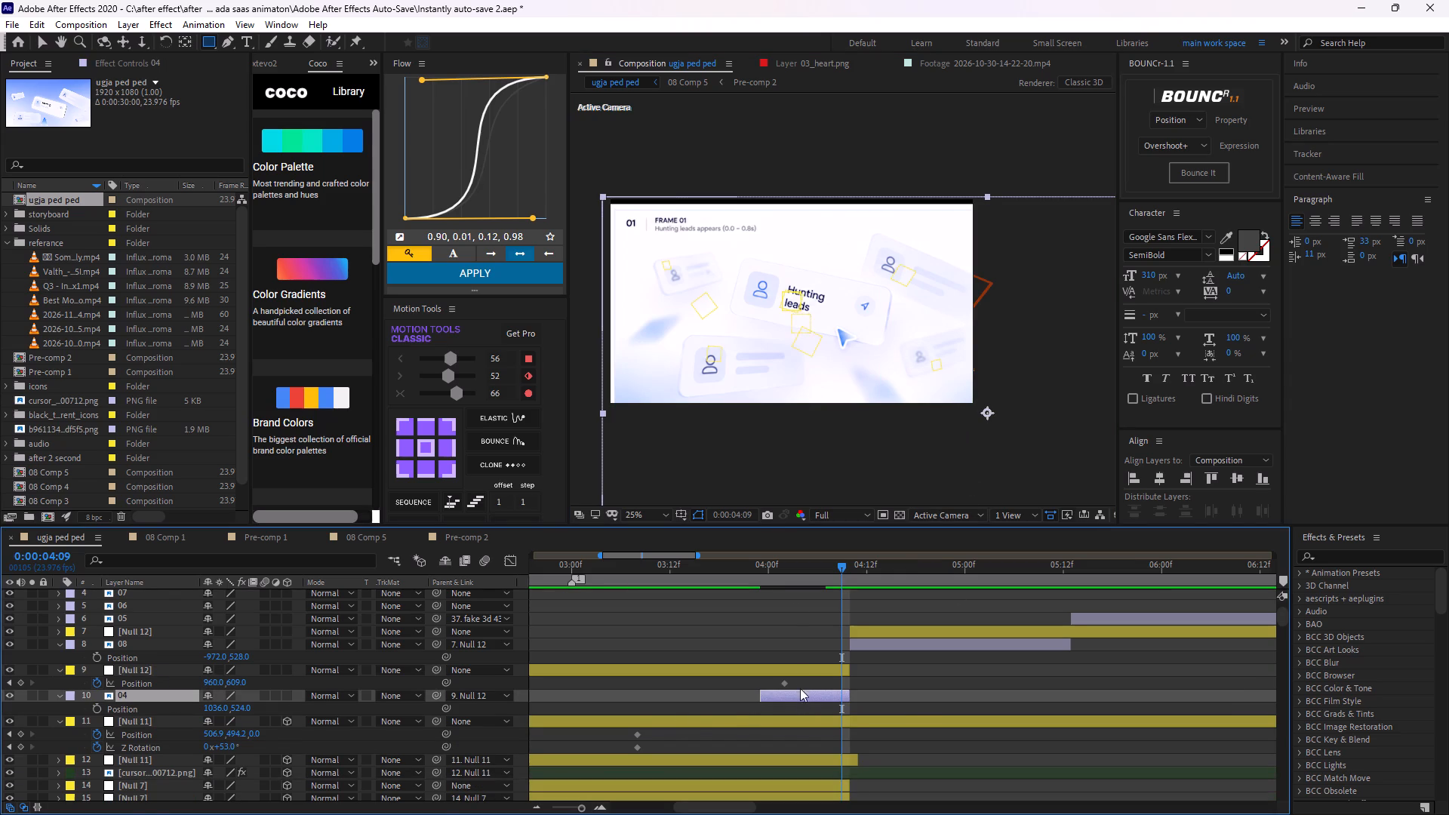
pyautogui.moveTo(611, 199); pyautogui.dragTo(949, 397)
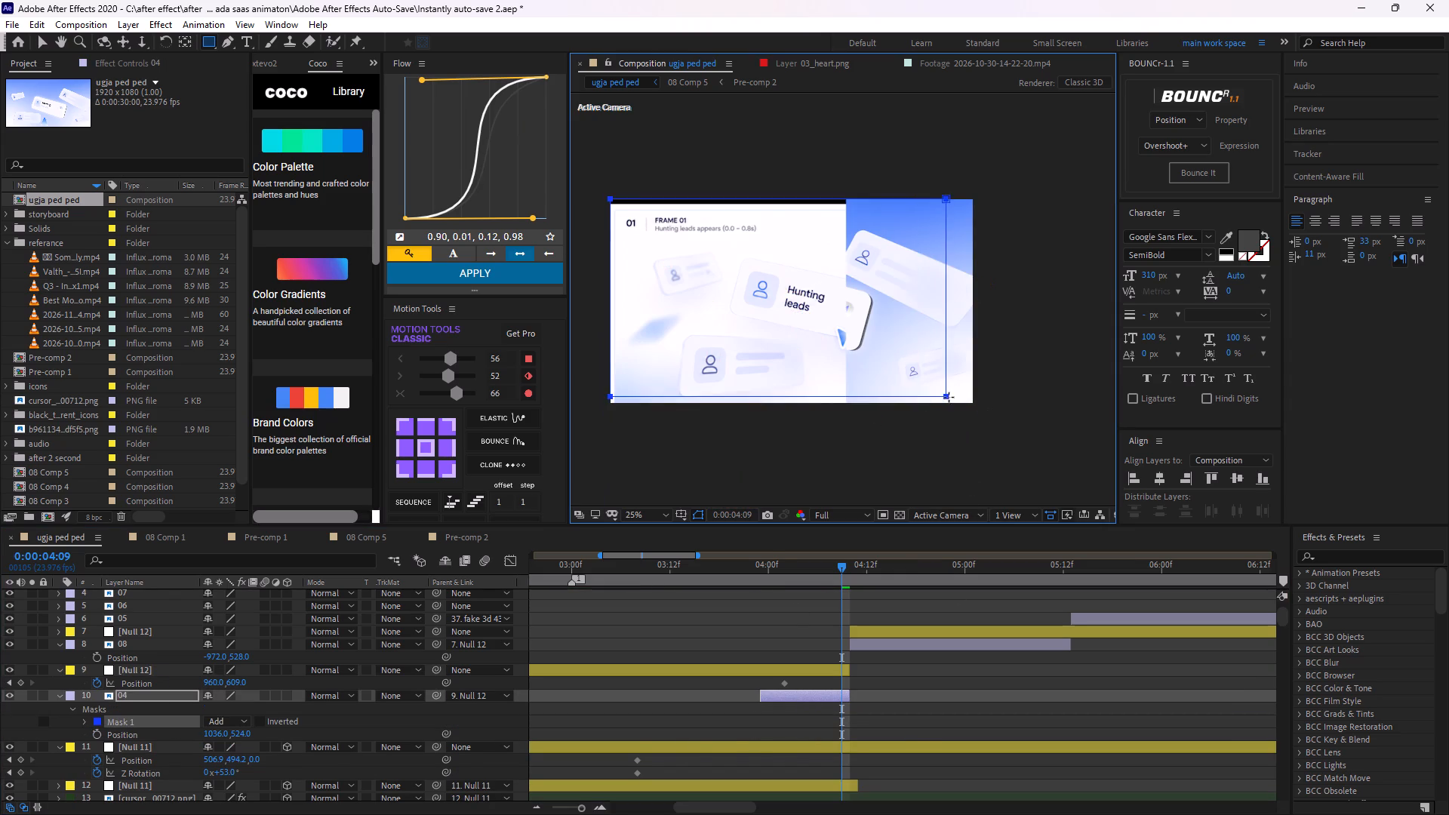
pyautogui.moveTo(949, 397); pyautogui.dragTo(977, 413)
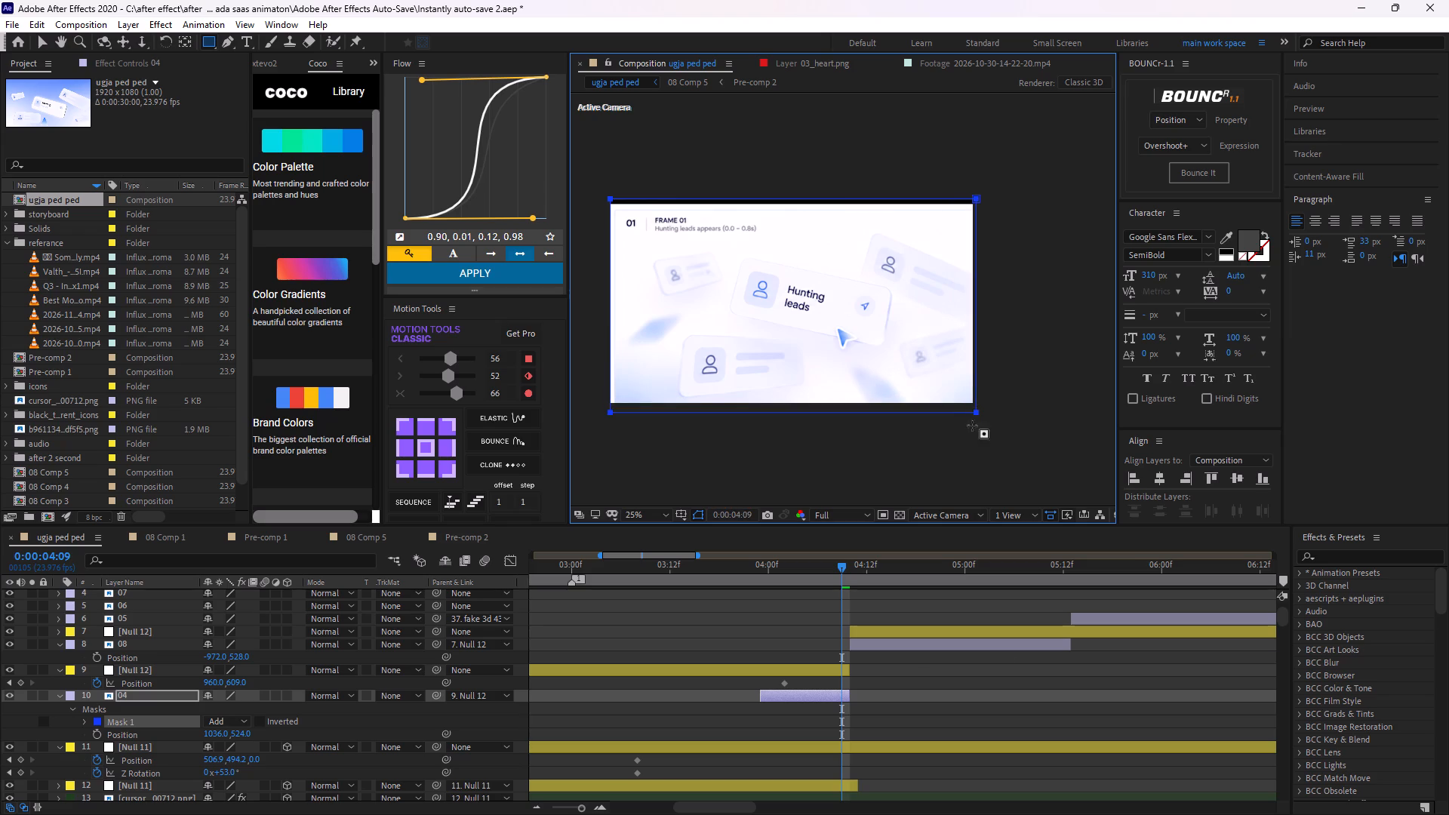
# At 0:00:04:13, draw a rectangular mask on layer 08 around the visible Frame 02 panel.
pyautogui.click(909, 669)
pyautogui.click(907, 642)
pyautogui.moveTo(838, 570); pyautogui.dragTo(871, 560)
pyautogui.moveTo(611, 198); pyautogui.dragTo(975, 426)
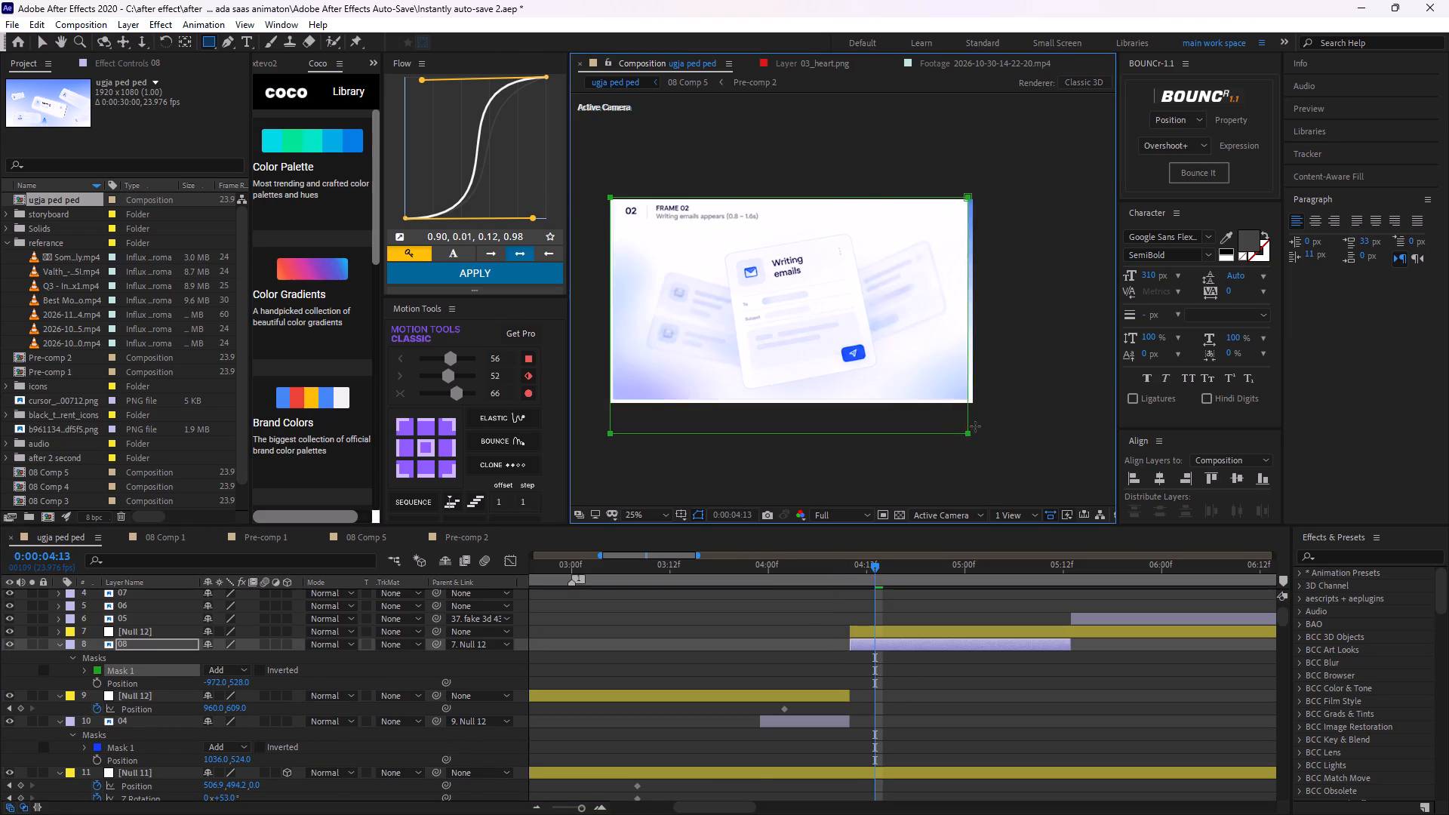
pyautogui.moveTo(975, 426); pyautogui.dragTo(977, 409)
pyautogui.click(943, 690)
# At 0:00:04:09, keyframe the Position of layer 04's parent Null 12 at 960, 49, and shift that keyframe to about 0:00:04:11.
pyautogui.moveTo(881, 570); pyautogui.dragTo(844, 605)
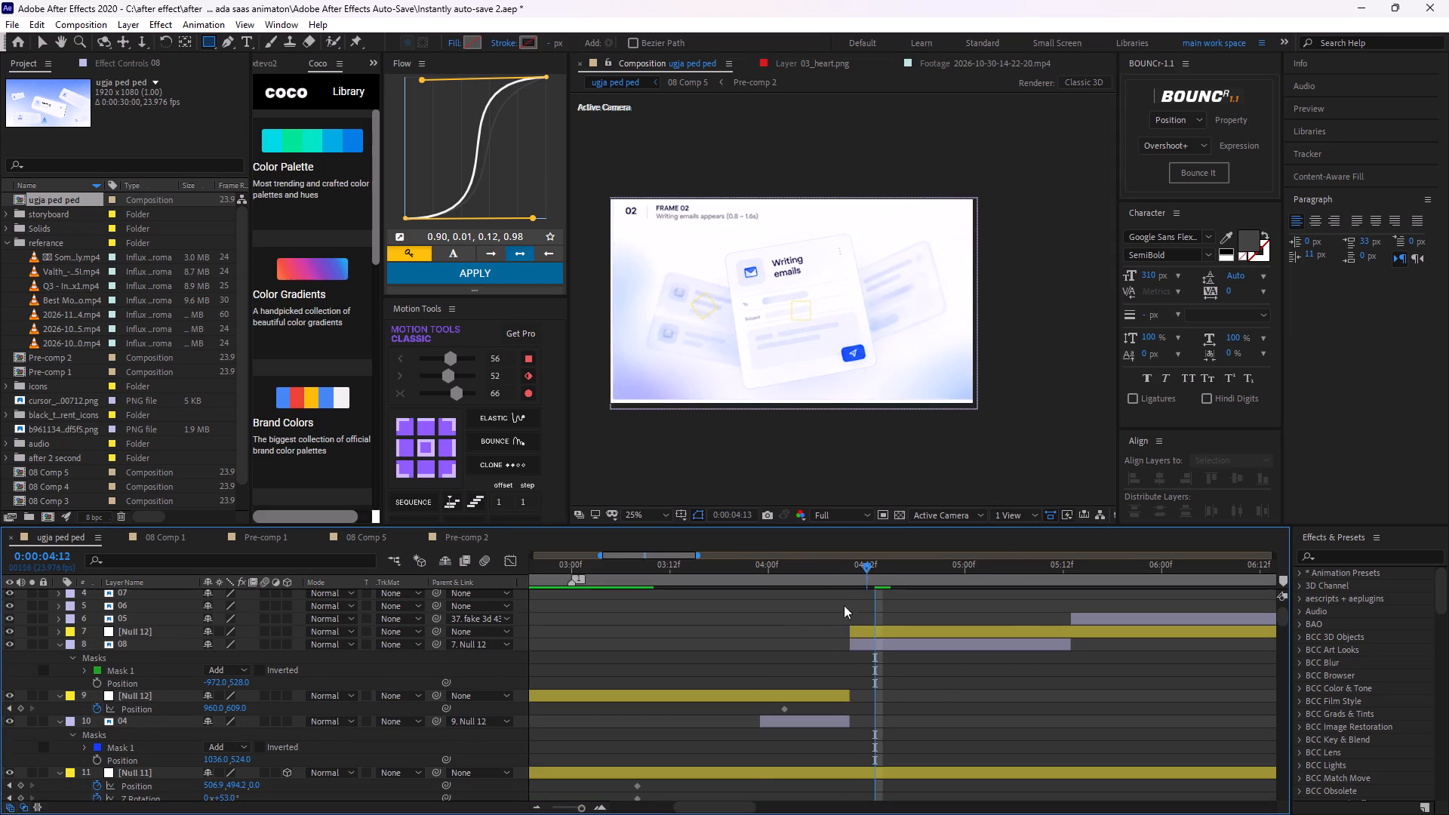
pyautogui.moveTo(844, 605); pyautogui.dragTo(846, 684)
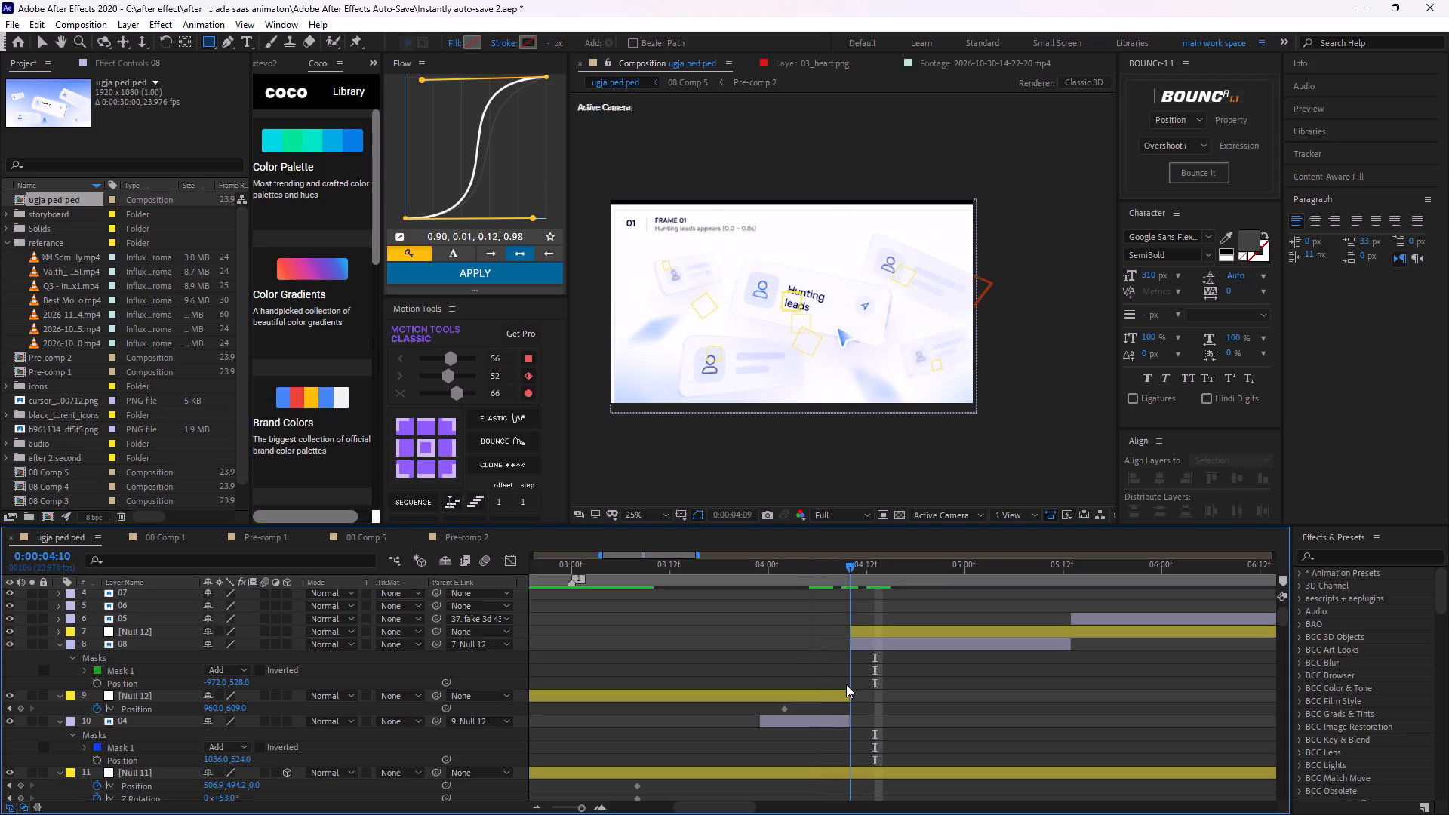
pyautogui.moveTo(846, 684); pyautogui.dragTo(844, 693)
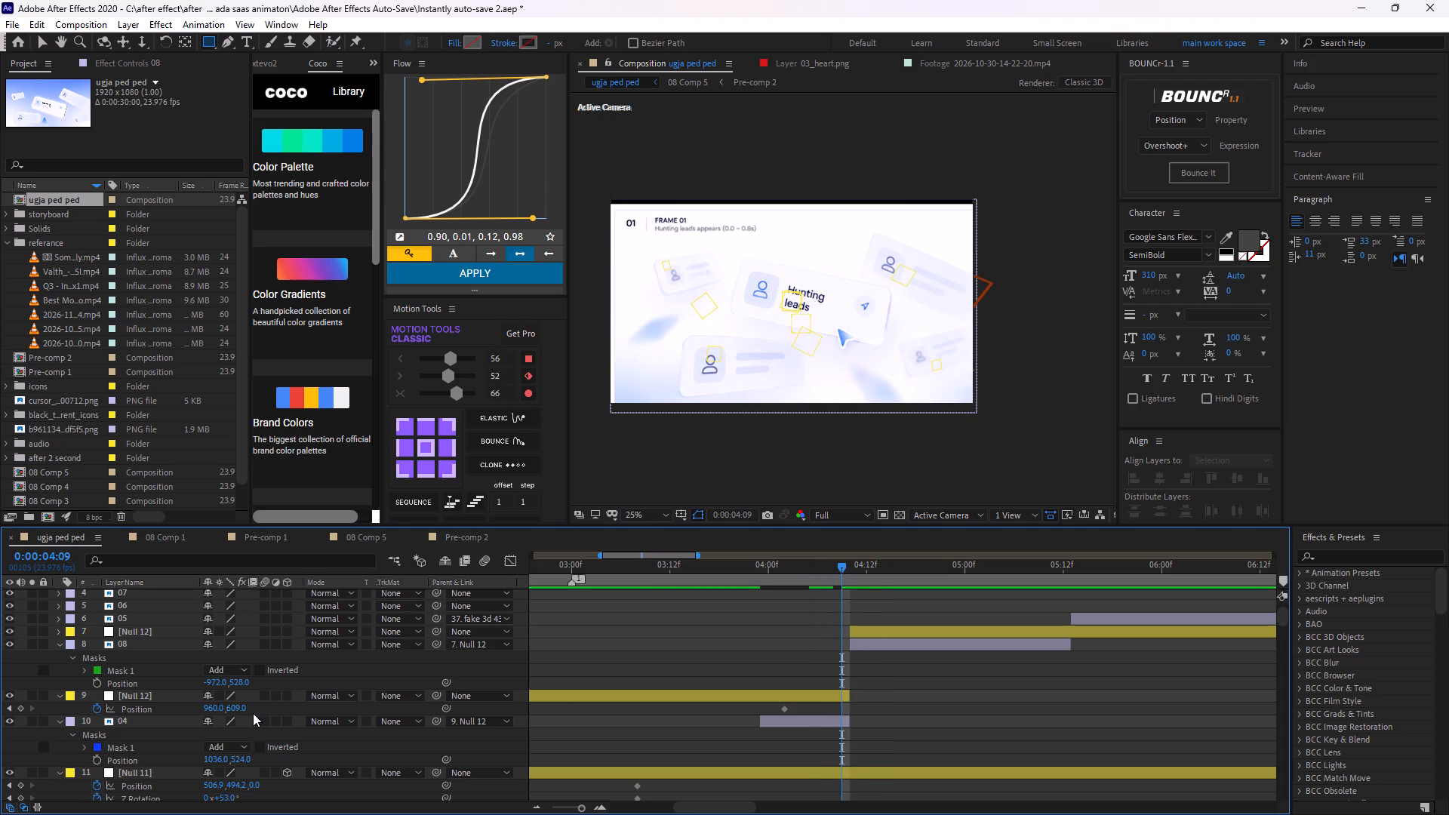
pyautogui.moveTo(238, 710); pyautogui.dragTo(123, 748)
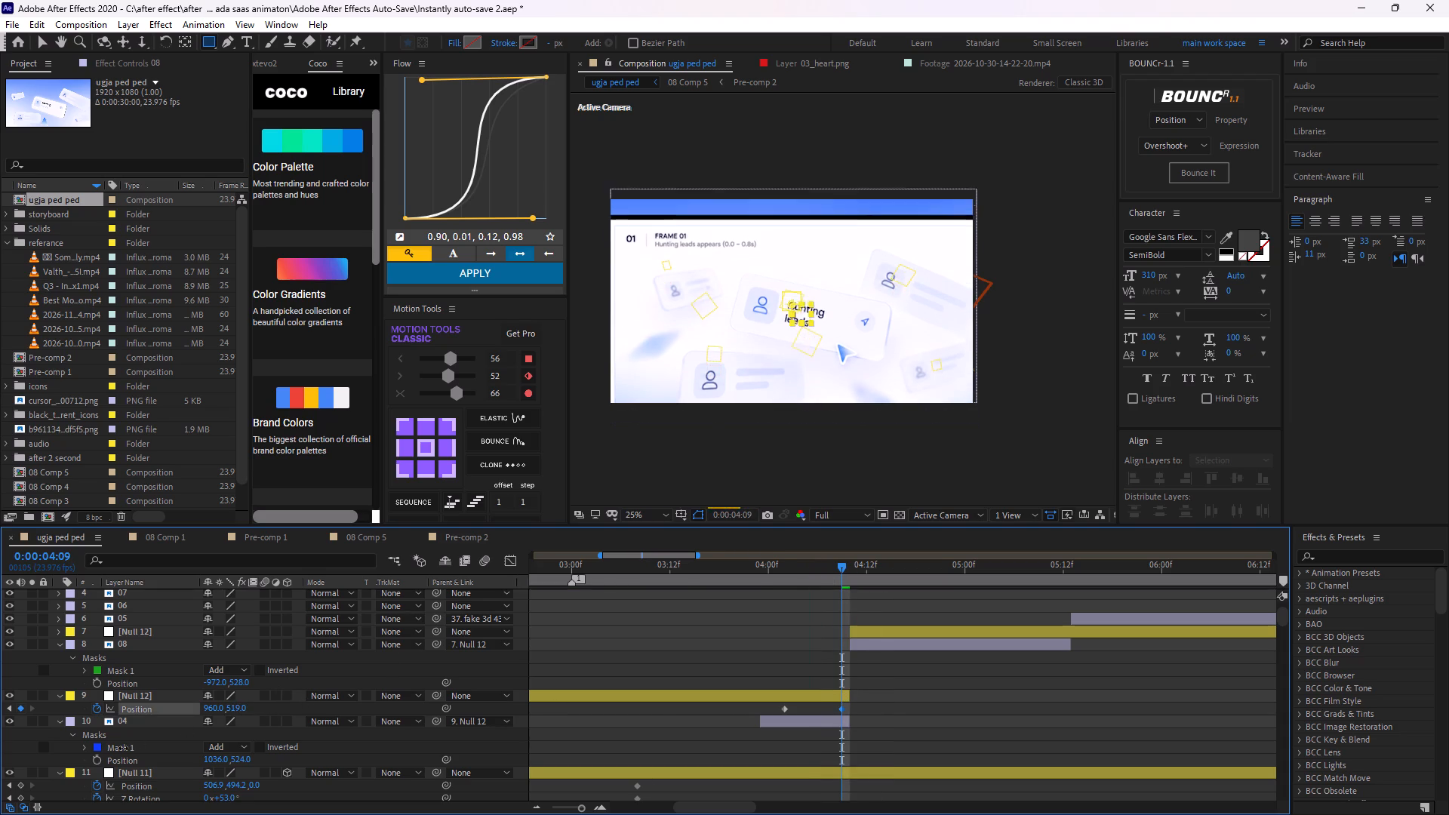
pyautogui.moveTo(123, 748); pyautogui.dragTo(1, 770)
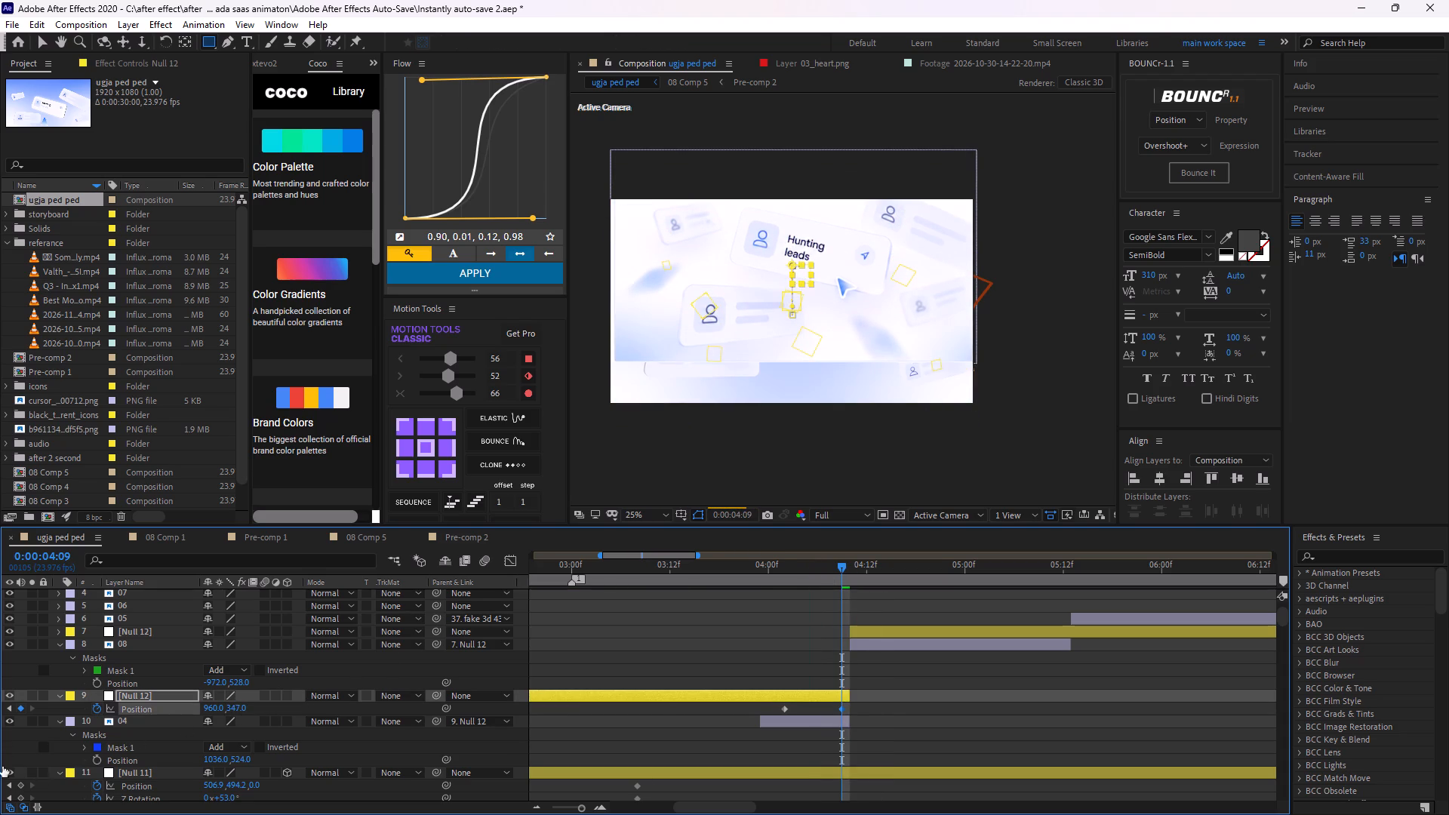
pyautogui.moveTo(241, 710); pyautogui.dragTo(0, 725)
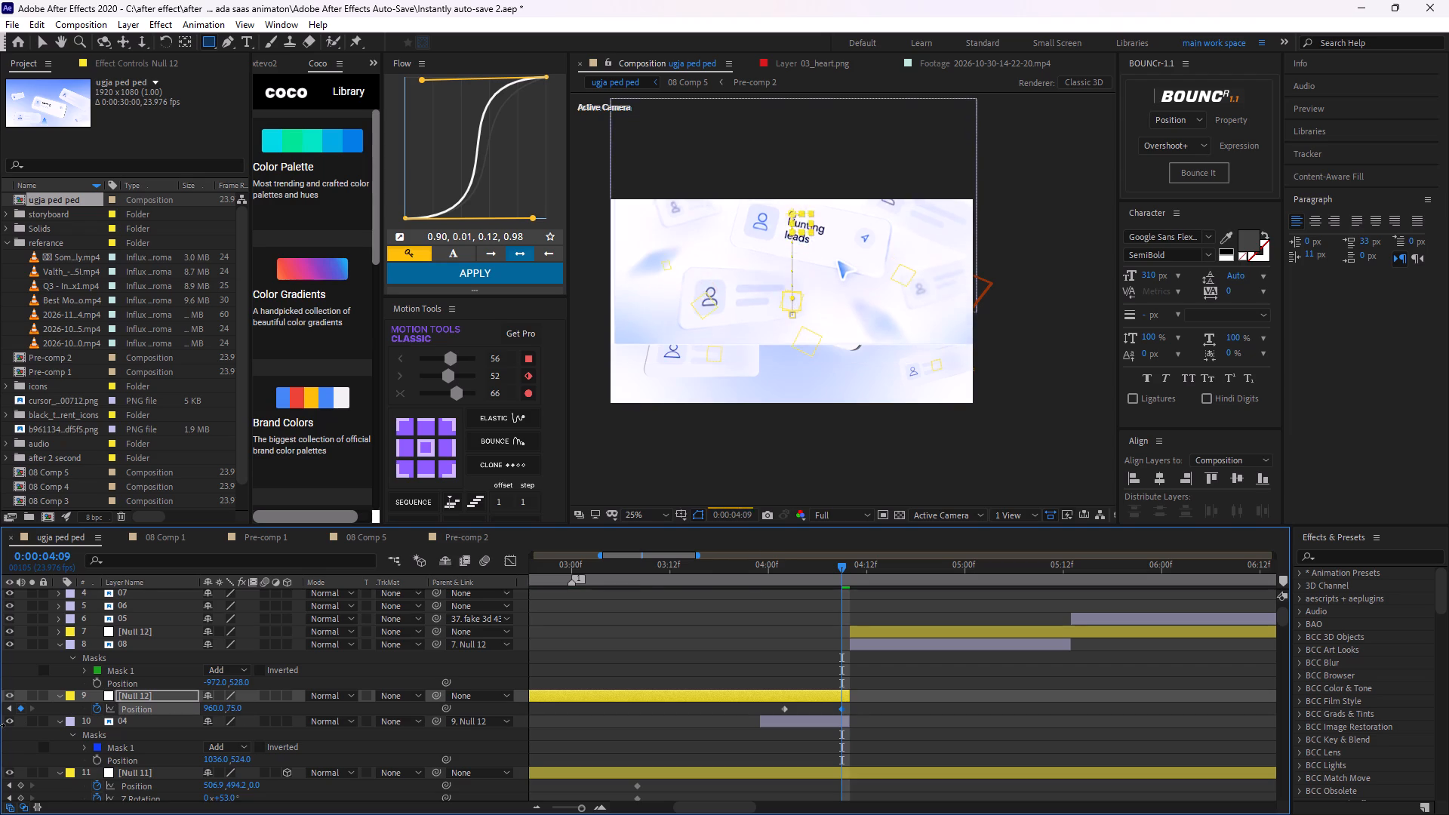
pyautogui.moveTo(0, 725); pyautogui.dragTo(0, 726)
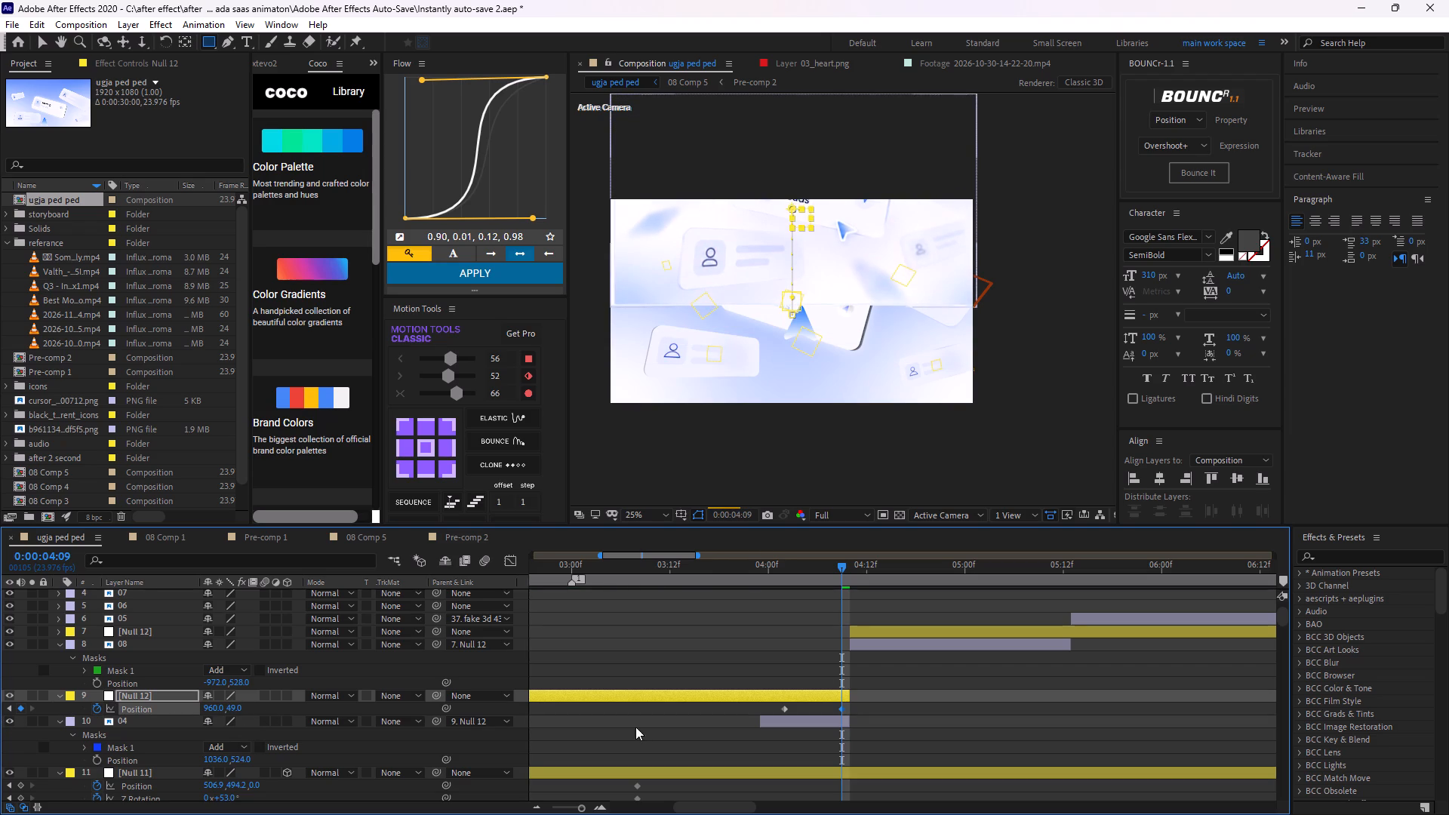
pyautogui.click(822, 709)
pyautogui.moveTo(842, 710); pyautogui.dragTo(851, 711)
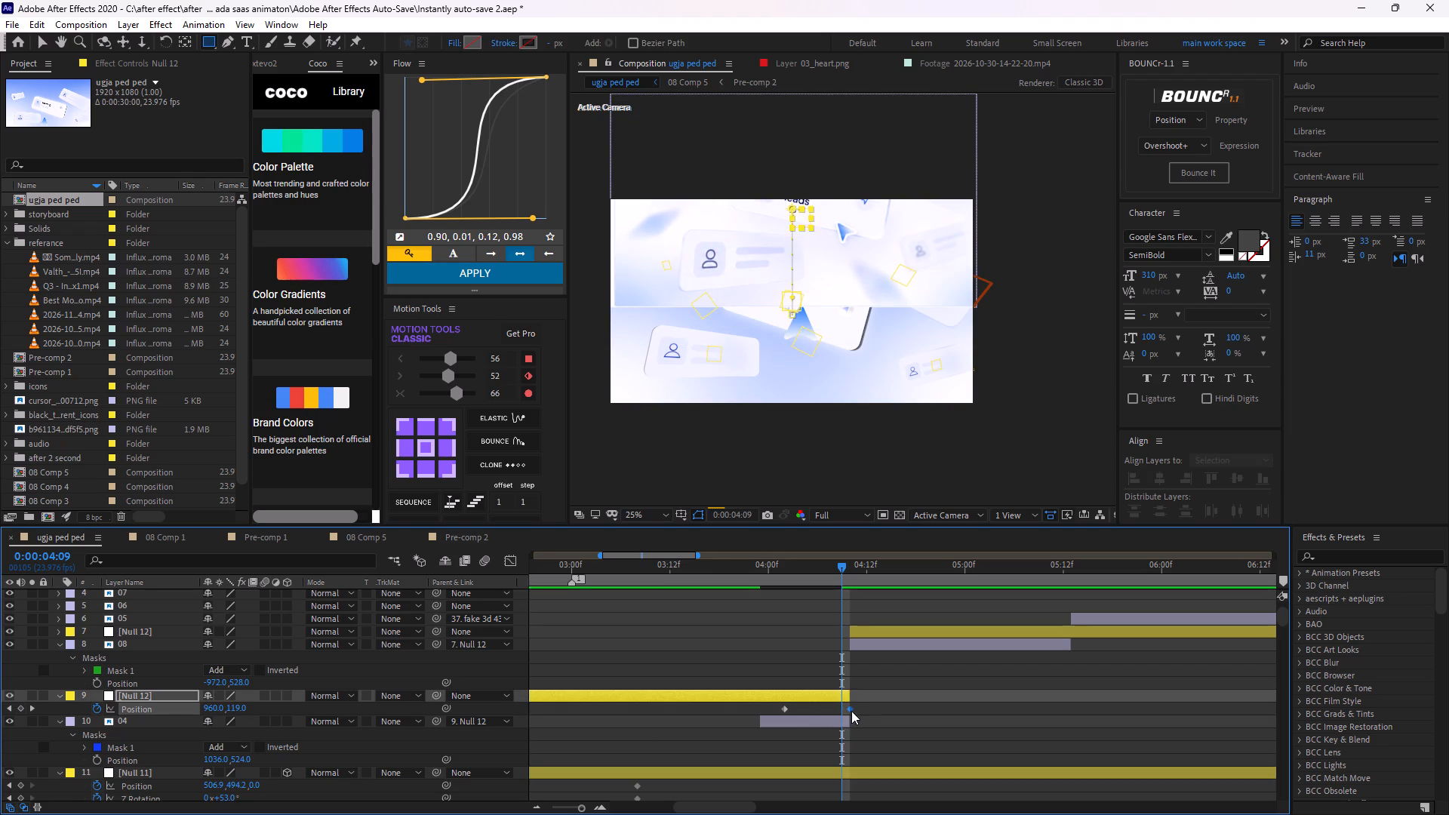
pyautogui.moveTo(851, 711); pyautogui.dragTo(861, 715)
# Apply a 0.59, 0.01, 0.99, 0.47 Flow easing curve to both Position keyframes of layer 04's parent null and scrub through the move.
pyautogui.moveTo(872, 710); pyautogui.dragTo(733, 714)
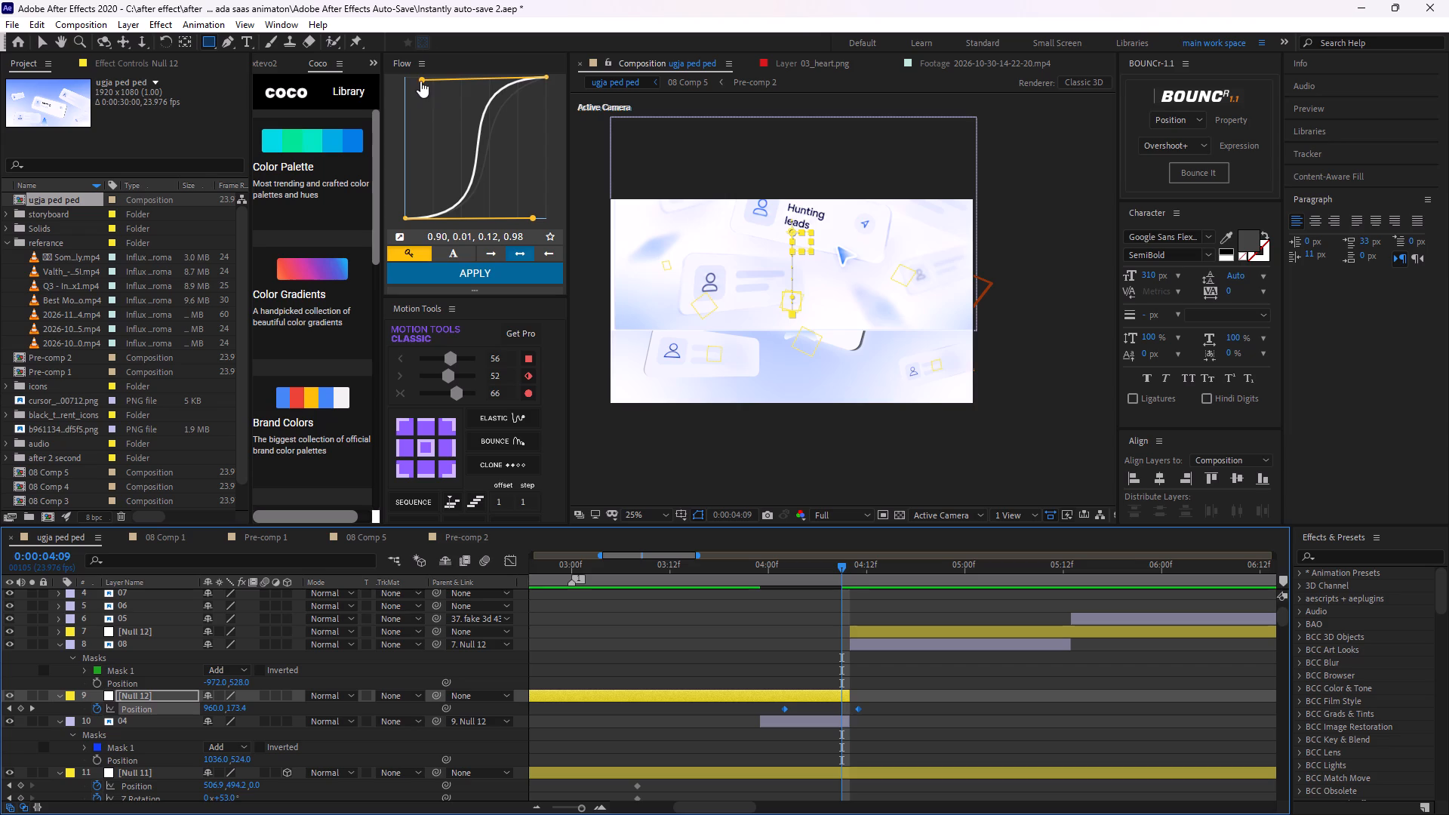
pyautogui.moveTo(420, 81); pyautogui.dragTo(543, 165)
pyautogui.moveTo(530, 218); pyautogui.dragTo(503, 215)
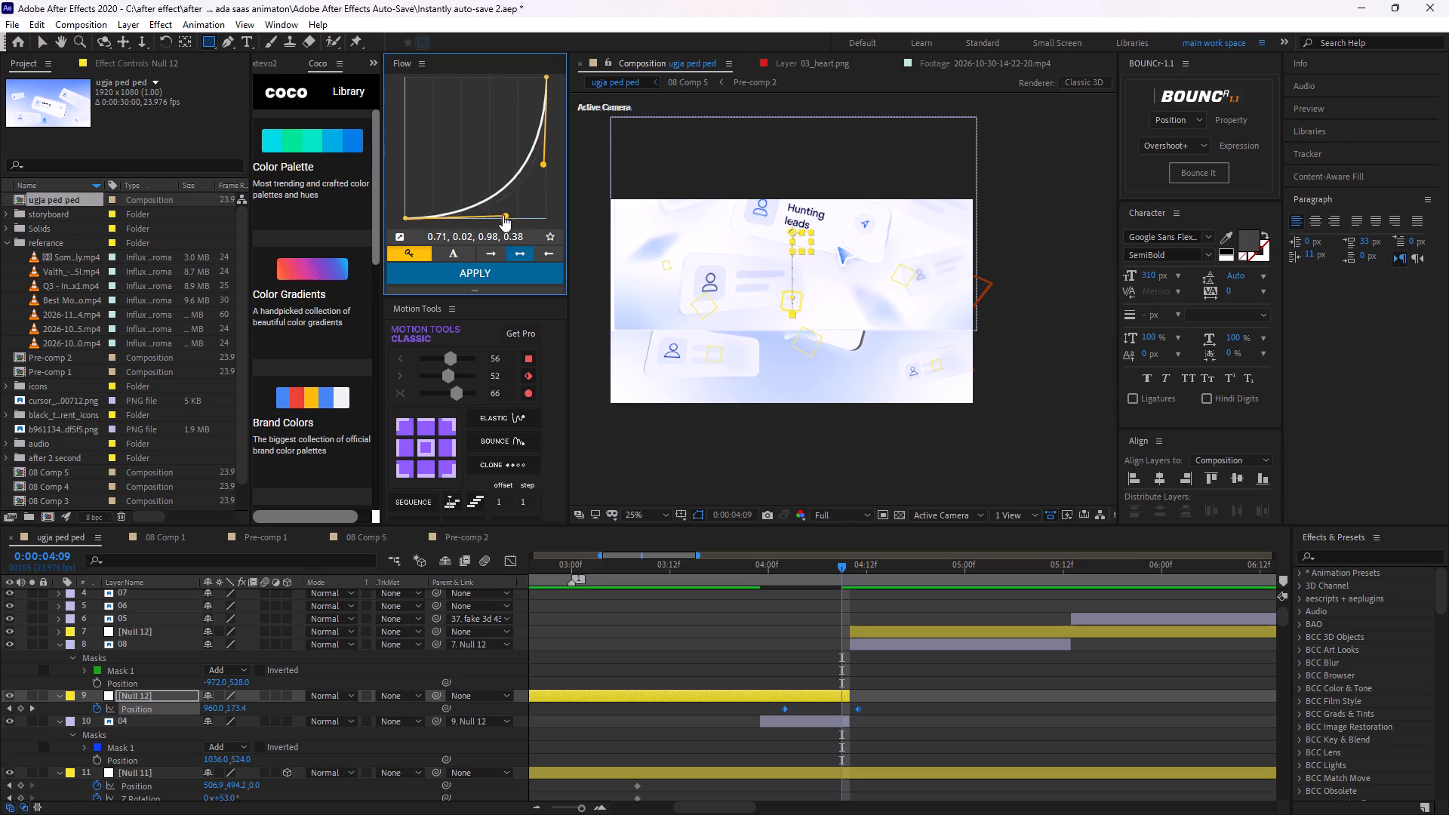
pyautogui.moveTo(503, 215); pyautogui.dragTo(489, 217)
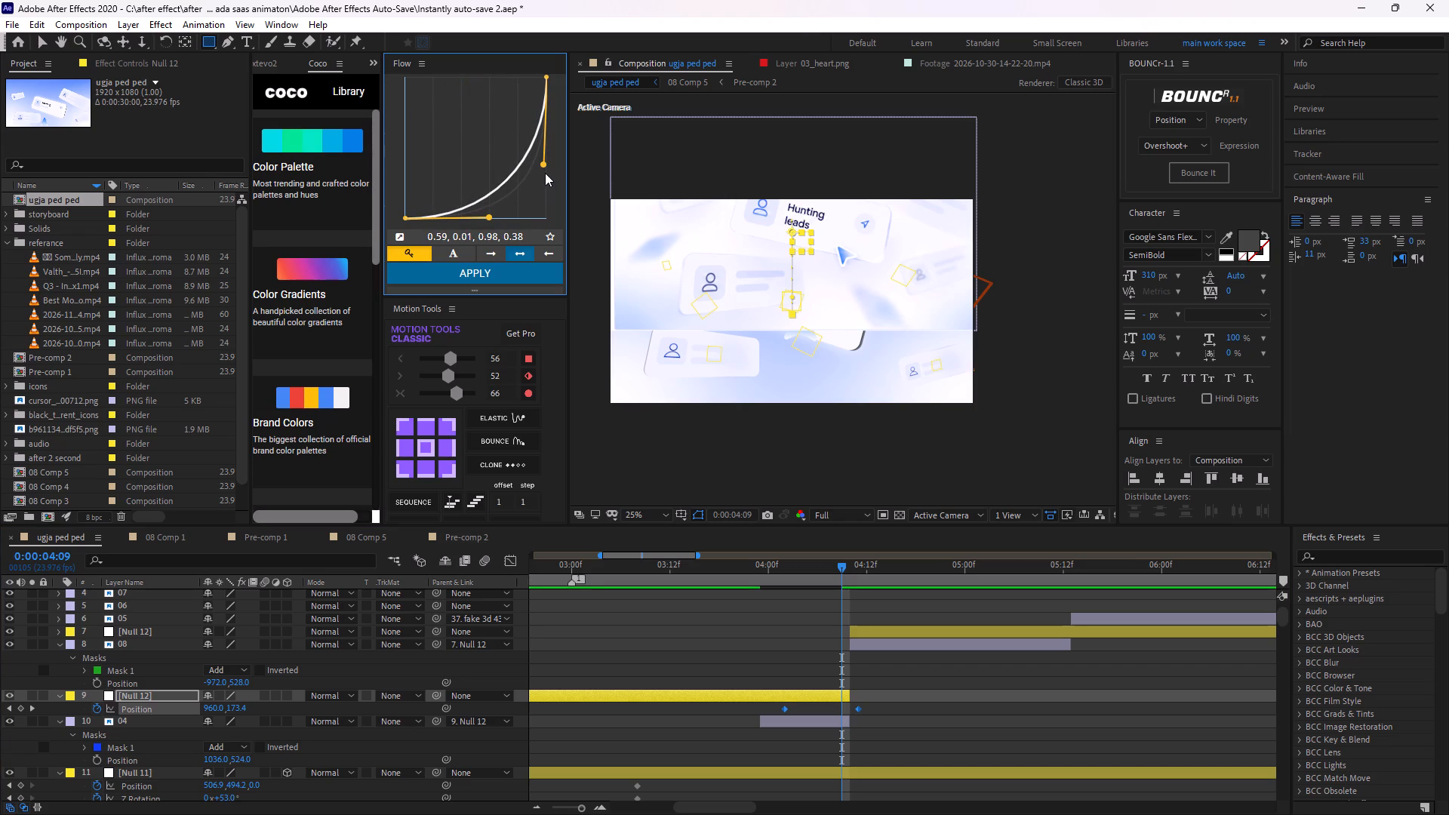
pyautogui.moveTo(544, 164); pyautogui.dragTo(545, 152)
pyautogui.click(525, 275)
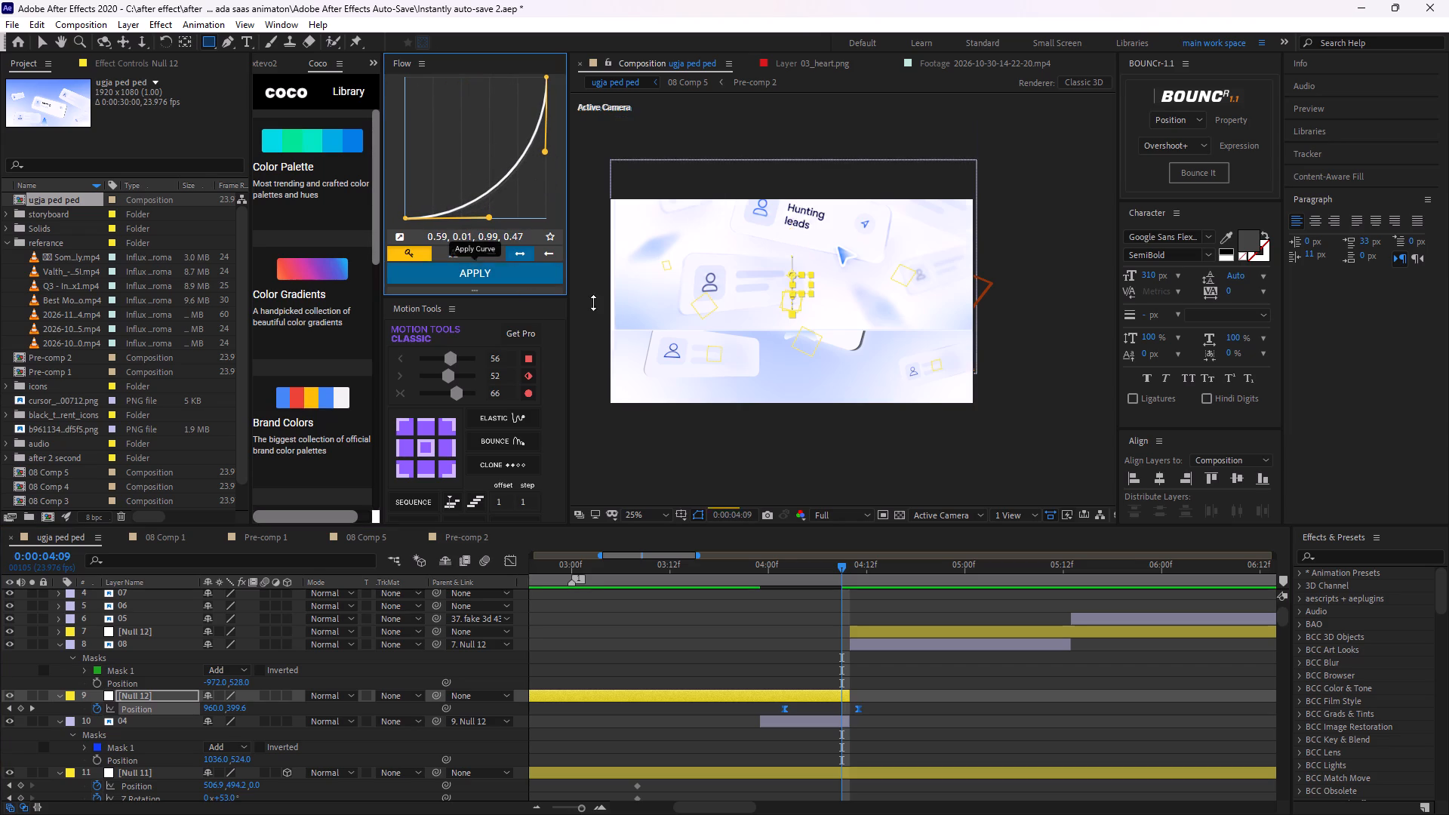
pyautogui.moveTo(844, 563); pyautogui.dragTo(773, 579)
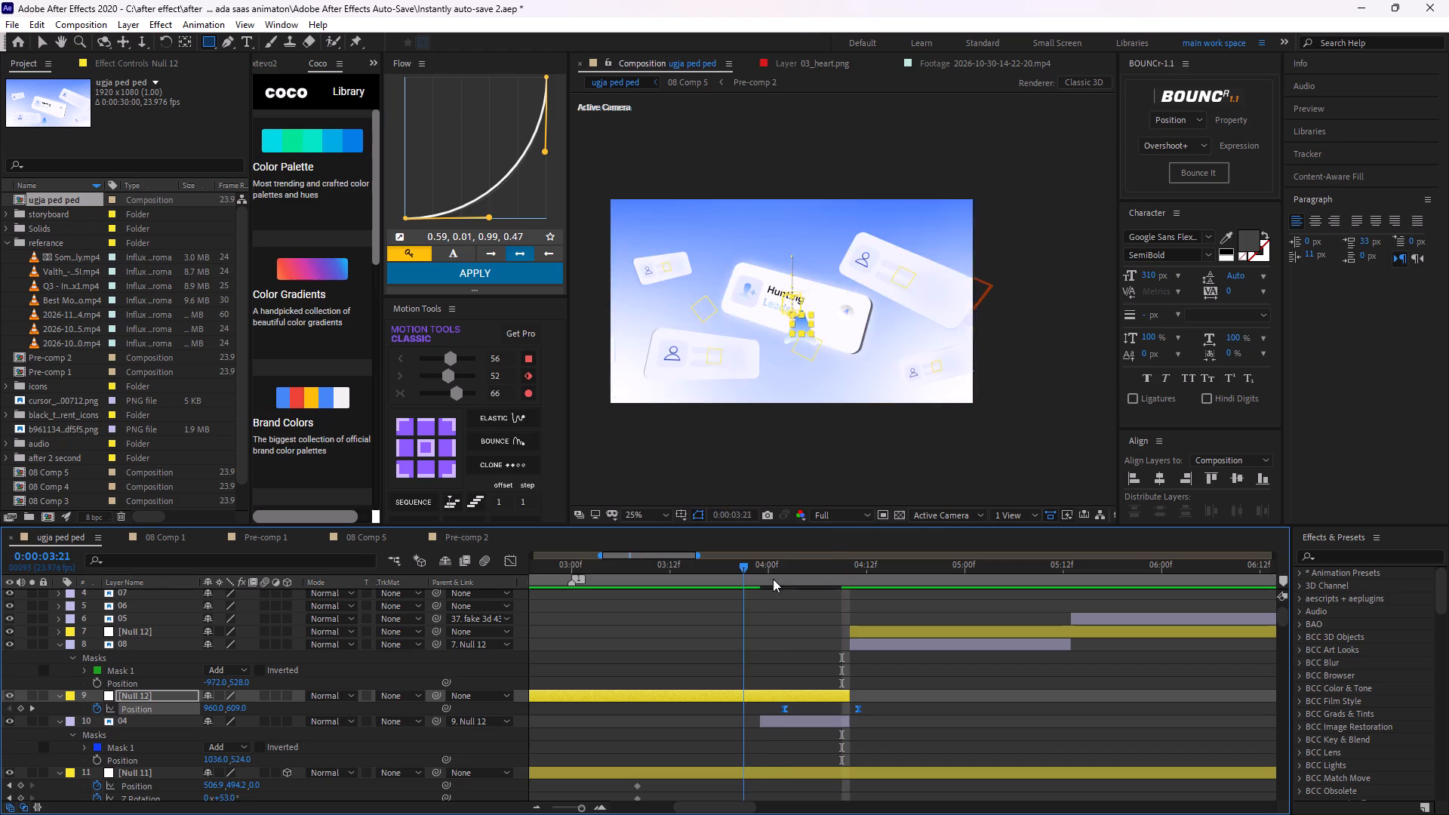
pyautogui.moveTo(773, 579); pyautogui.dragTo(848, 615)
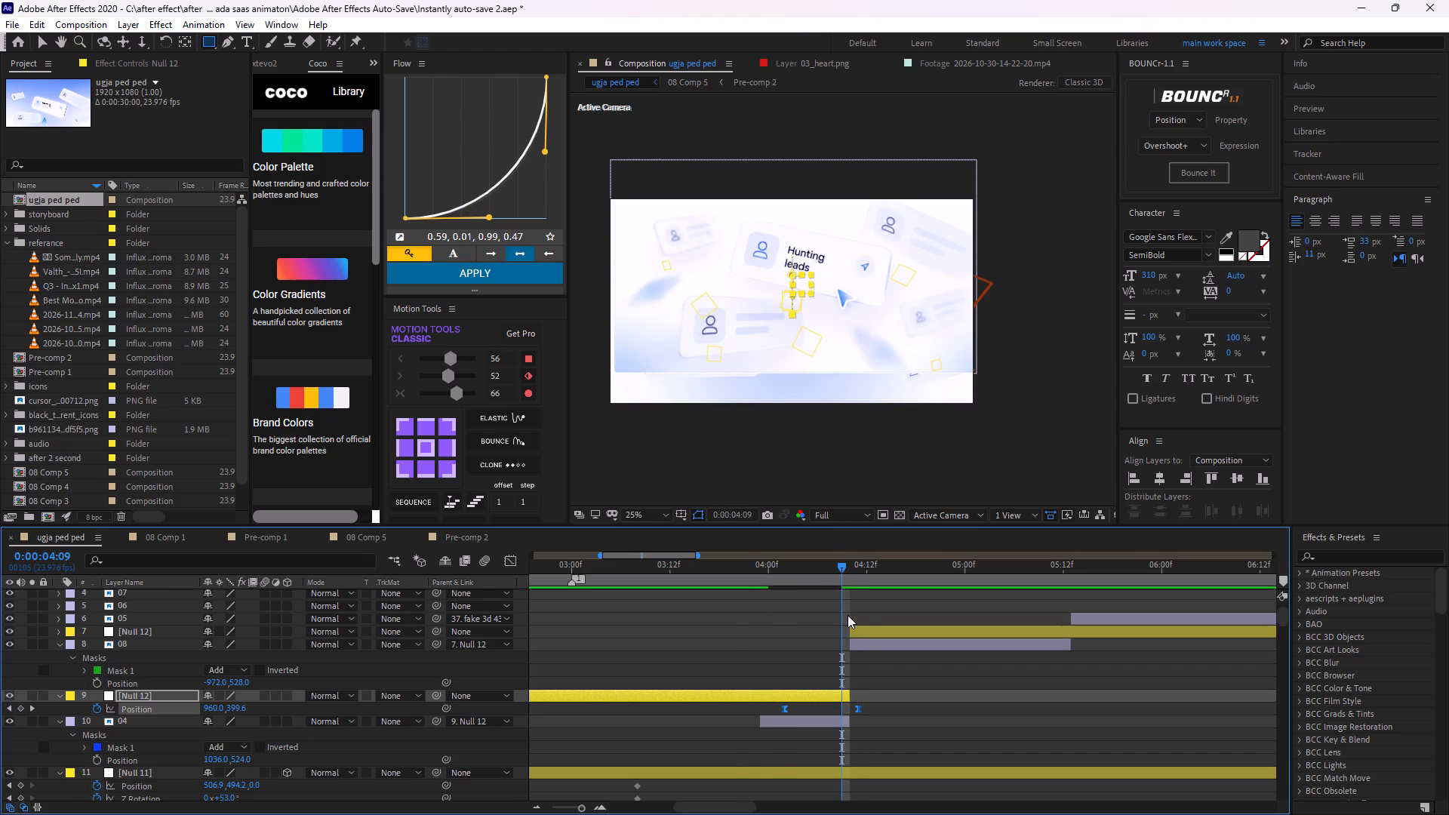
pyautogui.moveTo(848, 615); pyautogui.dragTo(848, 614)
# Flip the Flow easing curve to 0.01, 0.53, 0.41, 0.99.
pyautogui.click(861, 642)
pyautogui.rightClick(518, 198)
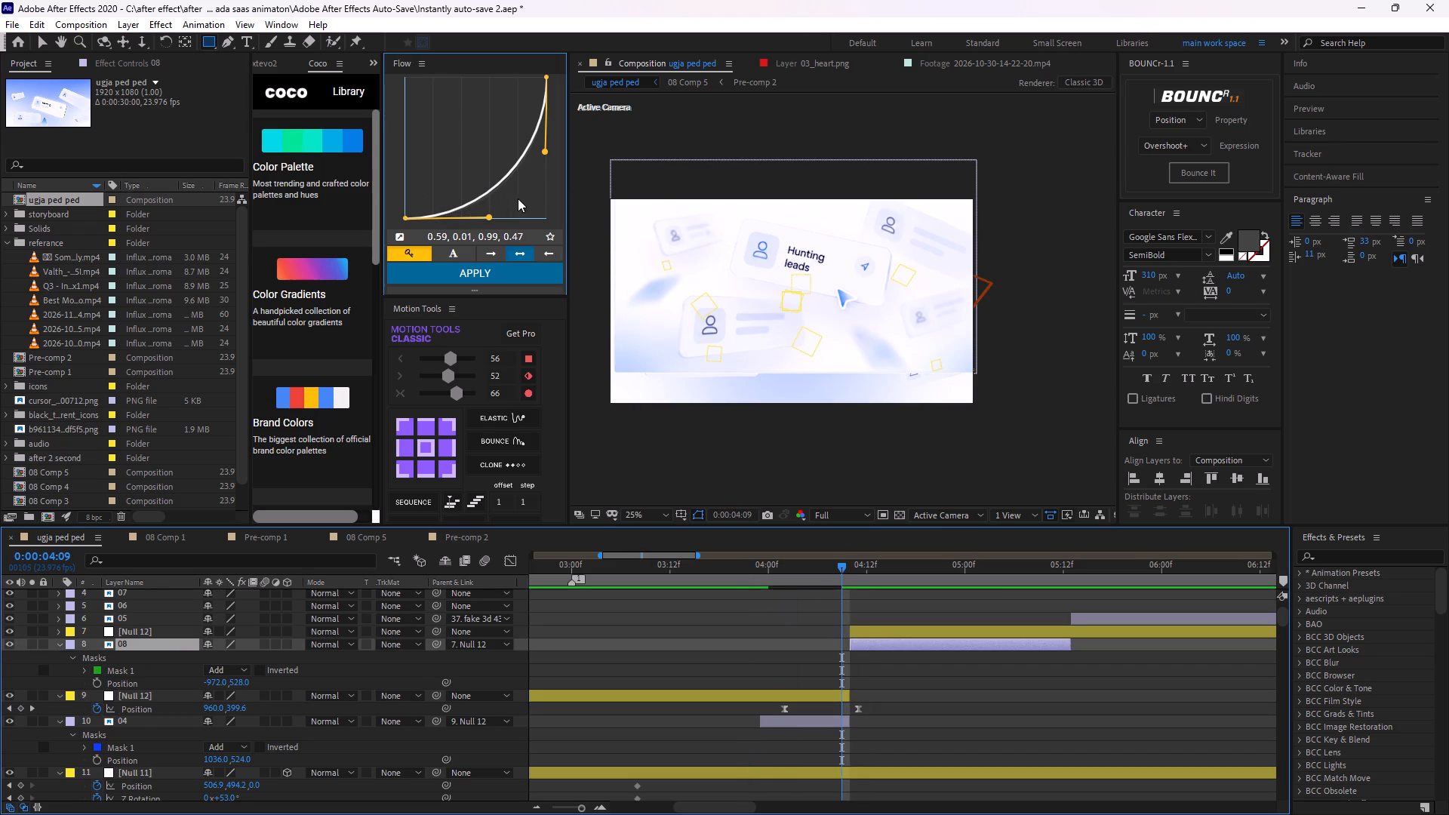
pyautogui.click(570, 263)
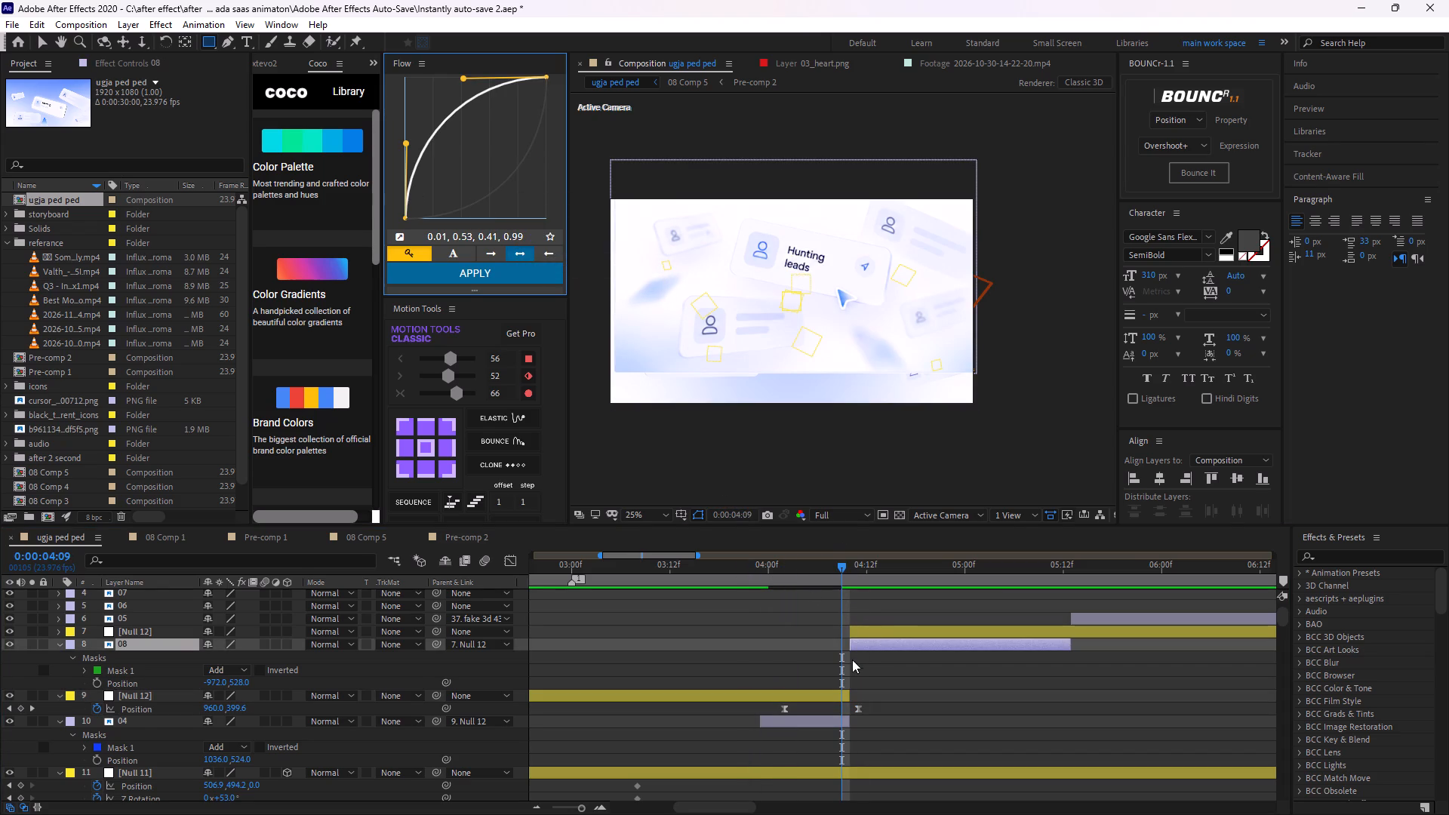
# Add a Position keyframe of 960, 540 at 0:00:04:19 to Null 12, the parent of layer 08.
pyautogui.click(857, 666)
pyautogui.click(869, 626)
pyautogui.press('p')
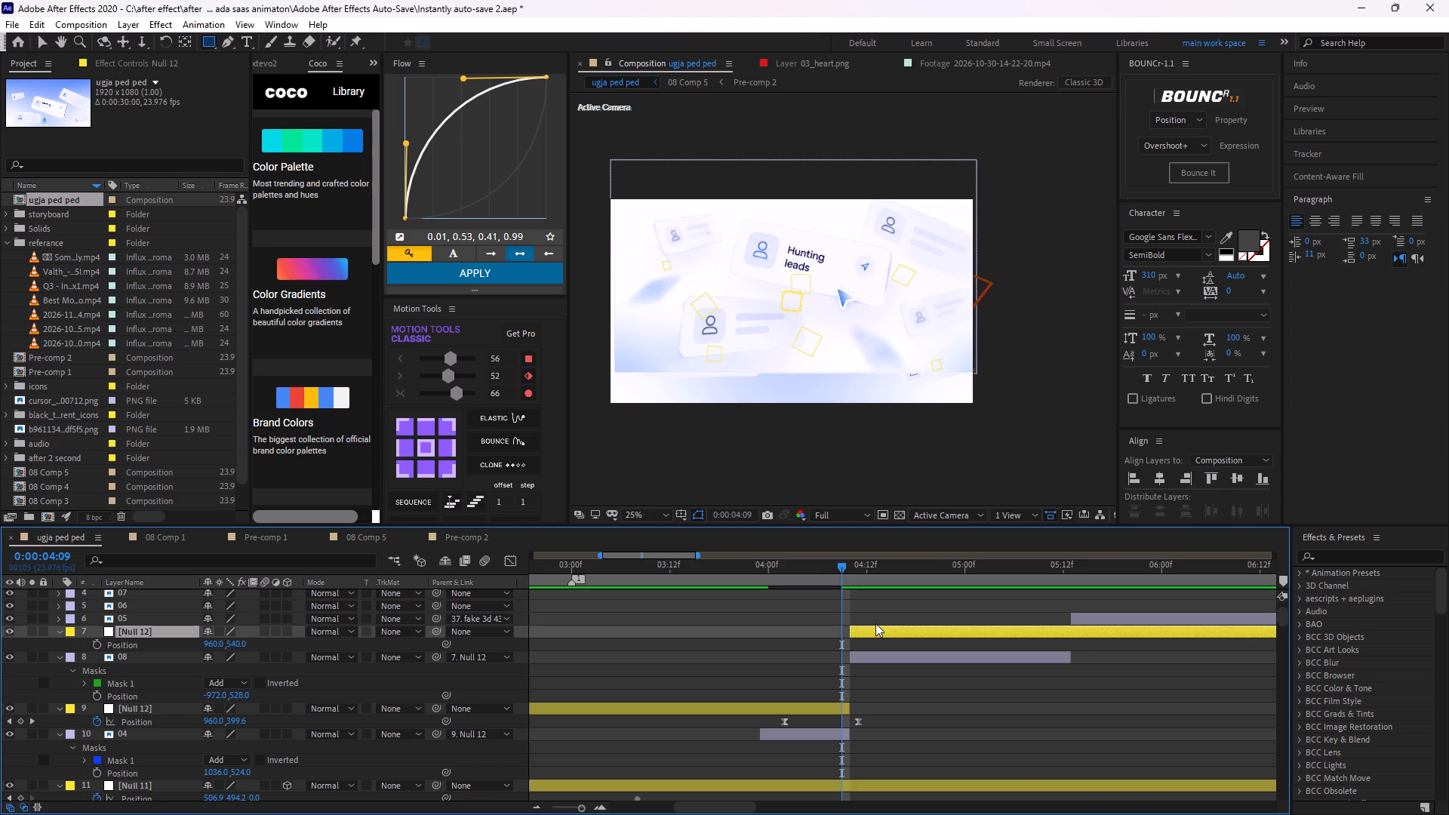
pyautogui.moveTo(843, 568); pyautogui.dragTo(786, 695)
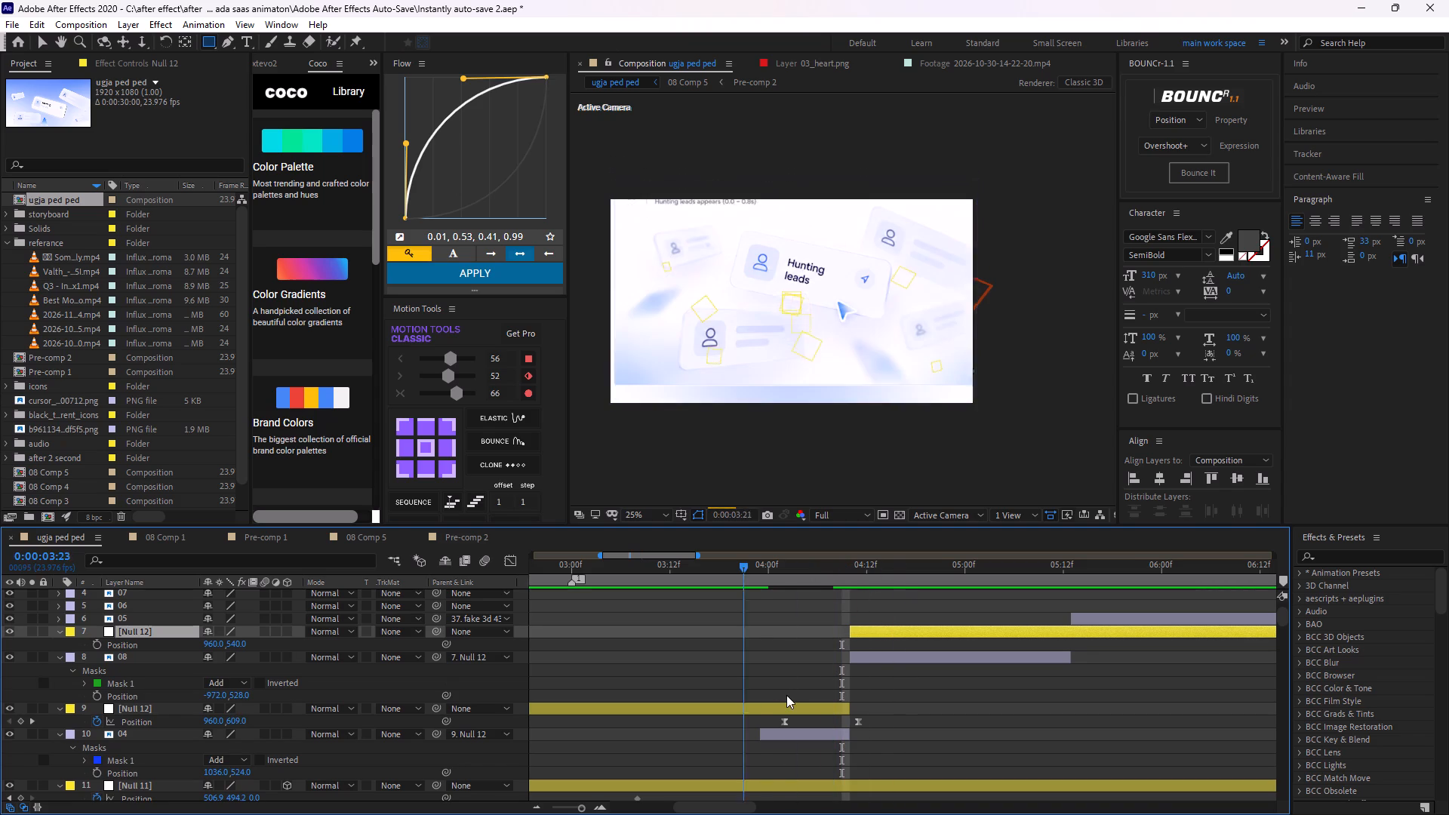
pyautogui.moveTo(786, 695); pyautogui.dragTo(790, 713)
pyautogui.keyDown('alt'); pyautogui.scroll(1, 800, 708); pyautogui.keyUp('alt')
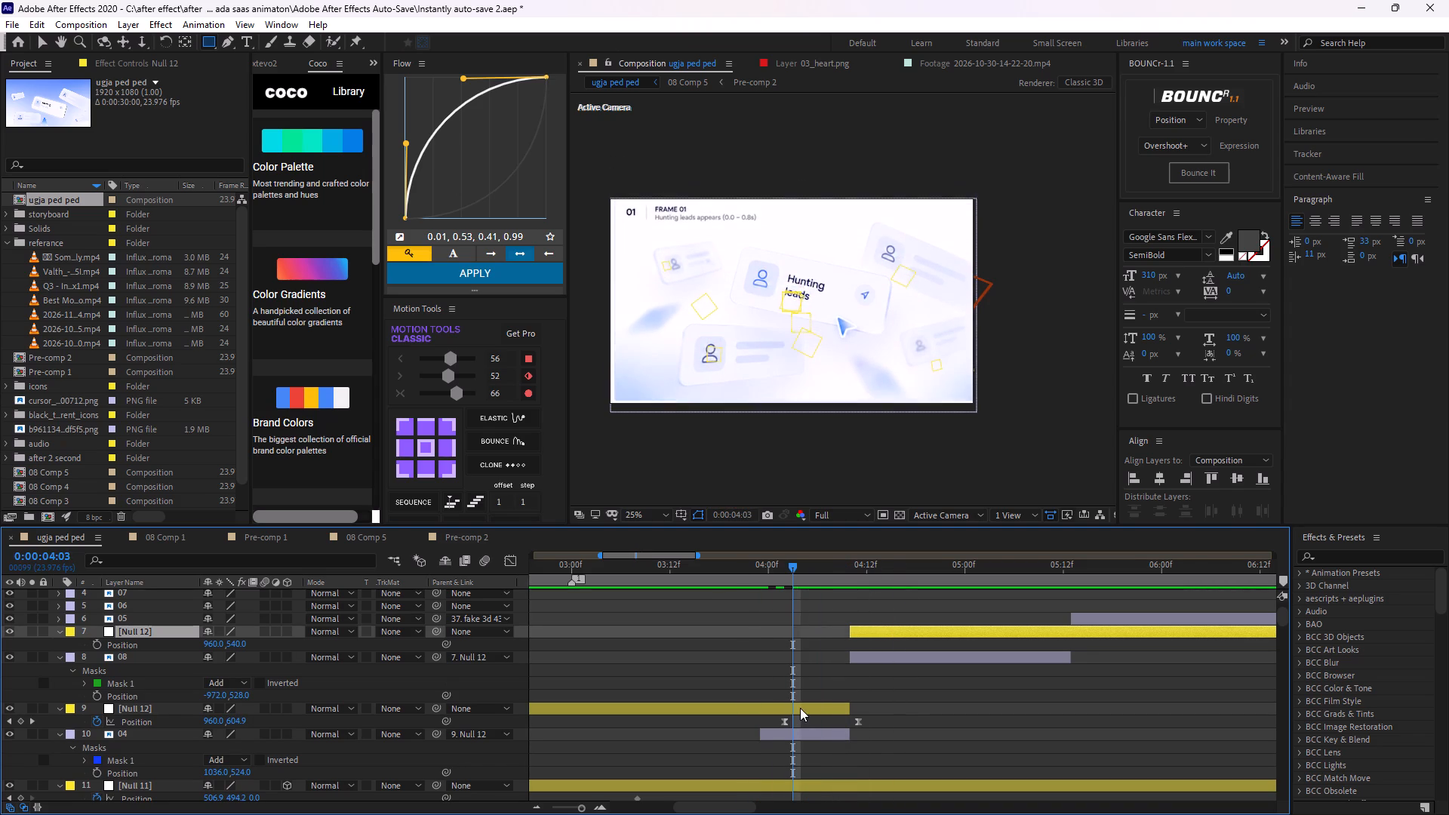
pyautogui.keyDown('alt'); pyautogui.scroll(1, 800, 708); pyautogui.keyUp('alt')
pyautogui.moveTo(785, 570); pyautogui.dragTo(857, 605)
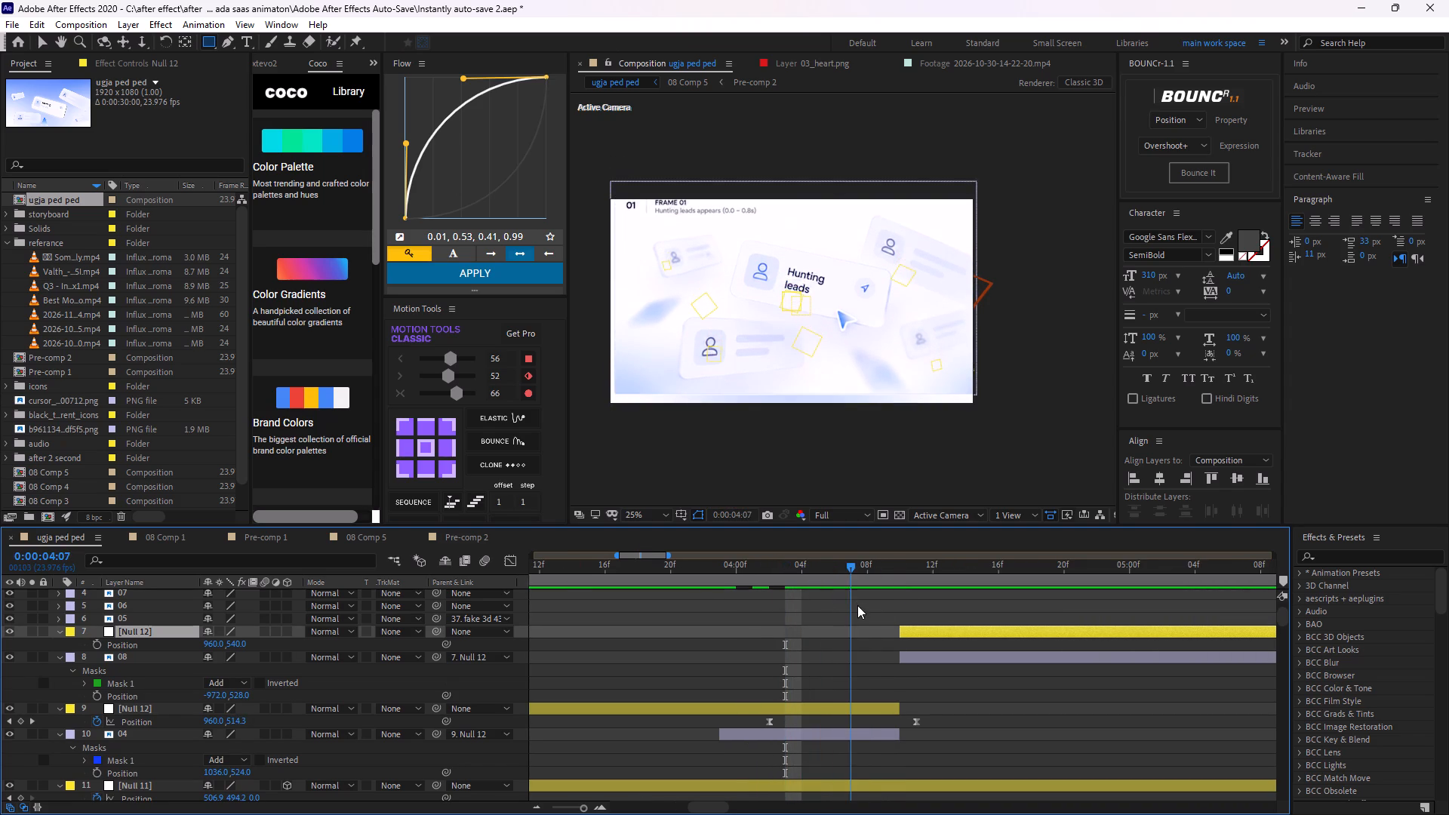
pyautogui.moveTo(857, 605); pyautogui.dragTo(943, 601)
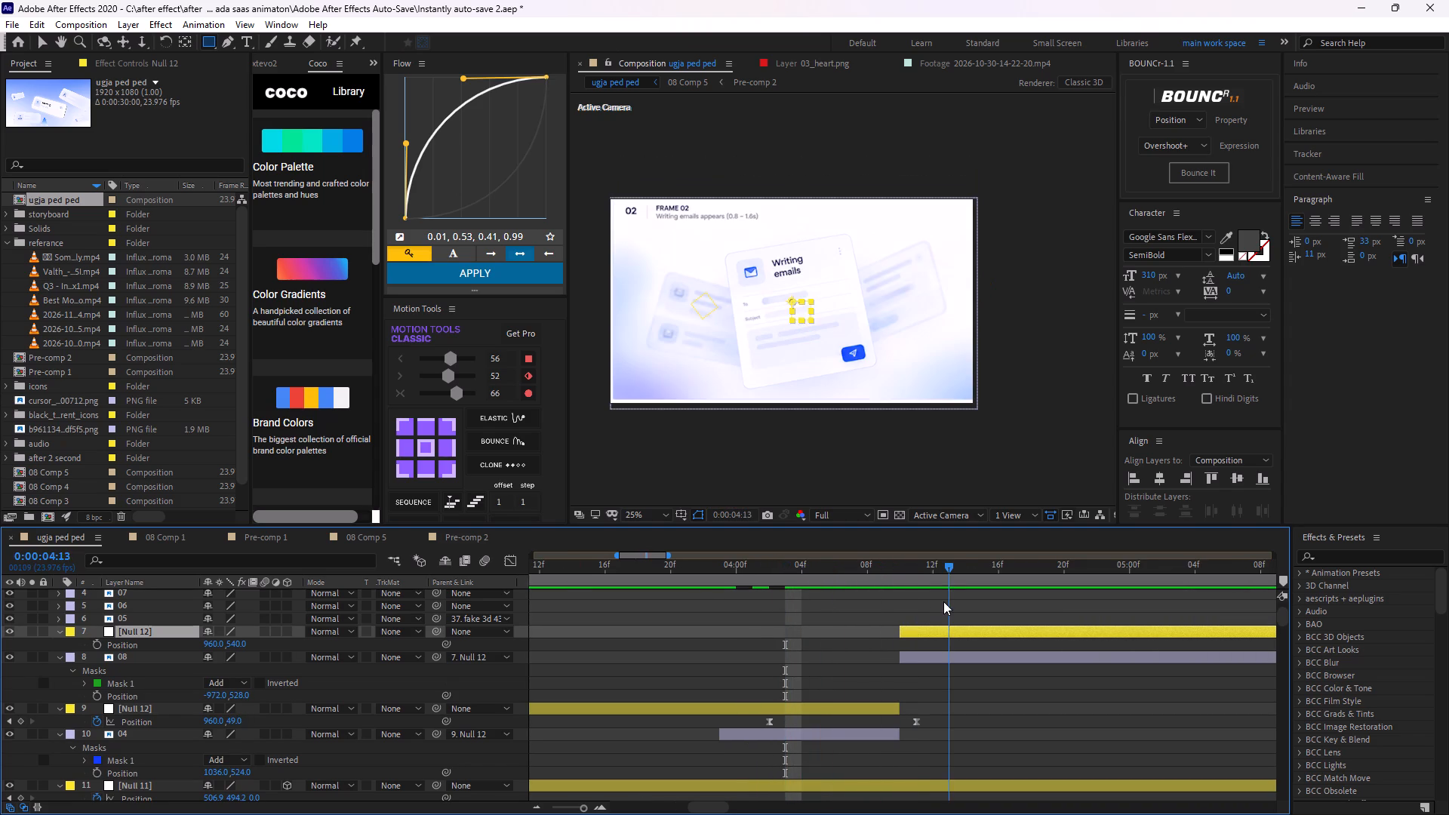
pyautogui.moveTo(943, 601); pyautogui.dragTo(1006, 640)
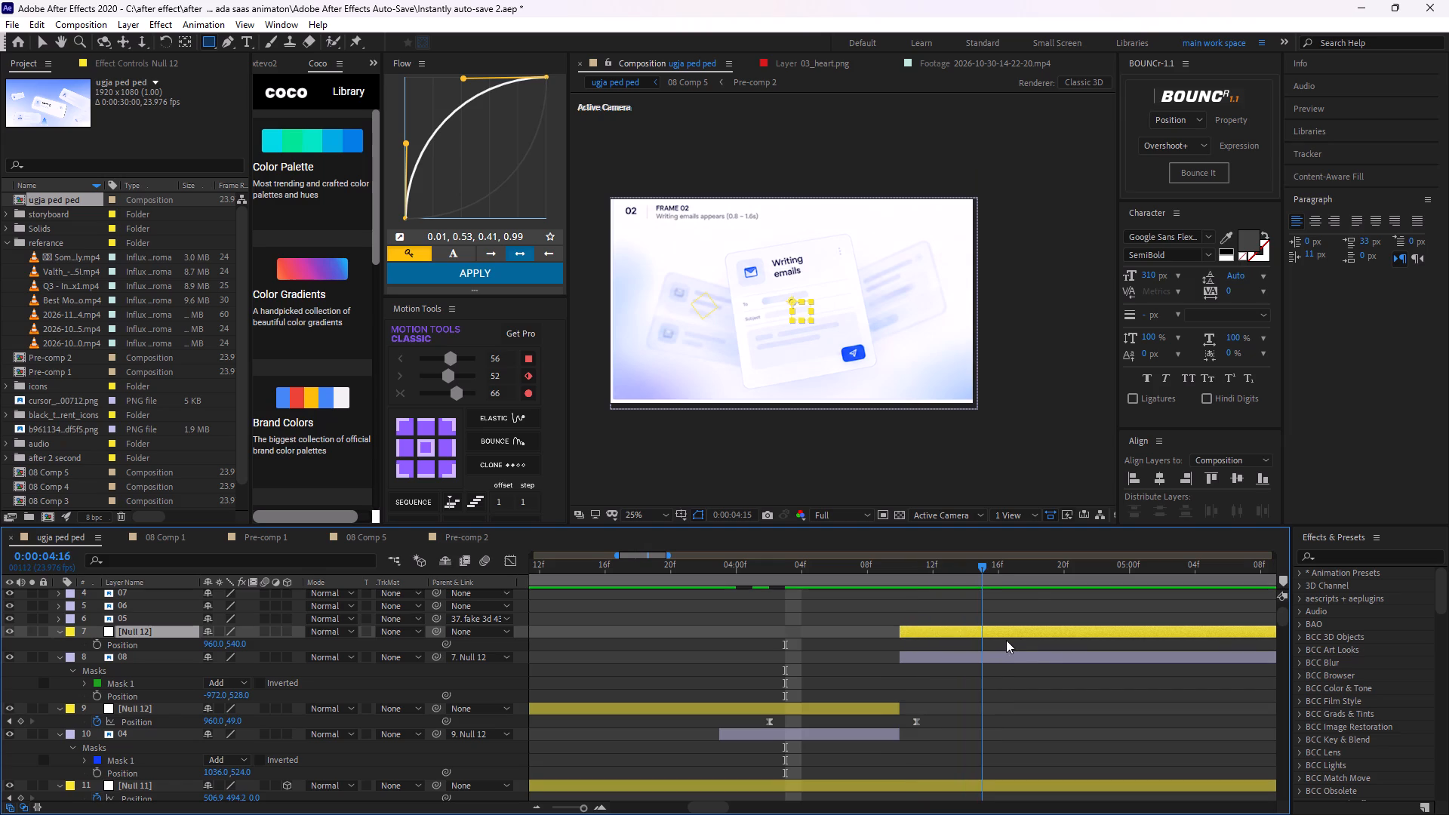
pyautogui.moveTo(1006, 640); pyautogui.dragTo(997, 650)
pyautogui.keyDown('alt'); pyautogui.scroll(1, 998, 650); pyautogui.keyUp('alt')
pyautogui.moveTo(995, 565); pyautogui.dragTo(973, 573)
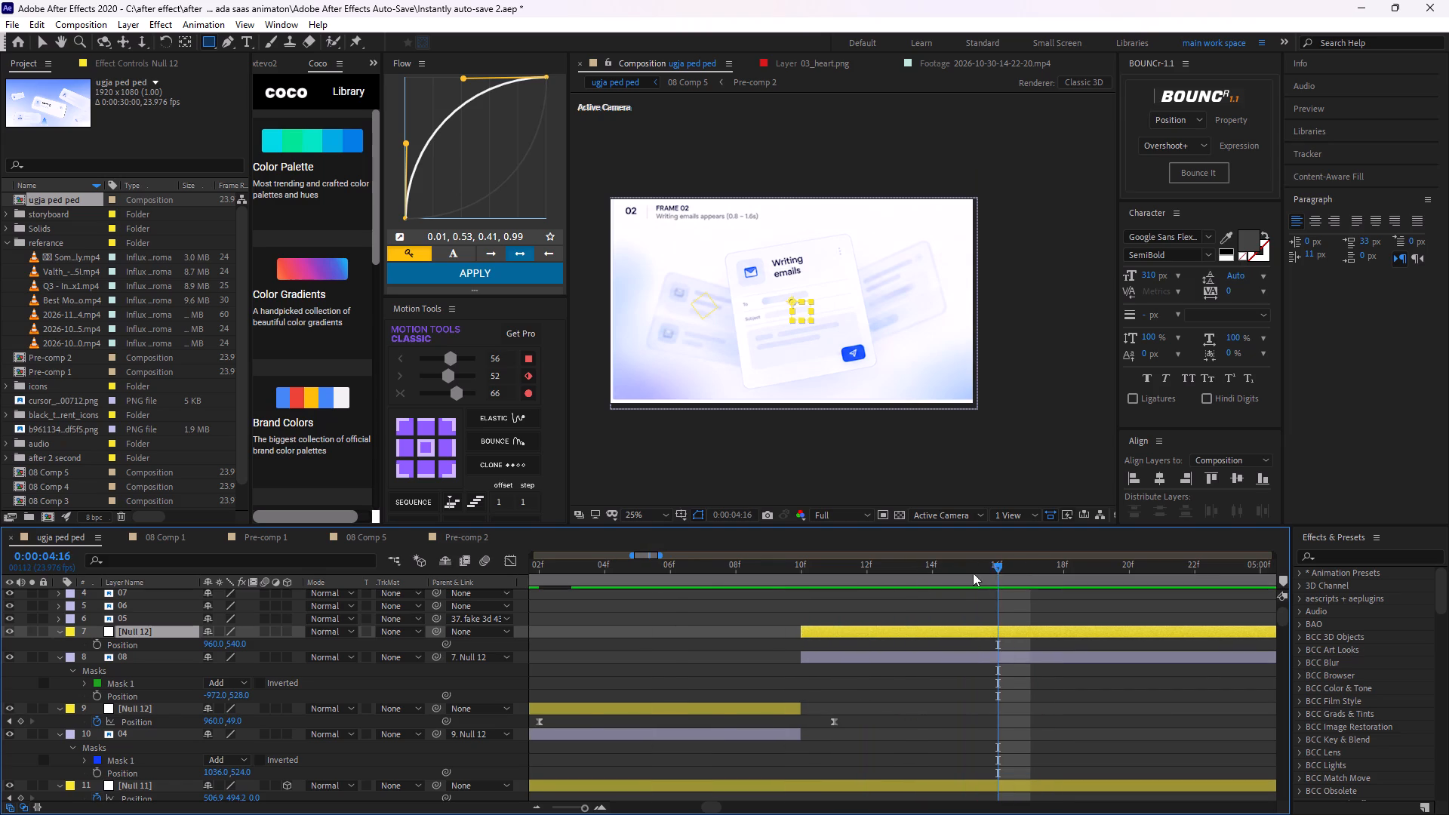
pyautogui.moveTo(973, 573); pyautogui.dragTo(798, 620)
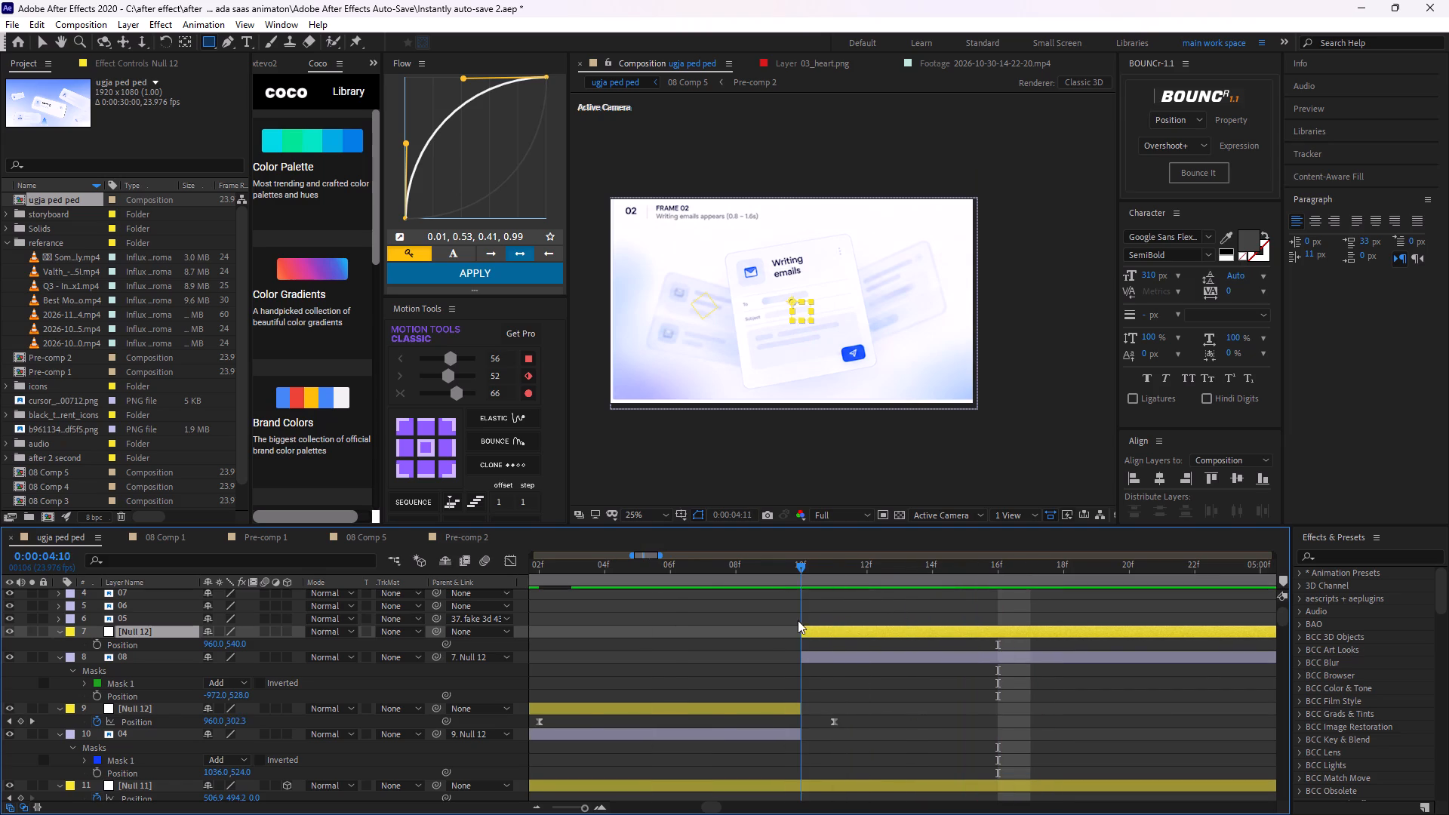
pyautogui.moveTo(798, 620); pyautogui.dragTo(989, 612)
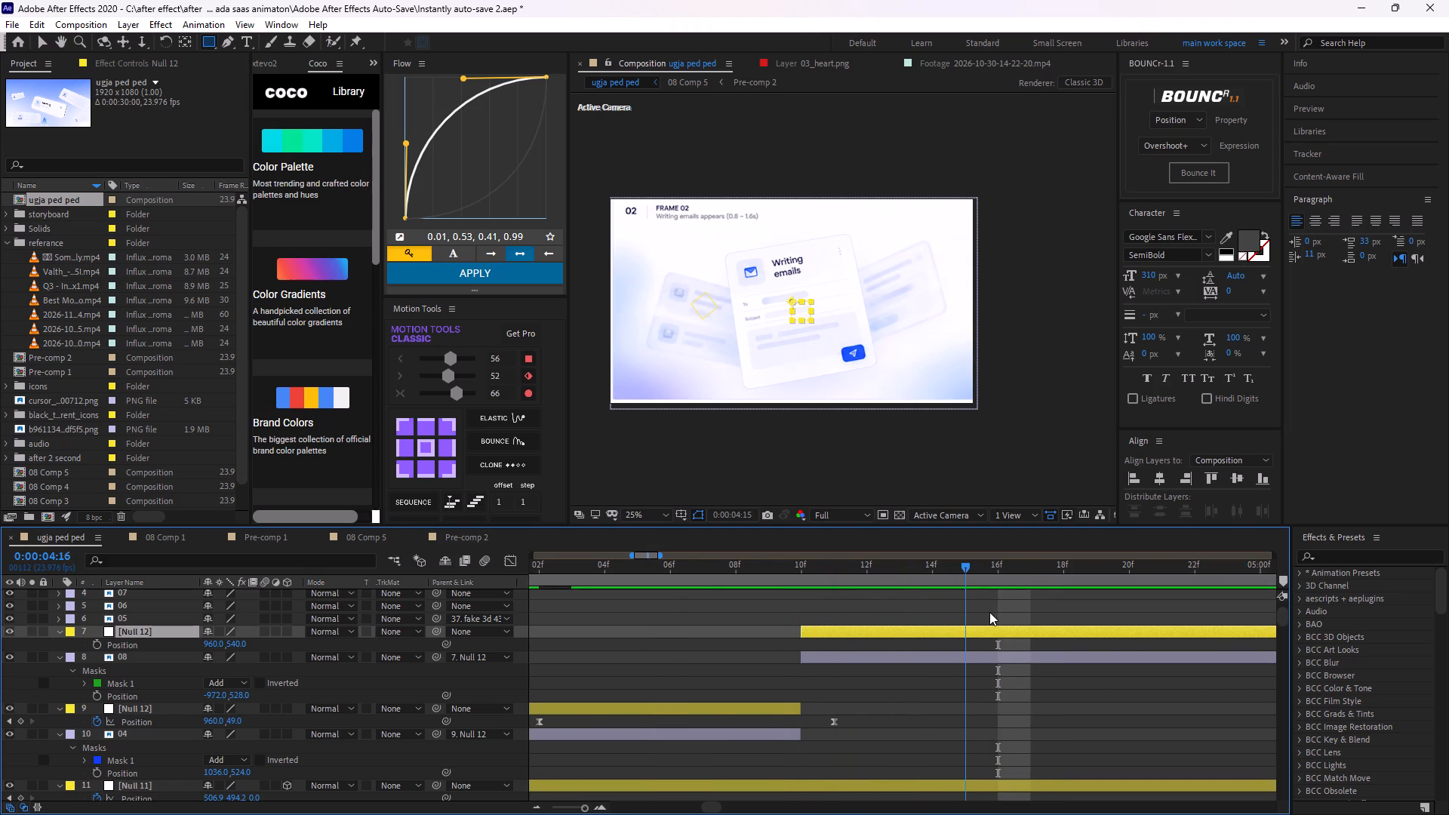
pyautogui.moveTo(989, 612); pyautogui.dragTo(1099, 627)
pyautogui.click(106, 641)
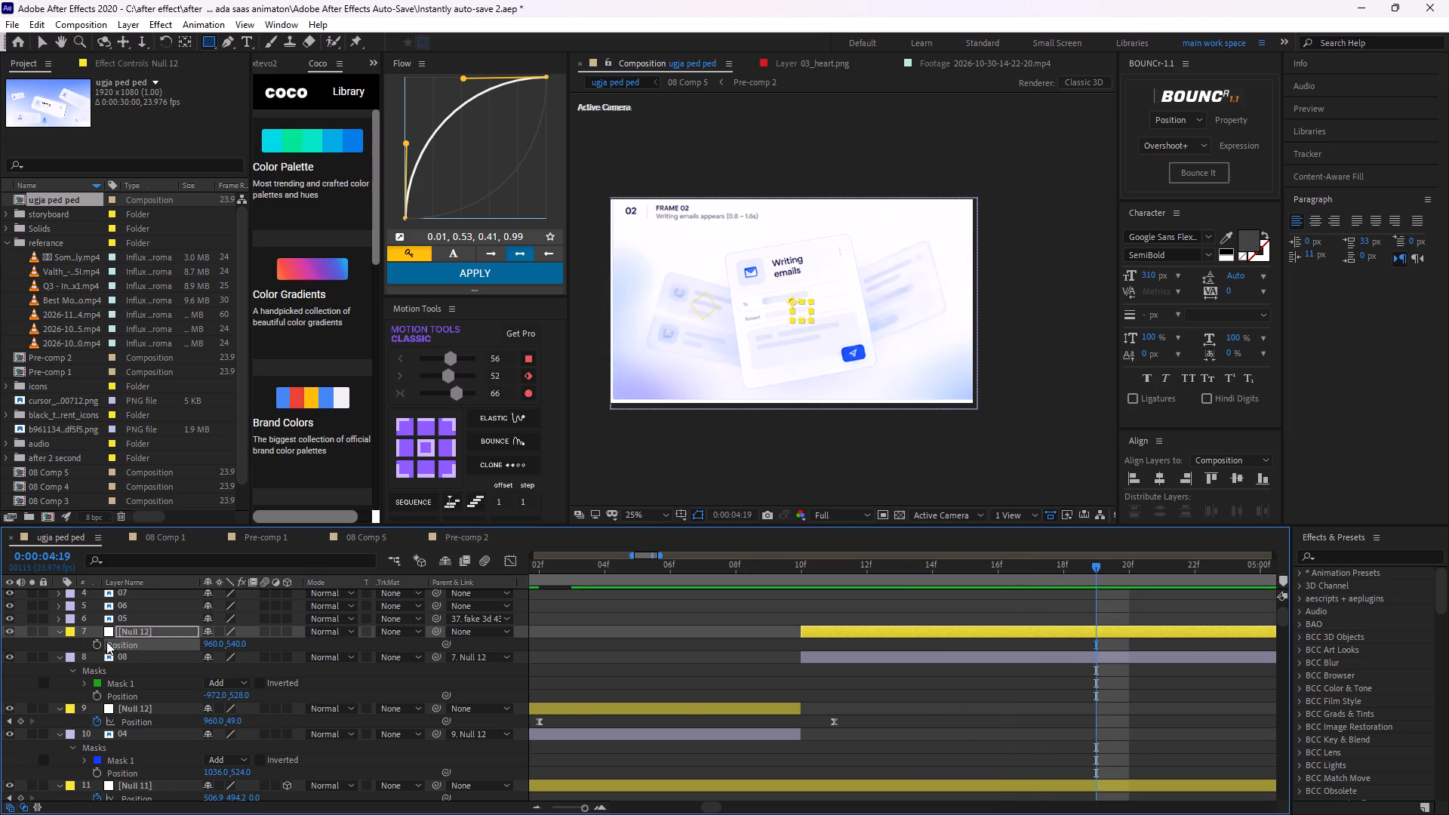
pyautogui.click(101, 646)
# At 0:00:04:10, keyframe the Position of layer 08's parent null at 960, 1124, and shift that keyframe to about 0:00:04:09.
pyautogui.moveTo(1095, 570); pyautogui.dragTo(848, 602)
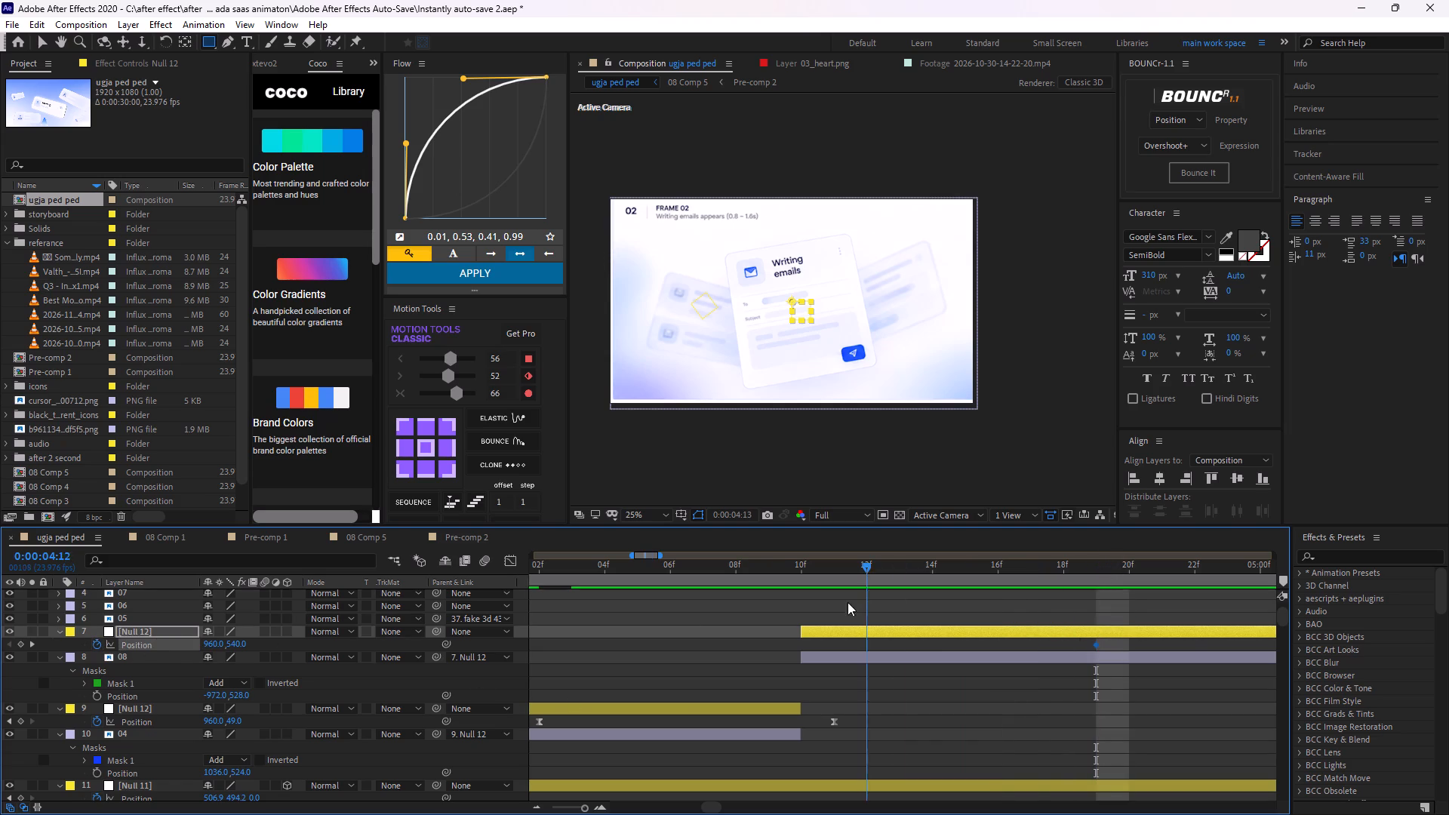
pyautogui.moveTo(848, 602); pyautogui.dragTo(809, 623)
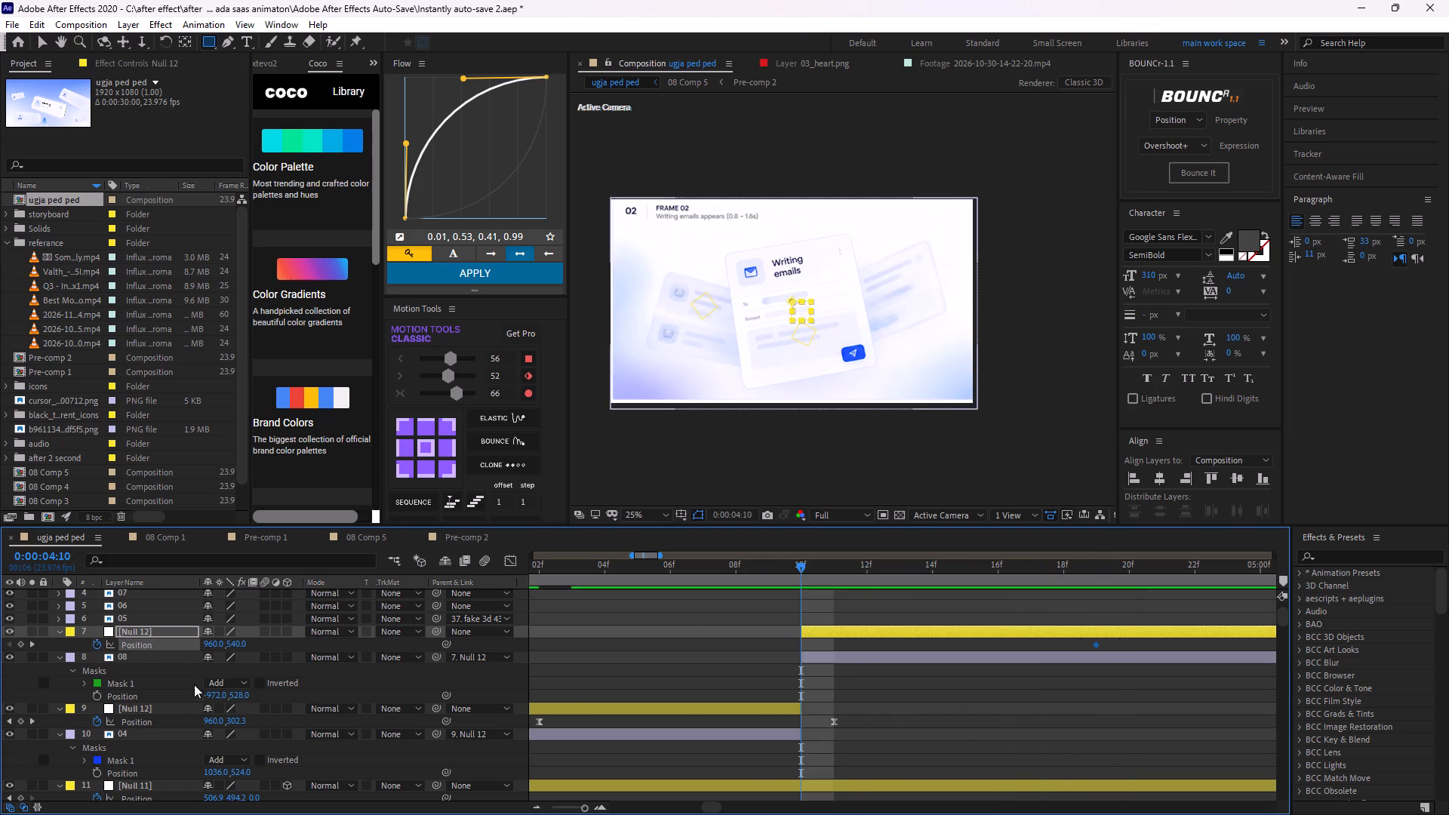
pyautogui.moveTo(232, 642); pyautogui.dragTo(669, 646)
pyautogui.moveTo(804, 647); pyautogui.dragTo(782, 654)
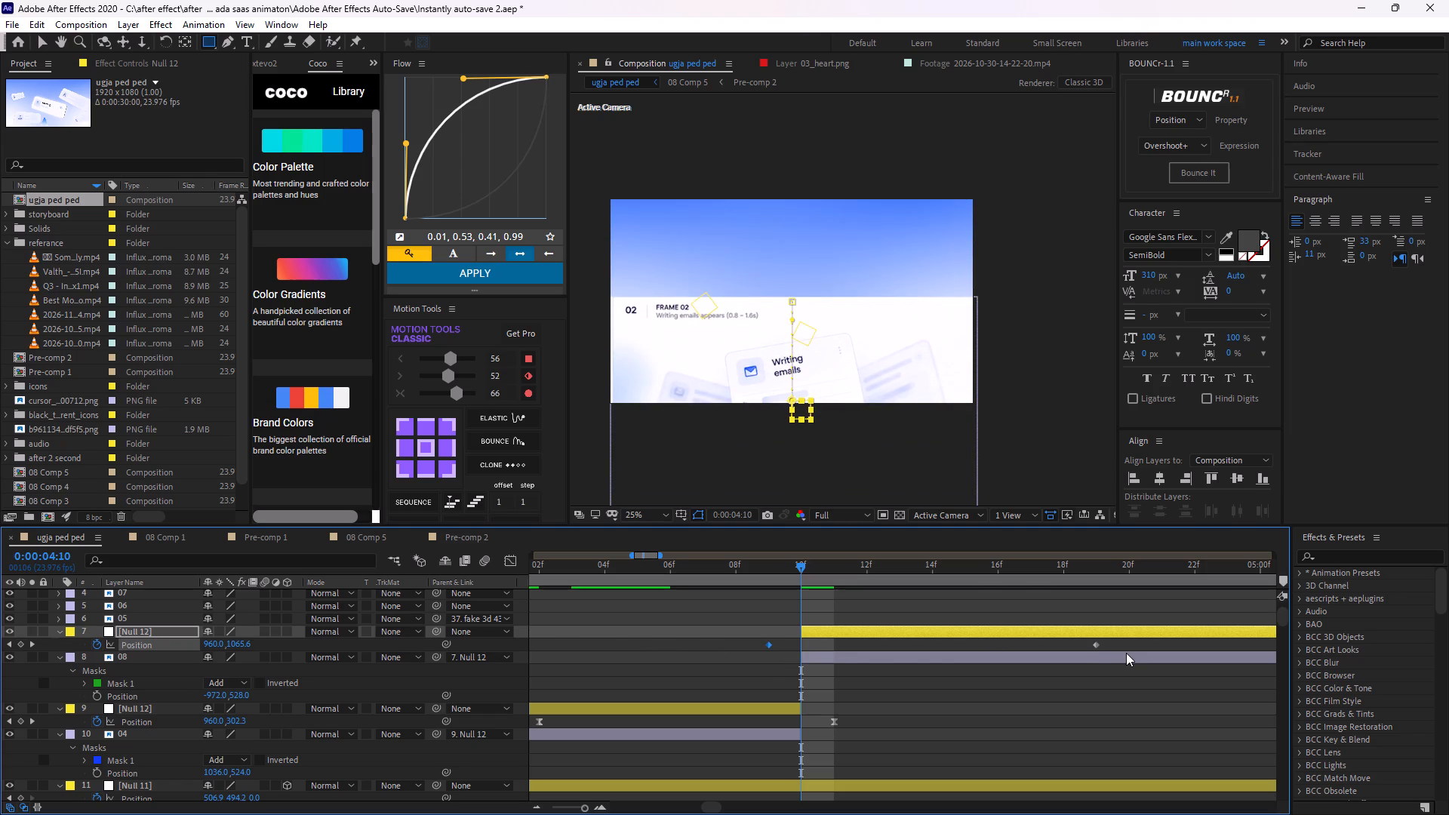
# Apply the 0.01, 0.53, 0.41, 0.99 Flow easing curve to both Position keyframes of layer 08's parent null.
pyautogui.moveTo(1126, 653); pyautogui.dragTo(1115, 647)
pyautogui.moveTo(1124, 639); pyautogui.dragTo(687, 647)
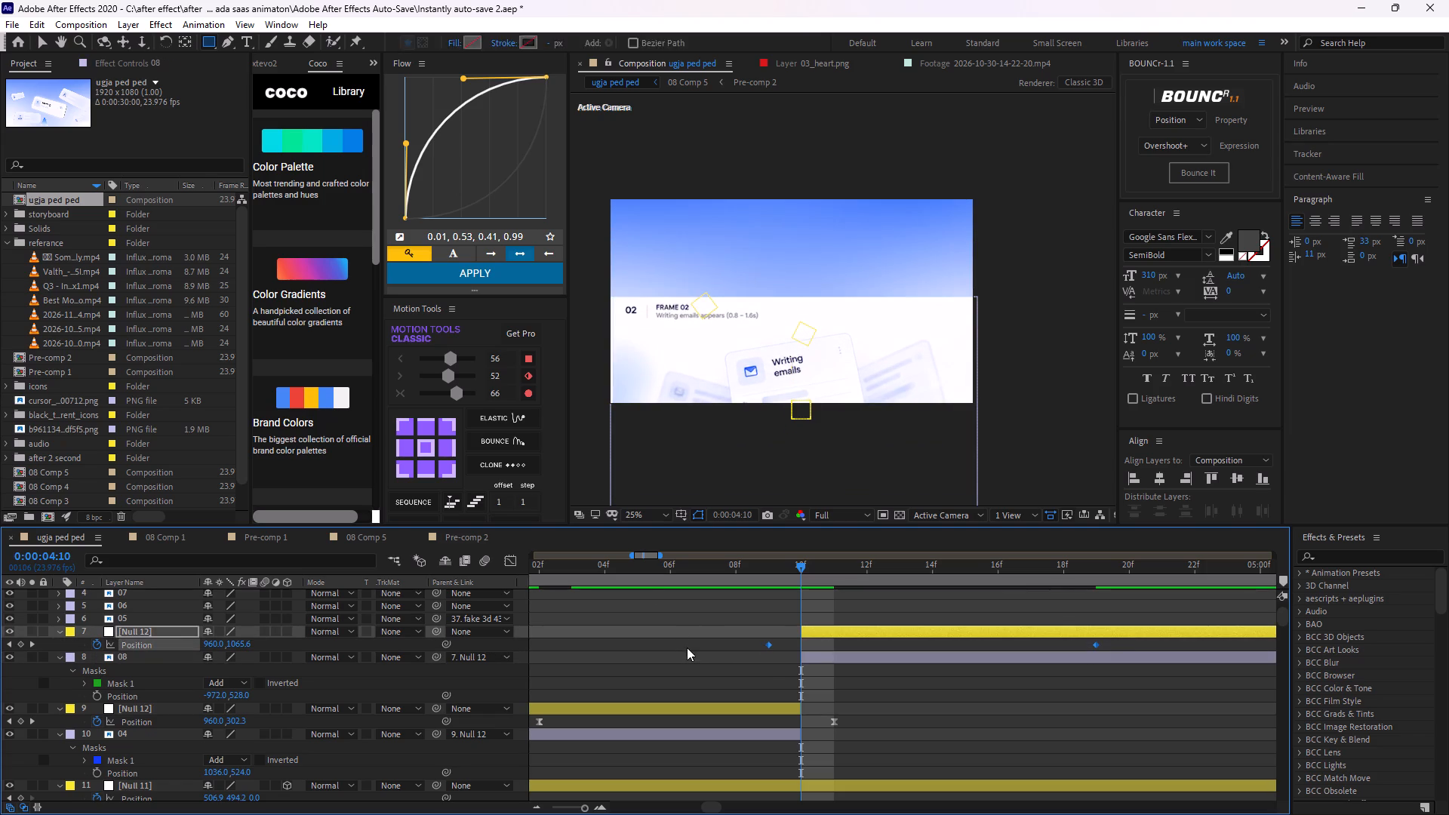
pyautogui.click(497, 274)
# Scrub and play through the Frame 01-to-02 transition several times to check its timing and motion.
pyautogui.moveTo(798, 571); pyautogui.dragTo(779, 578)
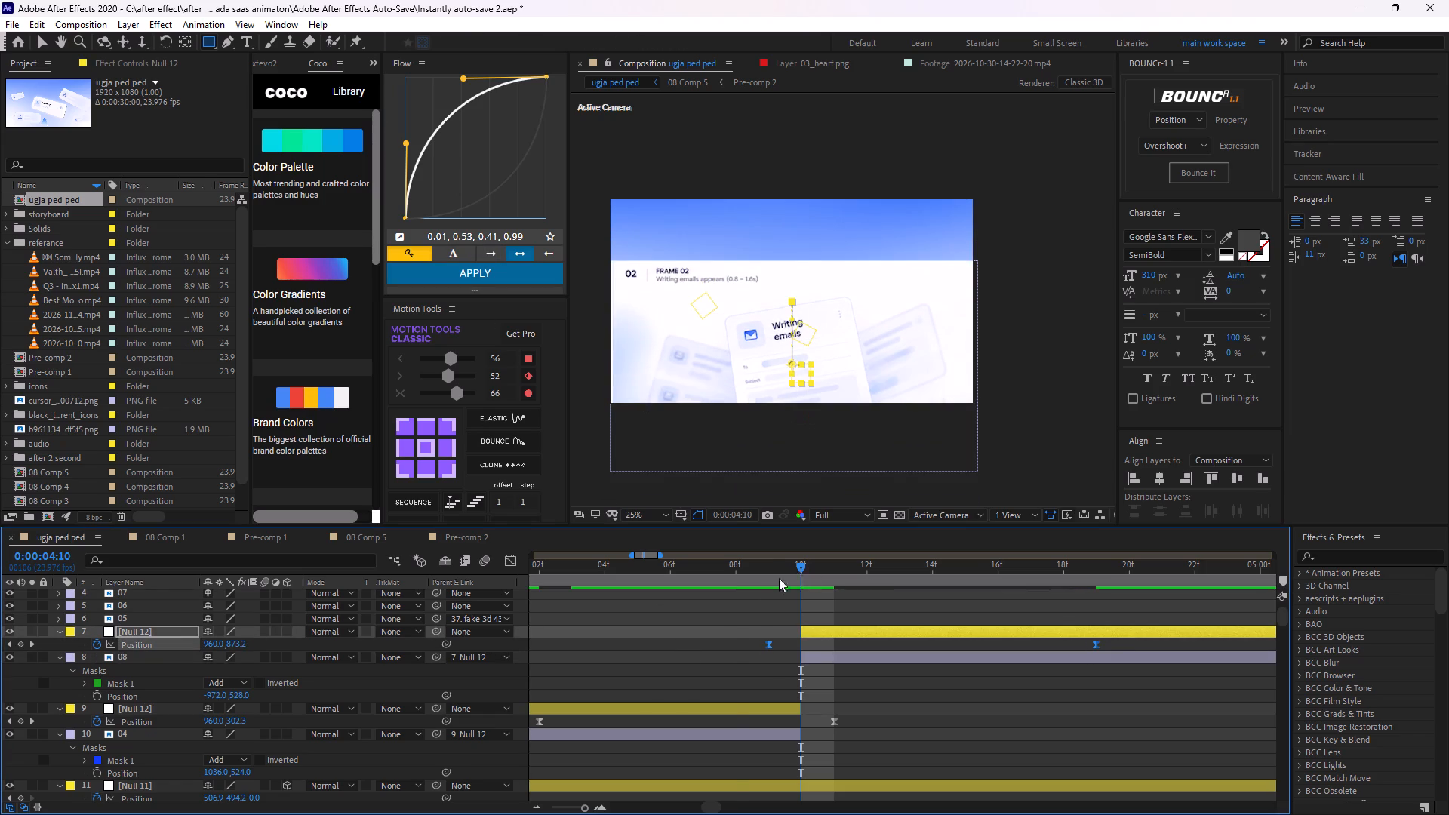
pyautogui.moveTo(779, 578); pyautogui.dragTo(705, 597)
pyautogui.press('space')
pyautogui.press('space')
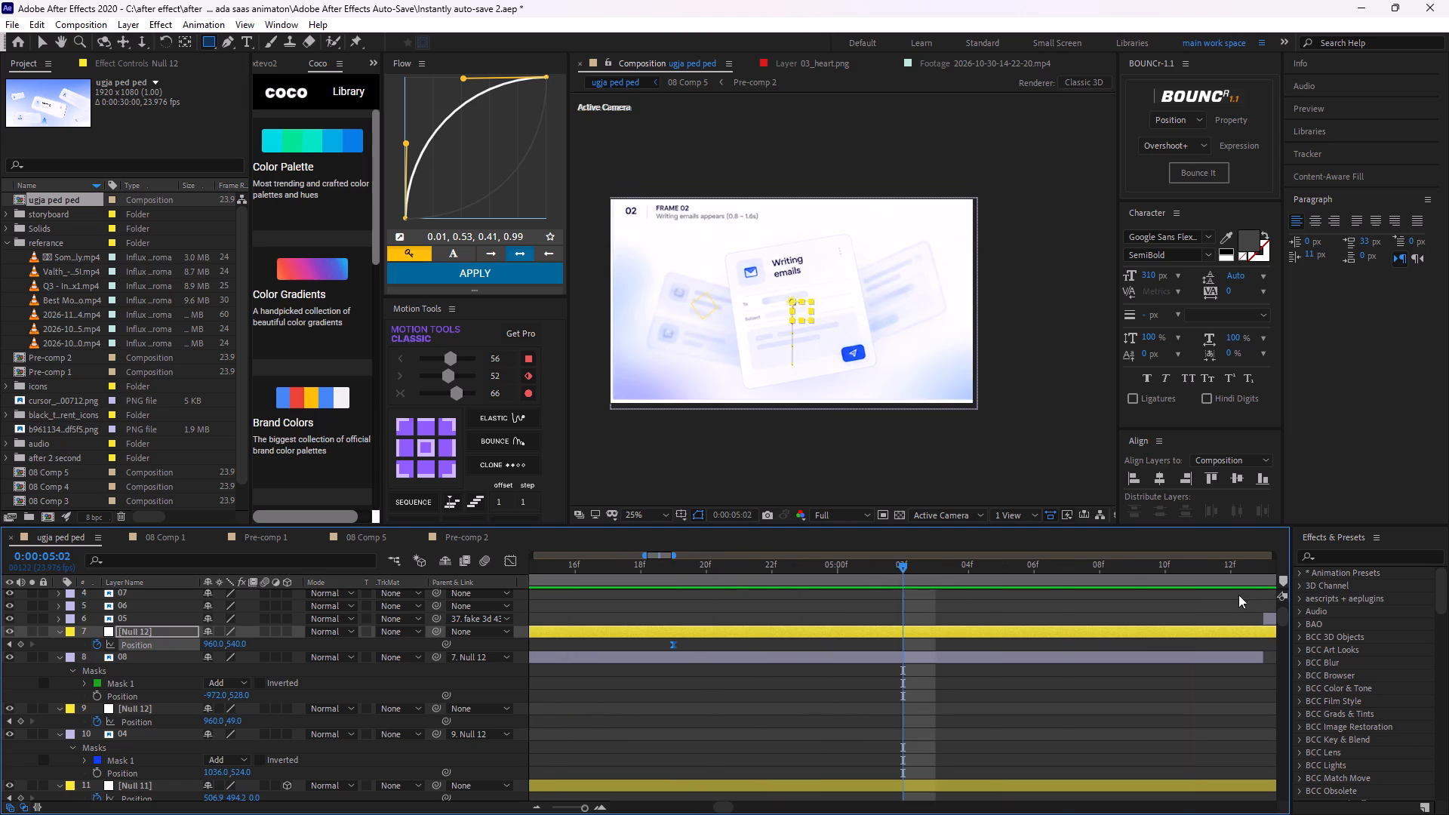
pyautogui.click(913, 560)
pyautogui.moveTo(902, 563); pyautogui.dragTo(374, 656)
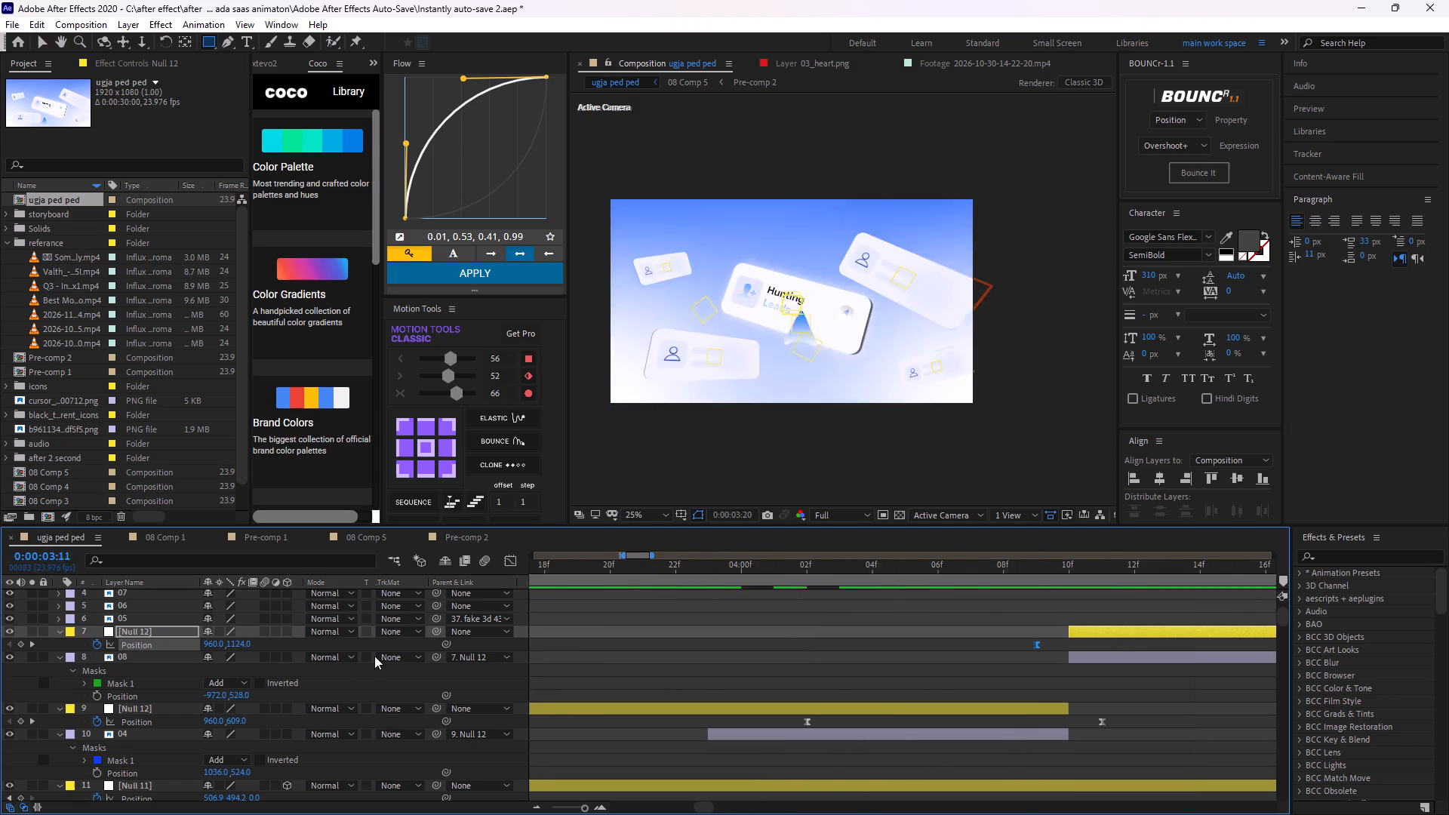
pyautogui.moveTo(374, 656); pyautogui.dragTo(1011, 695)
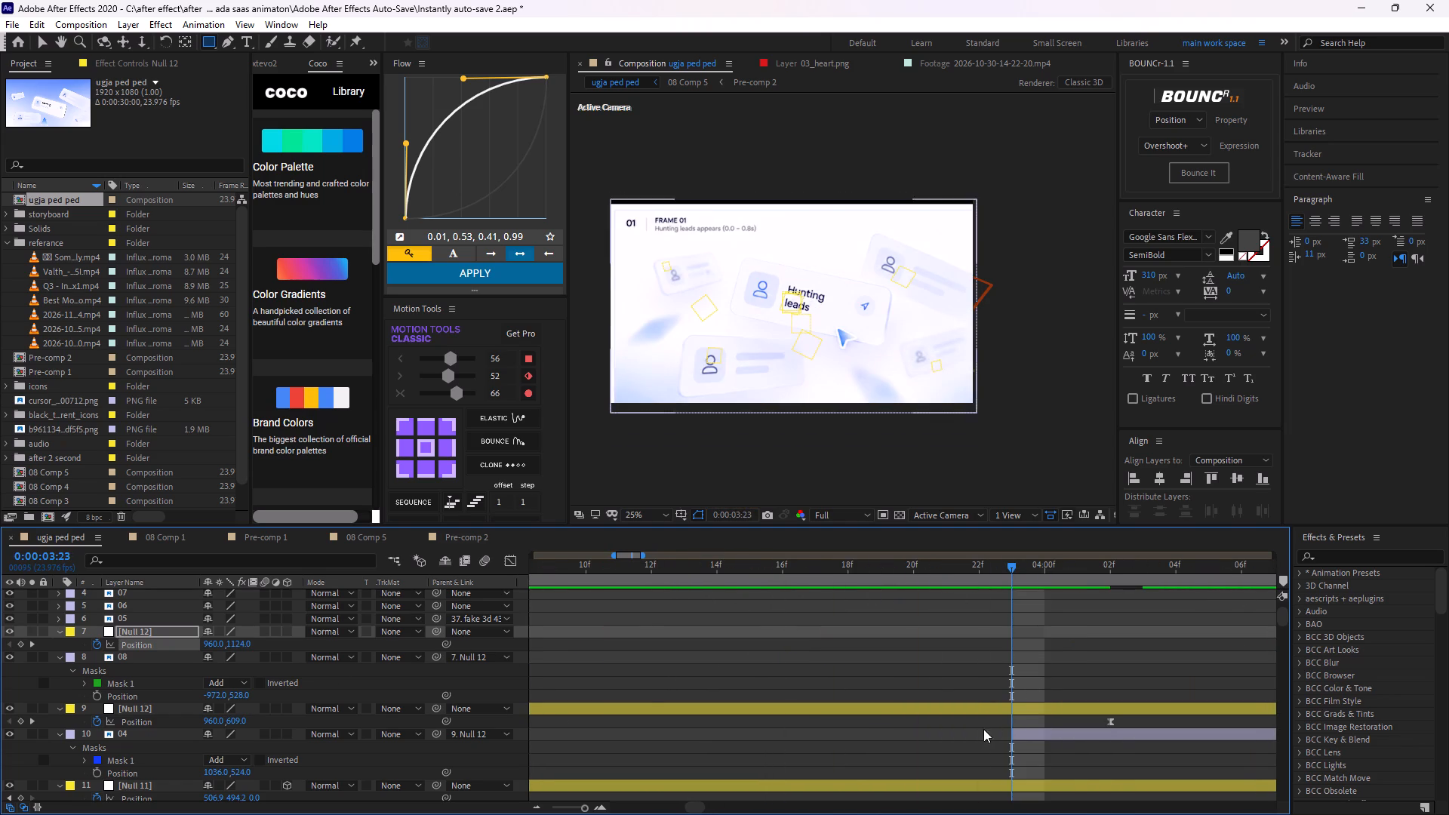
pyautogui.click(1014, 710)
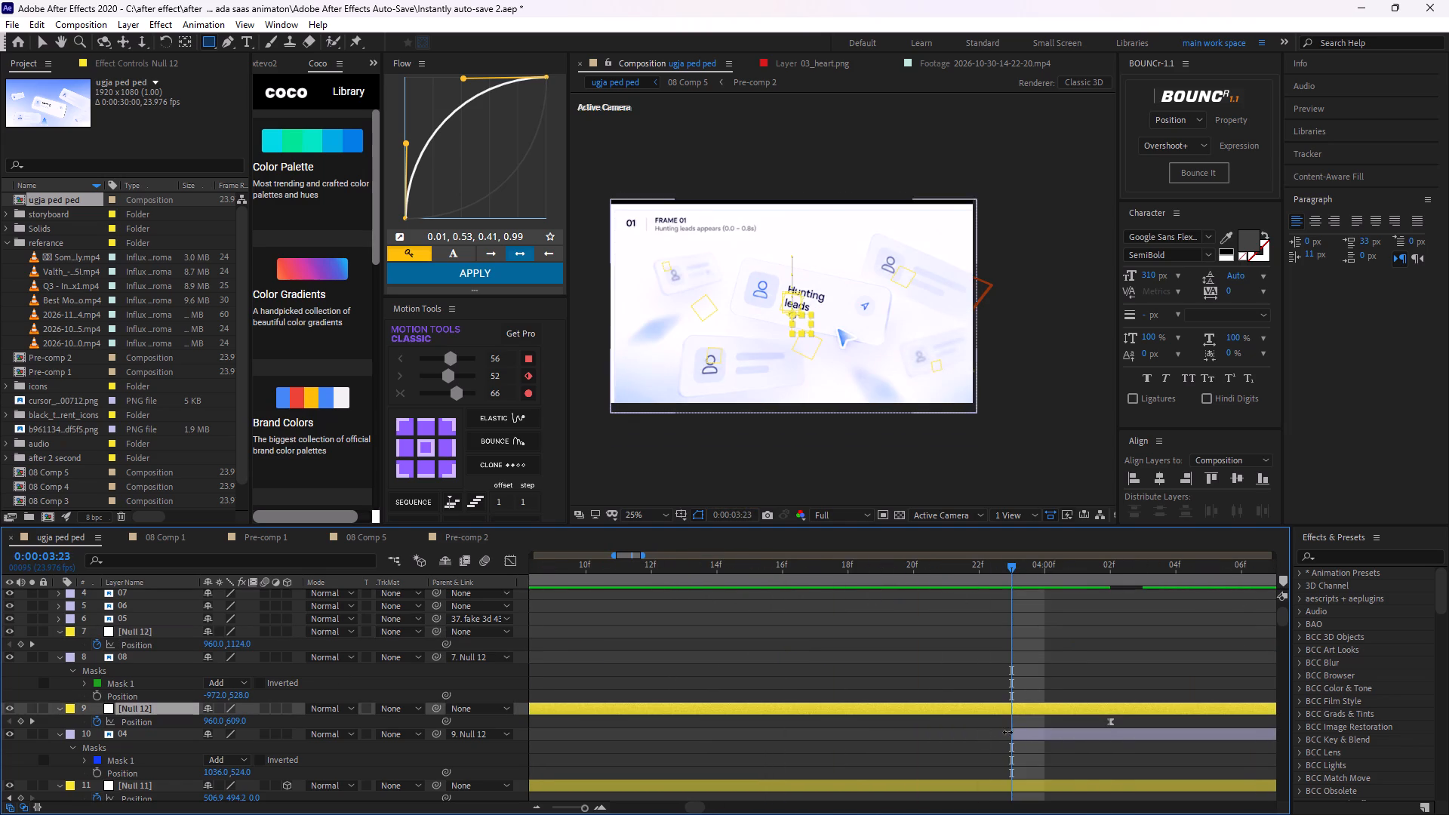
pyautogui.press('space')
pyautogui.press('space')
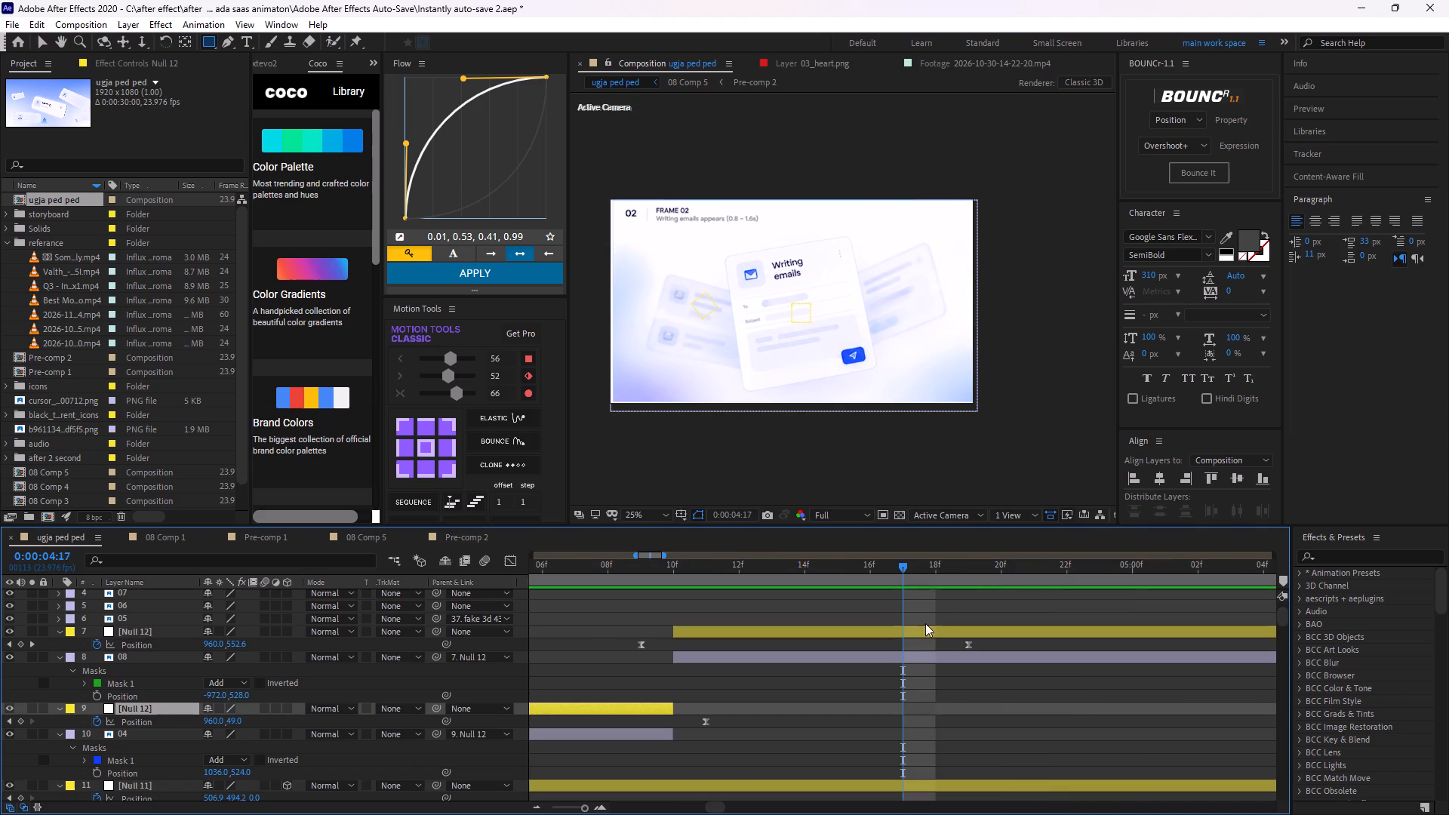
pyautogui.moveTo(904, 569); pyautogui.dragTo(573, 663)
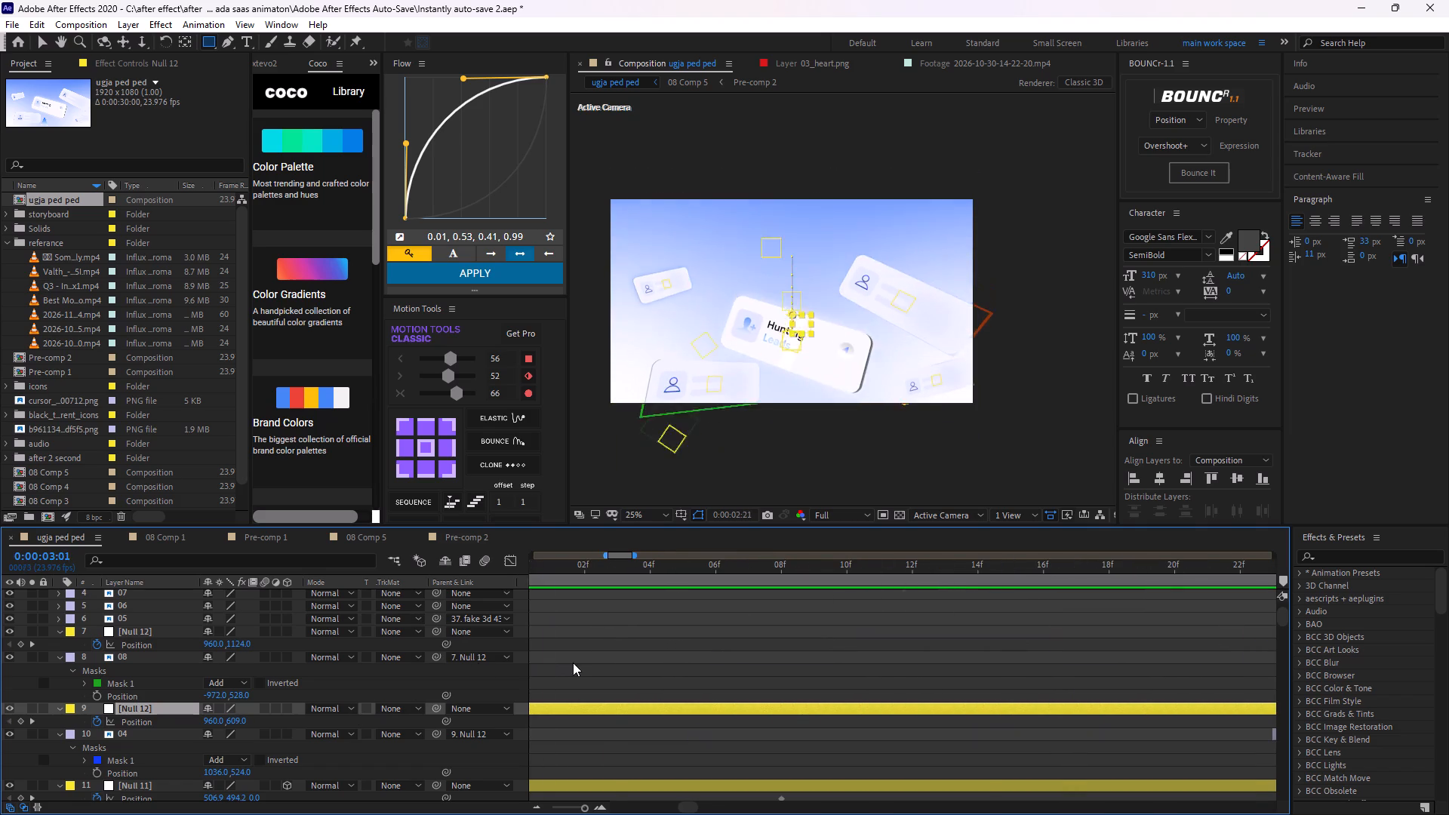
pyautogui.moveTo(573, 663); pyautogui.dragTo(574, 663)
pyautogui.press('space')
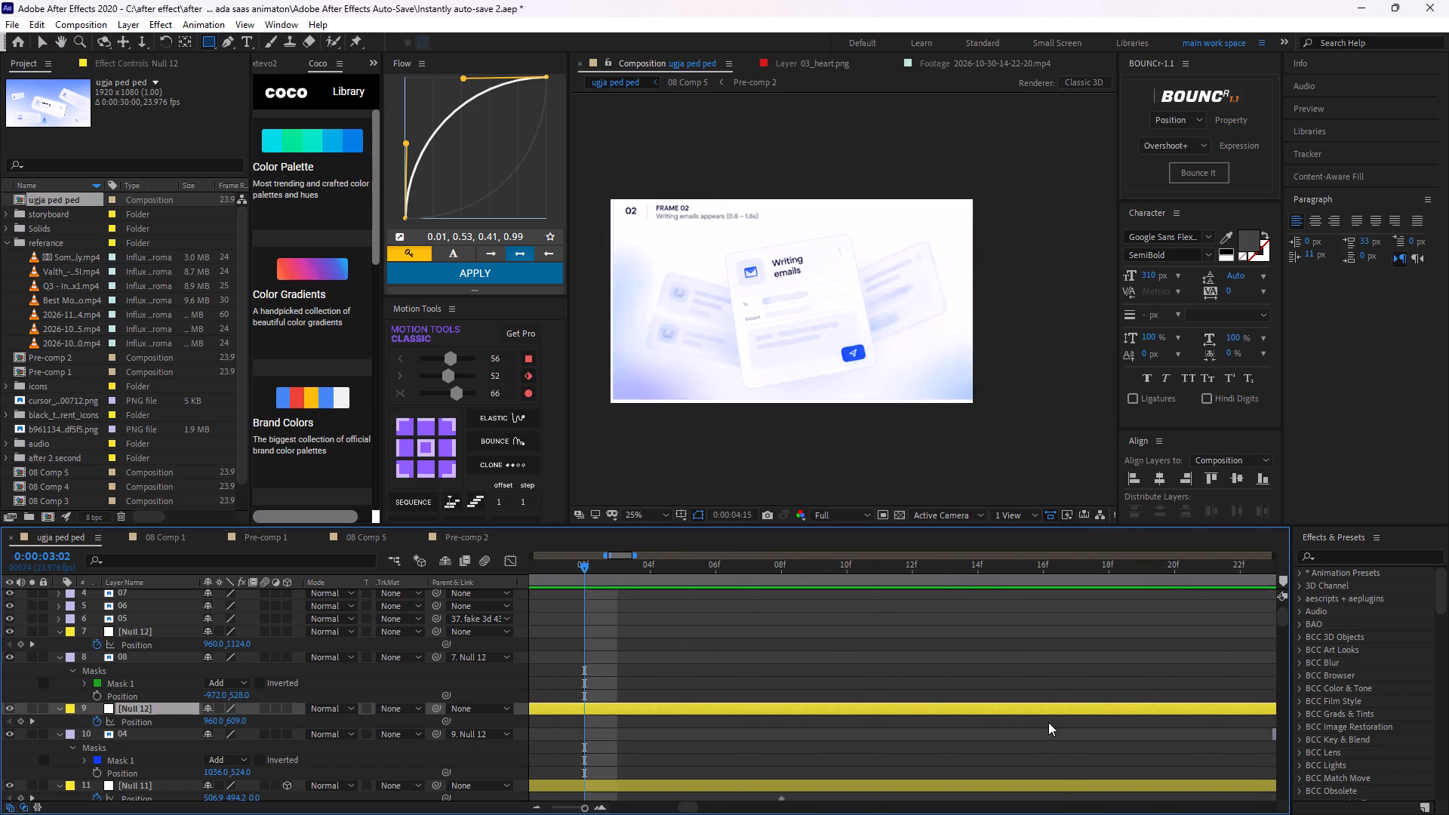
pyautogui.press('space')
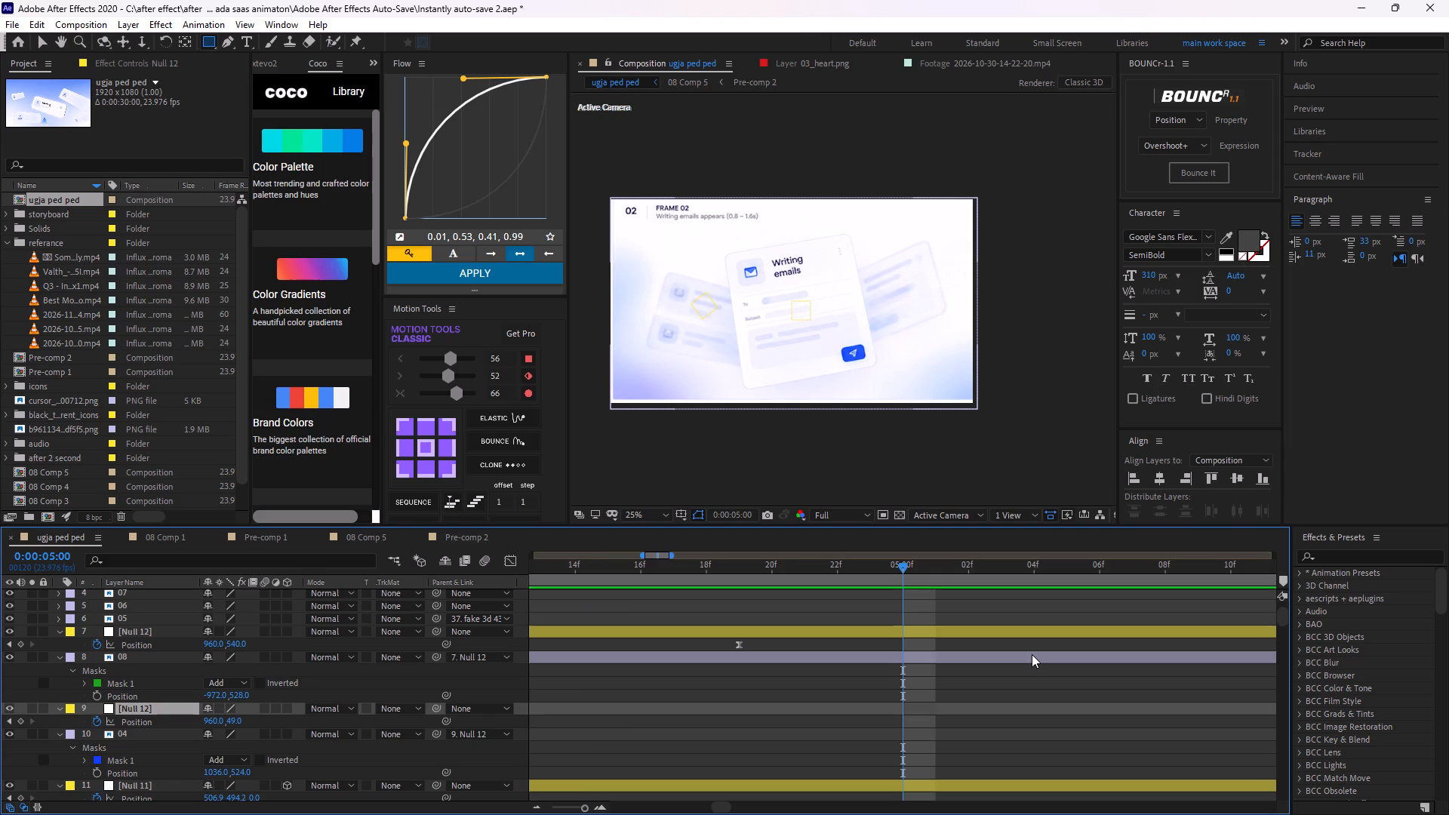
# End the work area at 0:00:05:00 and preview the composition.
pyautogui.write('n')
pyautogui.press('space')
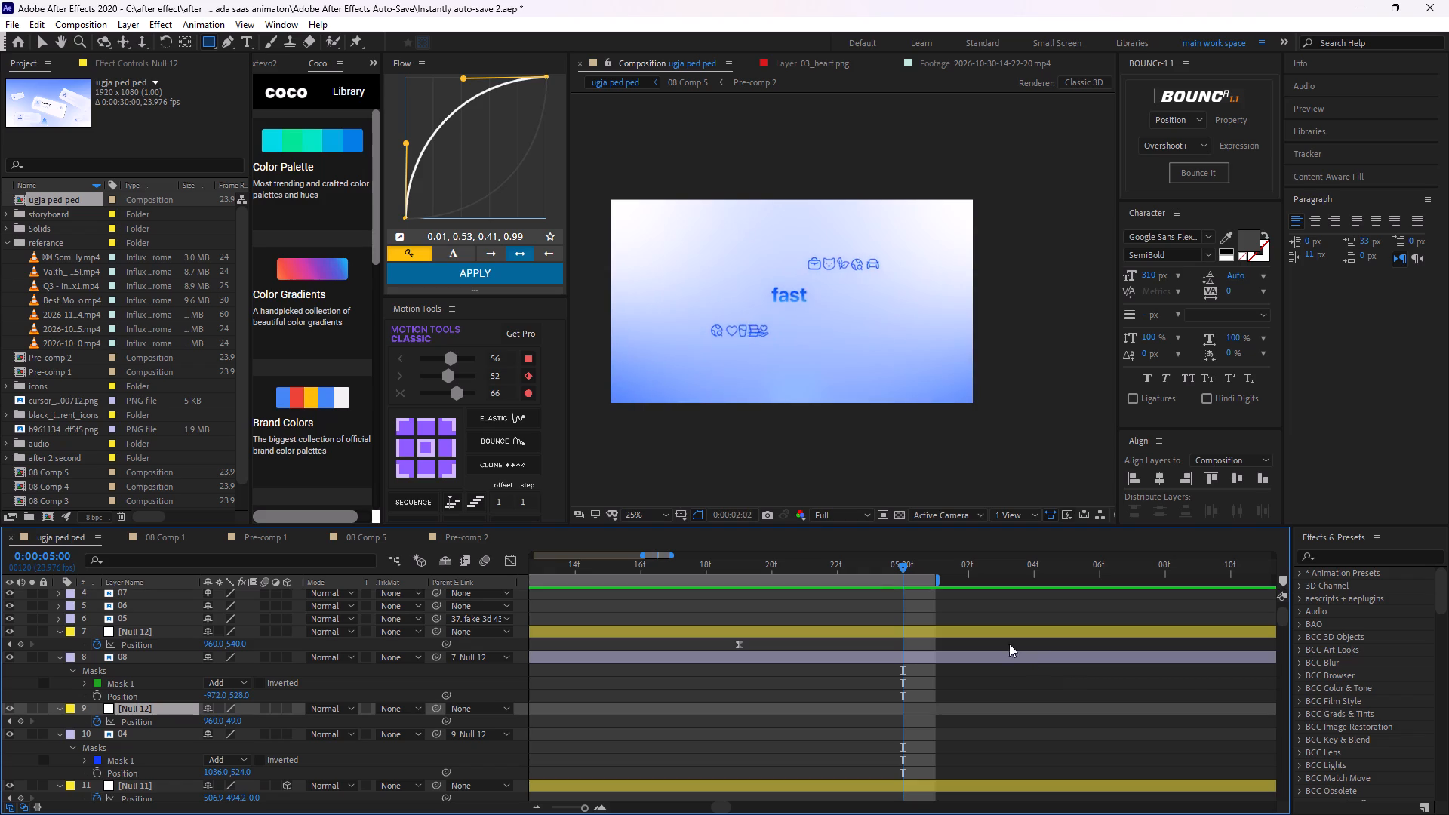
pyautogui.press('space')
# Delete layer 04 together with both Null 12 layers that move the Frame 01 and Frame 02 storyboards.
pyautogui.scroll(-4, 910, 659)
pyautogui.moveTo(990, 672); pyautogui.dragTo(888, 690, button='middle')
pyautogui.click(856, 749)
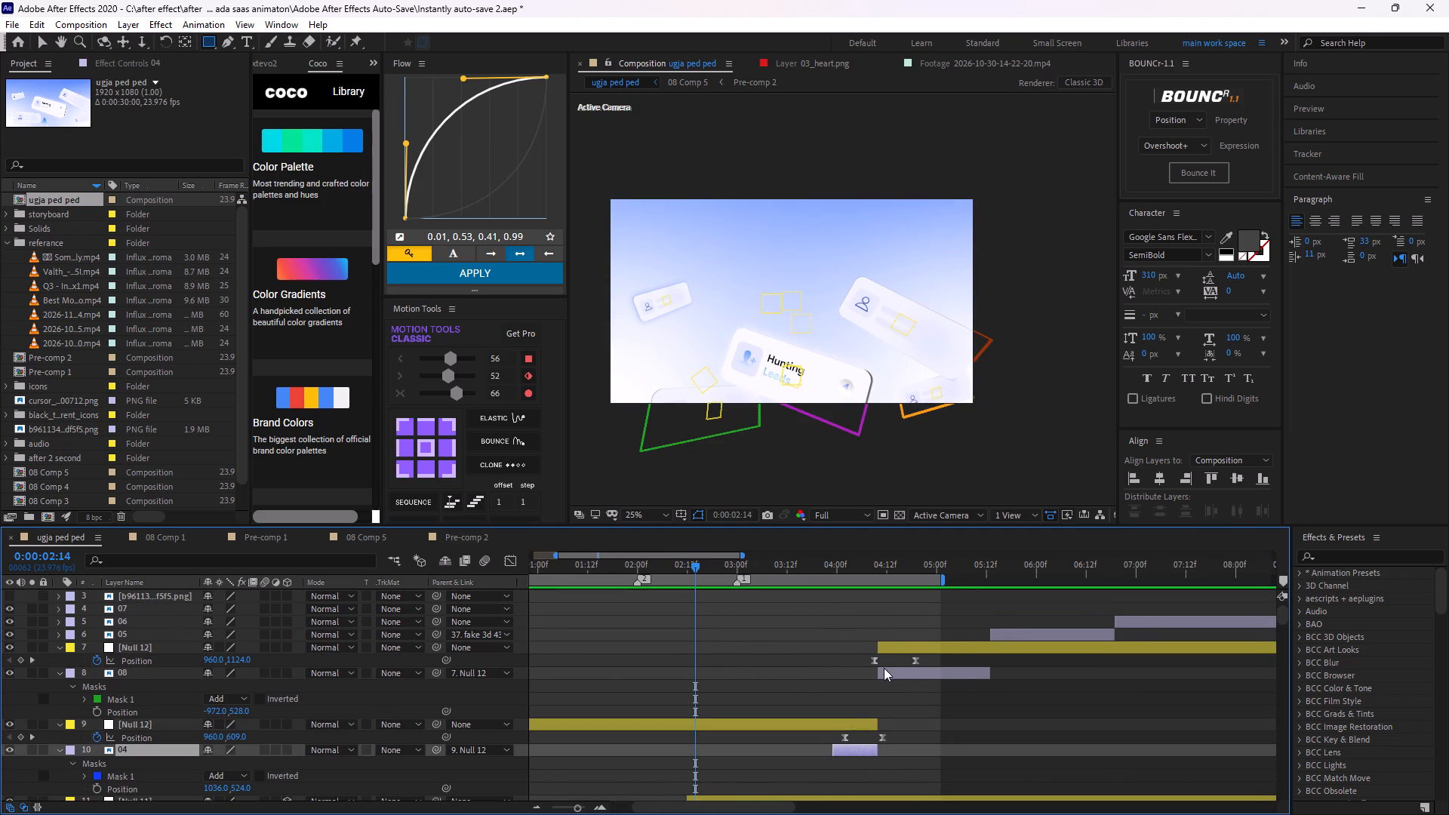
pyautogui.keyDown('shift'); pyautogui.click(854, 735); pyautogui.keyUp('shift')
pyautogui.keyDown('shift'); pyautogui.click(868, 724); pyautogui.keyUp('shift')
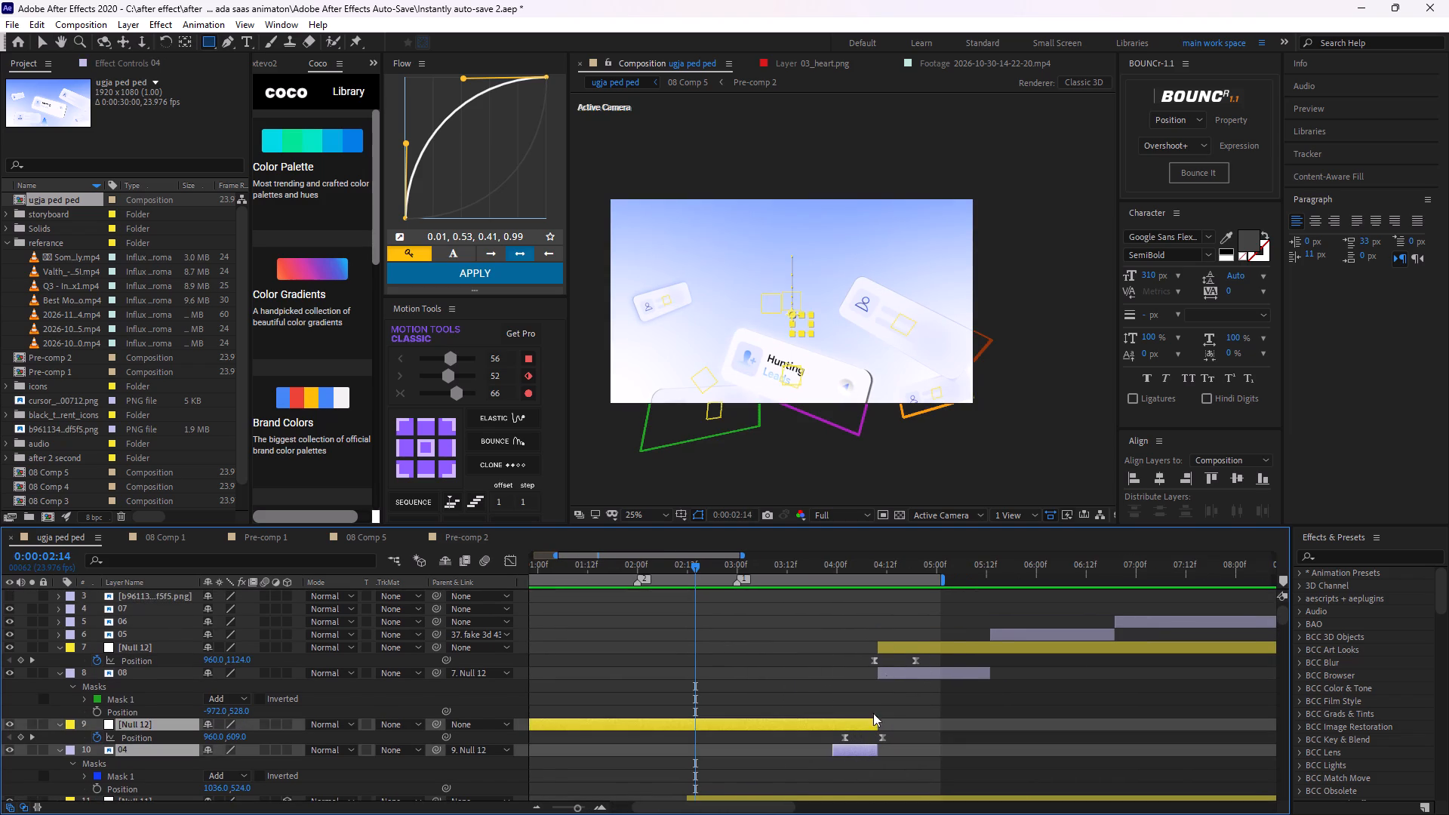
pyautogui.keyDown('ctrl'); pyautogui.click(893, 648); pyautogui.keyUp('ctrl')
pyautogui.press('BackSpace')
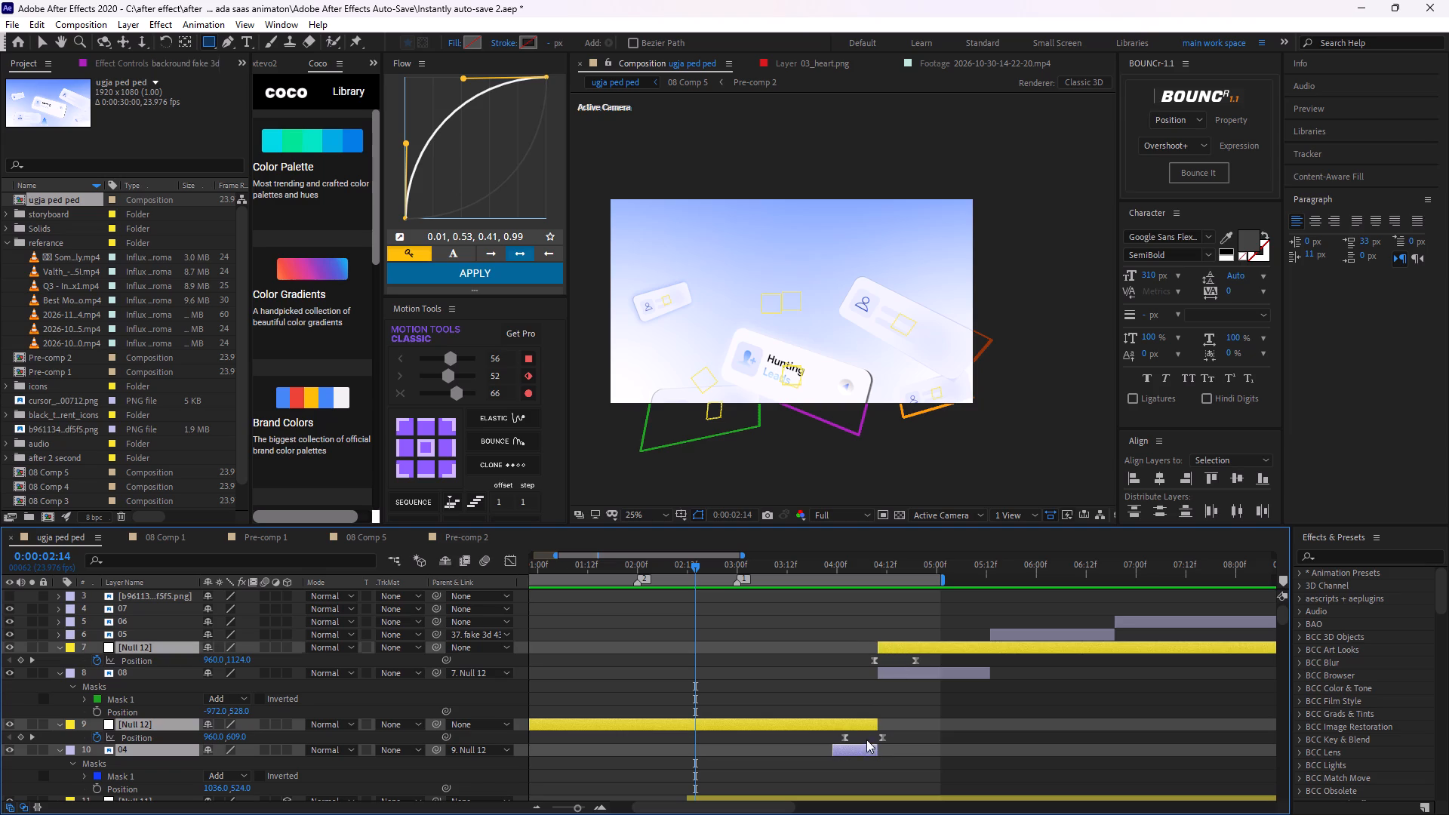
pyautogui.click(909, 666)
# At 0:00:04:11, move layer 08 up to about -24, 1064 so the Frame 02 panel fills the composition.
pyautogui.moveTo(700, 568); pyautogui.dragTo(876, 606)
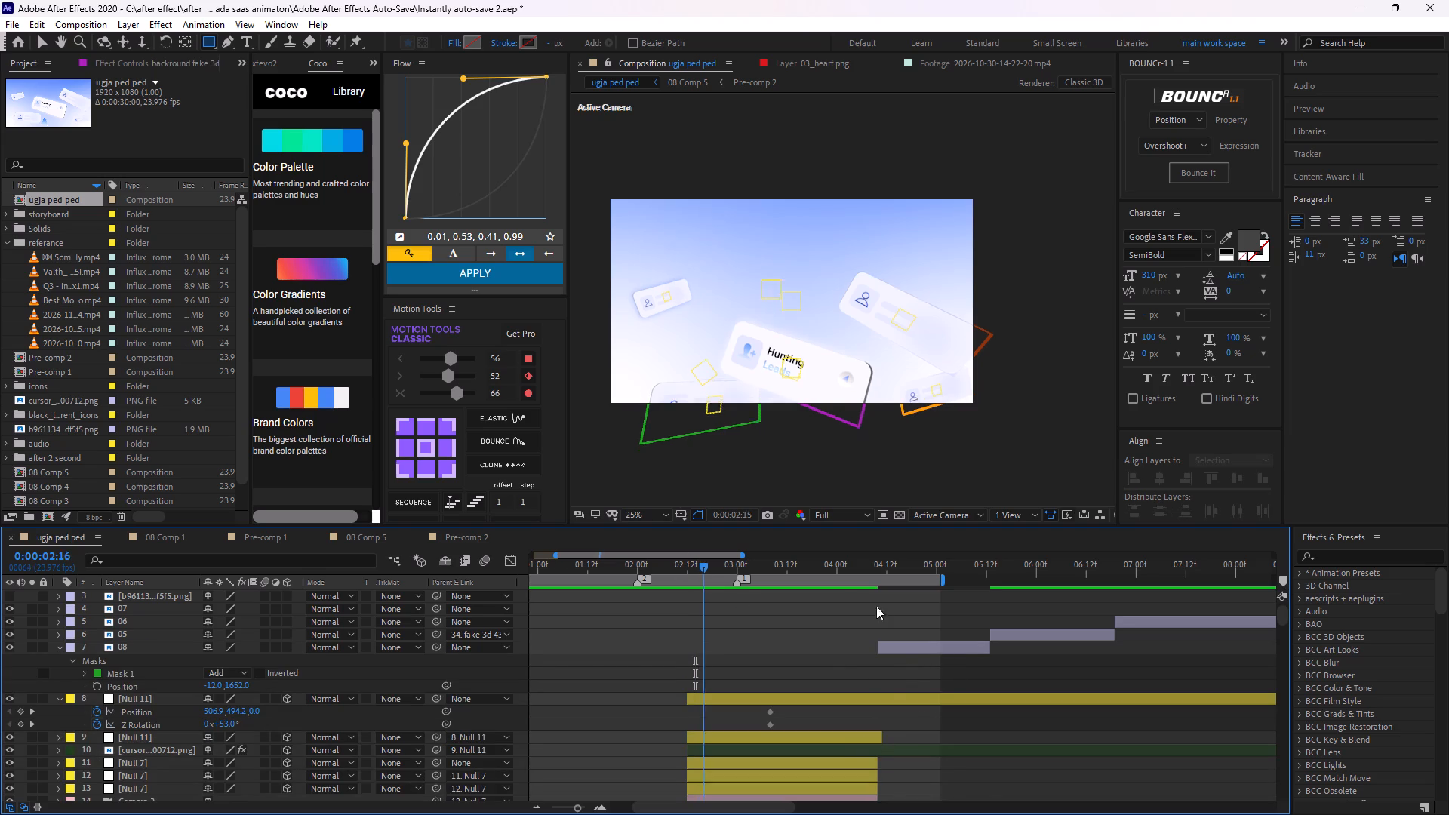
pyautogui.moveTo(876, 606); pyautogui.dragTo(881, 692)
pyautogui.click(886, 655)
pyautogui.click(900, 641)
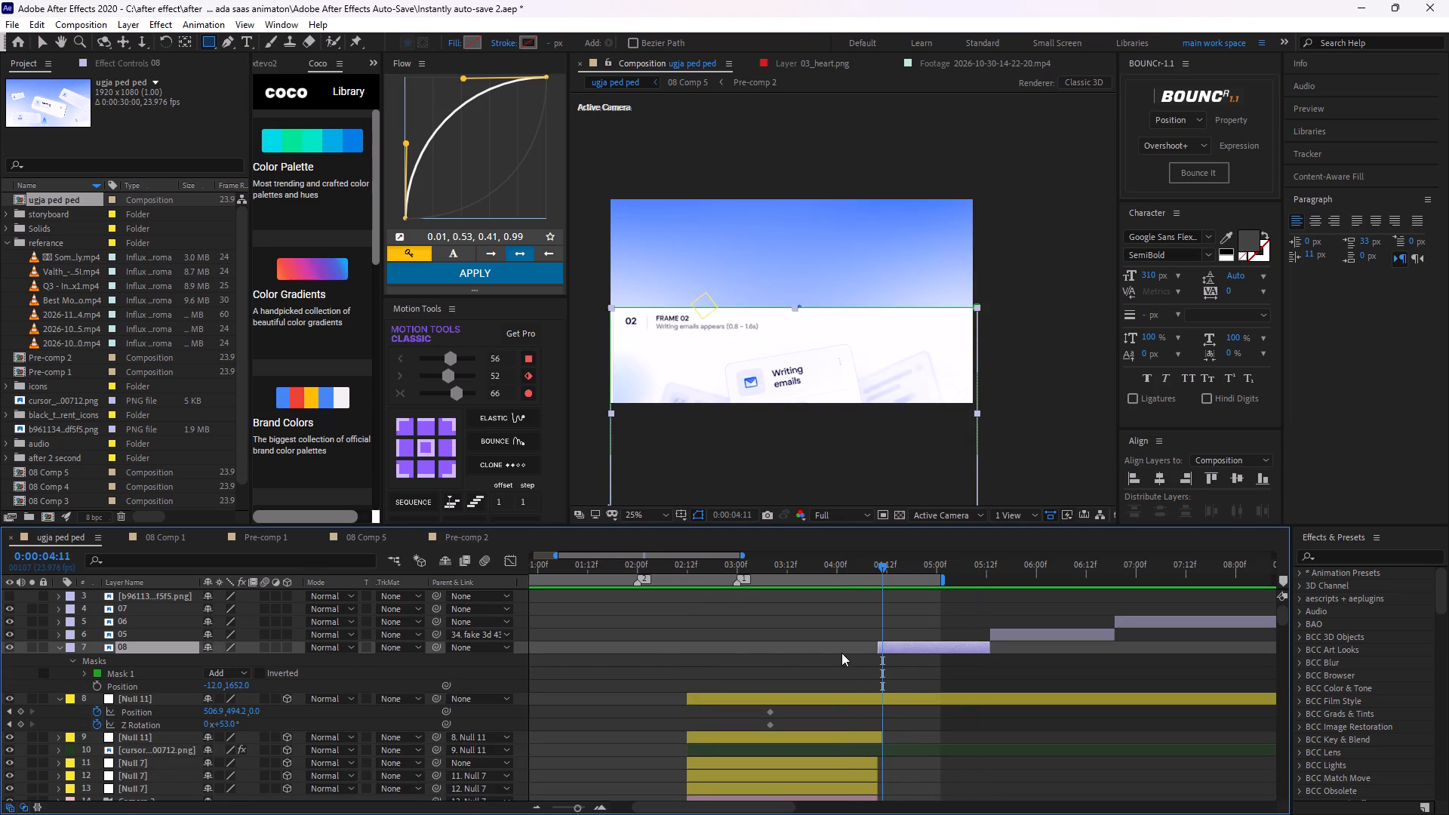
pyautogui.press('p')
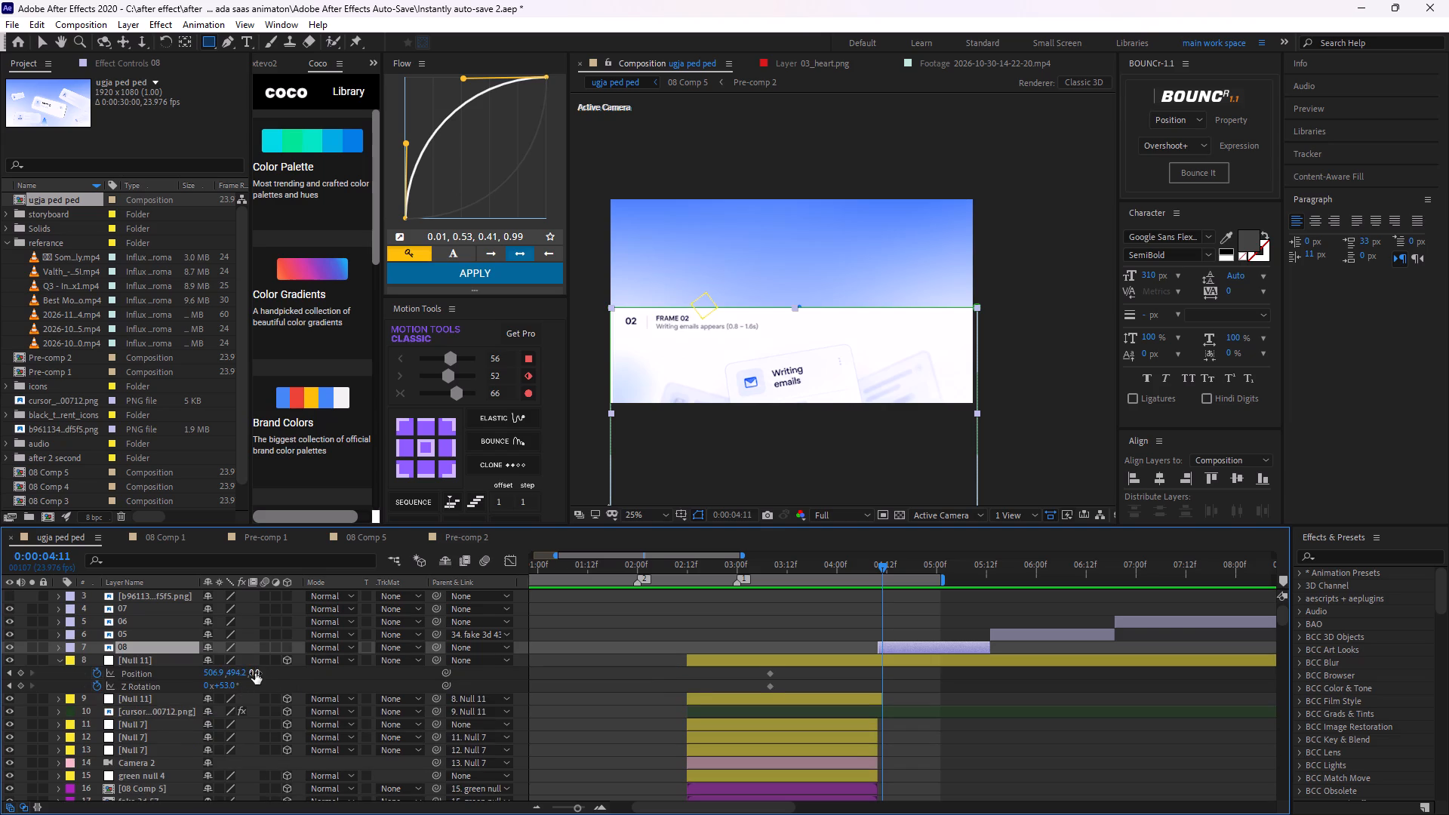
pyautogui.press('p')
pyautogui.moveTo(829, 348); pyautogui.dragTo(834, 284)
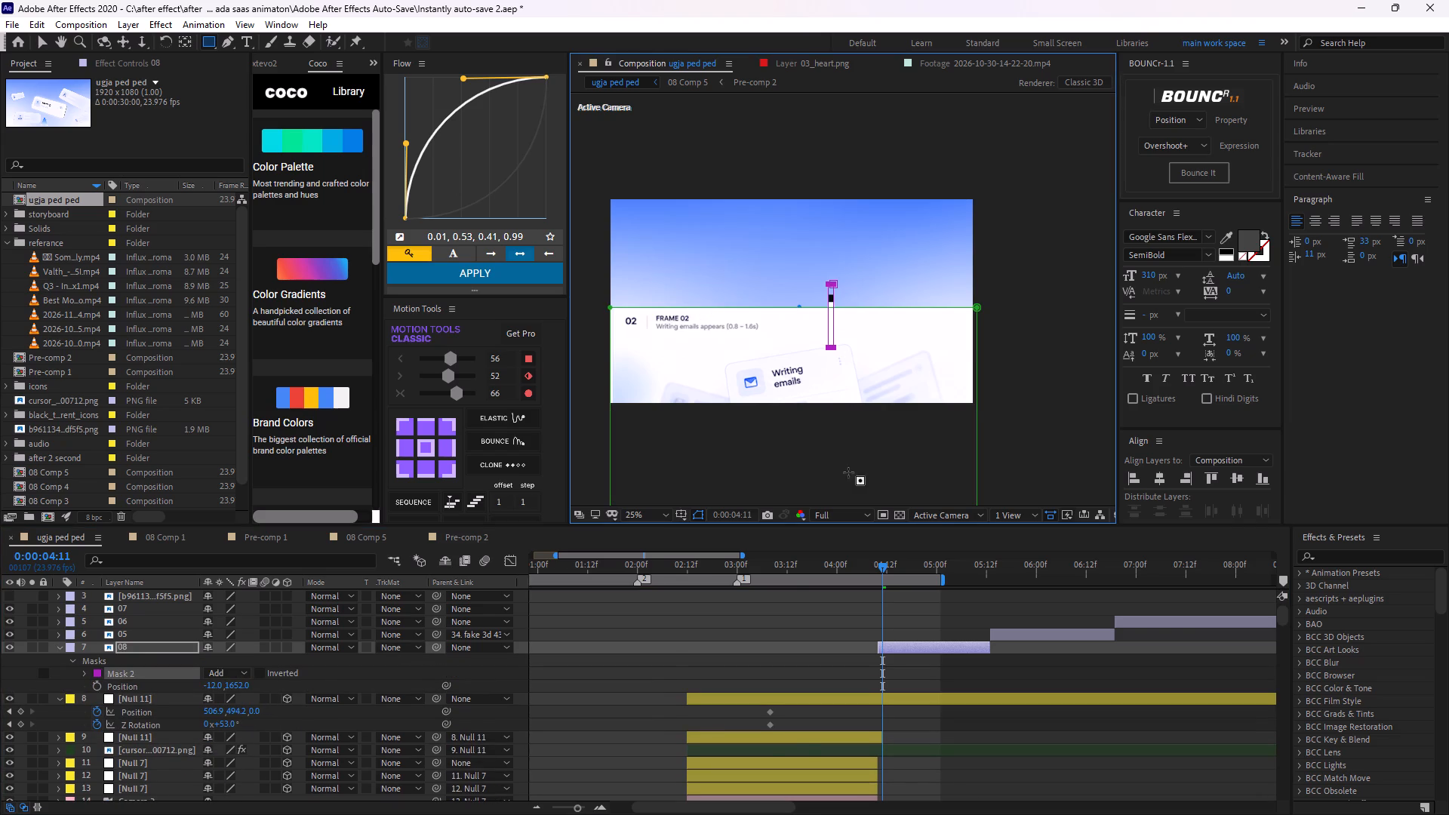
pyautogui.hotkey('ctrl', 'z')
pyautogui.press('c')
pyautogui.press('v')
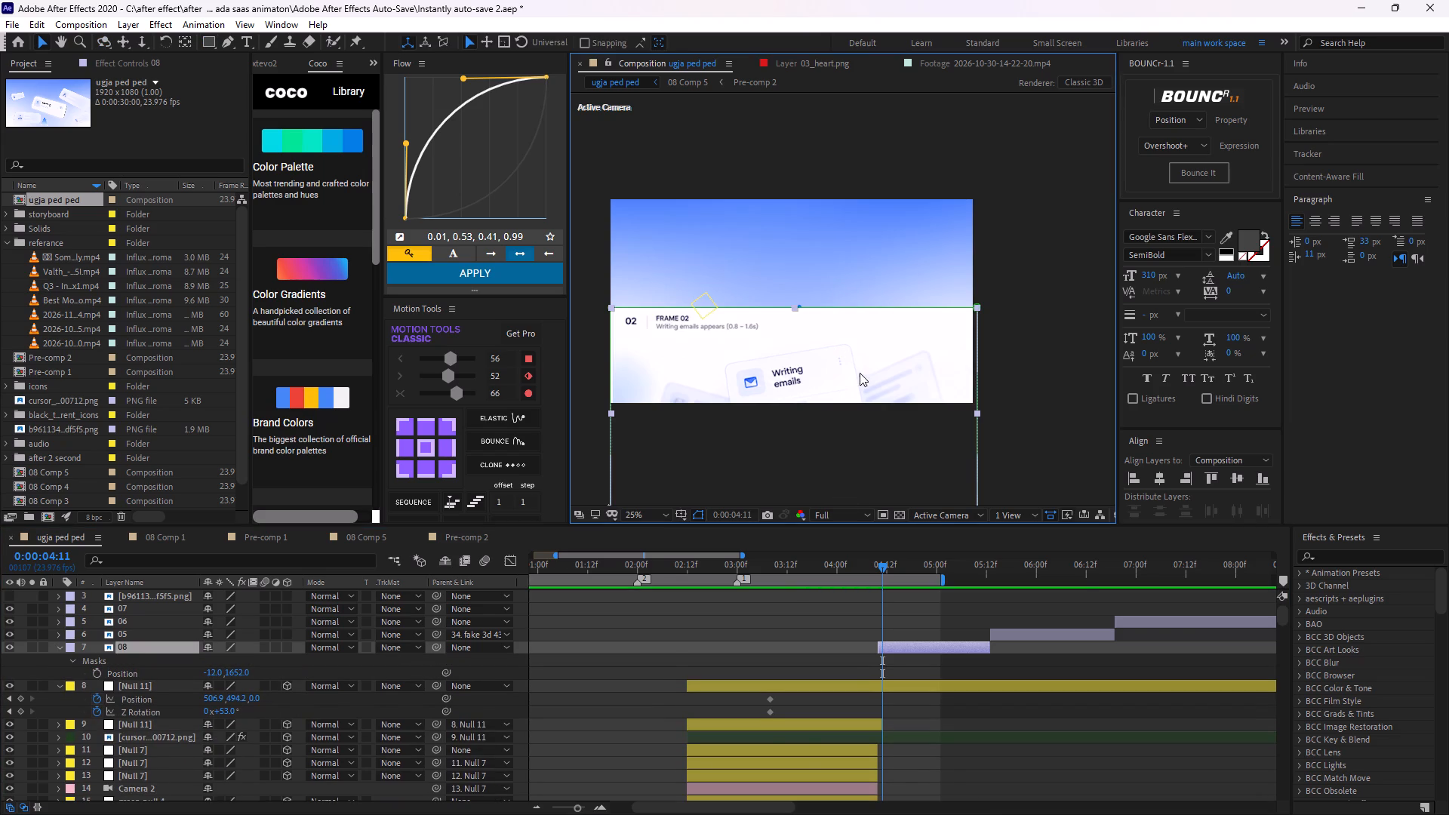
pyautogui.moveTo(860, 371); pyautogui.dragTo(857, 260)
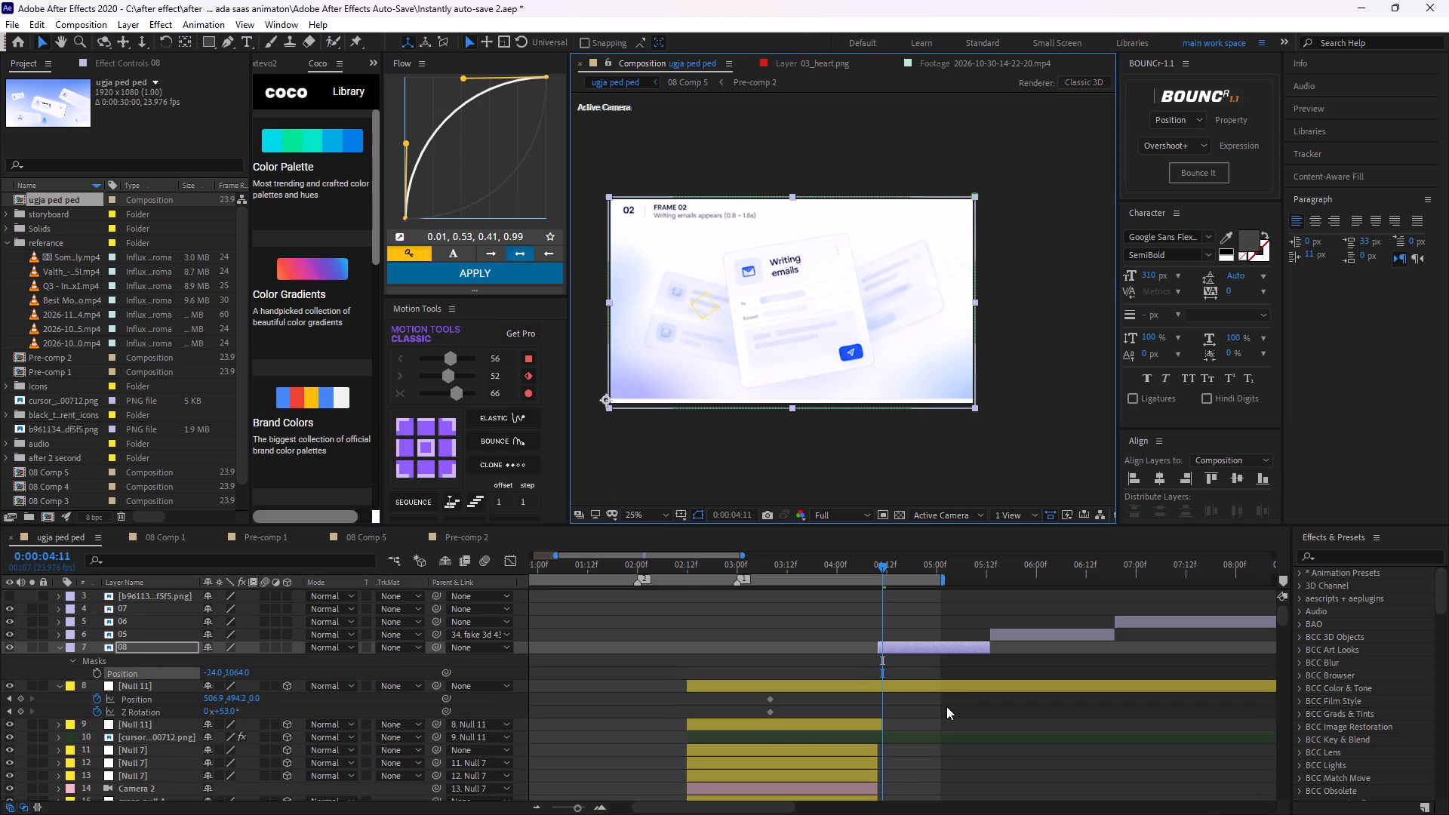
# Set the end of the work area to about 0:00:05:14, just past the end of layer 08.
pyautogui.moveTo(945, 584); pyautogui.dragTo(1149, 579)
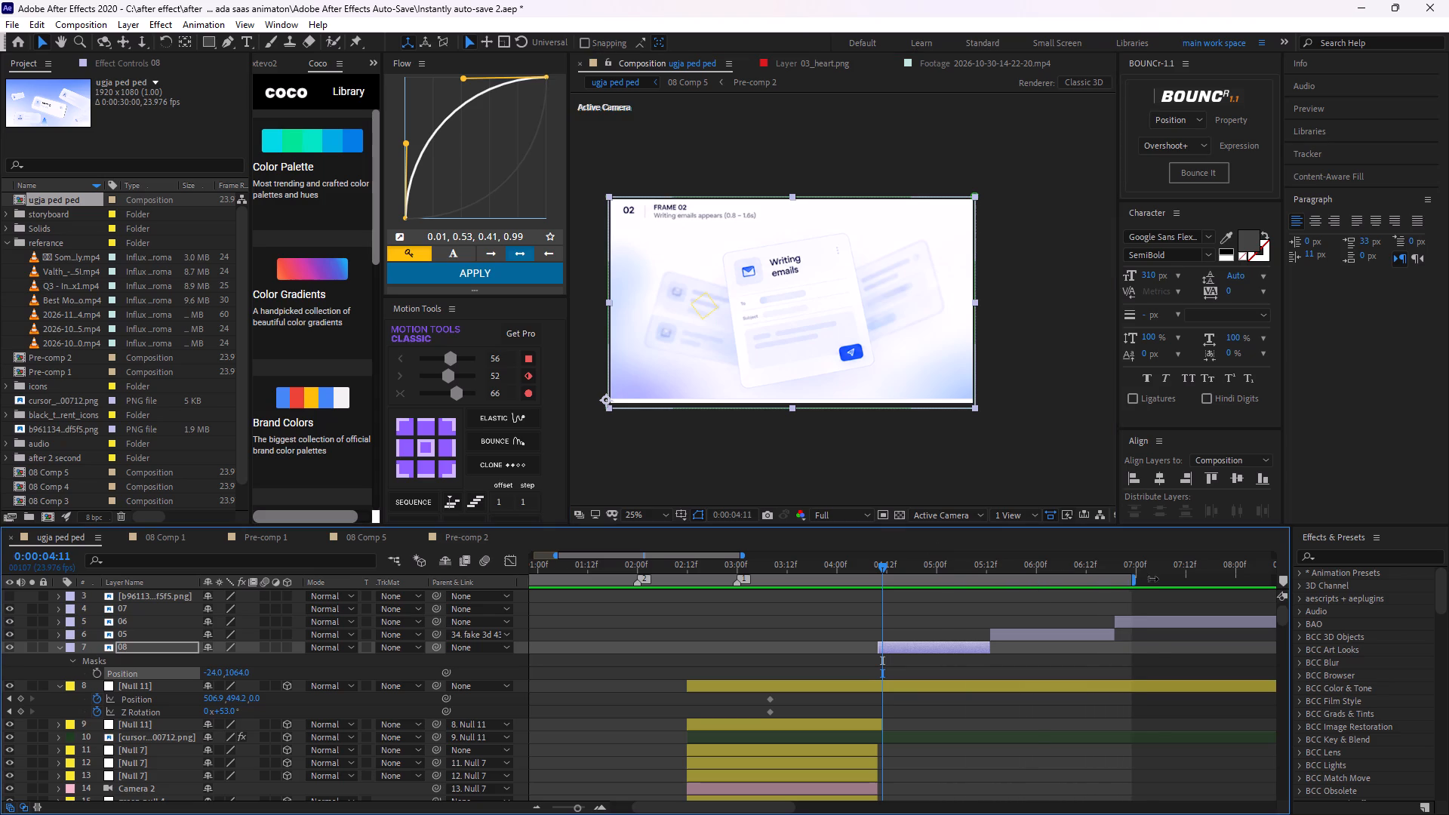
pyautogui.moveTo(1149, 579); pyautogui.dragTo(998, 628)
pyautogui.keyDown('alt'); pyautogui.scroll(2, 965, 678); pyautogui.keyUp('alt')
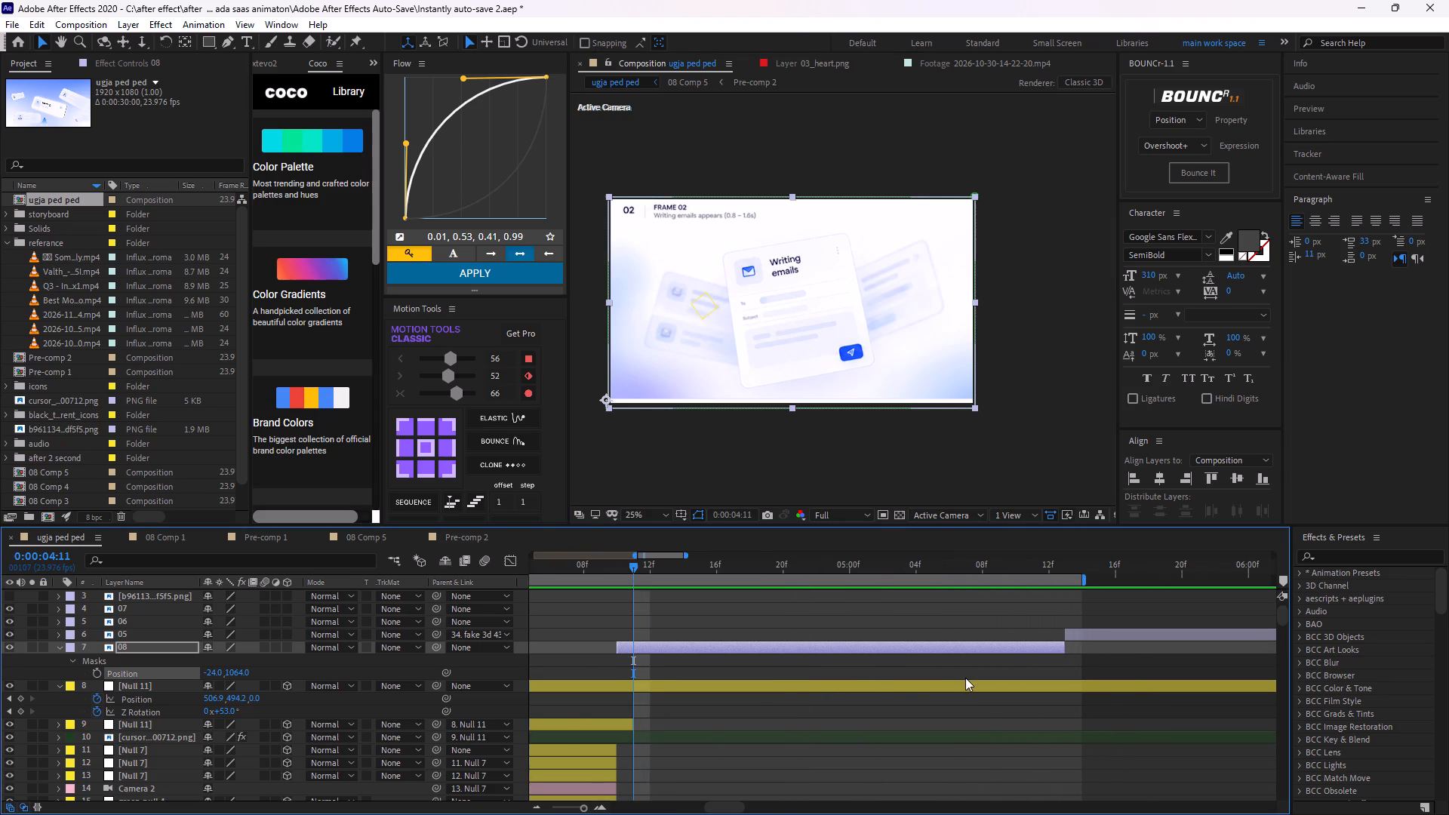
# Preview the cursor and card animation from about 0:00:02:13 to 0:00:03:18 to review its timing.
pyautogui.moveTo(632, 564); pyautogui.dragTo(405, 692)
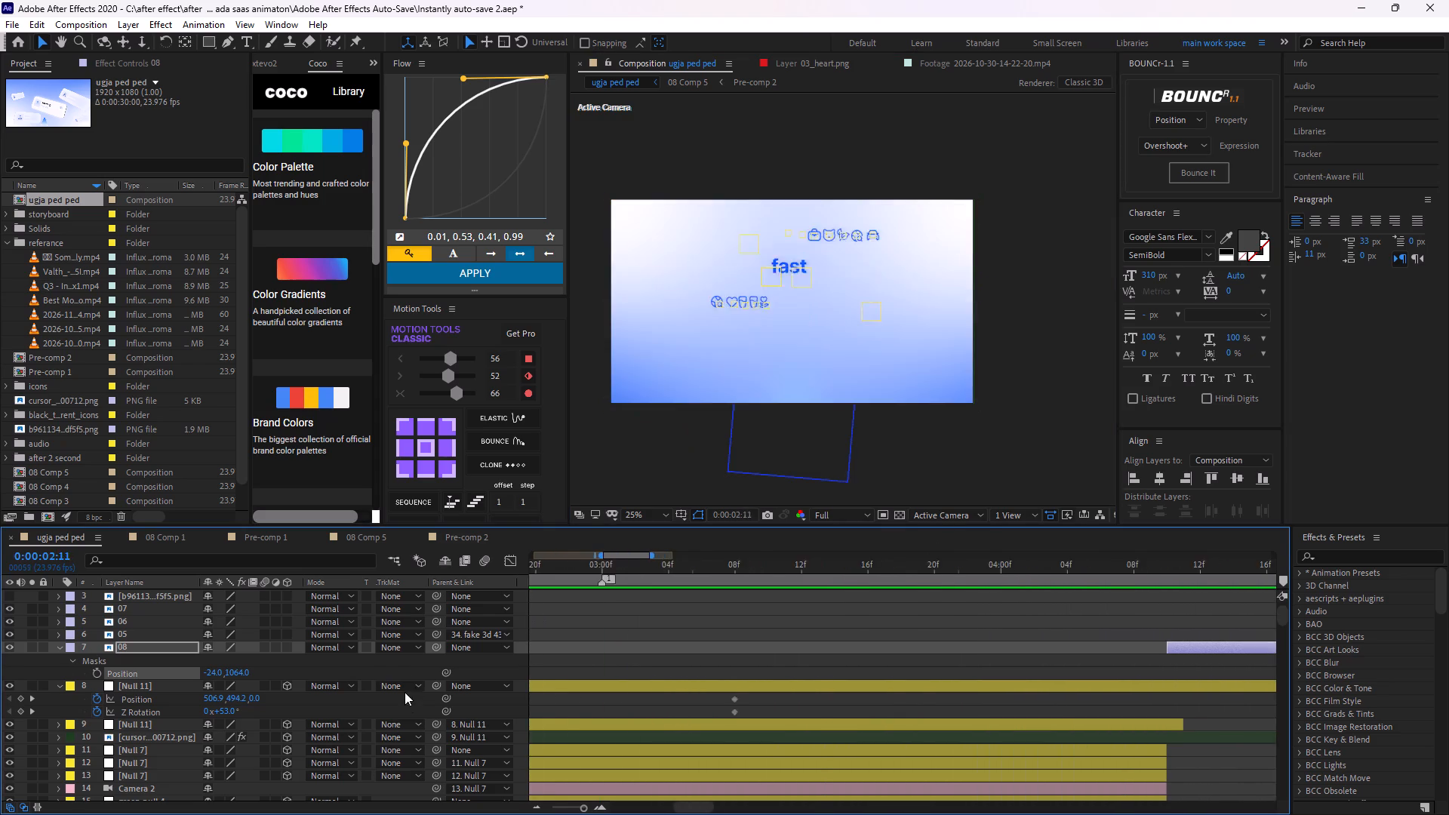
pyautogui.moveTo(405, 692); pyautogui.dragTo(566, 663)
pyautogui.press('space')
pyautogui.press('w')
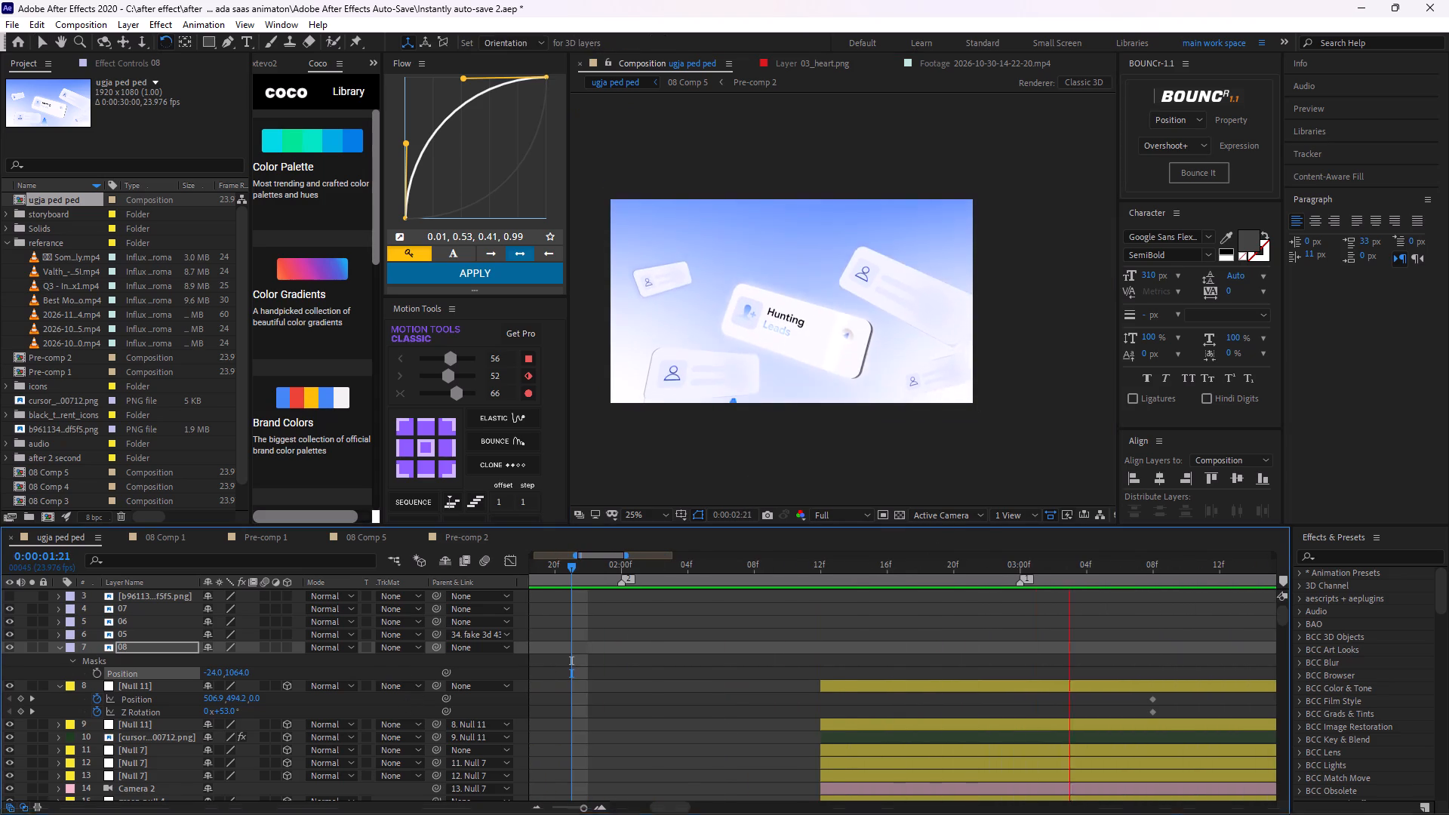
pyautogui.press('space')
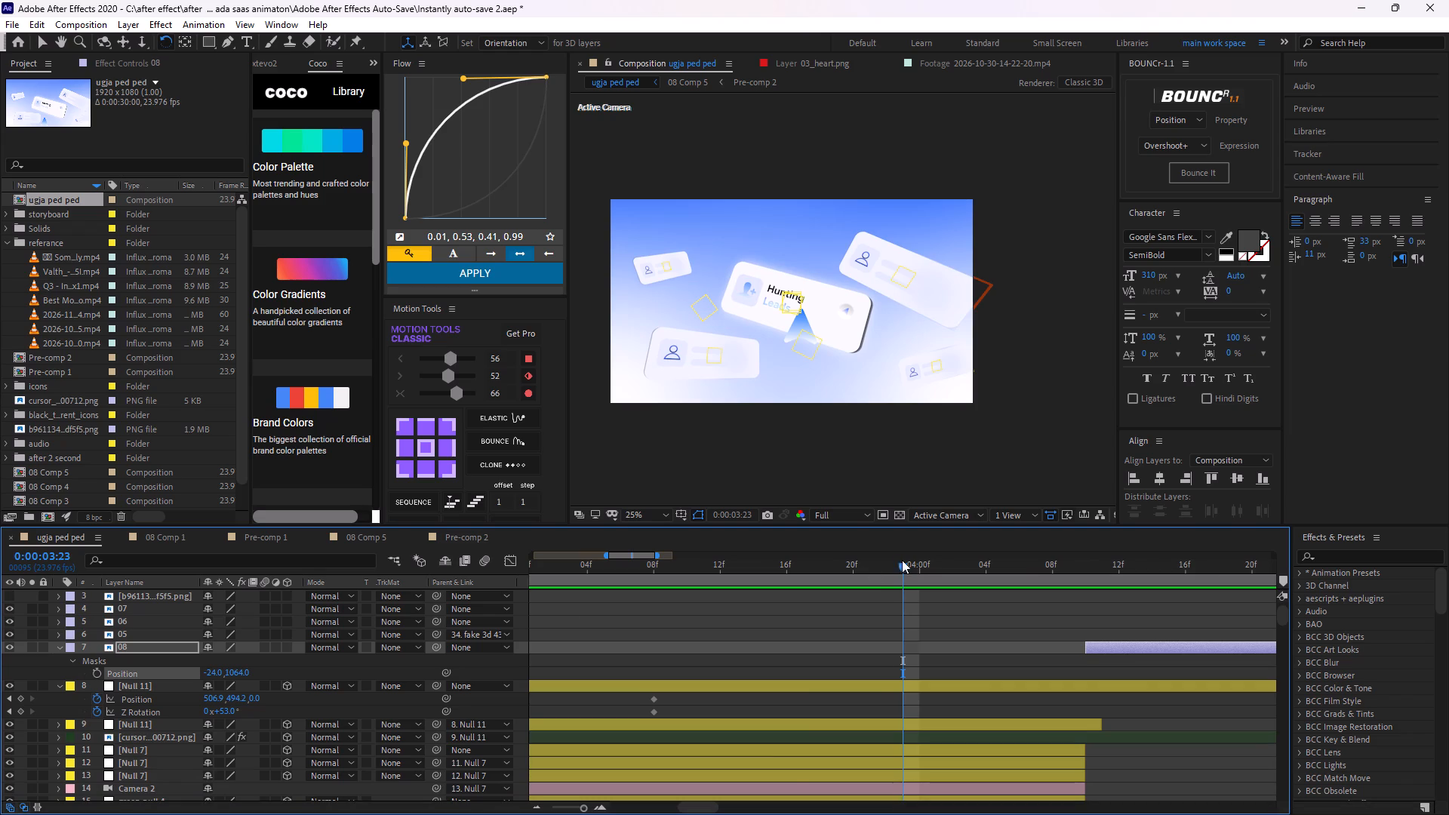
pyautogui.moveTo(908, 567); pyautogui.dragTo(626, 688)
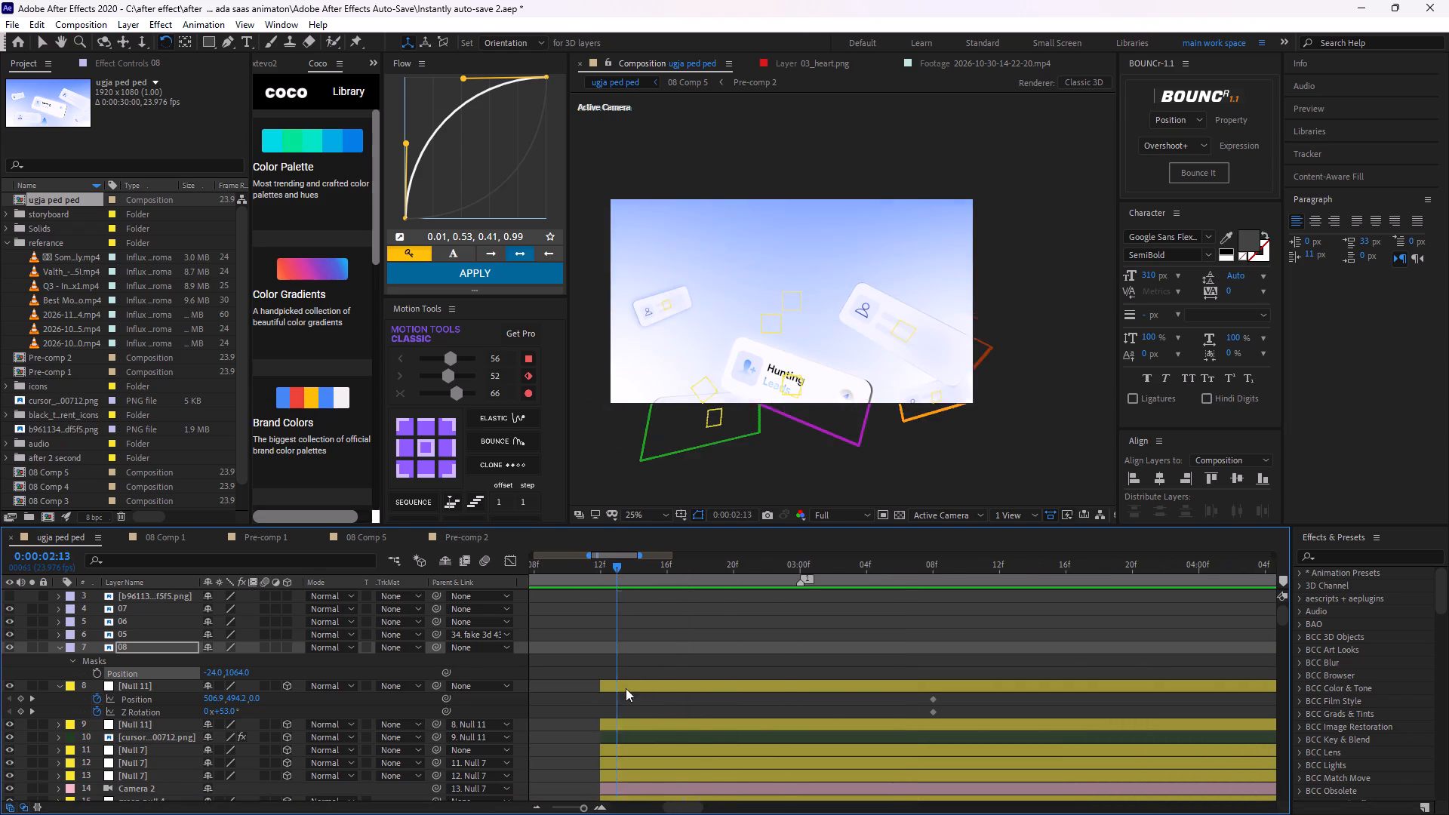
pyautogui.moveTo(626, 688); pyautogui.dragTo(623, 681)
pyautogui.press('space')
pyautogui.press('space')
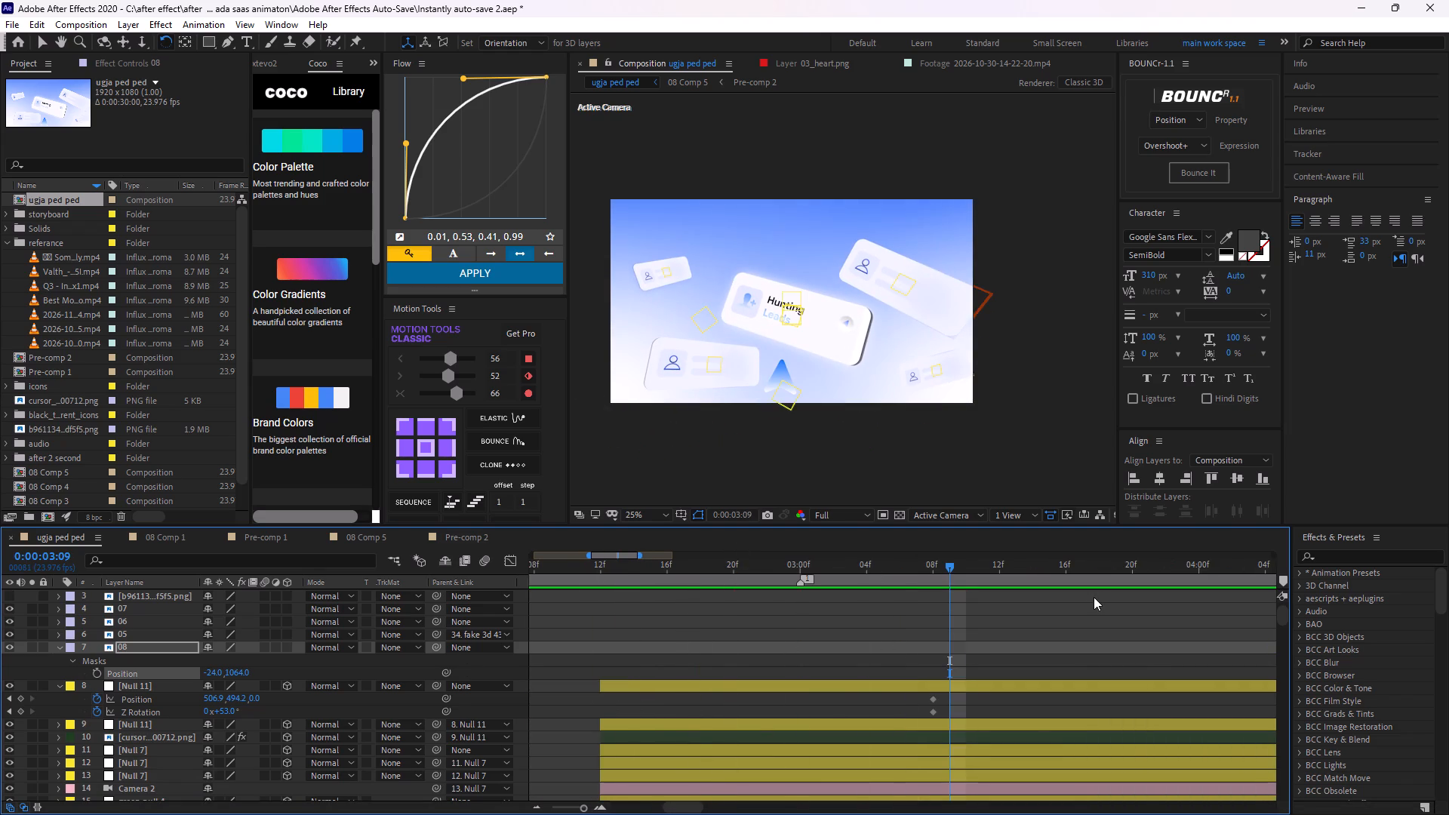
pyautogui.press('space')
pyautogui.press('space')
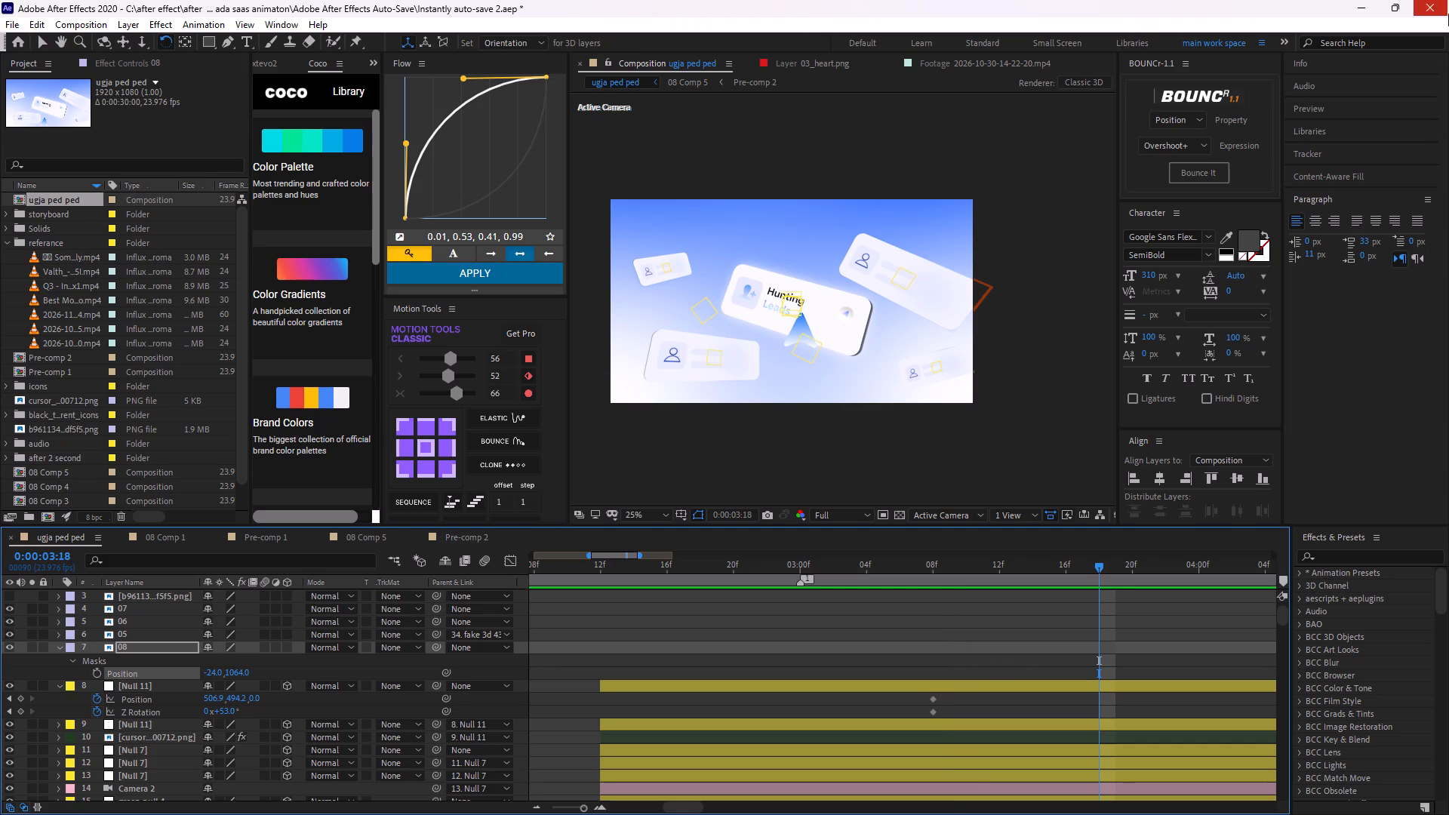
# Reveal the animated properties of the Null 11 that parents the cursor and check the cursor's motion against its keyframes.
pyautogui.moveTo(1173, 651); pyautogui.dragTo(928, 599, button='middle')
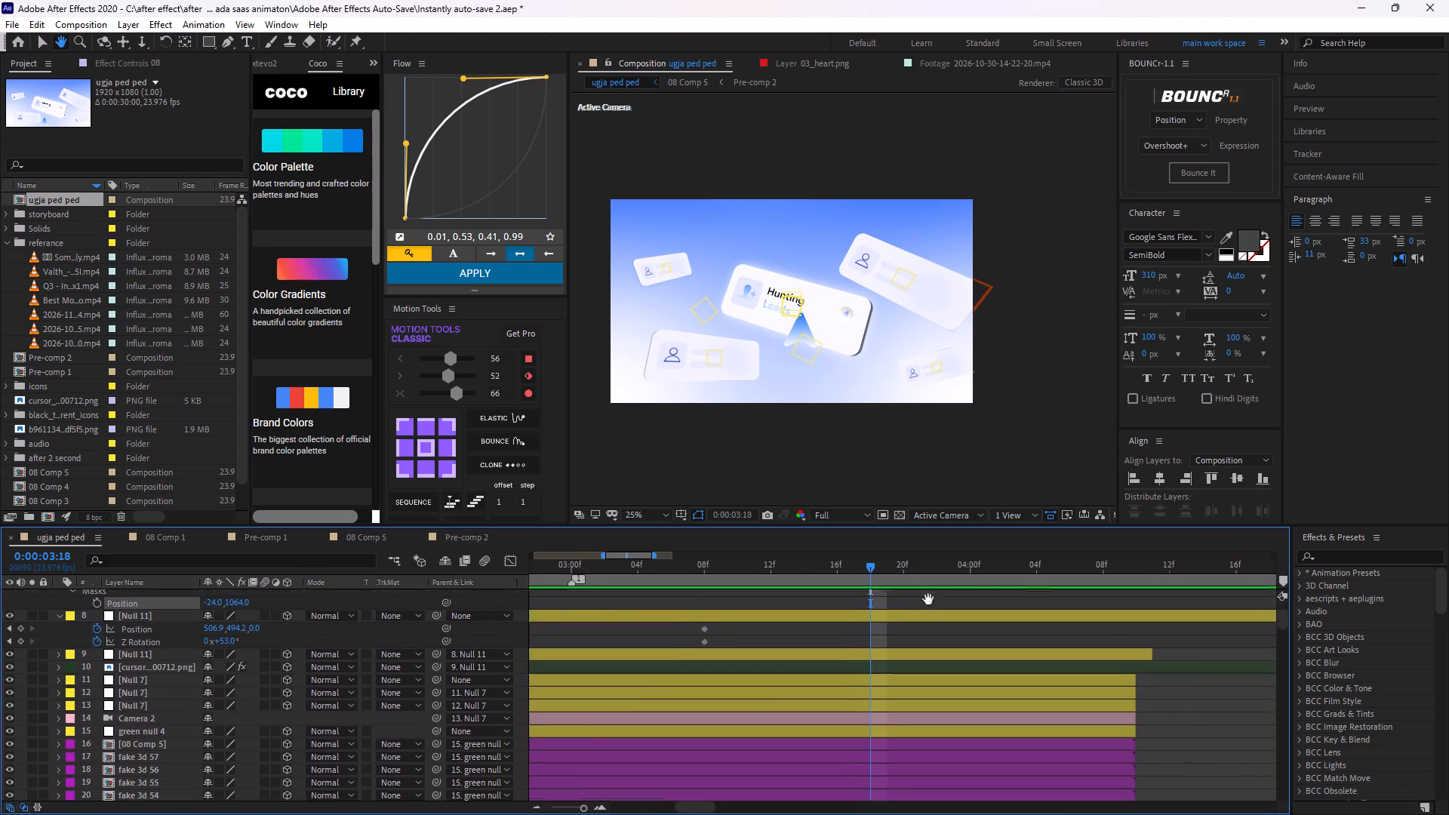
pyautogui.moveTo(928, 599); pyautogui.dragTo(922, 602, button='middle')
pyautogui.click(873, 689)
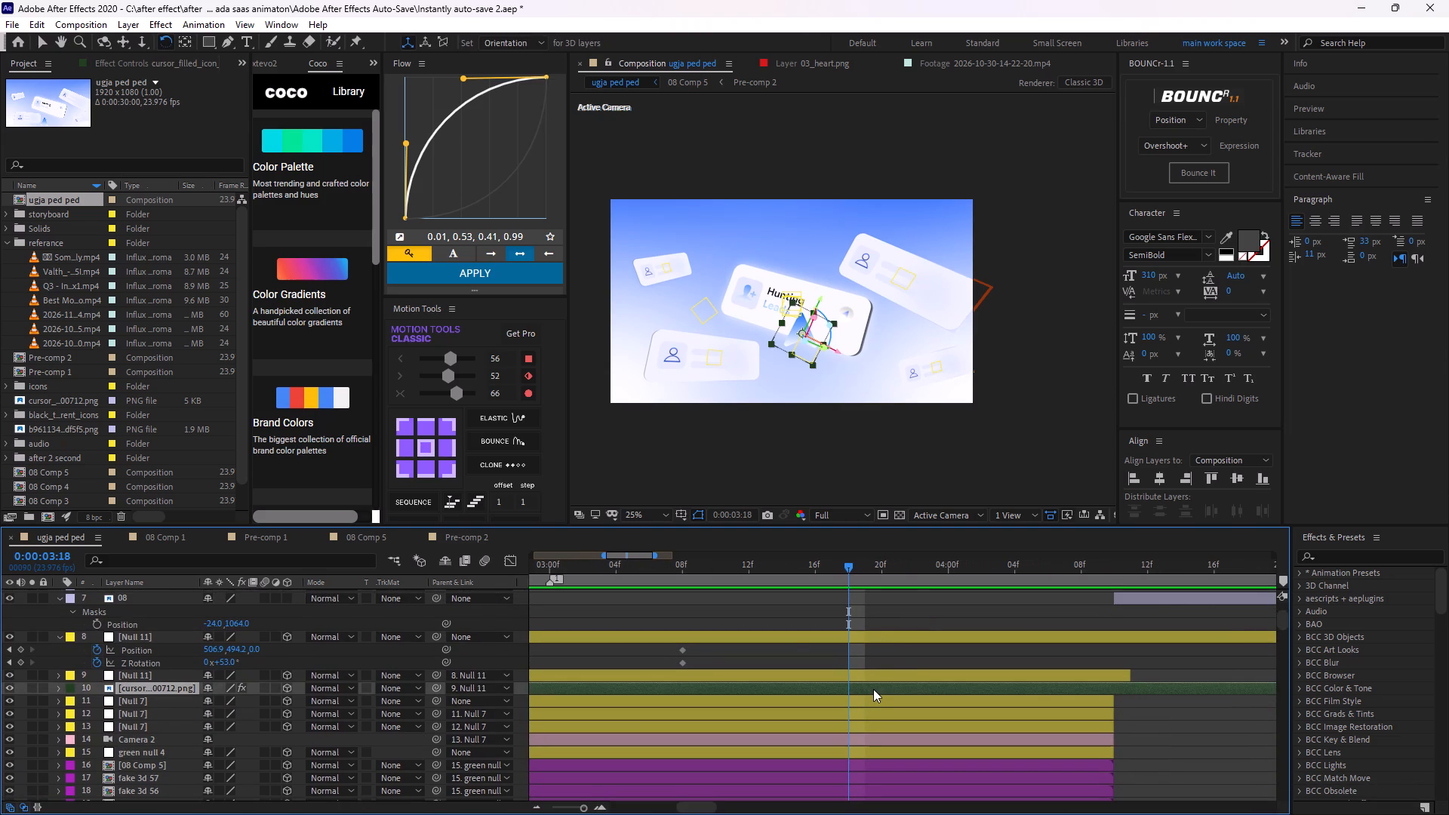
pyautogui.click(874, 671)
pyautogui.press('u')
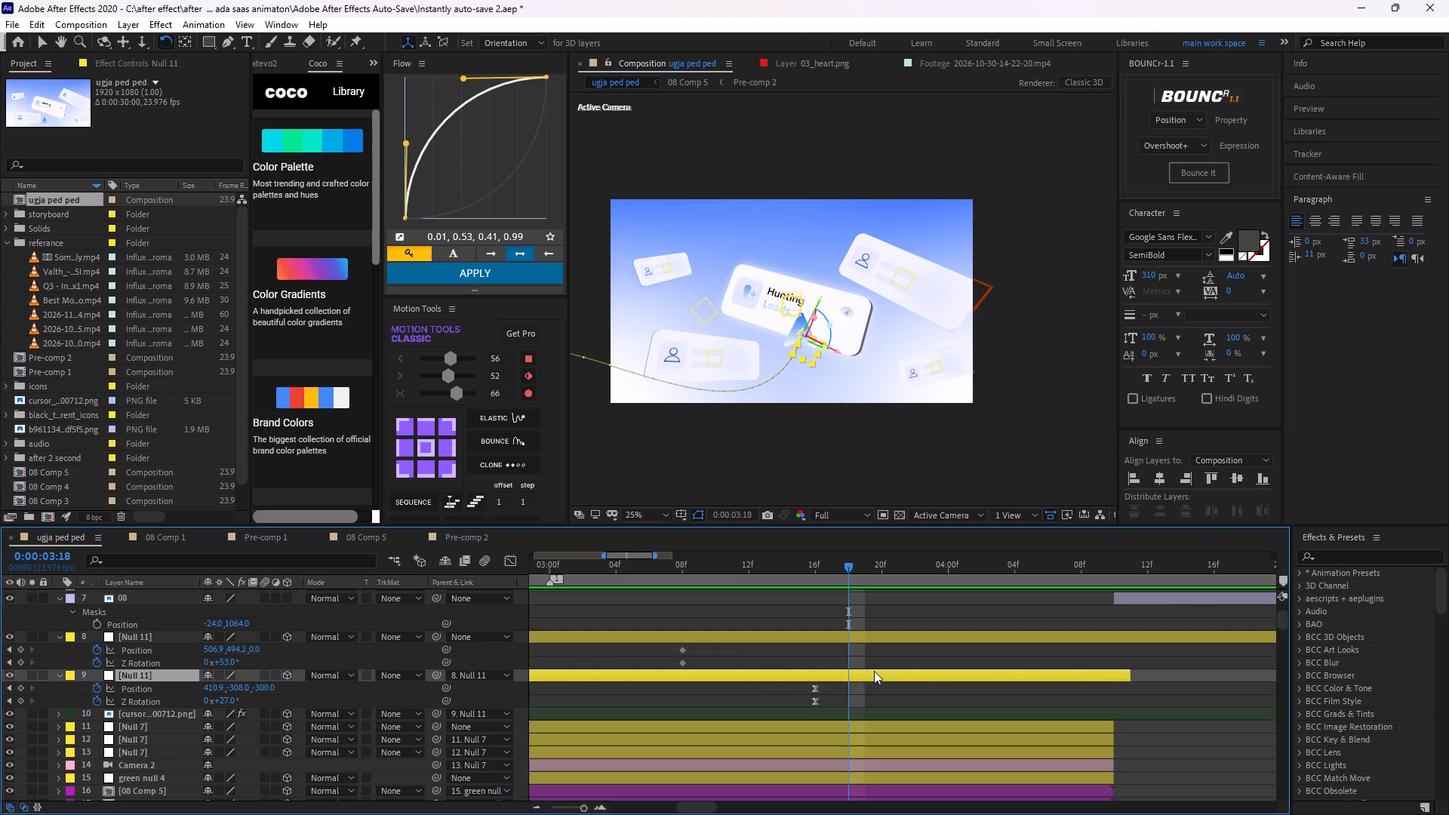
pyautogui.moveTo(863, 693); pyautogui.dragTo(998, 683, button='middle')
pyautogui.keyDown('alt'); pyautogui.scroll(-1, 998, 683); pyautogui.keyUp('alt')
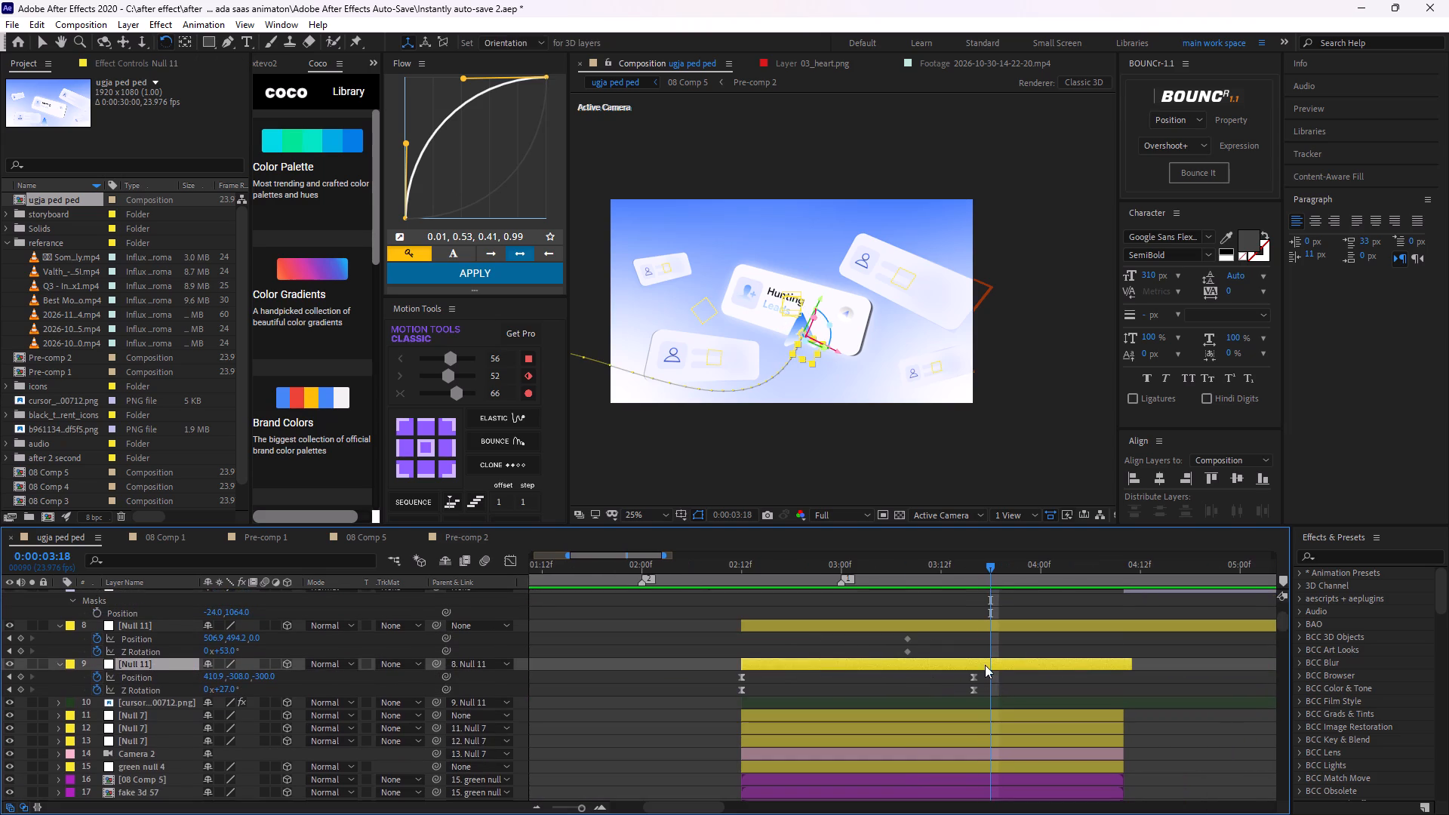
pyautogui.moveTo(986, 570); pyautogui.dragTo(731, 586)
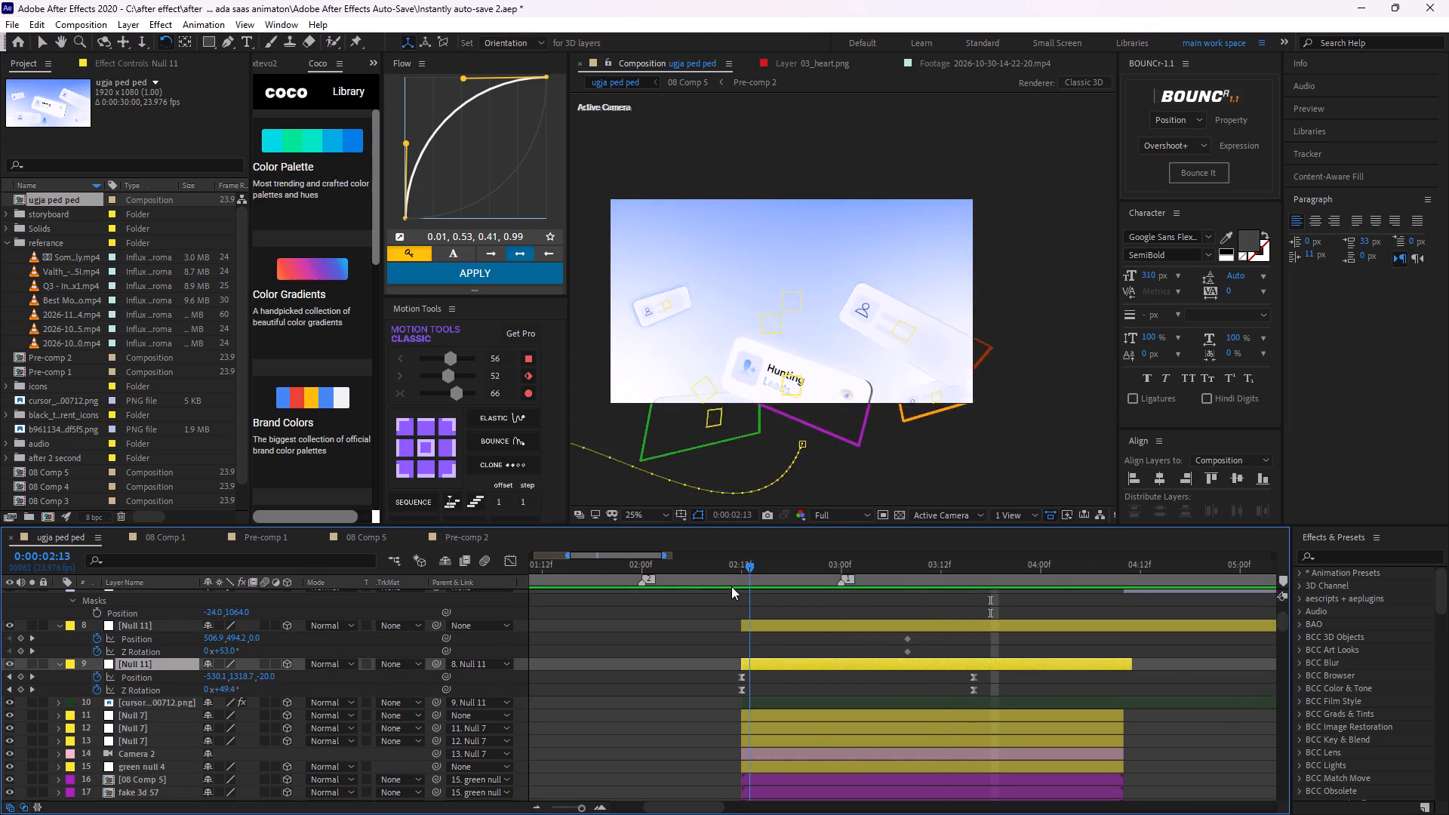
pyautogui.moveTo(731, 586); pyautogui.dragTo(884, 605)
# Check the keyframes of the Null 7 directly above Camera 2 and collapse them again.
pyautogui.click(910, 740)
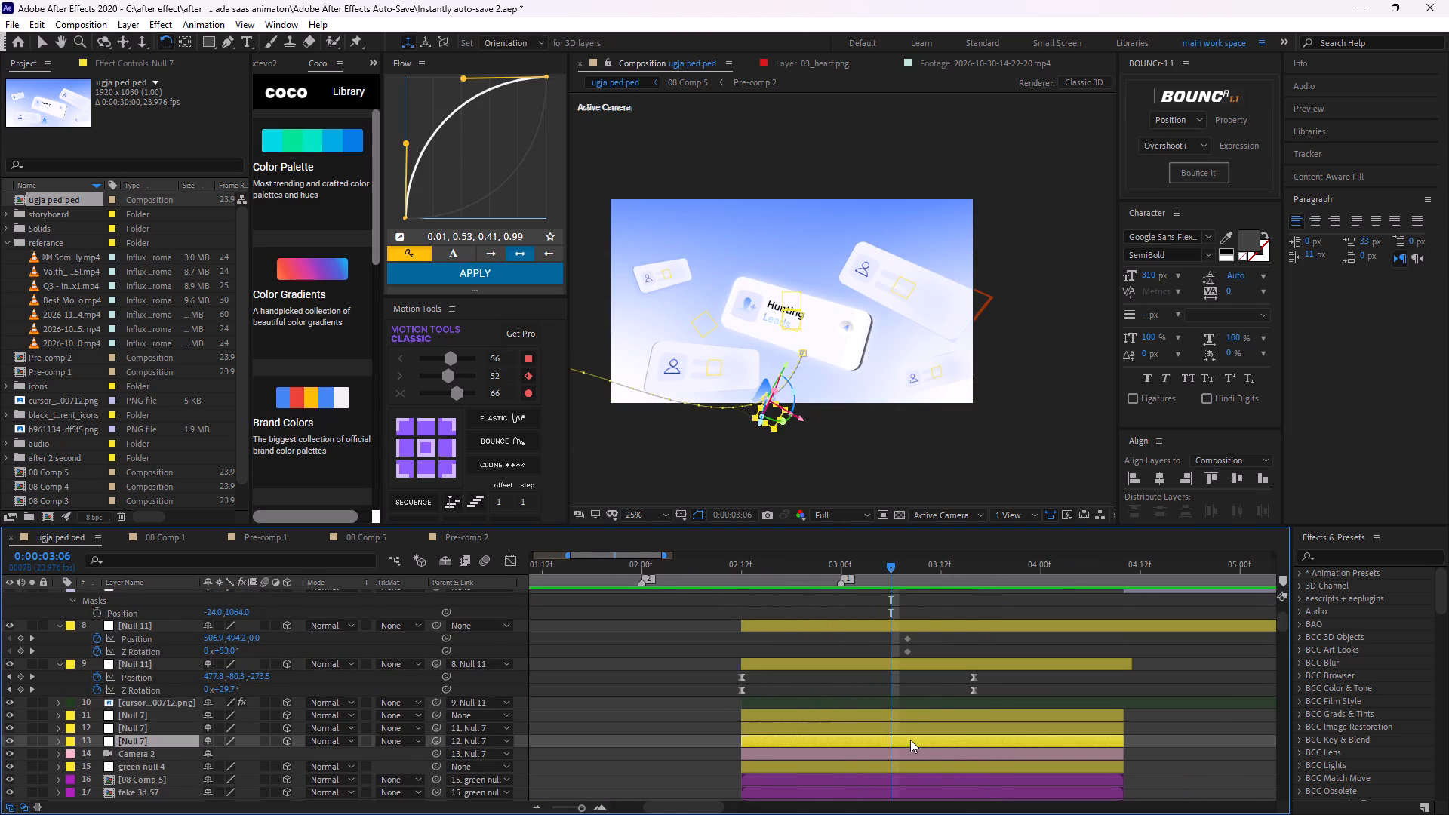
pyautogui.press('u')
pyautogui.moveTo(955, 738); pyautogui.dragTo(922, 726, button='middle')
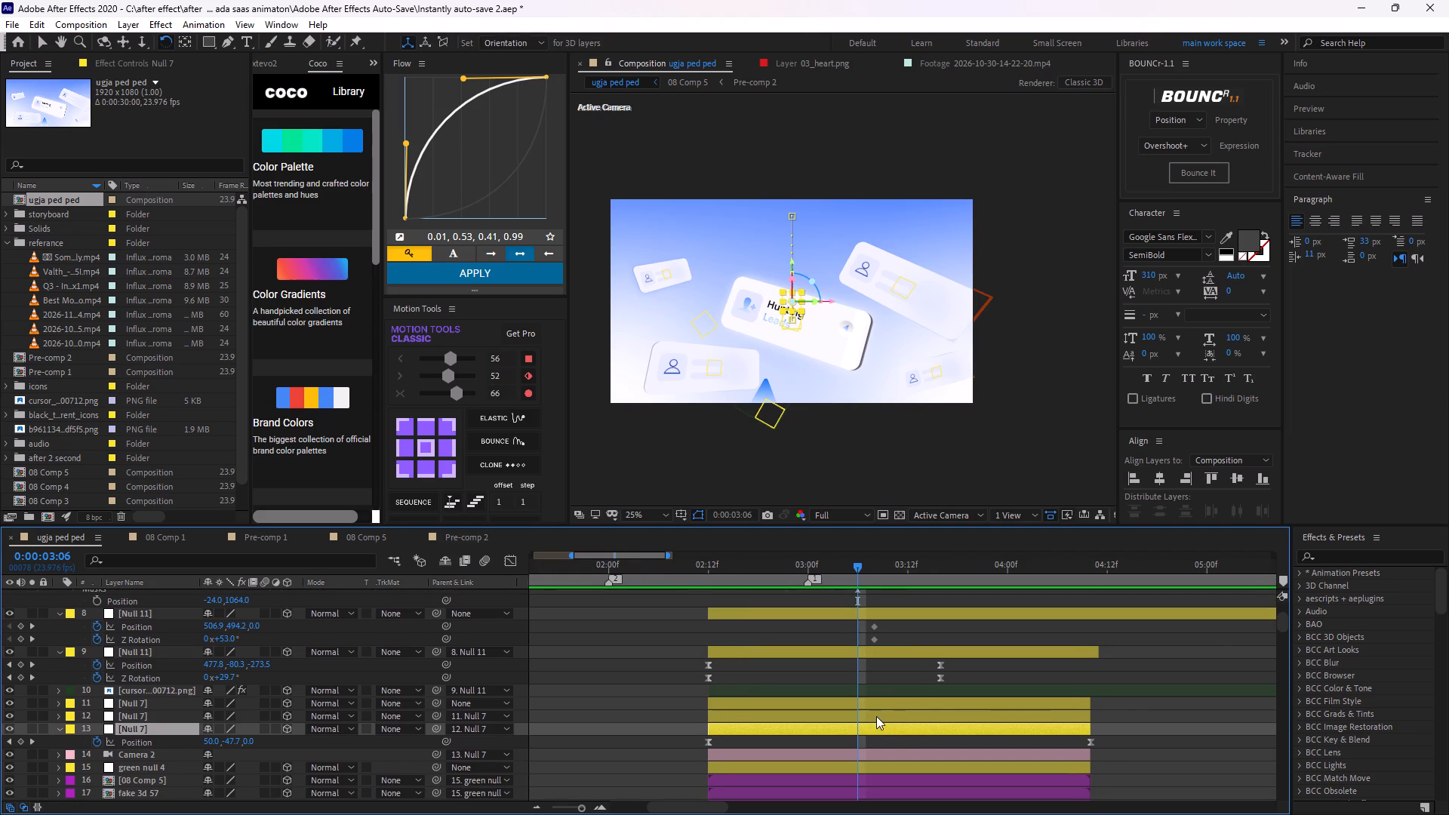
pyautogui.press('u')
pyautogui.click(905, 661)
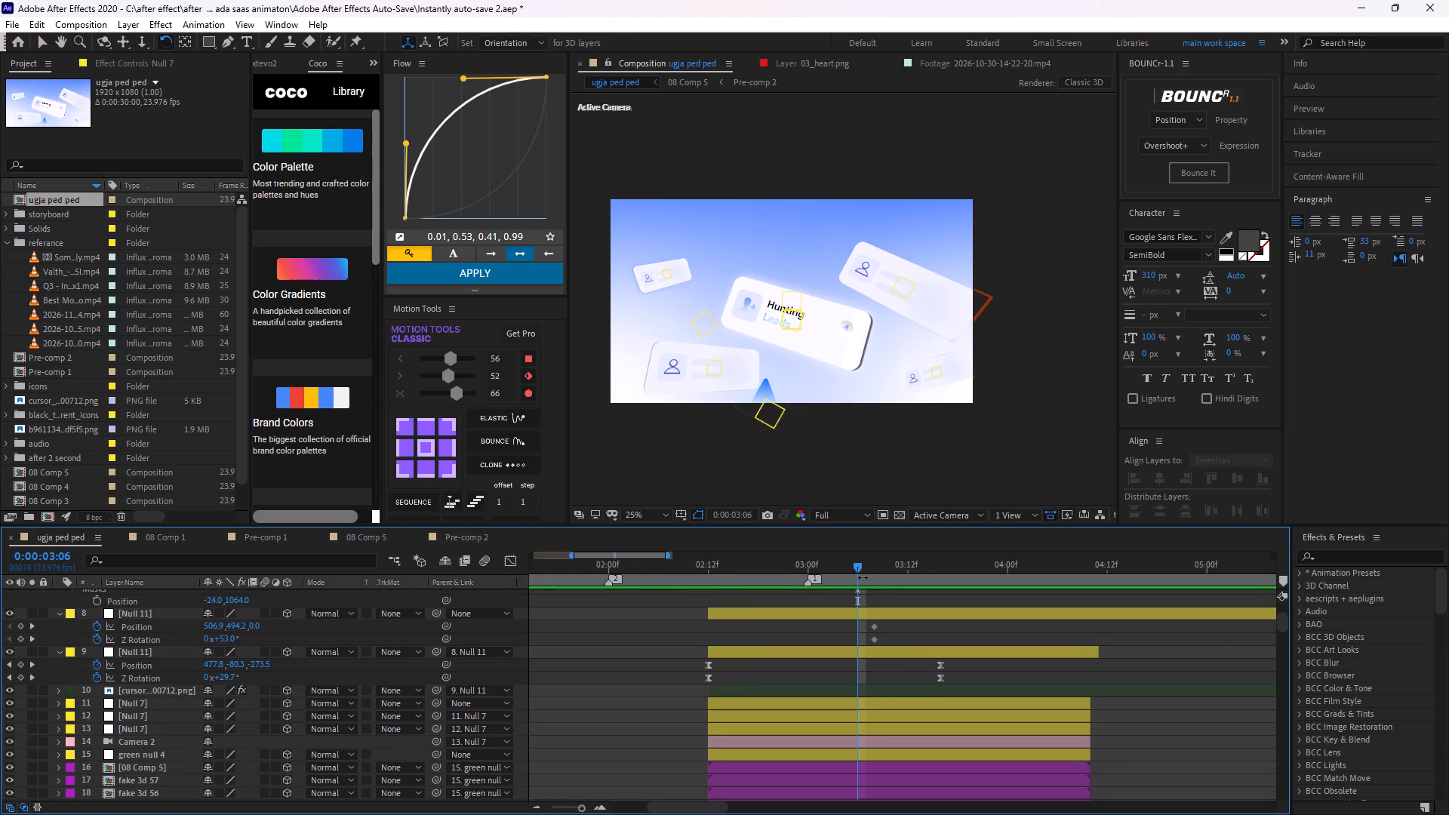
# Move the Position and Z Rotation keyframes of the top Null 11 (layer 8) to 0:00:03:13.
pyautogui.moveTo(860, 562); pyautogui.dragTo(912, 588)
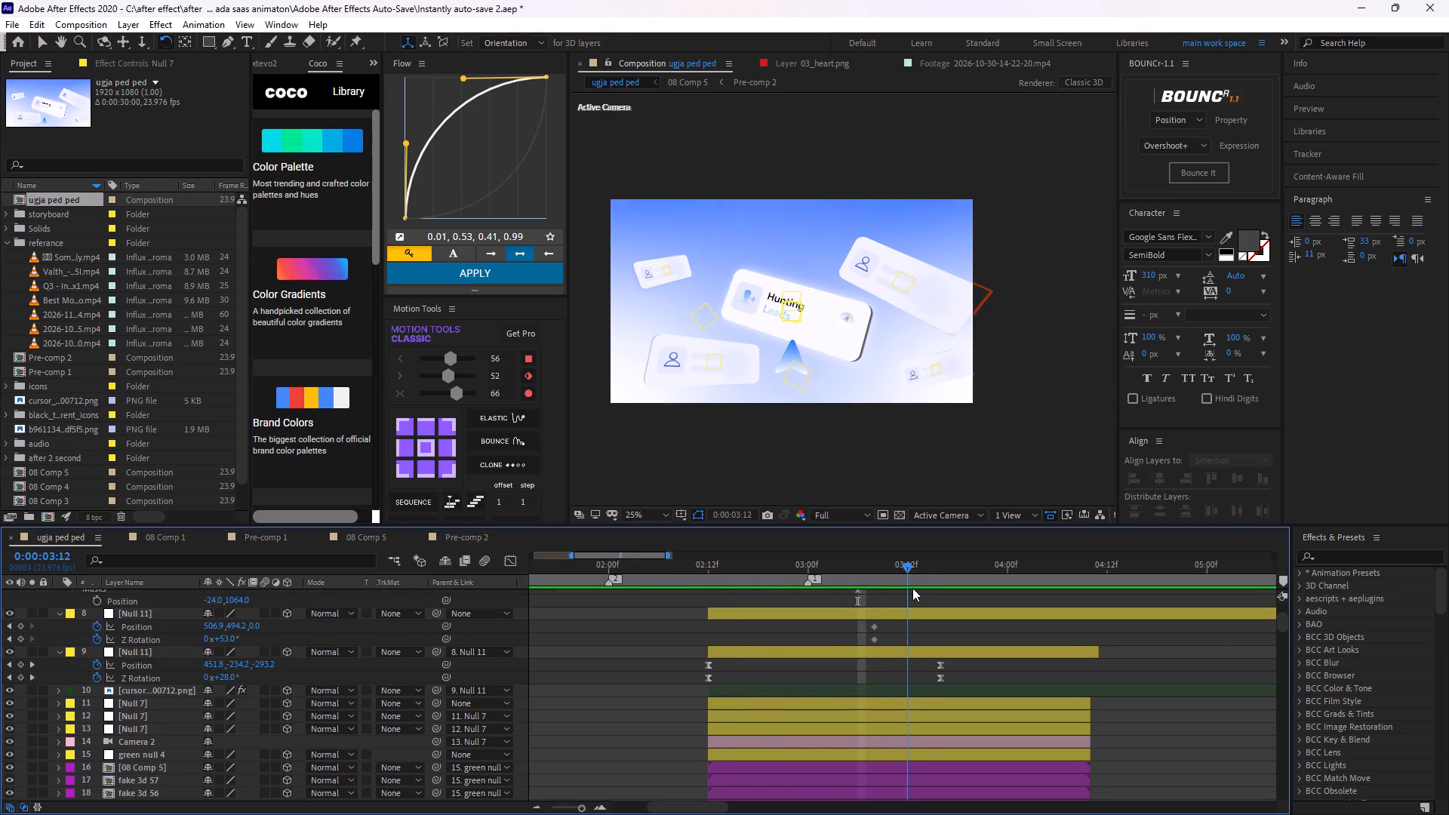
pyautogui.moveTo(912, 588); pyautogui.dragTo(875, 600)
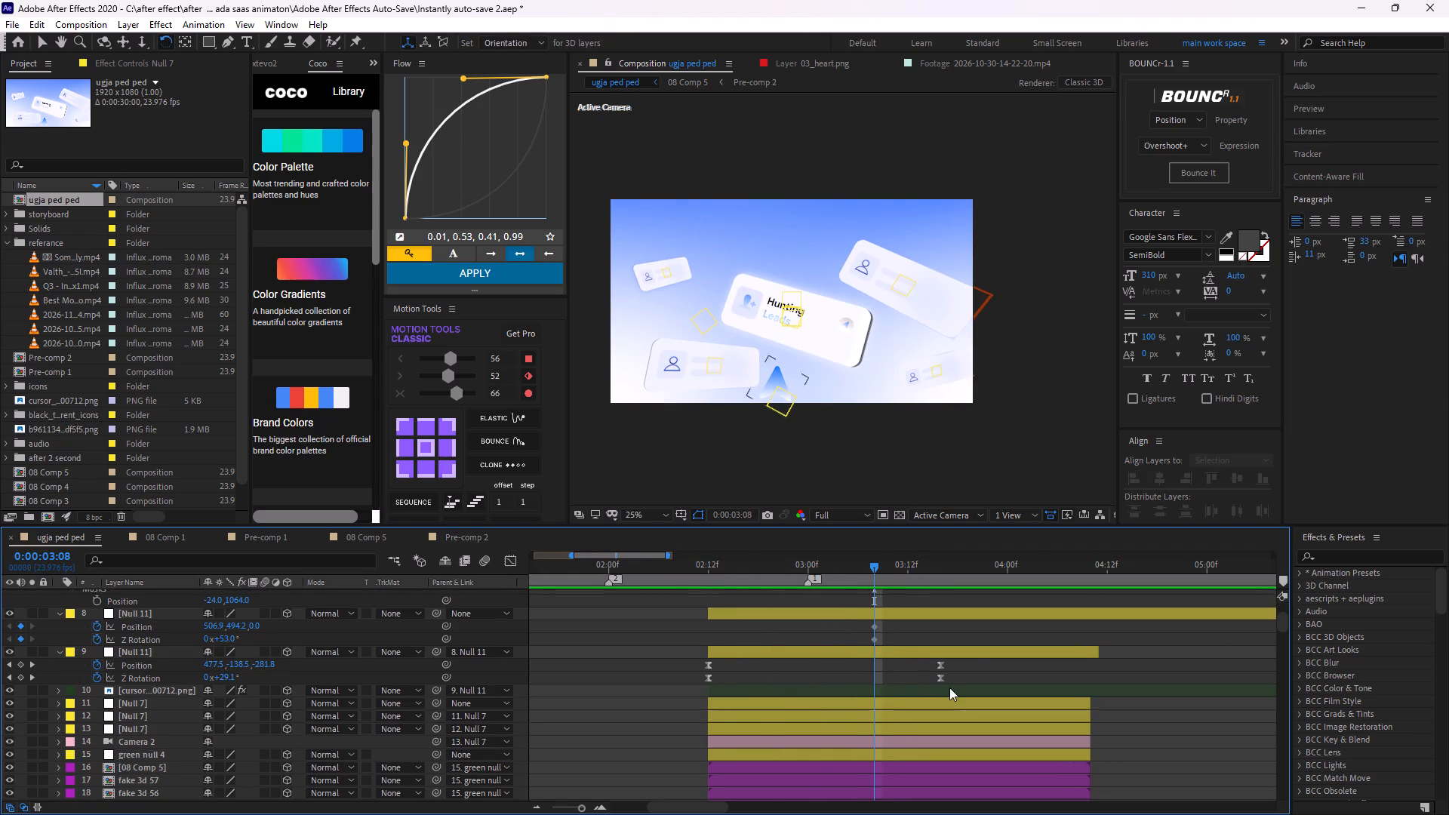
pyautogui.press('space')
pyautogui.press('space')
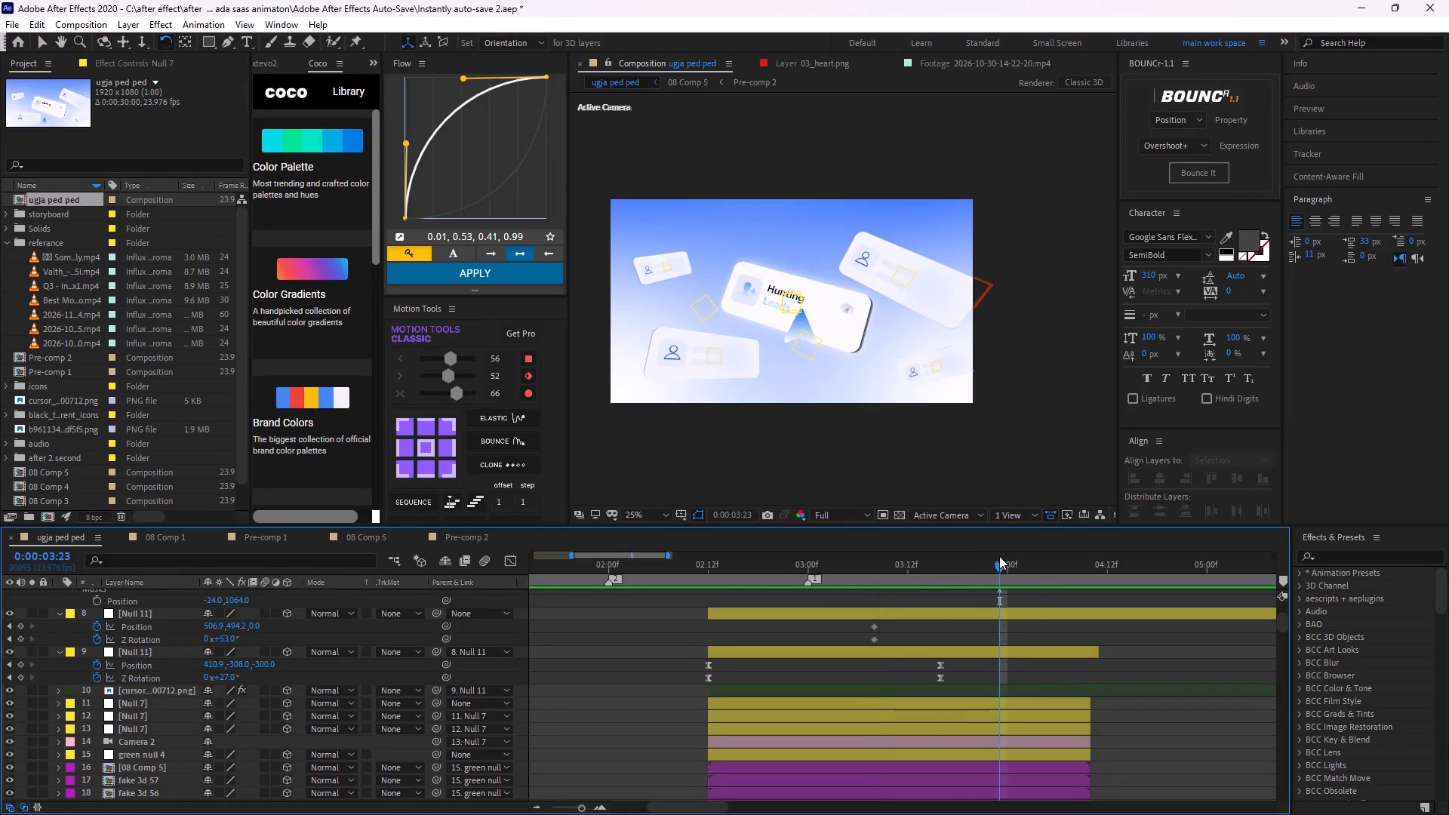
pyautogui.moveTo(1001, 559); pyautogui.dragTo(909, 623)
pyautogui.keyDown('alt'); pyautogui.scroll(1, 909, 623); pyautogui.keyUp('alt')
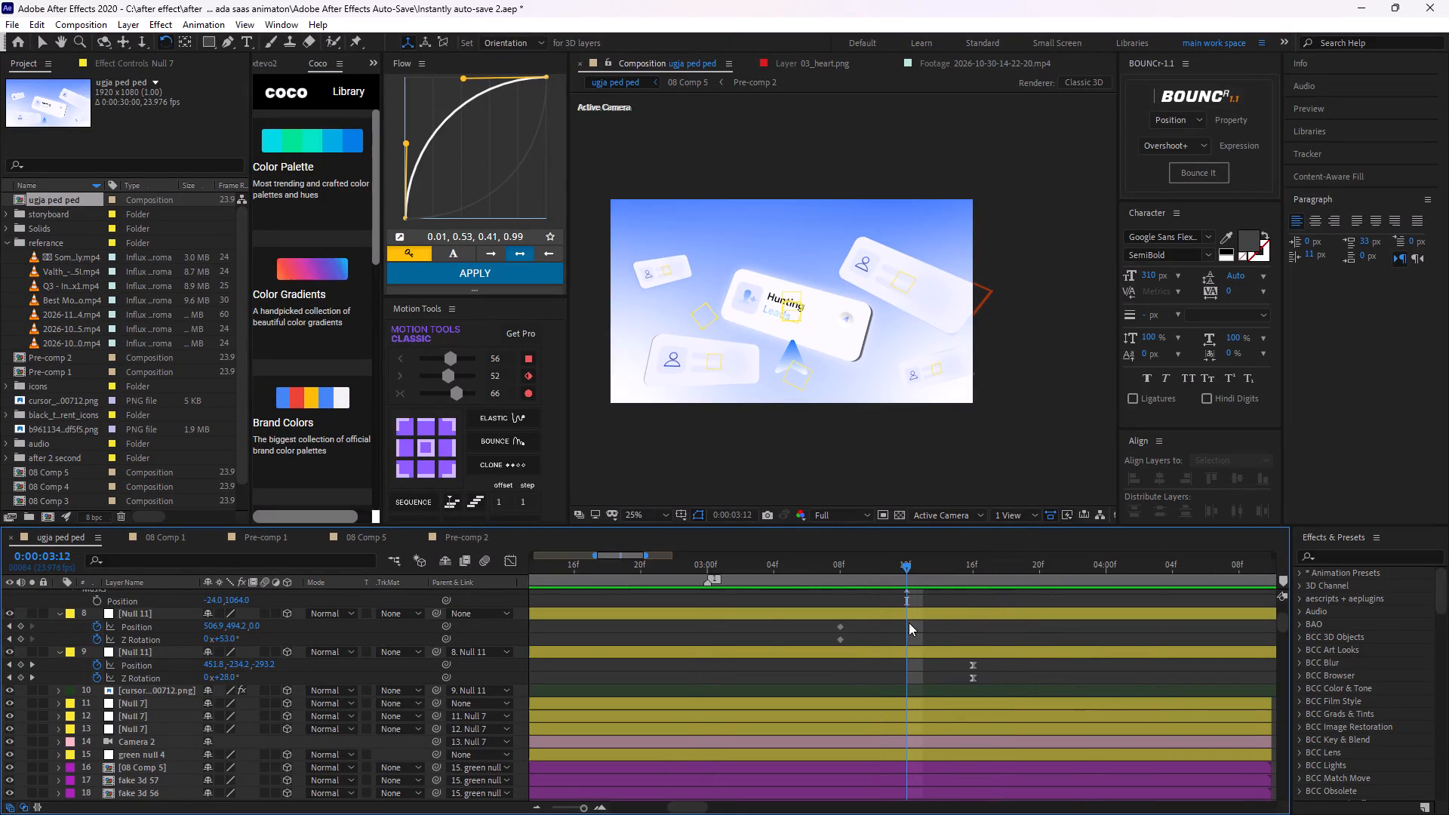
pyautogui.keyDown('alt'); pyautogui.scroll(1, 909, 623); pyautogui.keyUp('alt')
pyautogui.moveTo(910, 564); pyautogui.dragTo(878, 590)
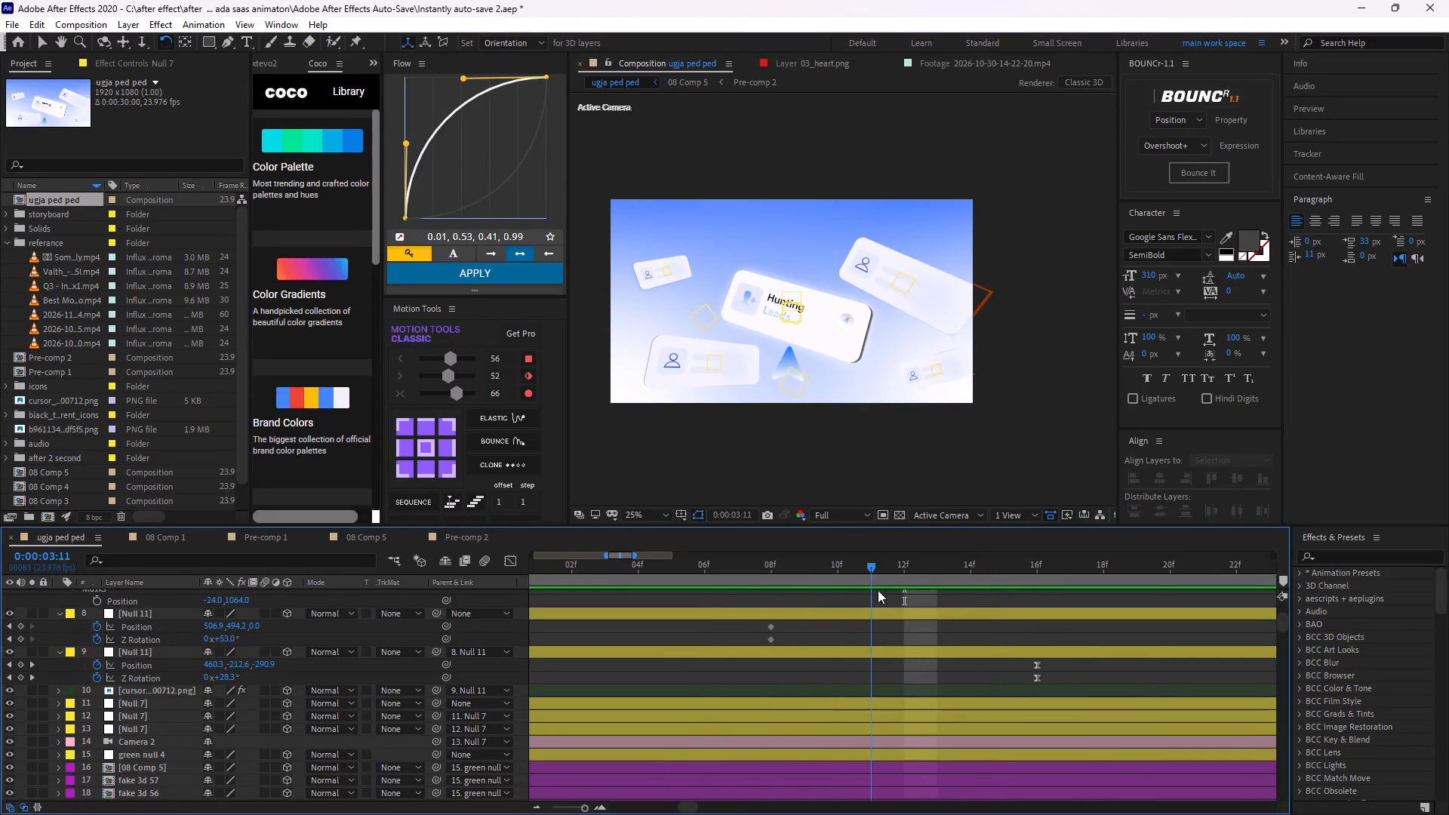
pyautogui.moveTo(878, 590); pyautogui.dragTo(938, 589)
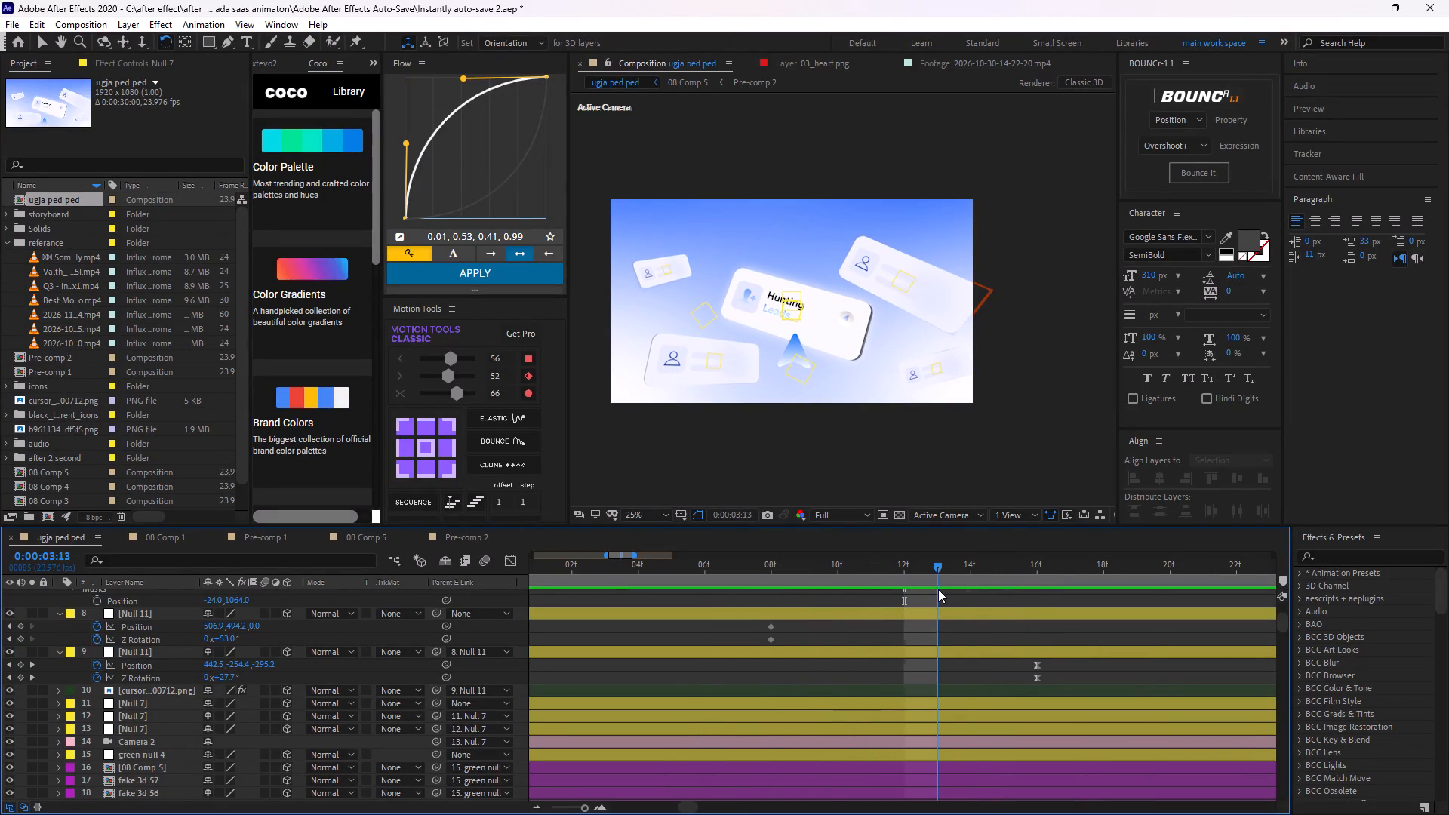
pyautogui.click(944, 623)
pyautogui.click(944, 614)
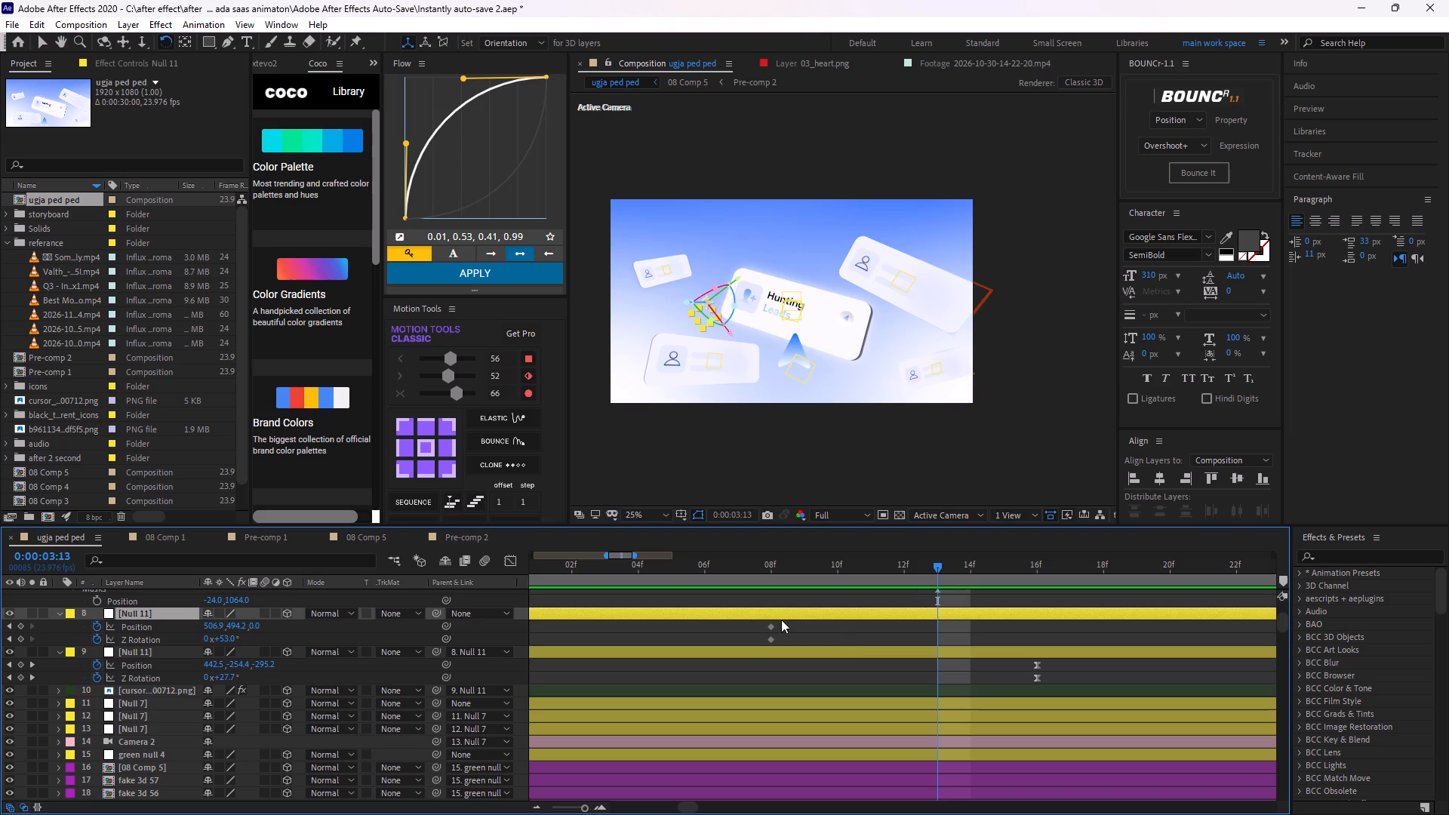
pyautogui.moveTo(786, 629); pyautogui.dragTo(736, 655)
pyautogui.moveTo(768, 627); pyautogui.dragTo(940, 650)
pyautogui.click(953, 625)
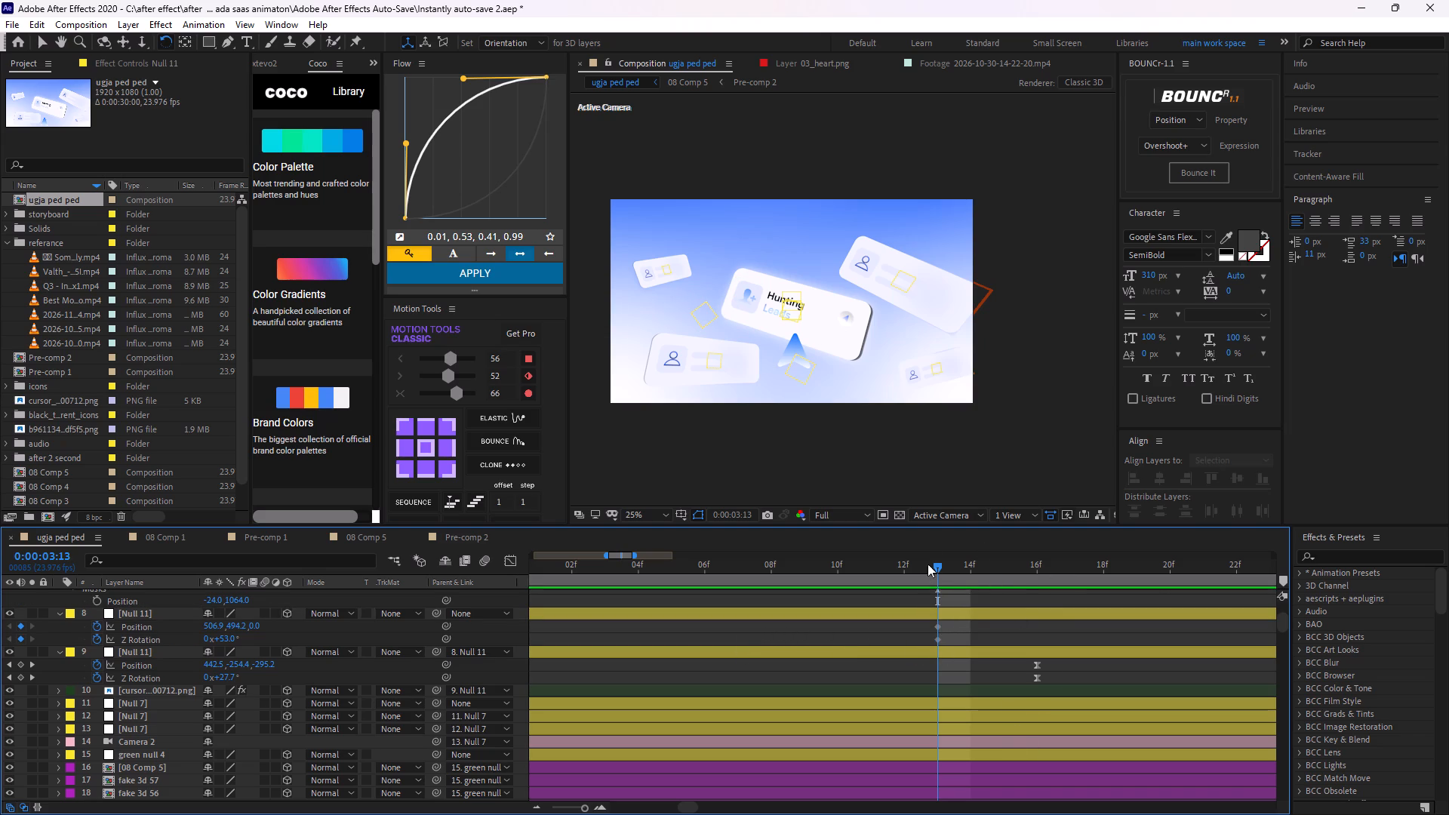
# Add X Rotation and Y Rotation keyframes at 0:00:03:13 on the top Null 11 (layer 8) and show all its animated properties.
pyautogui.click(960, 607)
pyautogui.press('r')
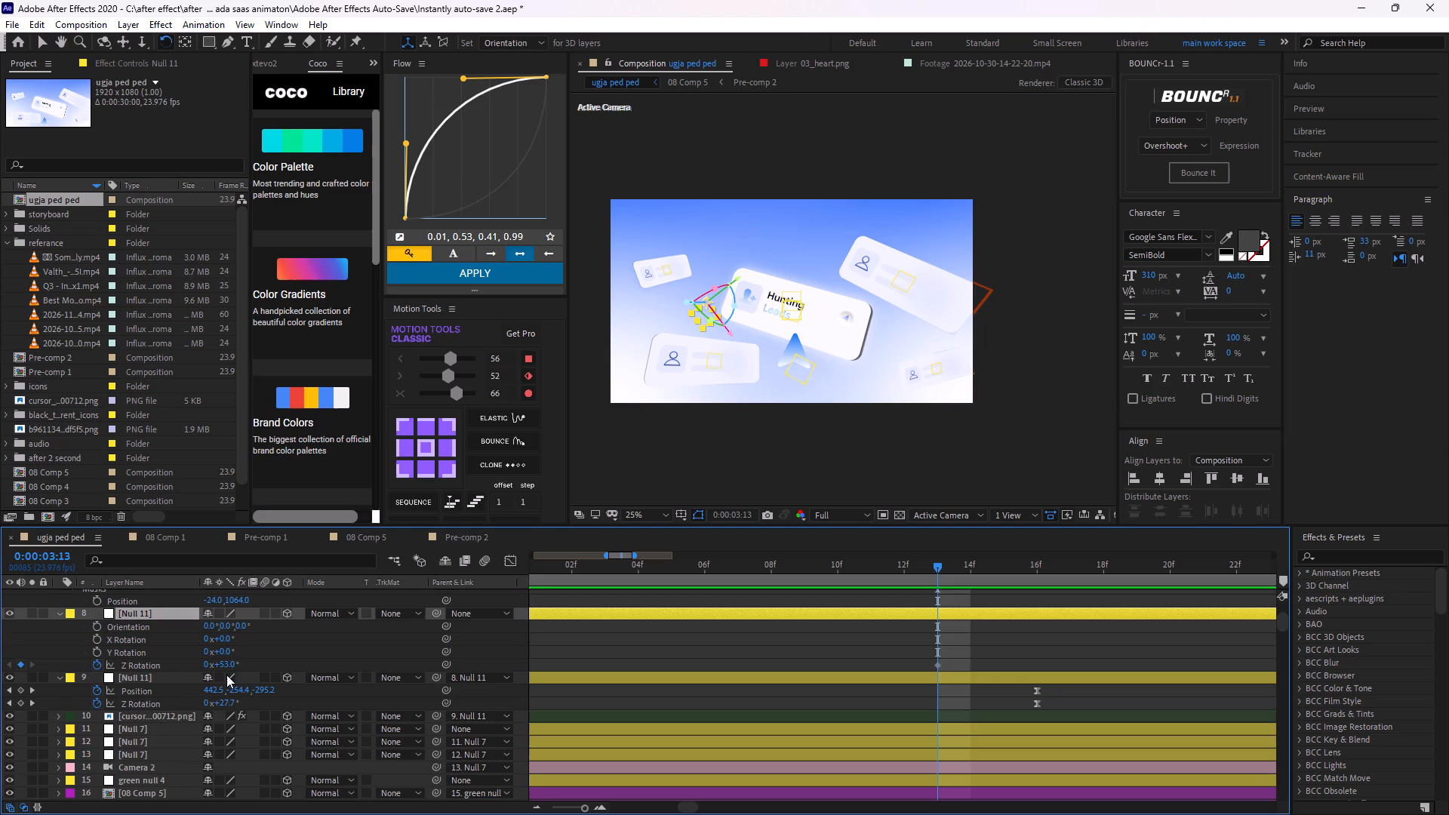
pyautogui.moveTo(97, 637); pyautogui.dragTo(97, 649)
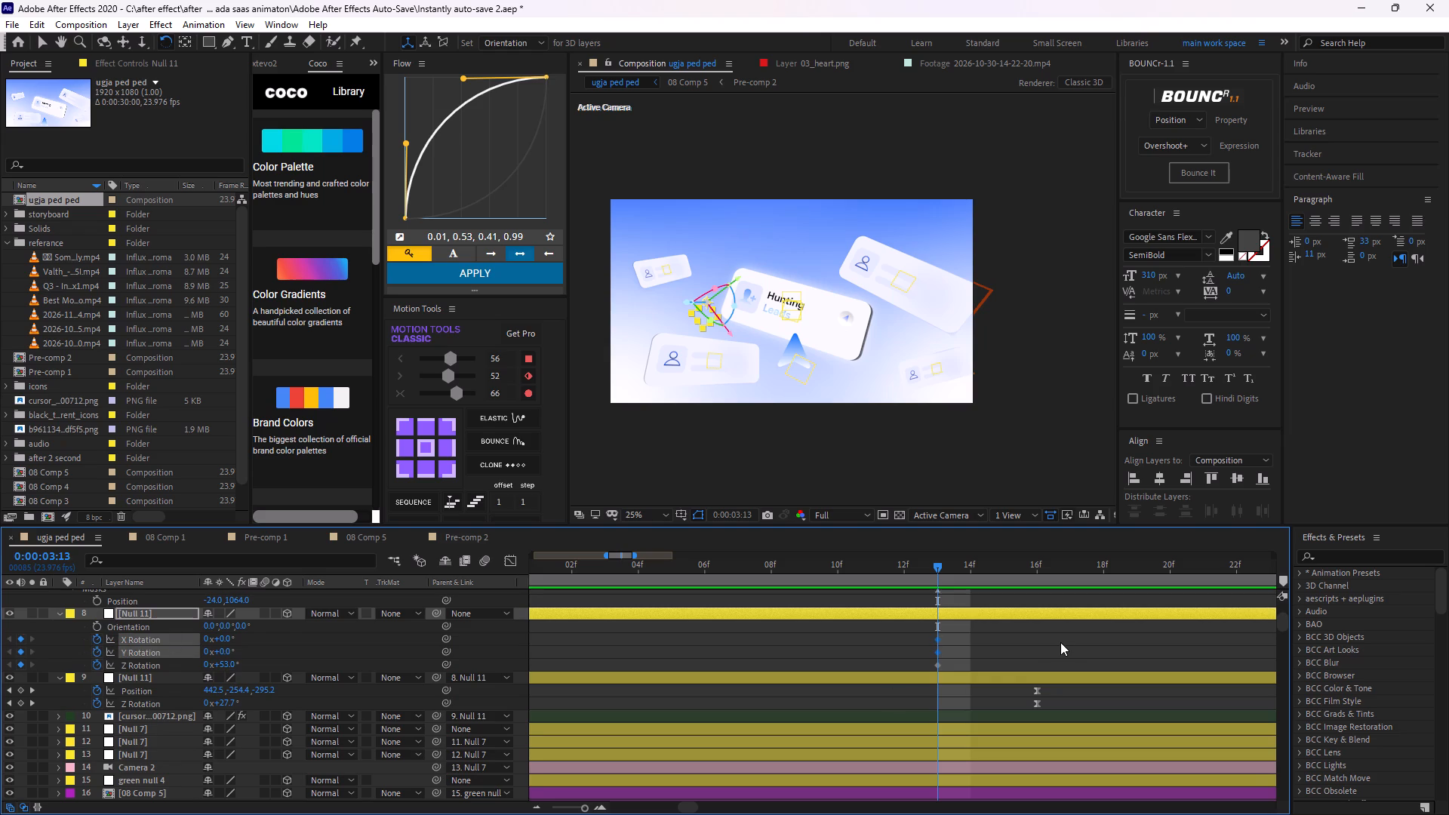
pyautogui.press('u')
# At 0:00:03:19, duplicate the Null 11 that parents the cursor and place the copy above the unparented Null 11.
pyautogui.moveTo(936, 571); pyautogui.dragTo(1055, 586)
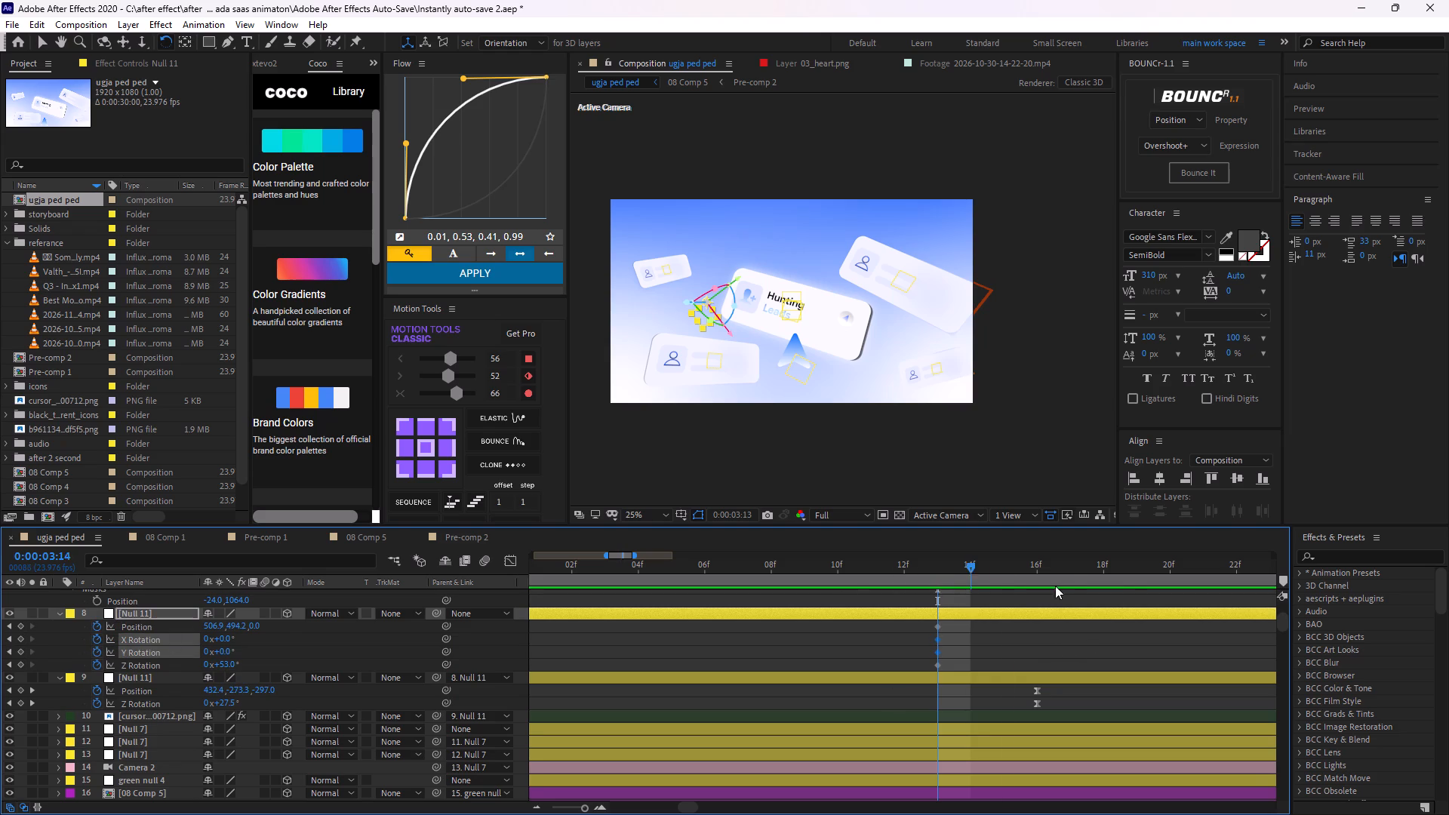
pyautogui.moveTo(1055, 586); pyautogui.dragTo(1103, 601)
pyautogui.moveTo(1109, 618); pyautogui.dragTo(983, 663, button='middle')
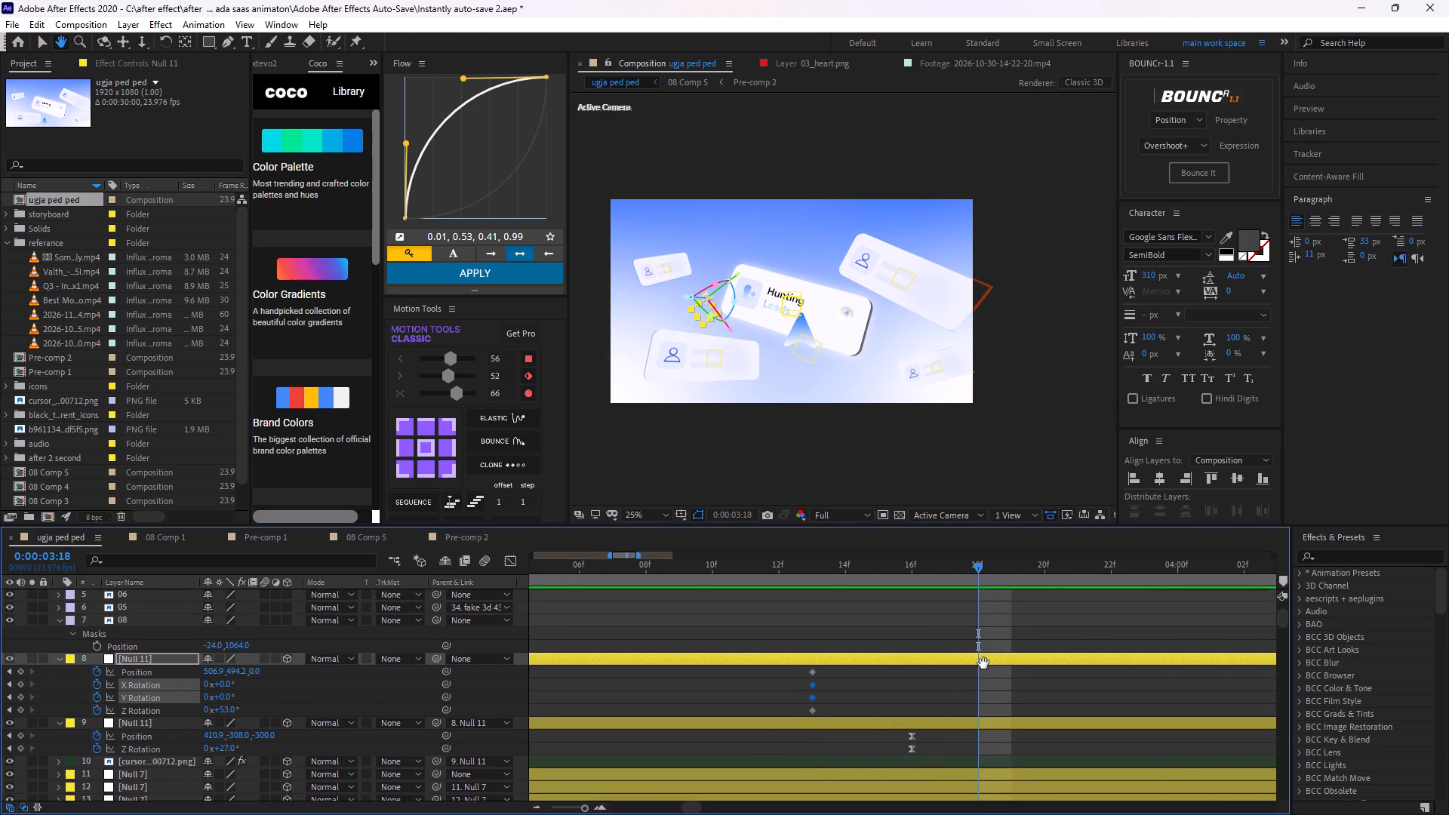
pyautogui.moveTo(983, 663); pyautogui.dragTo(971, 555, button='middle')
pyautogui.moveTo(984, 610); pyautogui.dragTo(960, 708, button='middle')
pyautogui.moveTo(974, 629); pyautogui.dragTo(973, 671, button='middle')
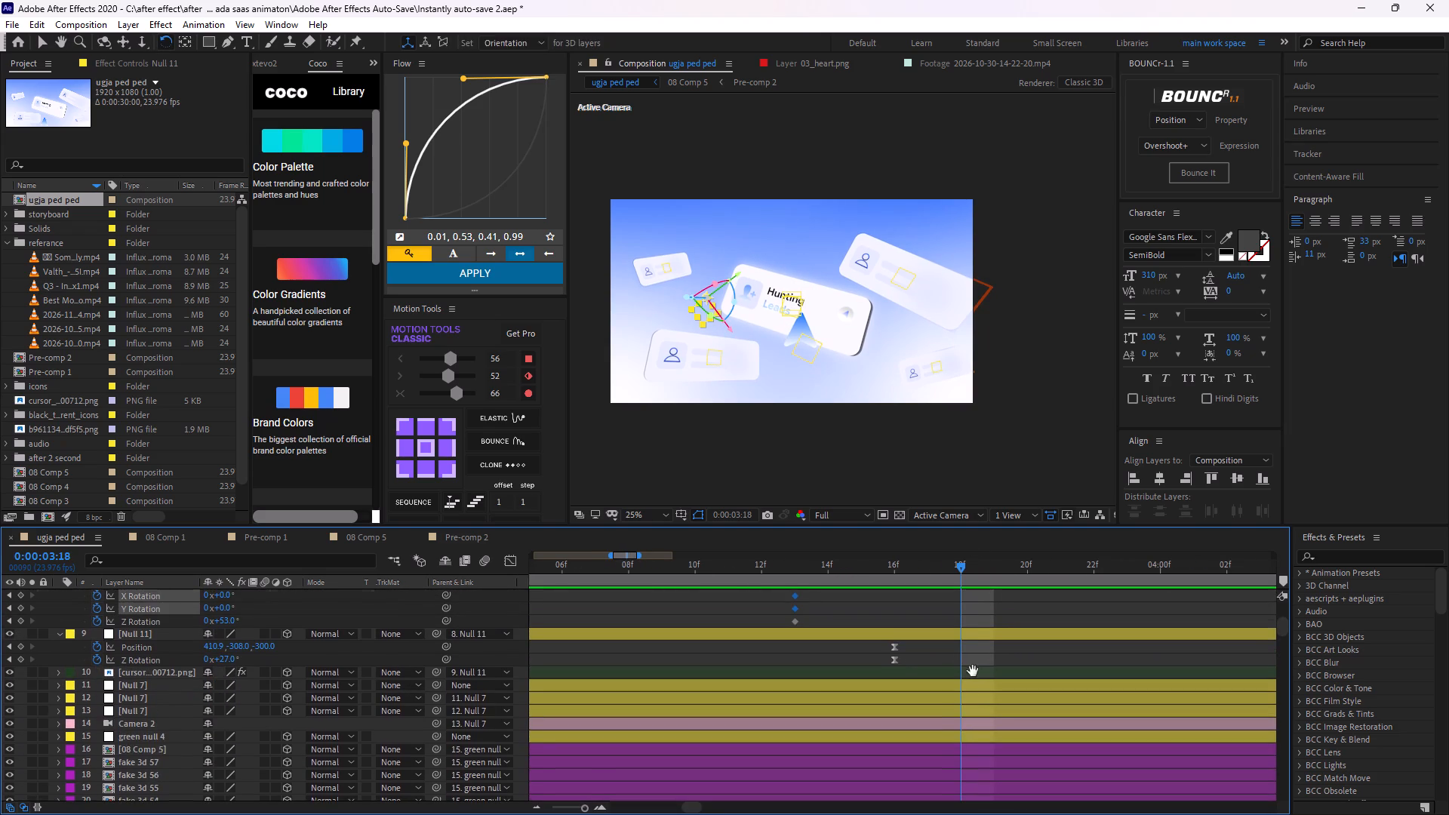
pyautogui.moveTo(973, 671); pyautogui.dragTo(968, 710, button='middle')
pyautogui.moveTo(956, 564); pyautogui.dragTo(987, 580)
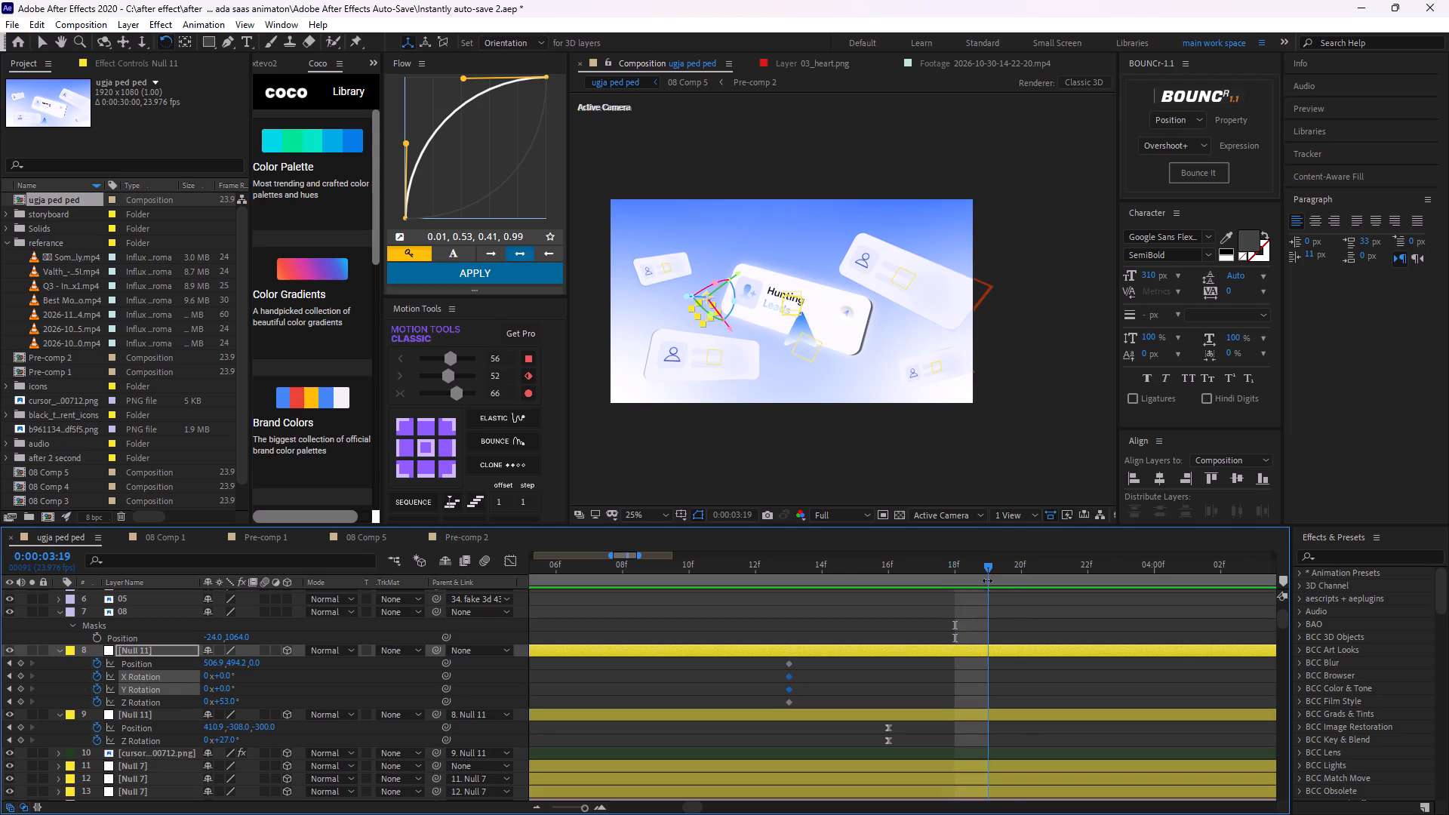
pyautogui.click(950, 692)
pyautogui.click(943, 642)
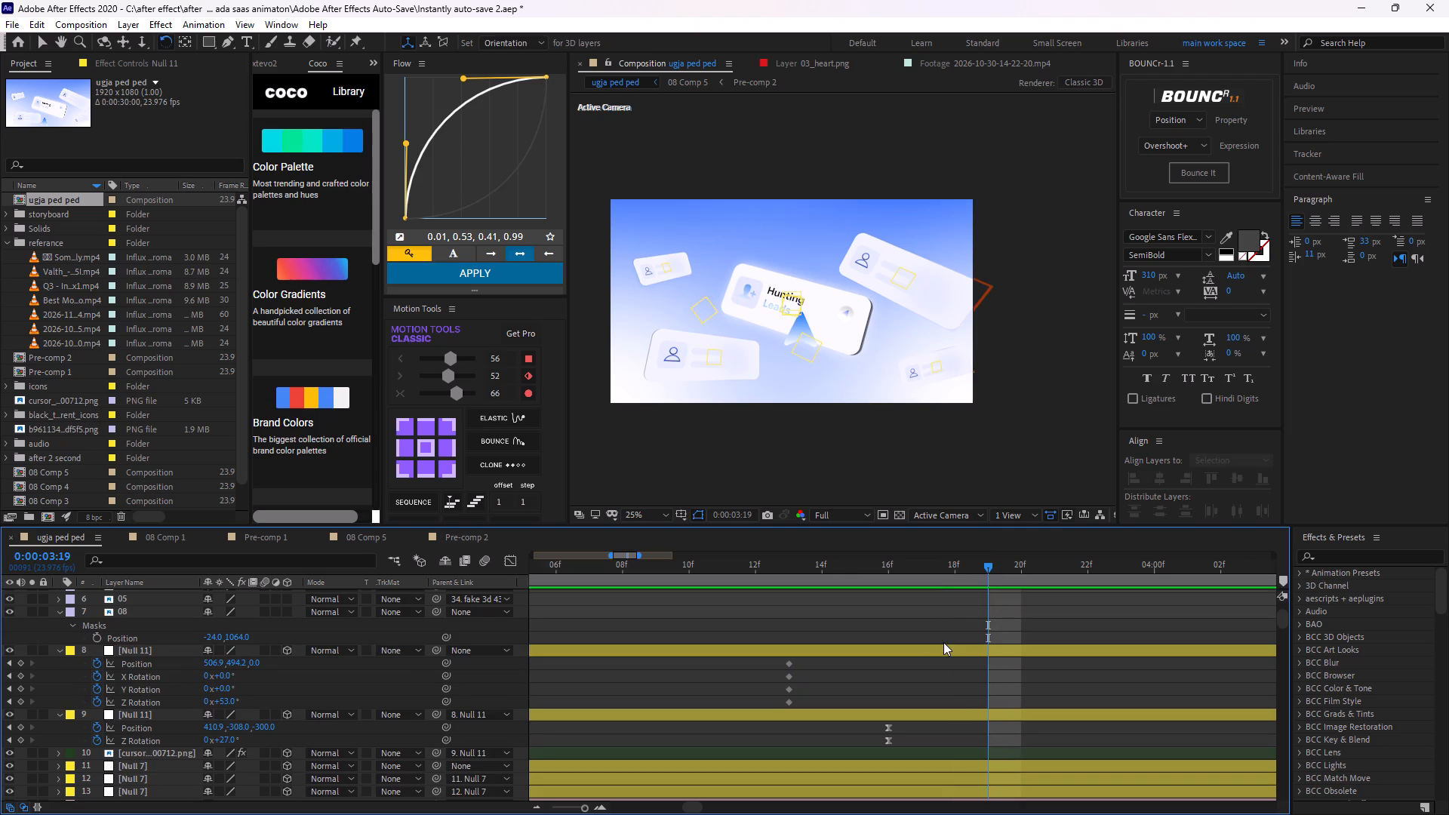
pyautogui.click(934, 655)
pyautogui.click(897, 678)
pyautogui.click(900, 681)
pyautogui.click(895, 719)
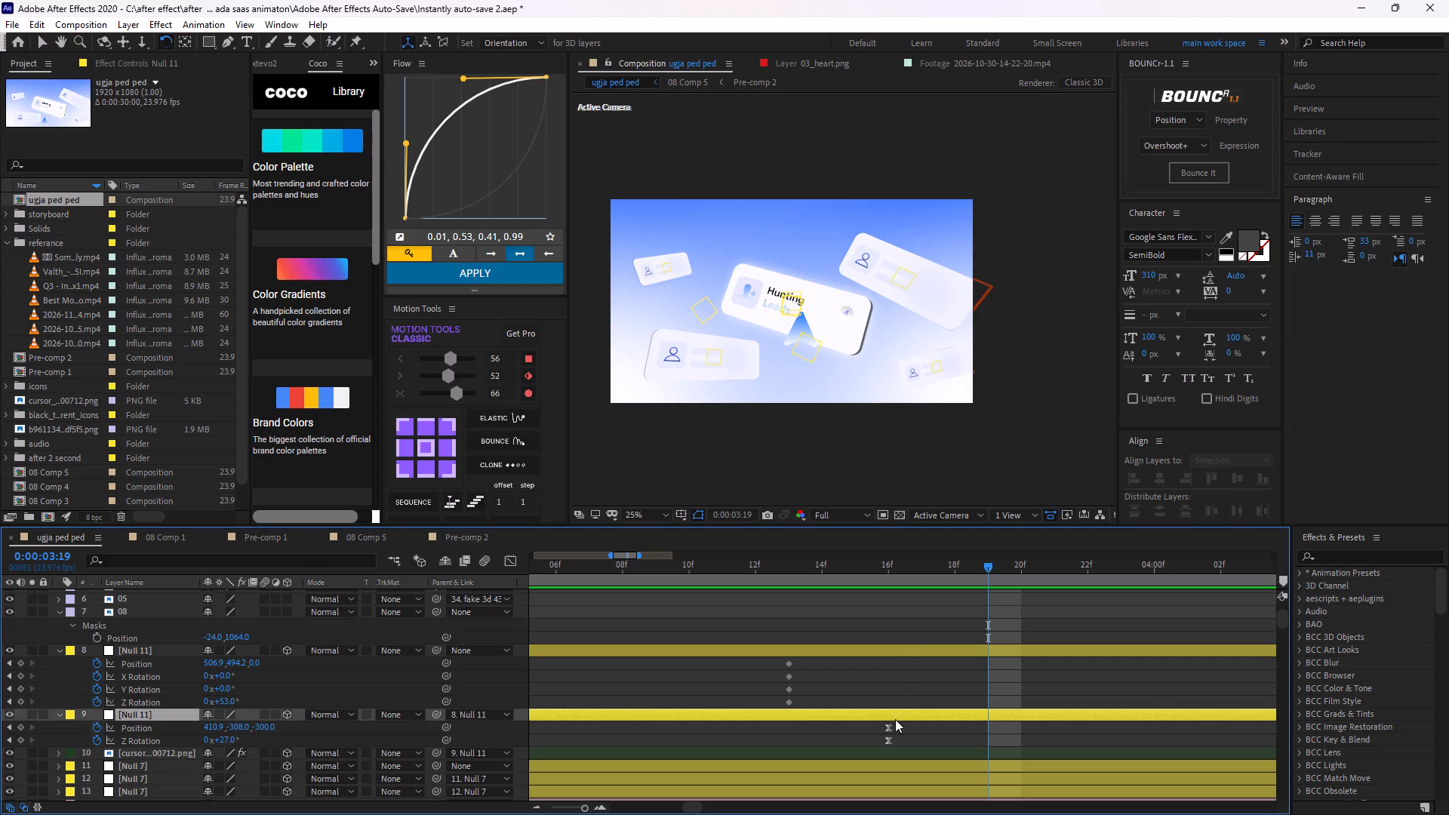
pyautogui.hotkey('ctrl', 'd')
pyautogui.moveTo(131, 711); pyautogui.dragTo(131, 711)
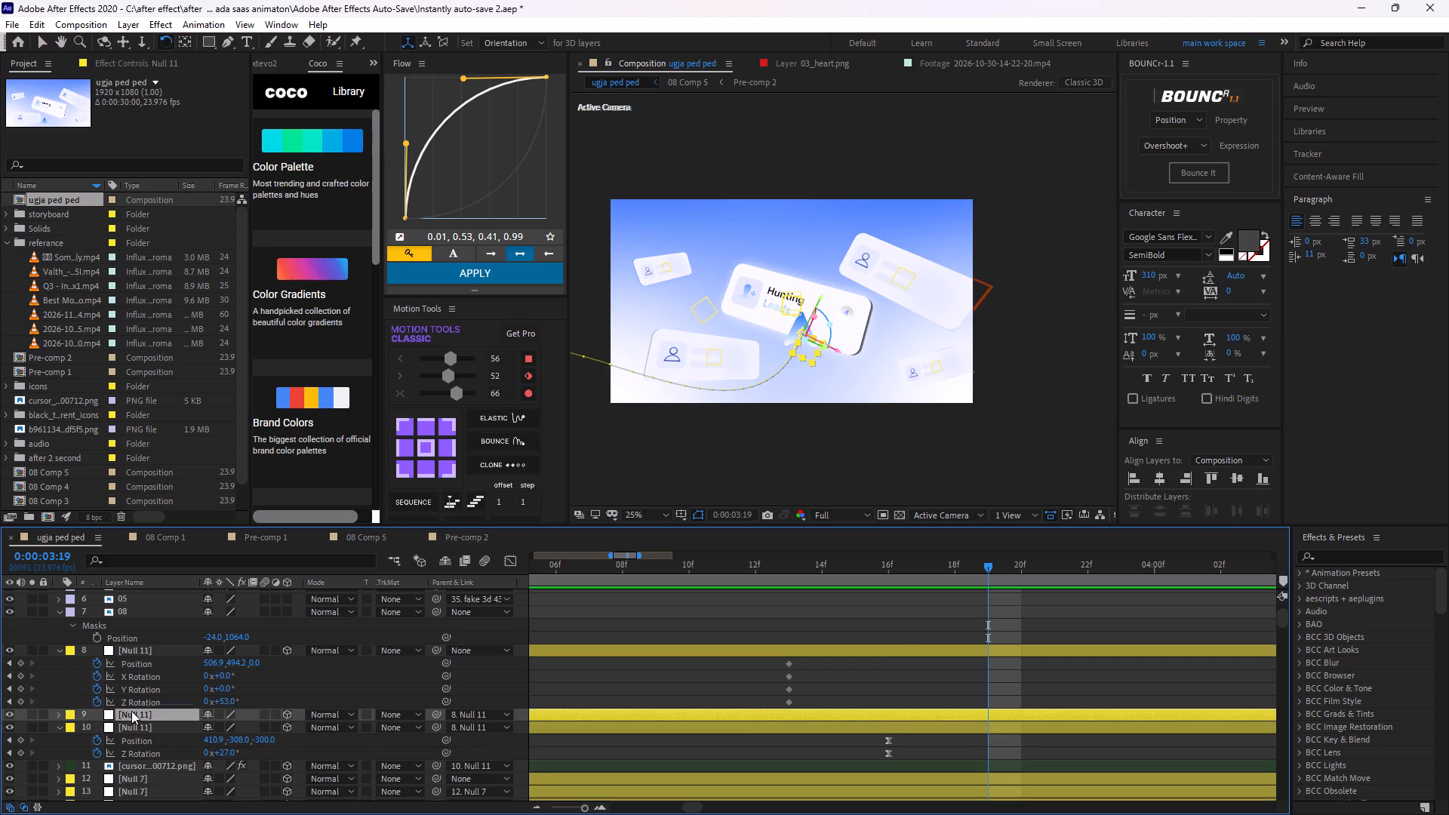
pyautogui.moveTo(131, 711); pyautogui.dragTo(137, 643)
# Remove all Position and Z Rotation keyframes from the duplicated Null 11 in layer 8.
pyautogui.press('u')
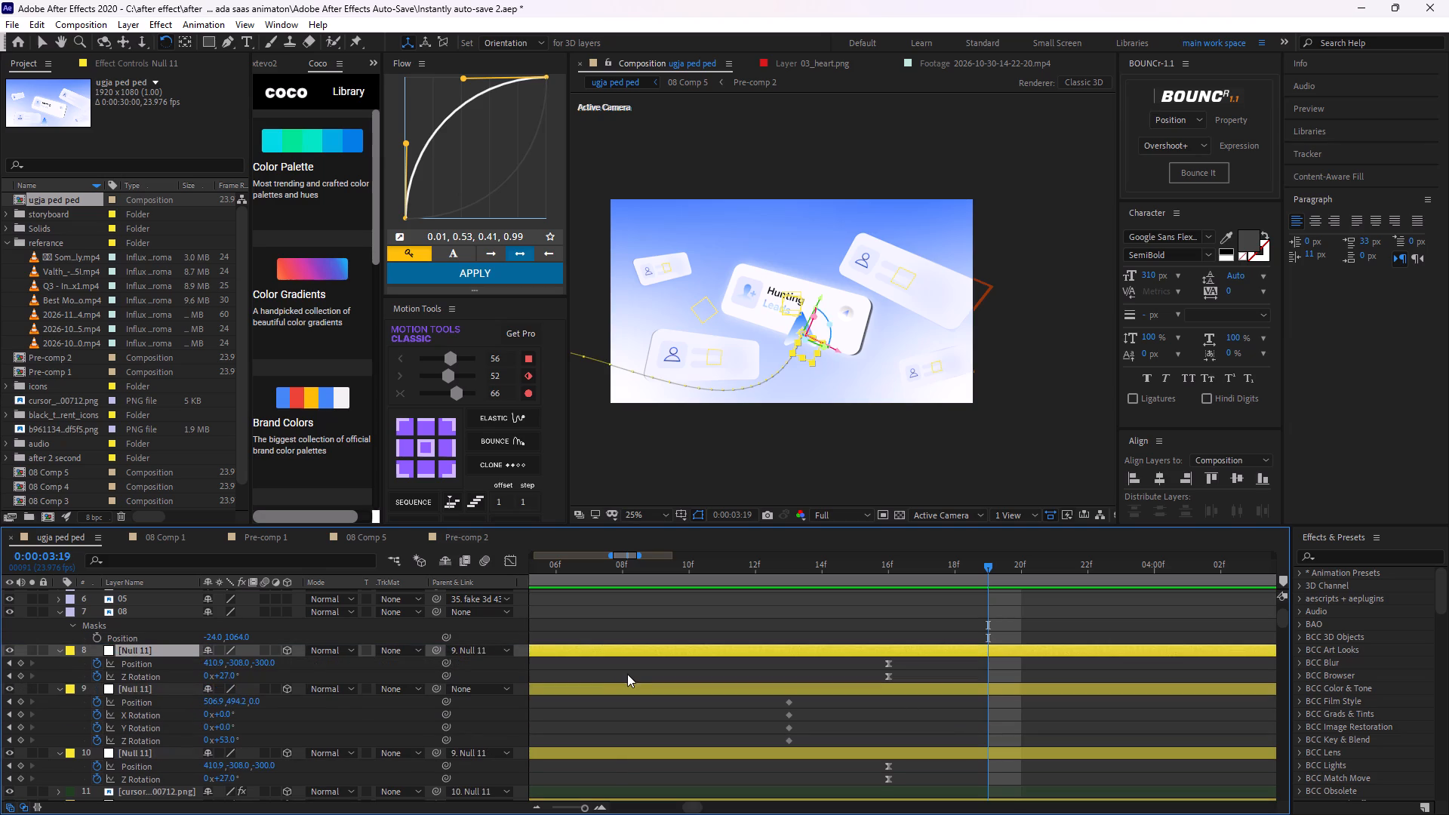
pyautogui.moveTo(99, 664); pyautogui.dragTo(95, 674)
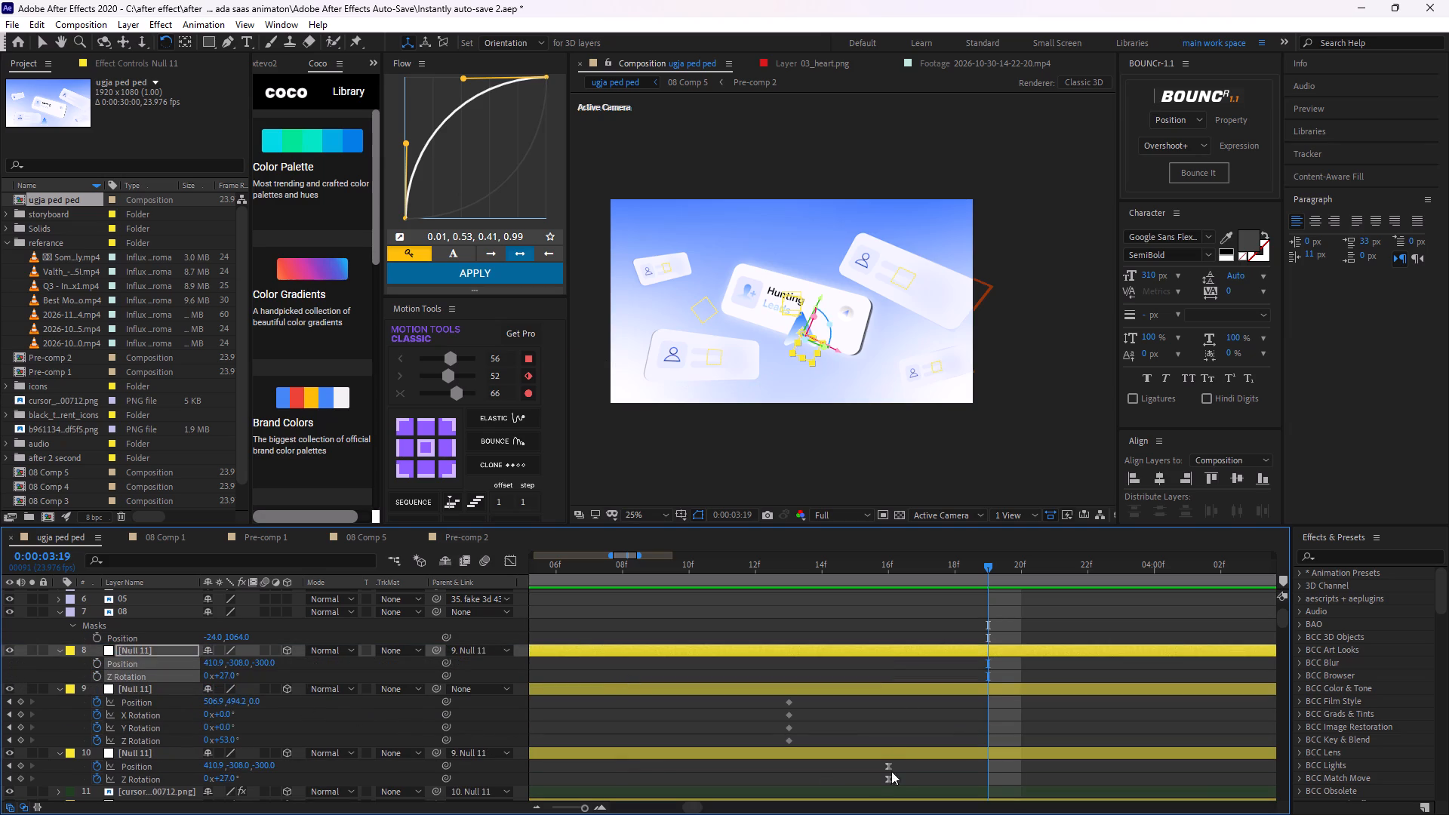
pyautogui.click(870, 714)
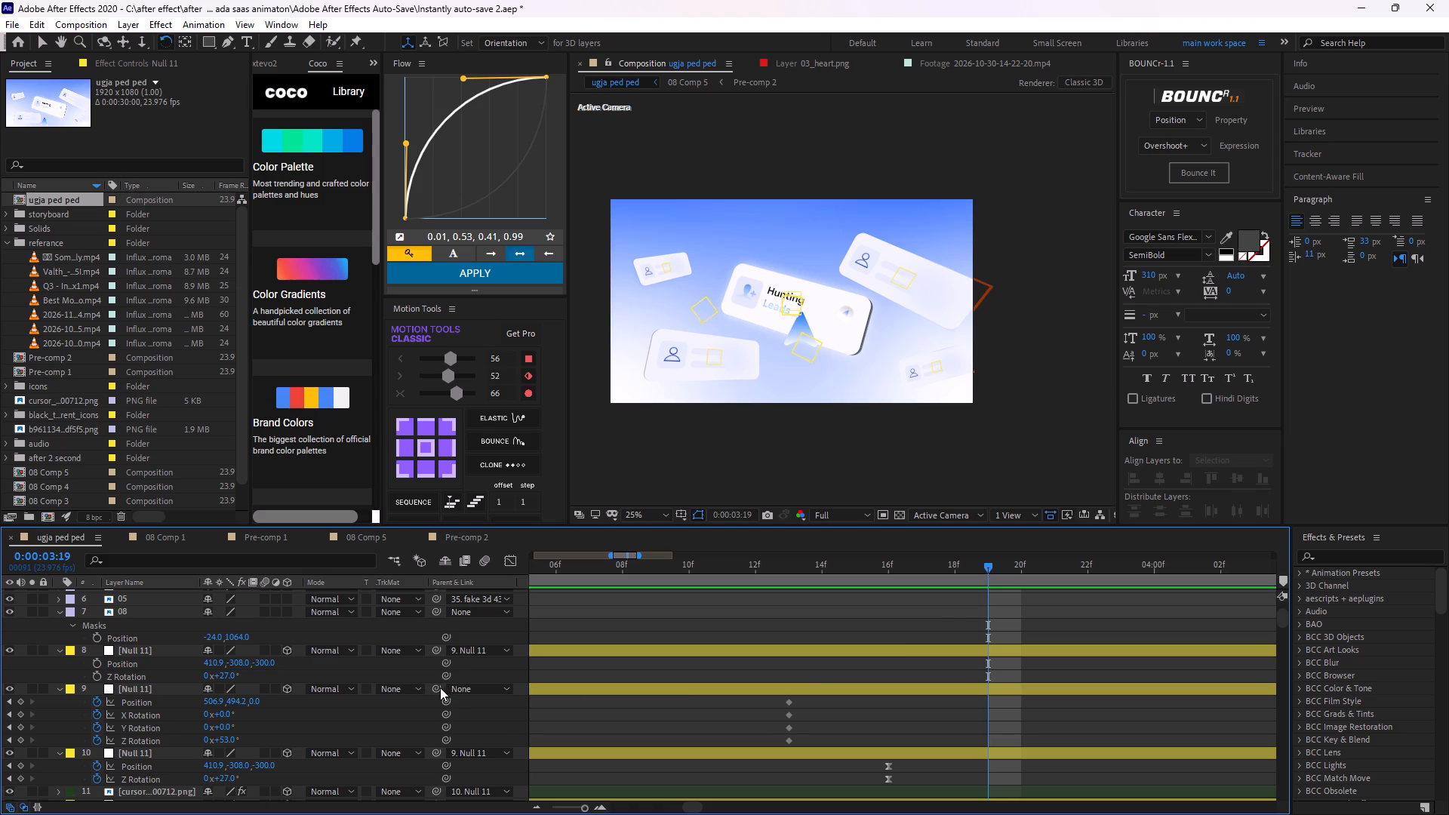
# Remove the parent from the top Null 11 (layer 8) and parent the Null 11 in layer 9 to it.
pyautogui.moveTo(438, 688); pyautogui.dragTo(148, 655)
pyautogui.click(475, 647)
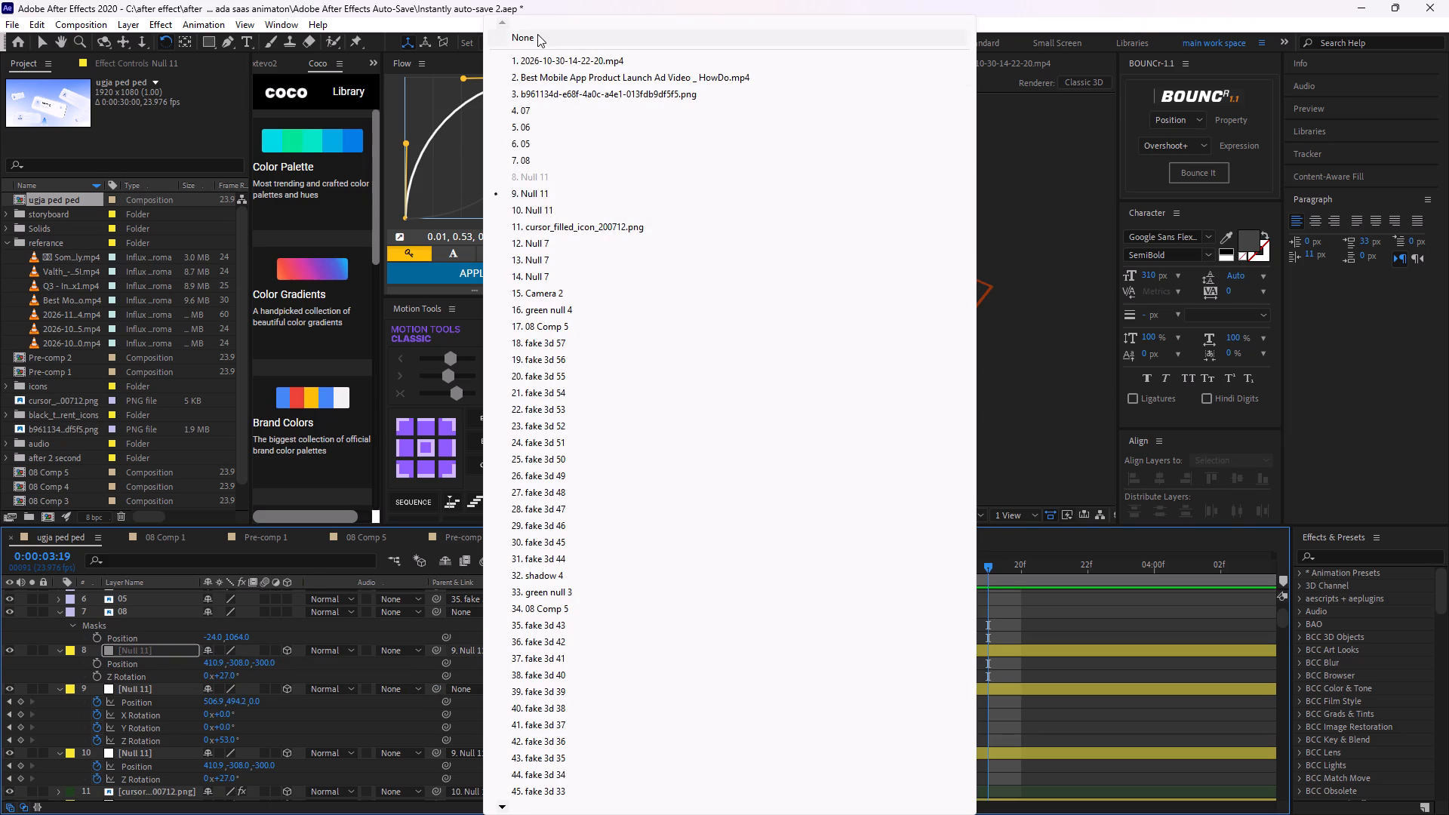
pyautogui.click(537, 34)
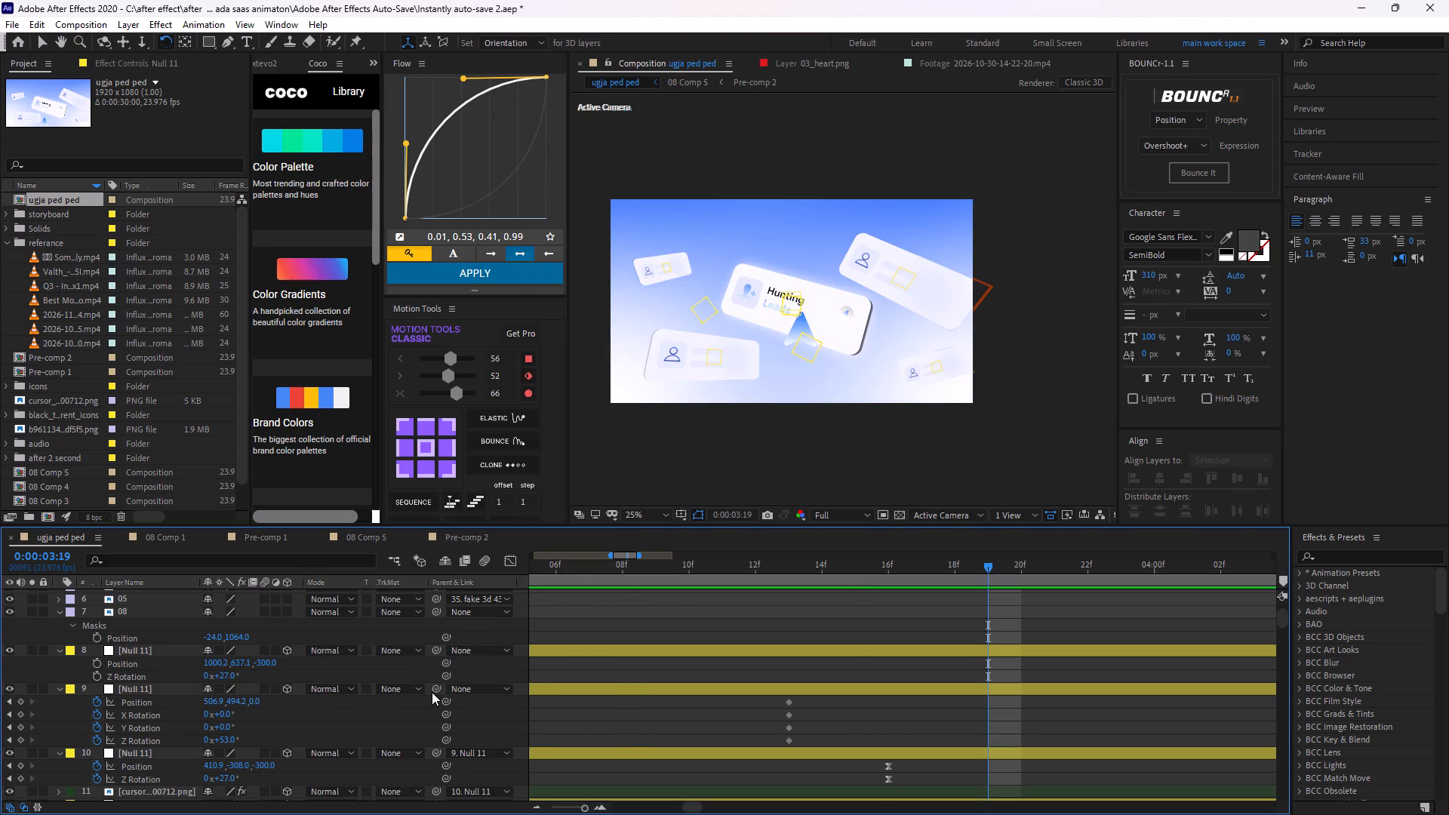
pyautogui.moveTo(435, 690); pyautogui.dragTo(121, 647)
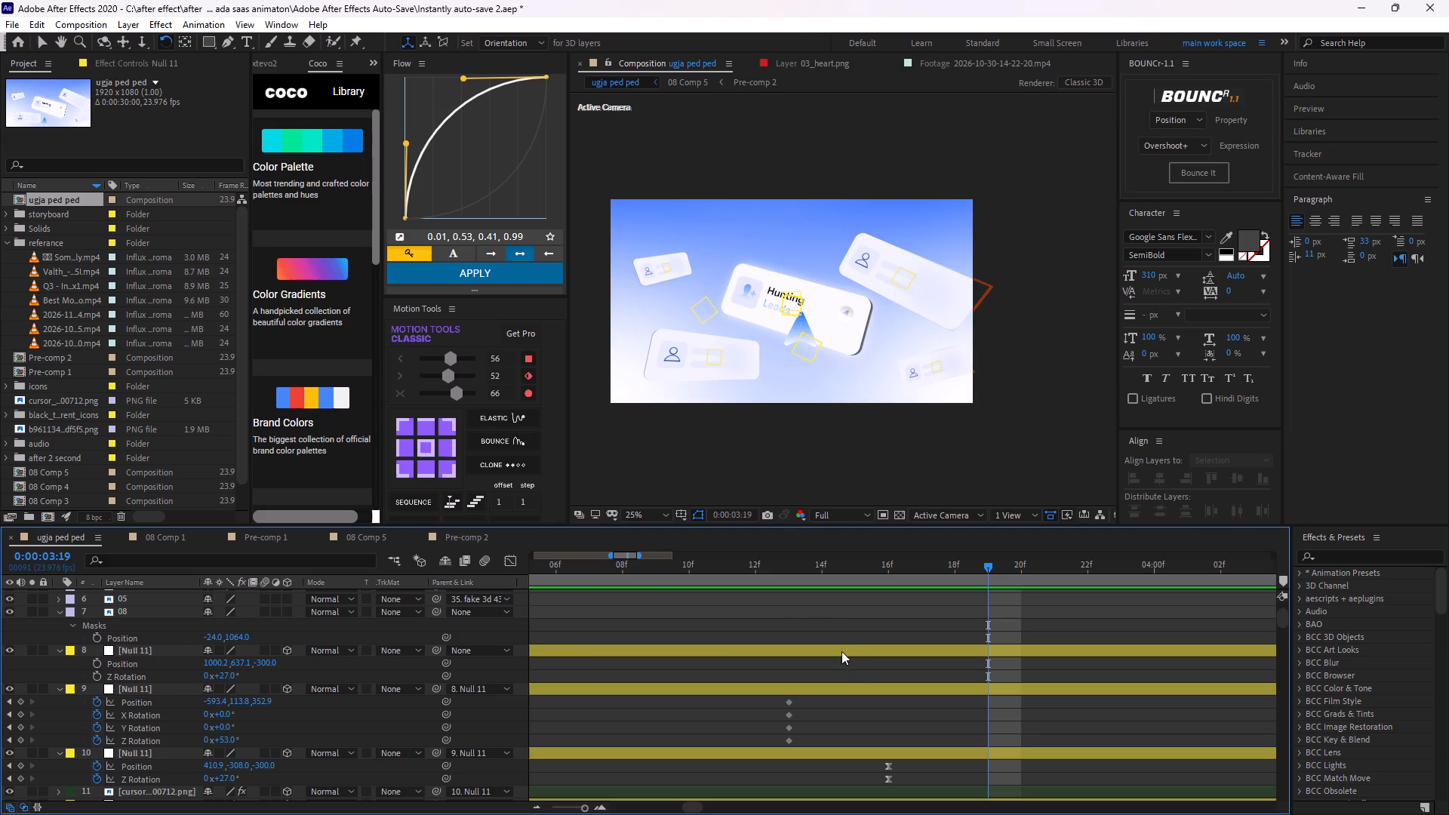
pyautogui.click(844, 660)
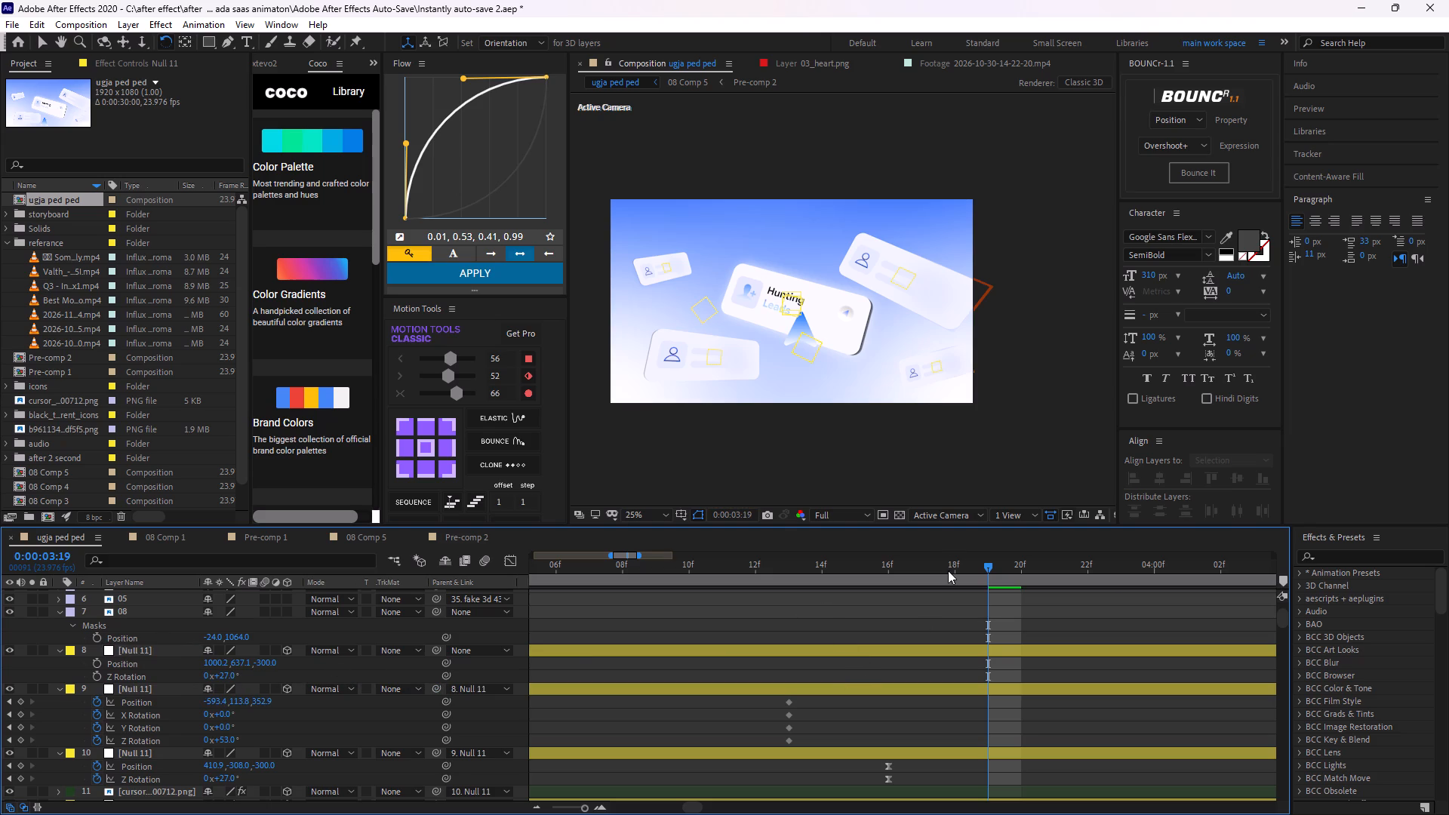
pyautogui.moveTo(991, 567); pyautogui.dragTo(963, 652)
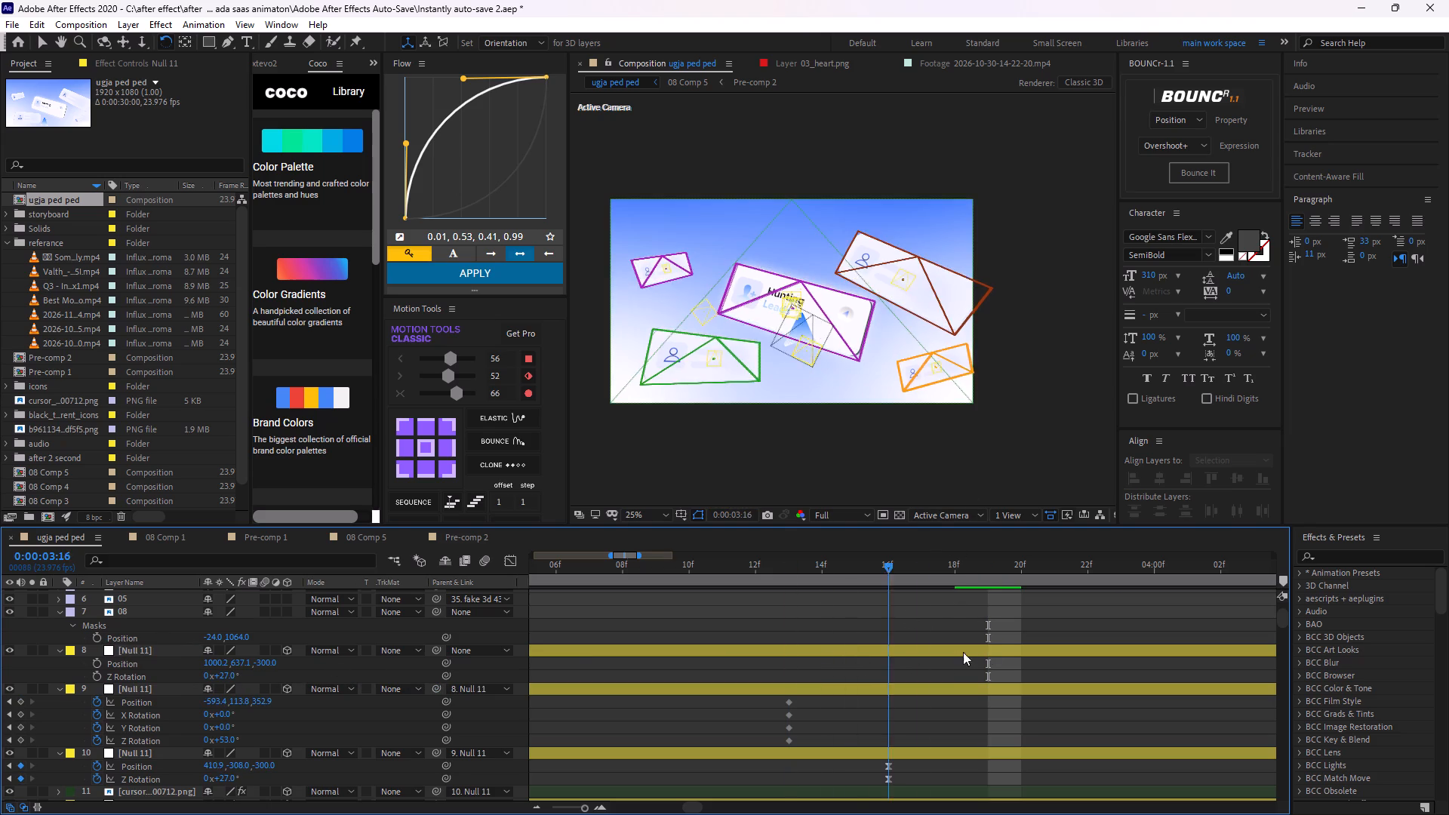
pyautogui.moveTo(963, 652); pyautogui.dragTo(1000, 645)
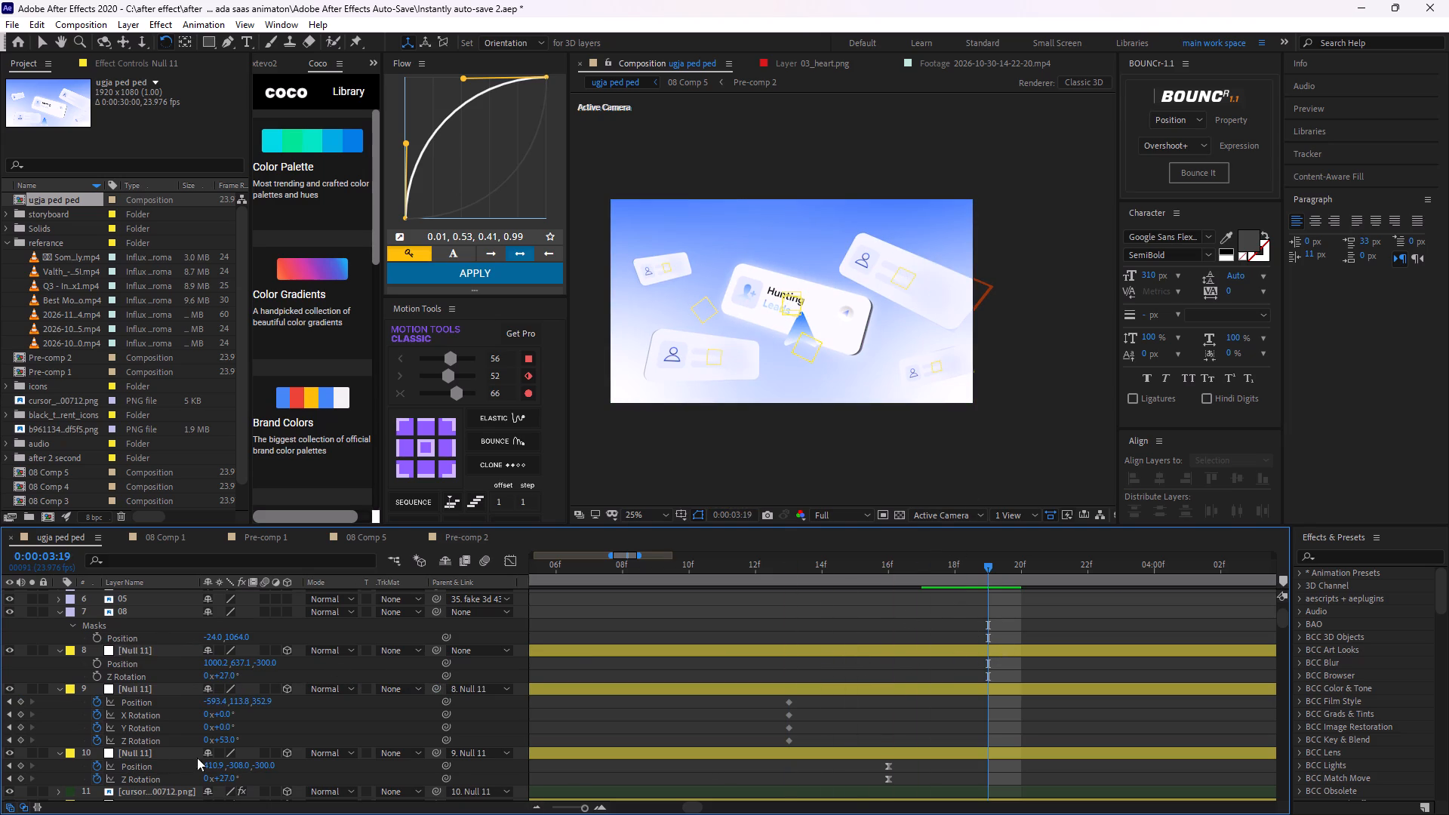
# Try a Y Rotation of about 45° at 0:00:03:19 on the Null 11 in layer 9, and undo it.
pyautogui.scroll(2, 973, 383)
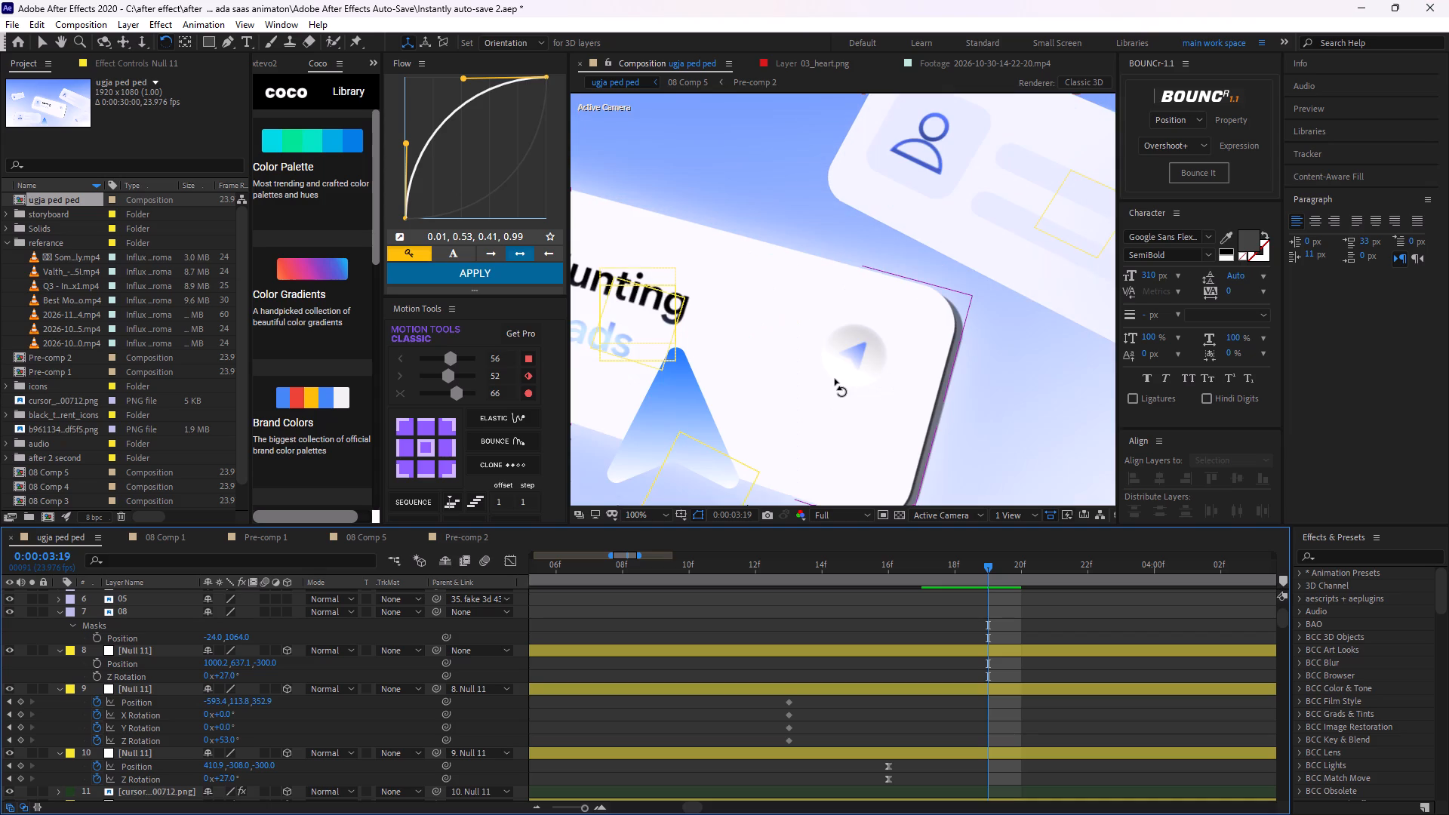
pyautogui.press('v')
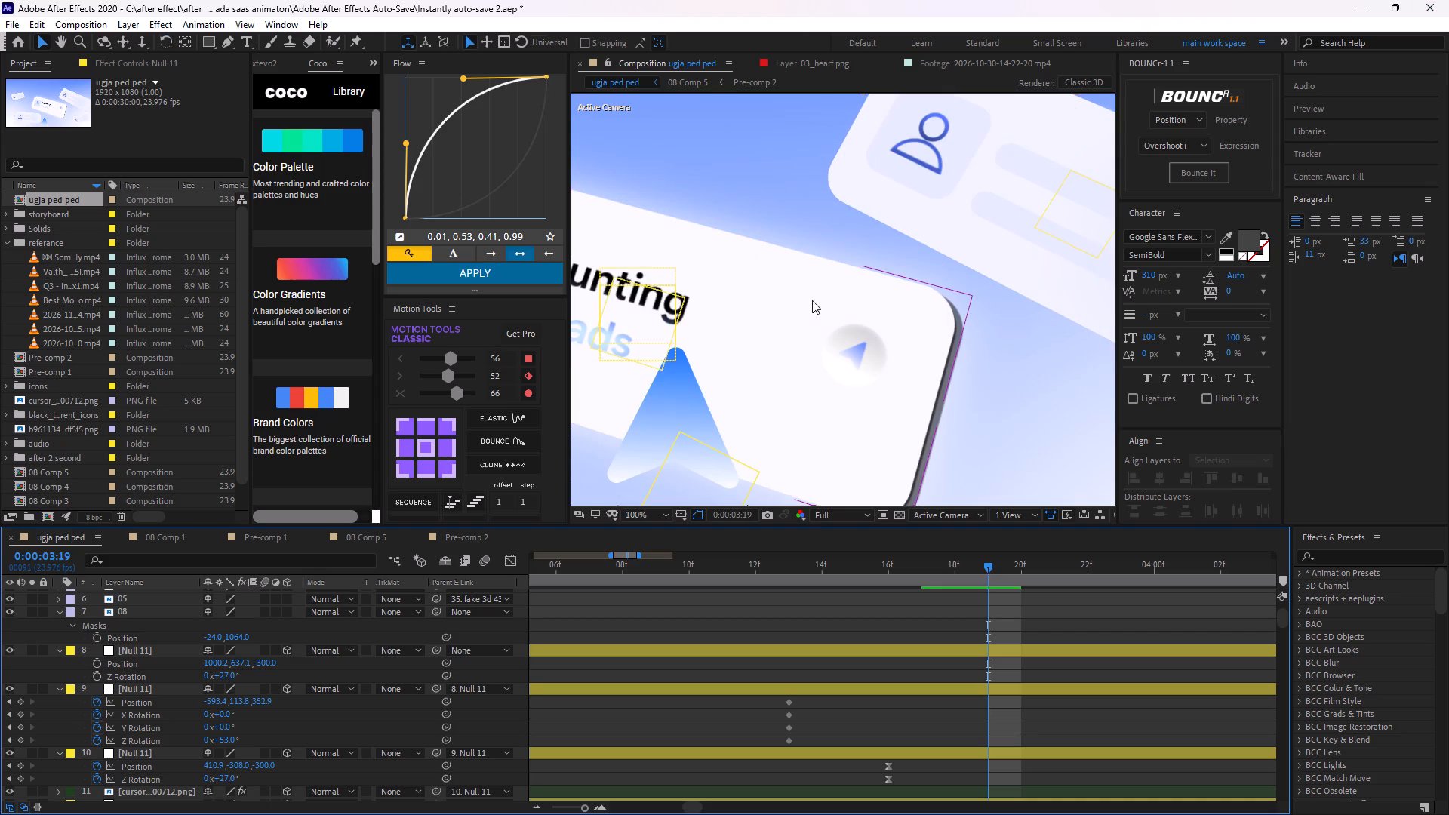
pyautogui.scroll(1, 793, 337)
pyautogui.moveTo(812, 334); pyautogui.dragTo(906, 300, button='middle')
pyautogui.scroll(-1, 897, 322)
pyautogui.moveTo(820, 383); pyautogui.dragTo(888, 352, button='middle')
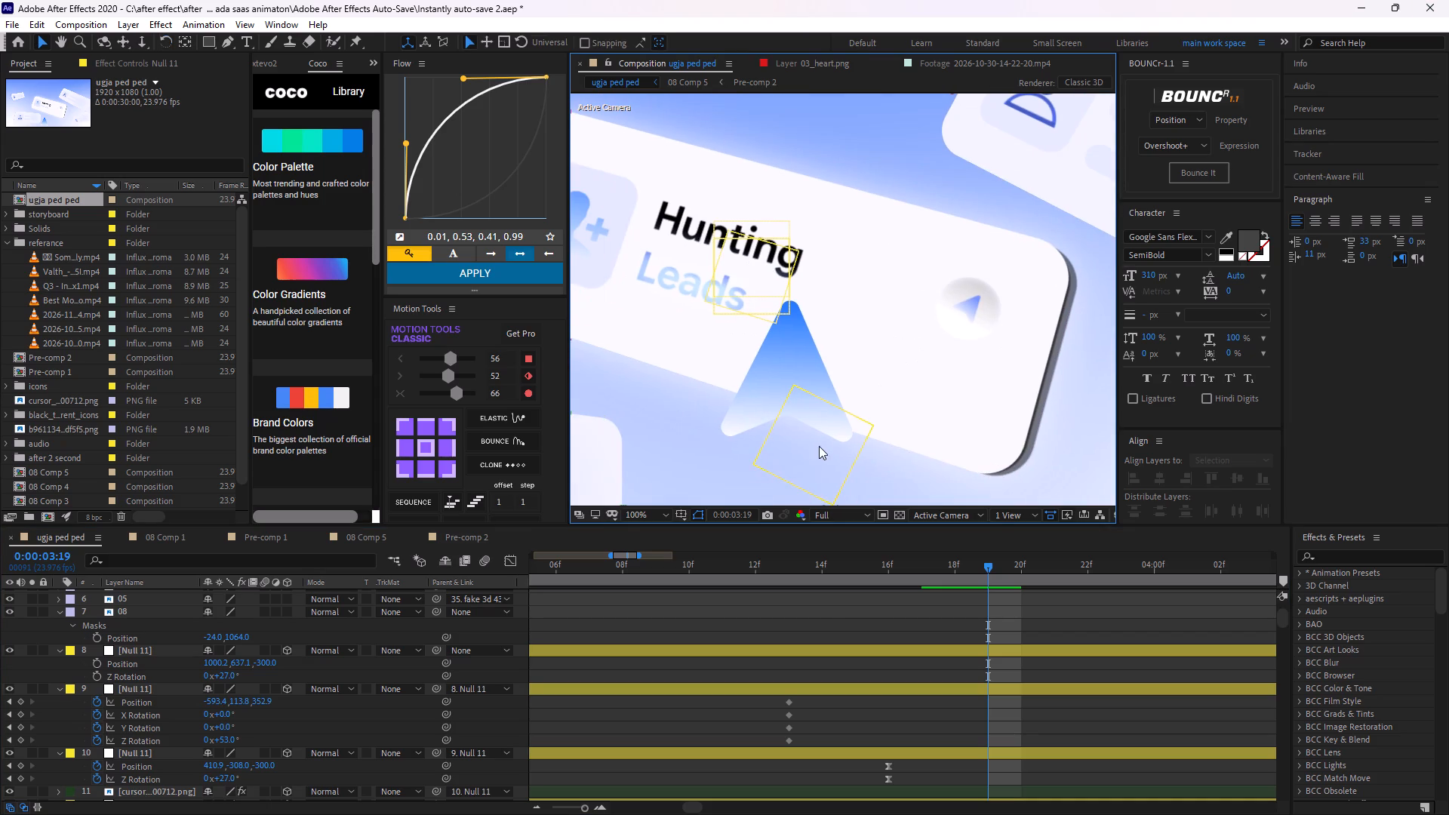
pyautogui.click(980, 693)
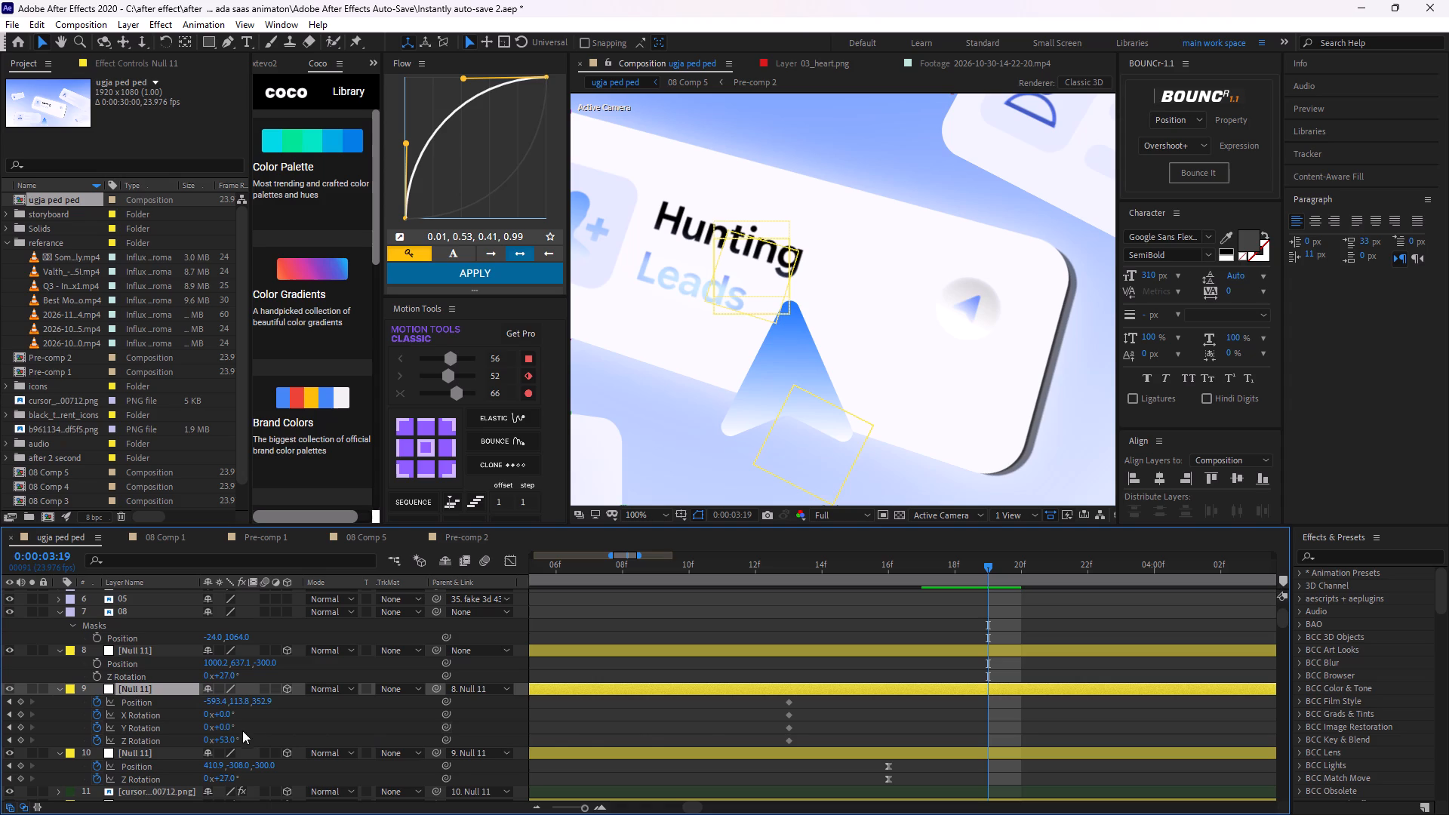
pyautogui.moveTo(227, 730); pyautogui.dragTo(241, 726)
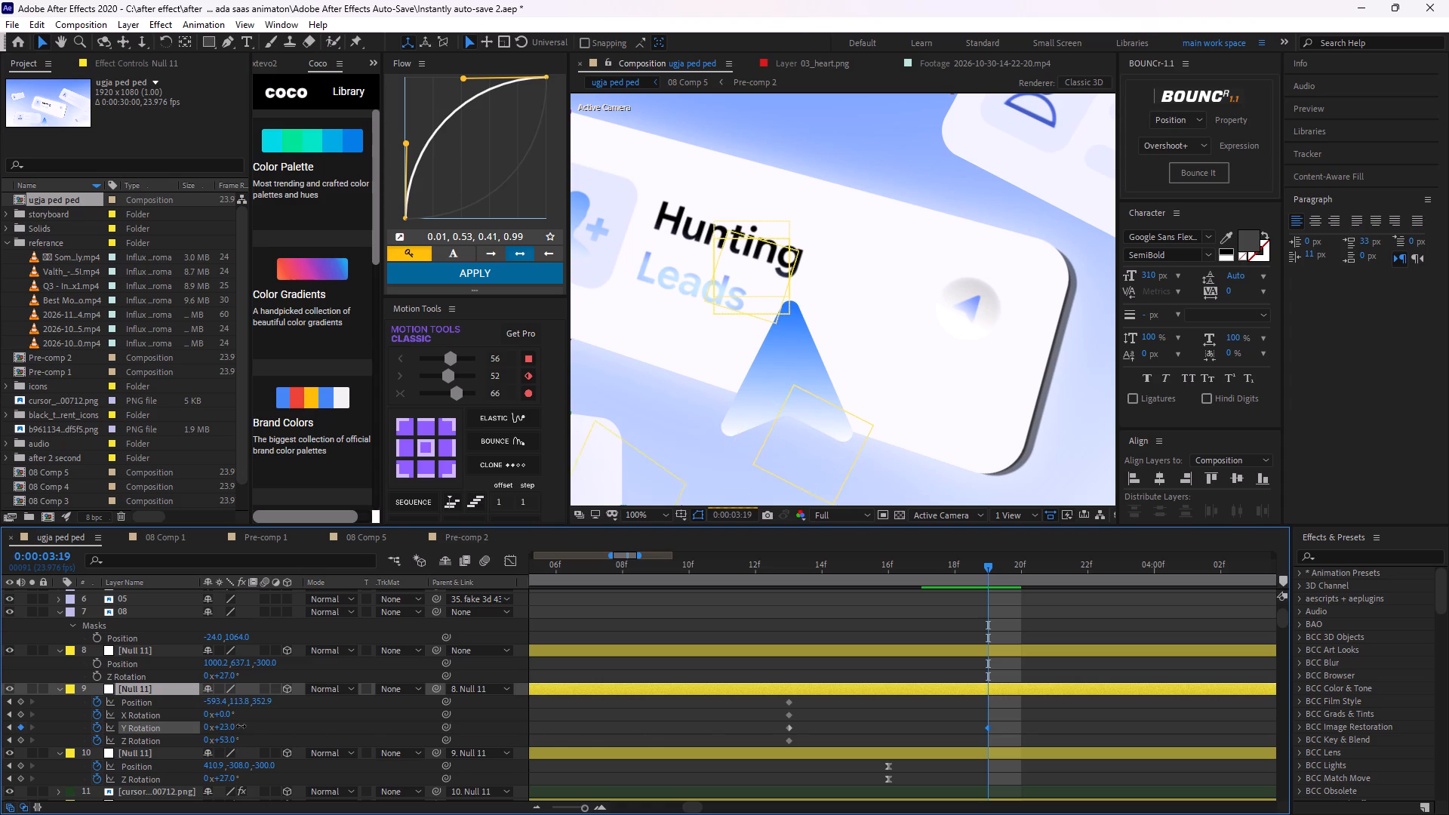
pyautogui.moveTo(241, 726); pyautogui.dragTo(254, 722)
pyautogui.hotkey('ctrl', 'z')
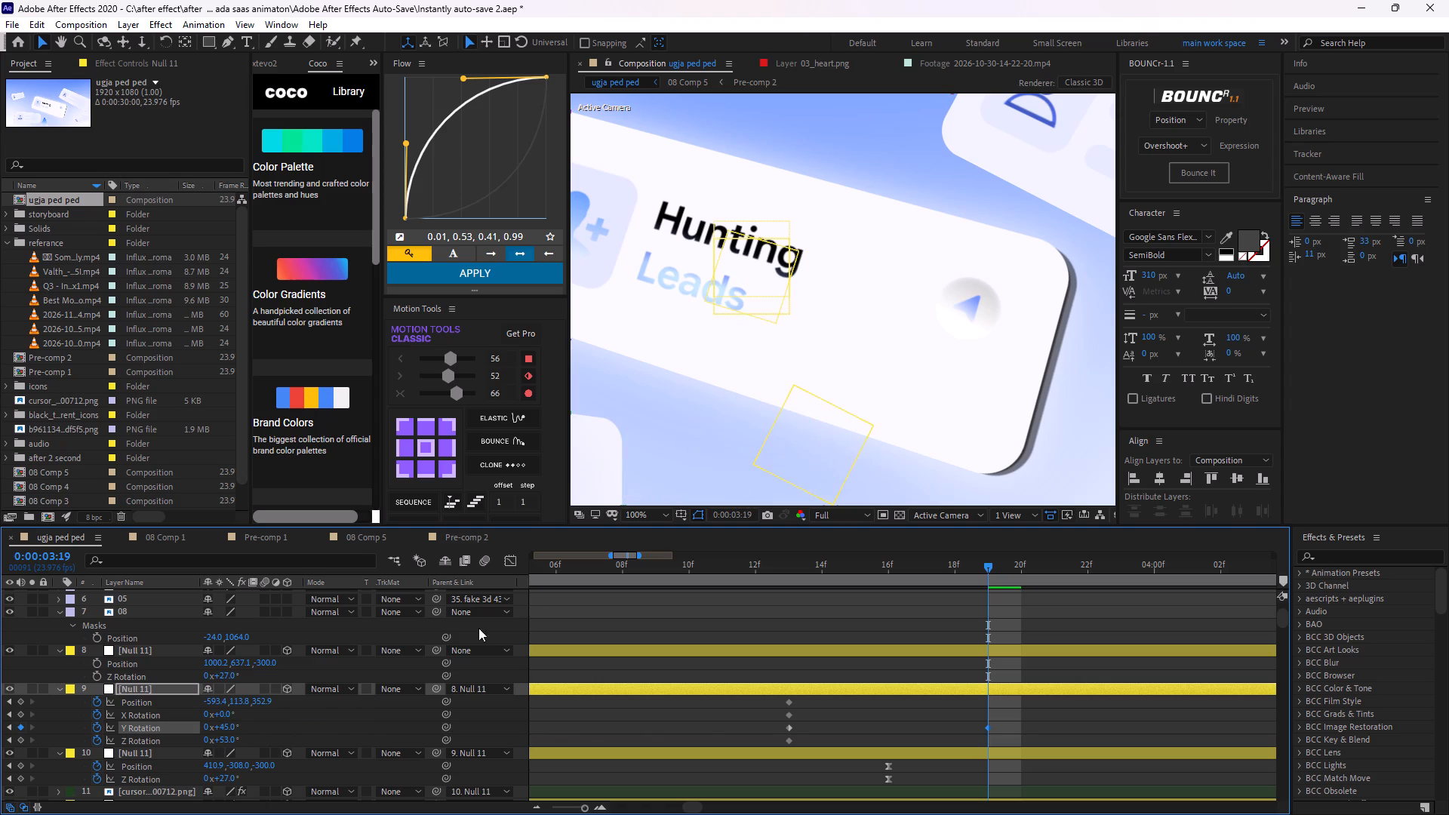
# Clear the Position and rotation keyframes of the middle Null 11 (layer 9) and delete that null layer.
pyautogui.scroll(-2, 829, 386)
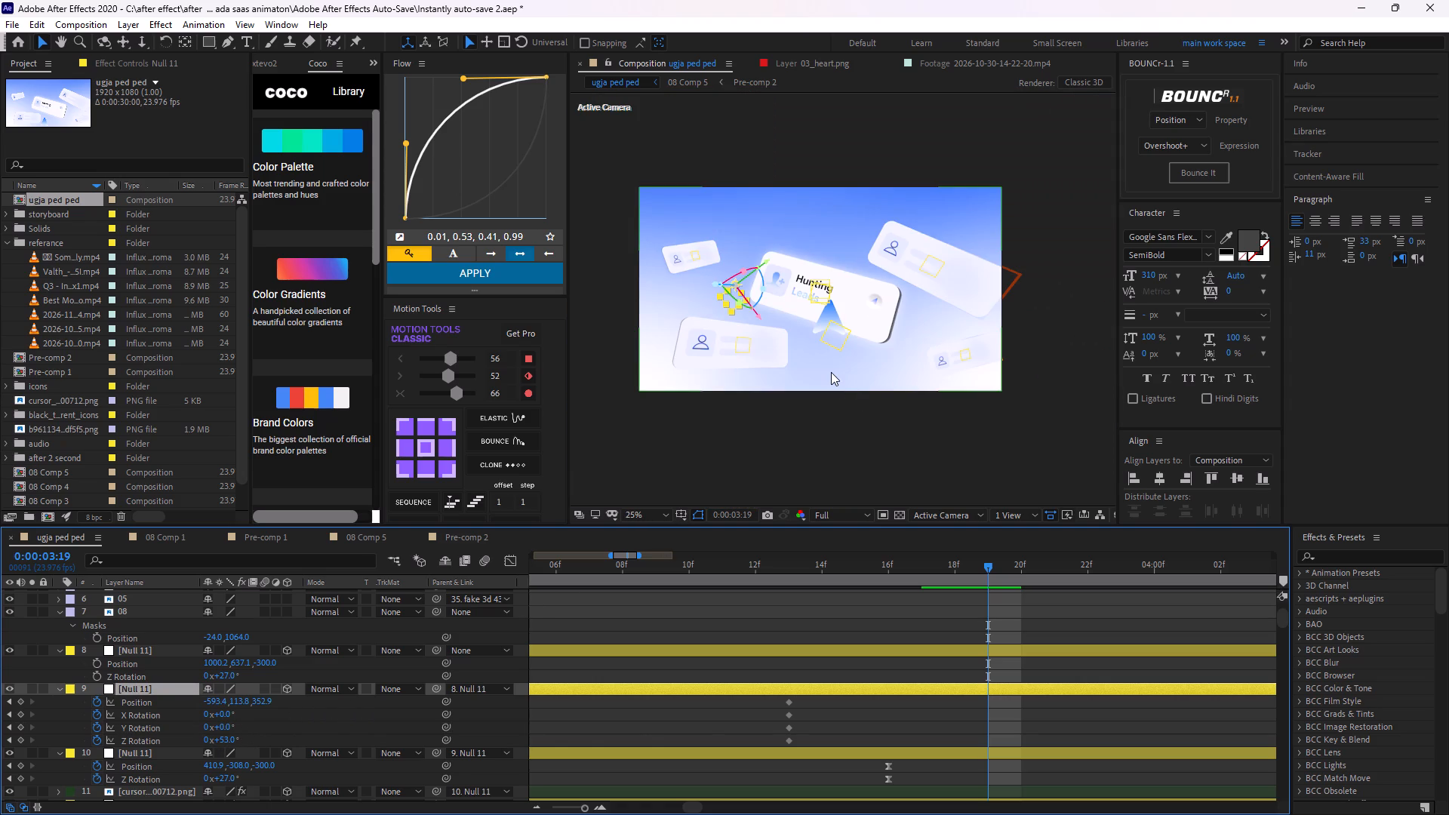
pyautogui.scroll(1, 811, 373)
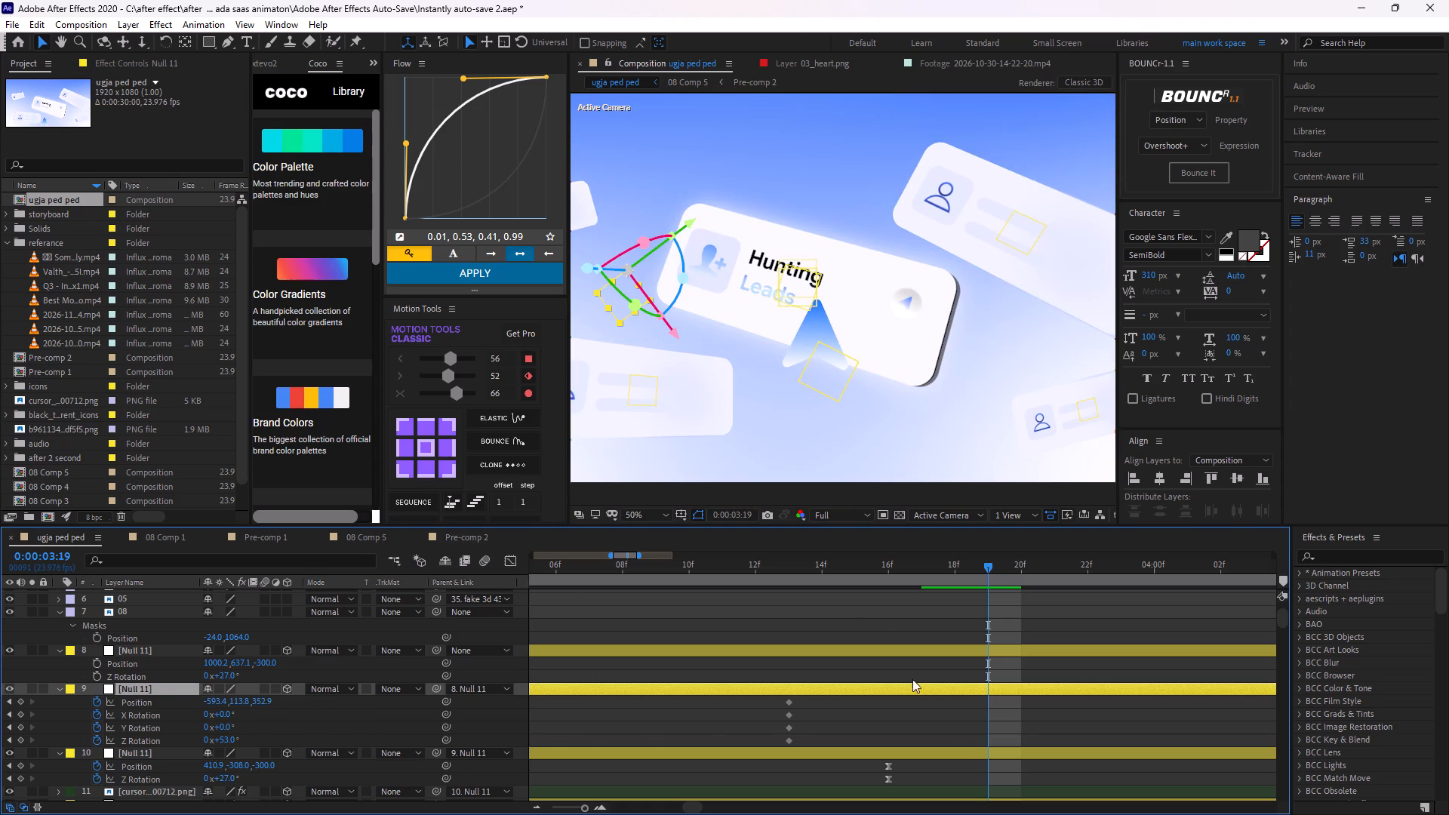
pyautogui.click(907, 724)
pyautogui.click(980, 696)
pyautogui.click(985, 683)
pyautogui.moveTo(840, 709); pyautogui.dragTo(743, 733)
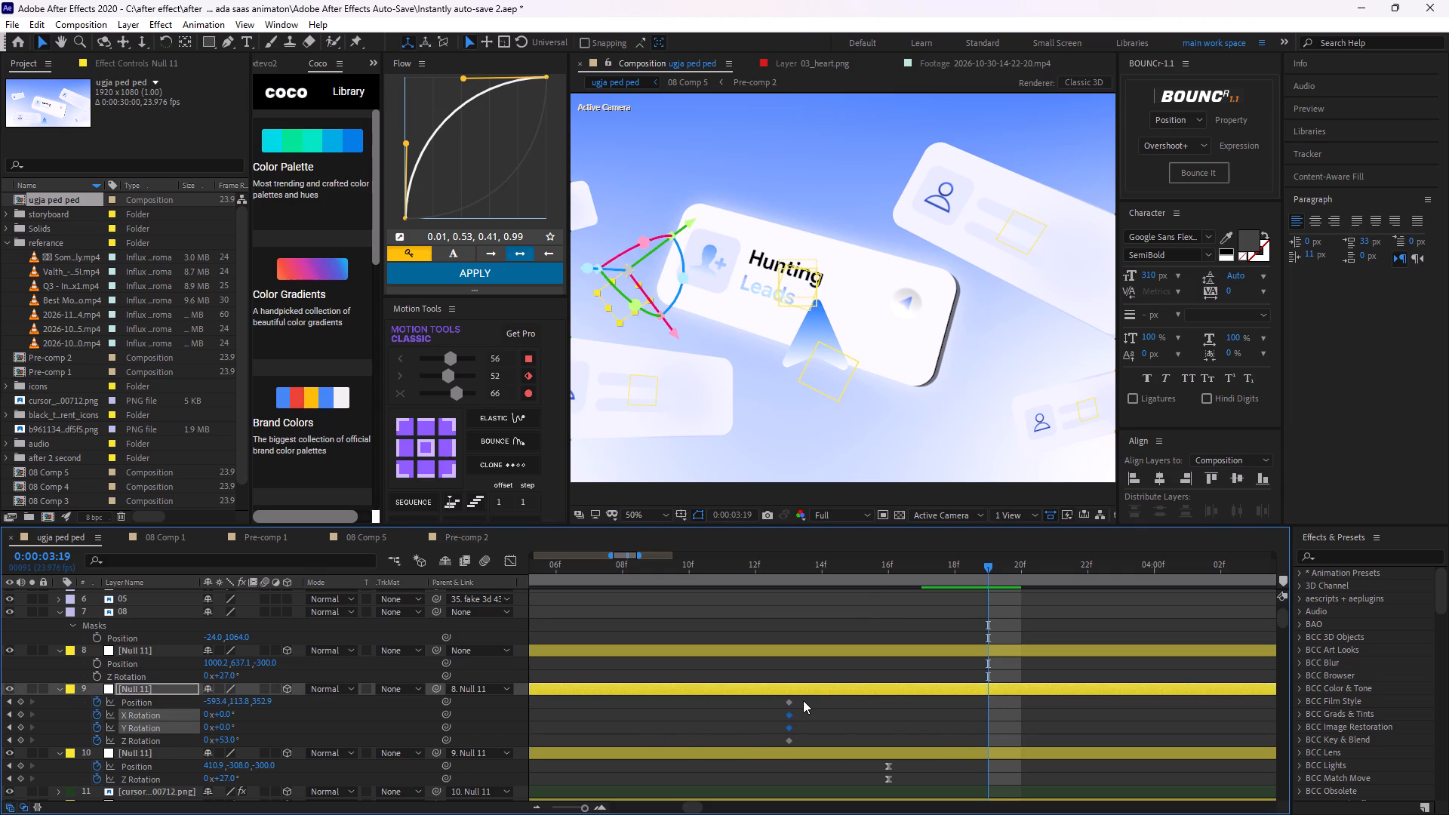
pyautogui.click(806, 700)
pyautogui.moveTo(809, 706); pyautogui.dragTo(734, 752)
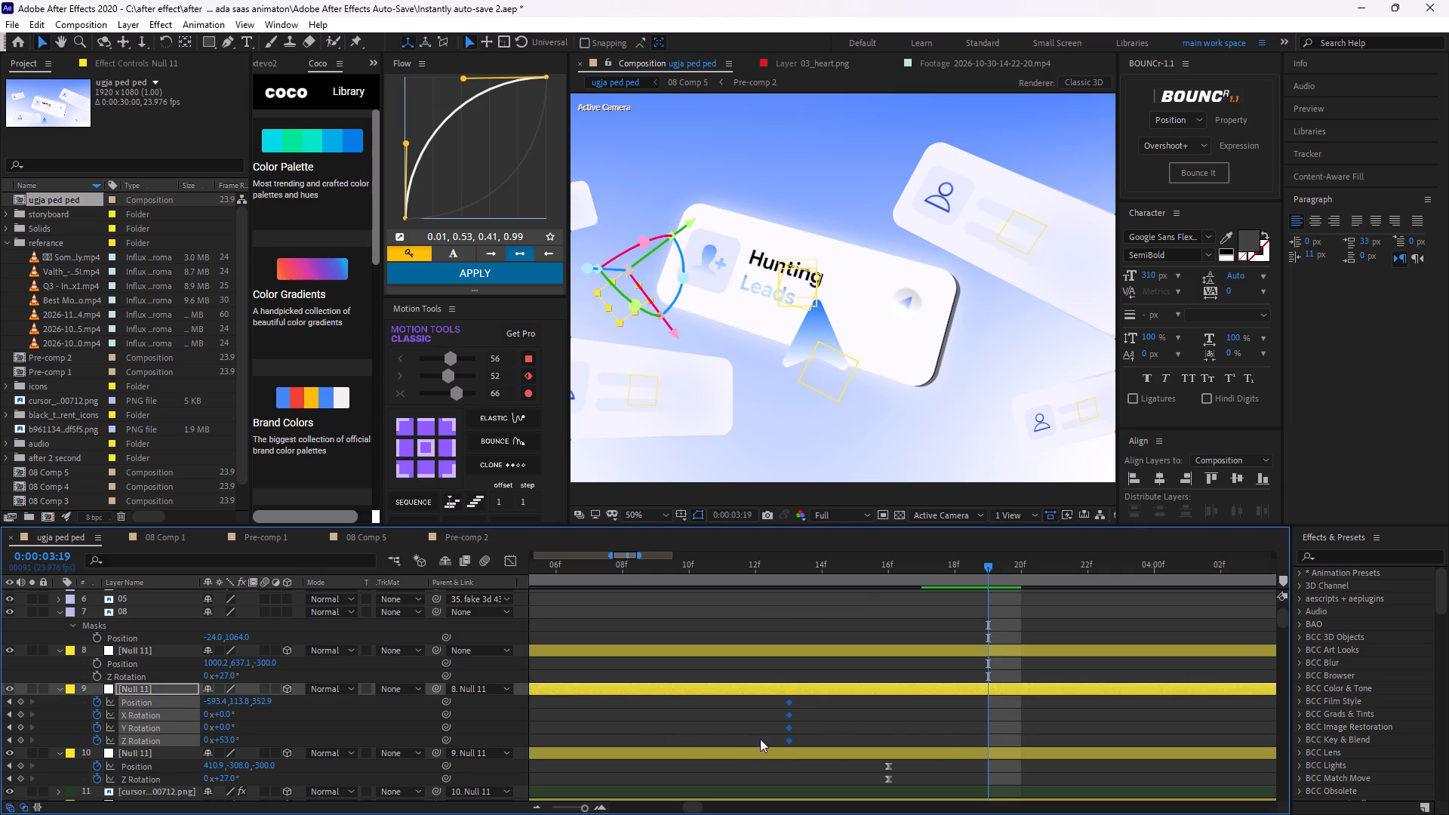
pyautogui.press('BackSpace')
pyautogui.click(969, 715)
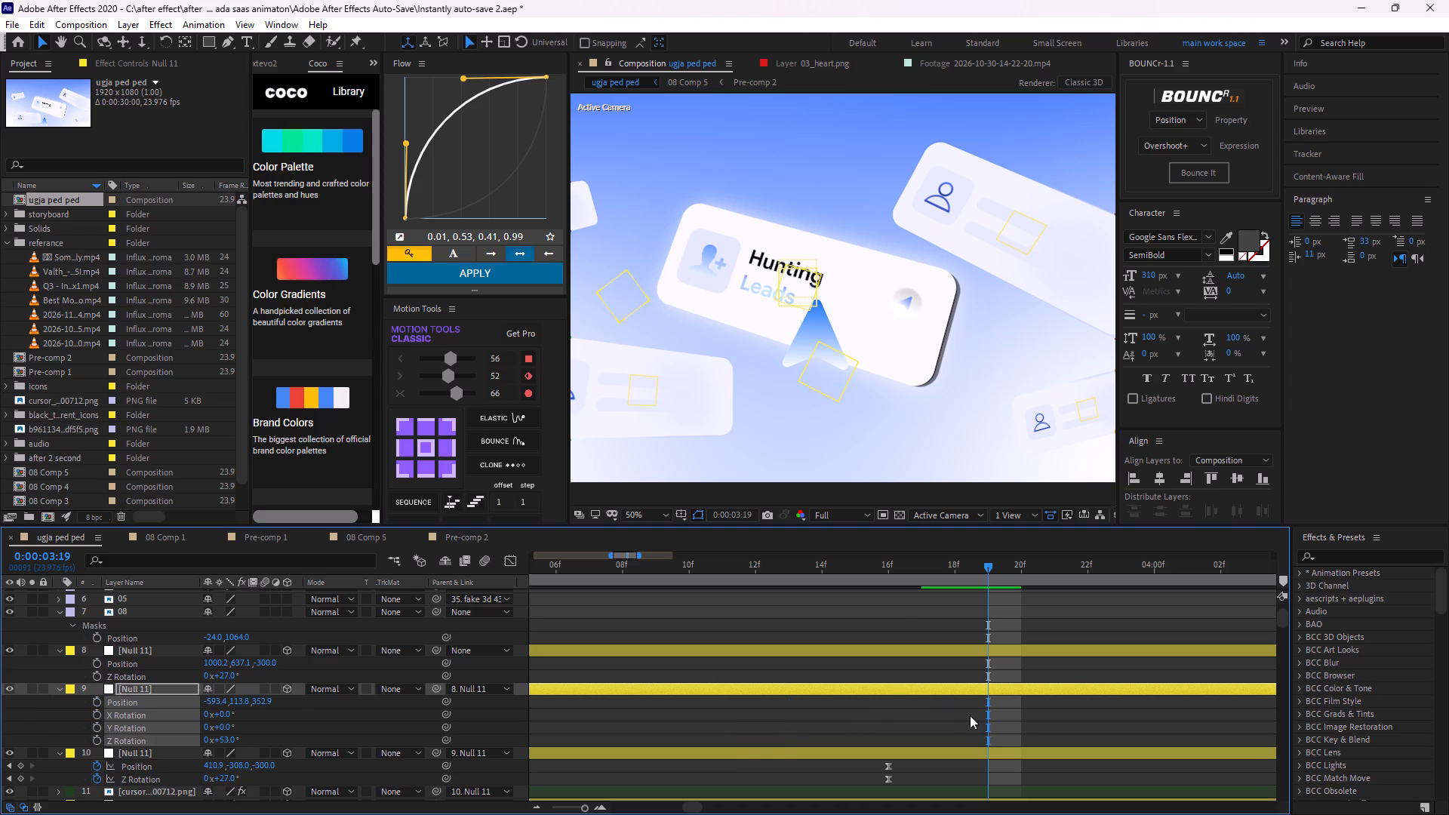
pyautogui.click(981, 687)
pyautogui.press('BackSpace')
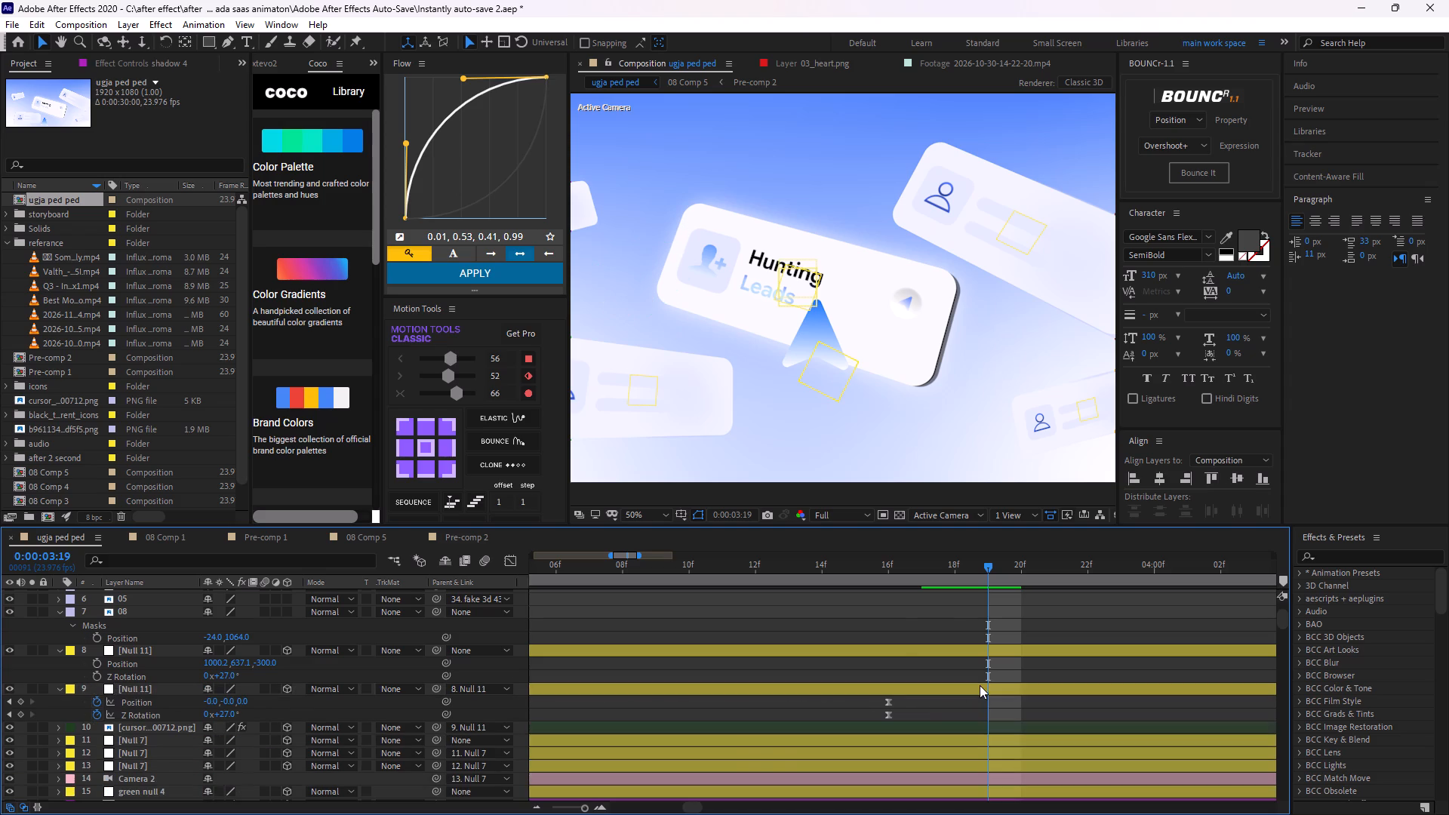
# Parent the remaining lower Null 11 (layer 9), which carries the cursor, to the top Null 11 (layer 8).
pyautogui.click(904, 692)
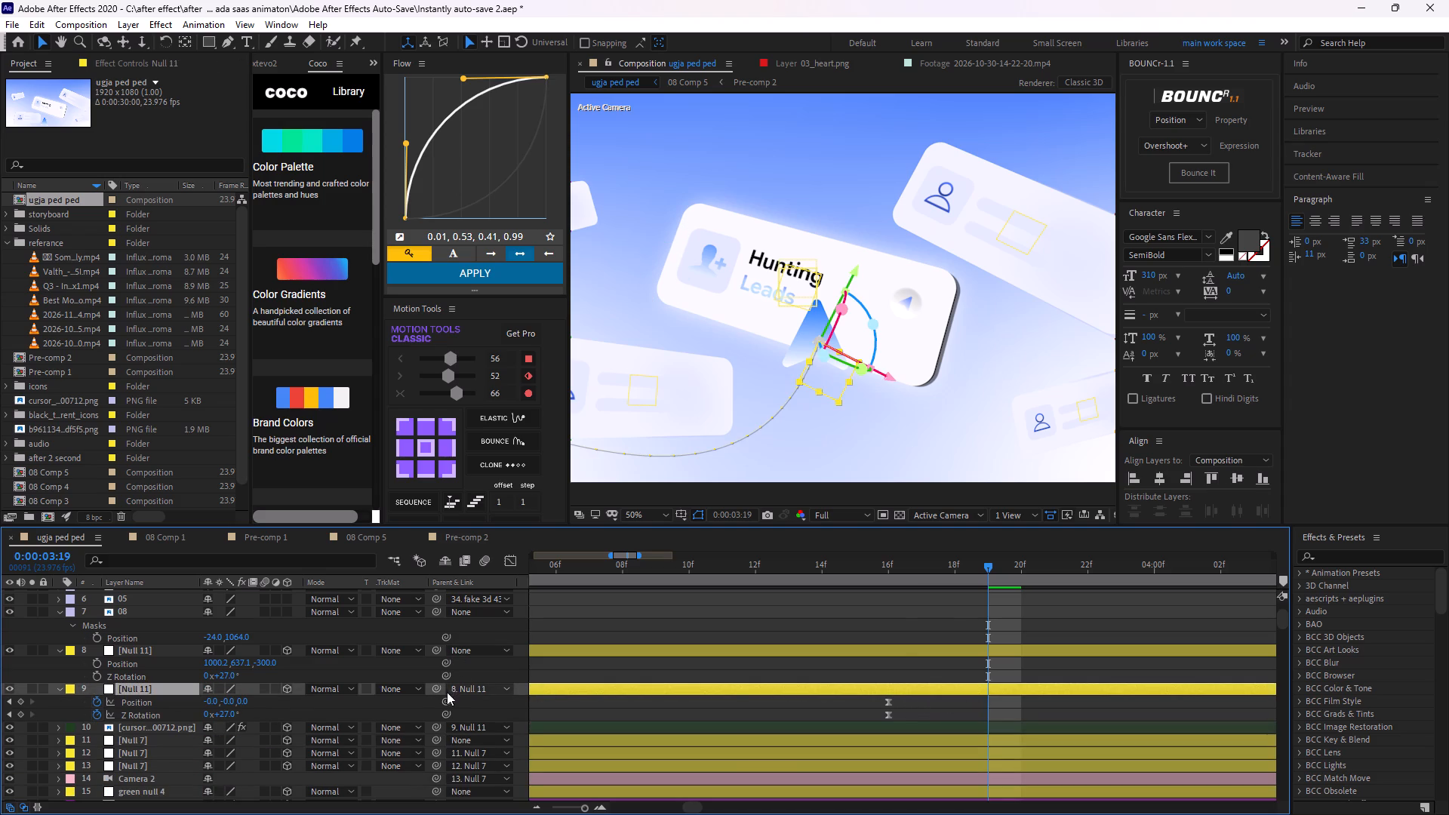
pyautogui.moveTo(443, 684); pyautogui.dragTo(423, 687)
pyautogui.moveTo(438, 685); pyautogui.dragTo(150, 651)
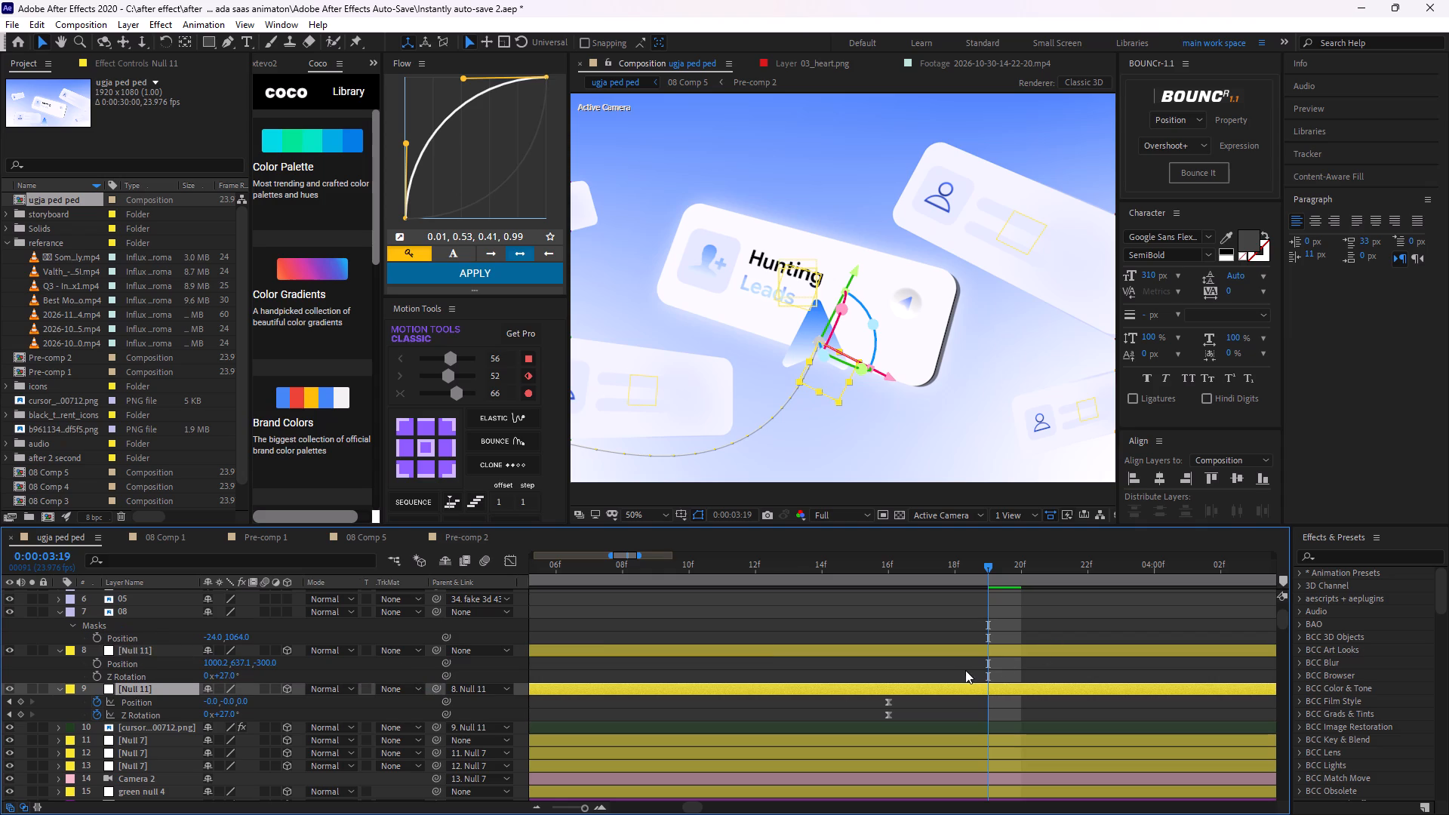
pyautogui.click(964, 670)
# Add Position, X Rotation, Y Rotation and Z Rotation keyframes at 0:00:03:13 on the top Null 11 (layer 8) and show its animated properties.
pyautogui.moveTo(983, 576); pyautogui.dragTo(826, 625)
pyautogui.moveTo(995, 564); pyautogui.dragTo(983, 580)
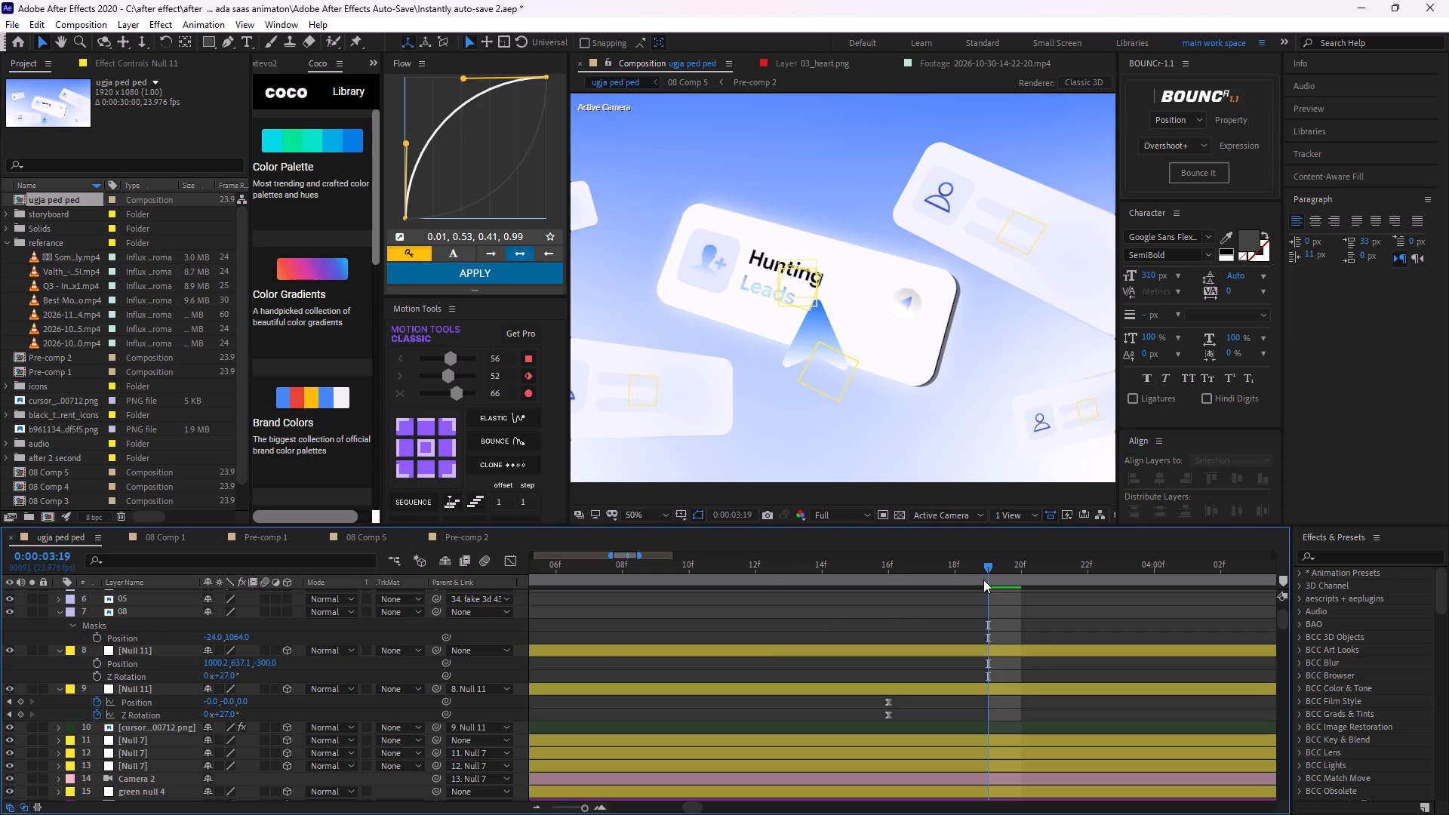
pyautogui.moveTo(983, 580); pyautogui.dragTo(798, 660)
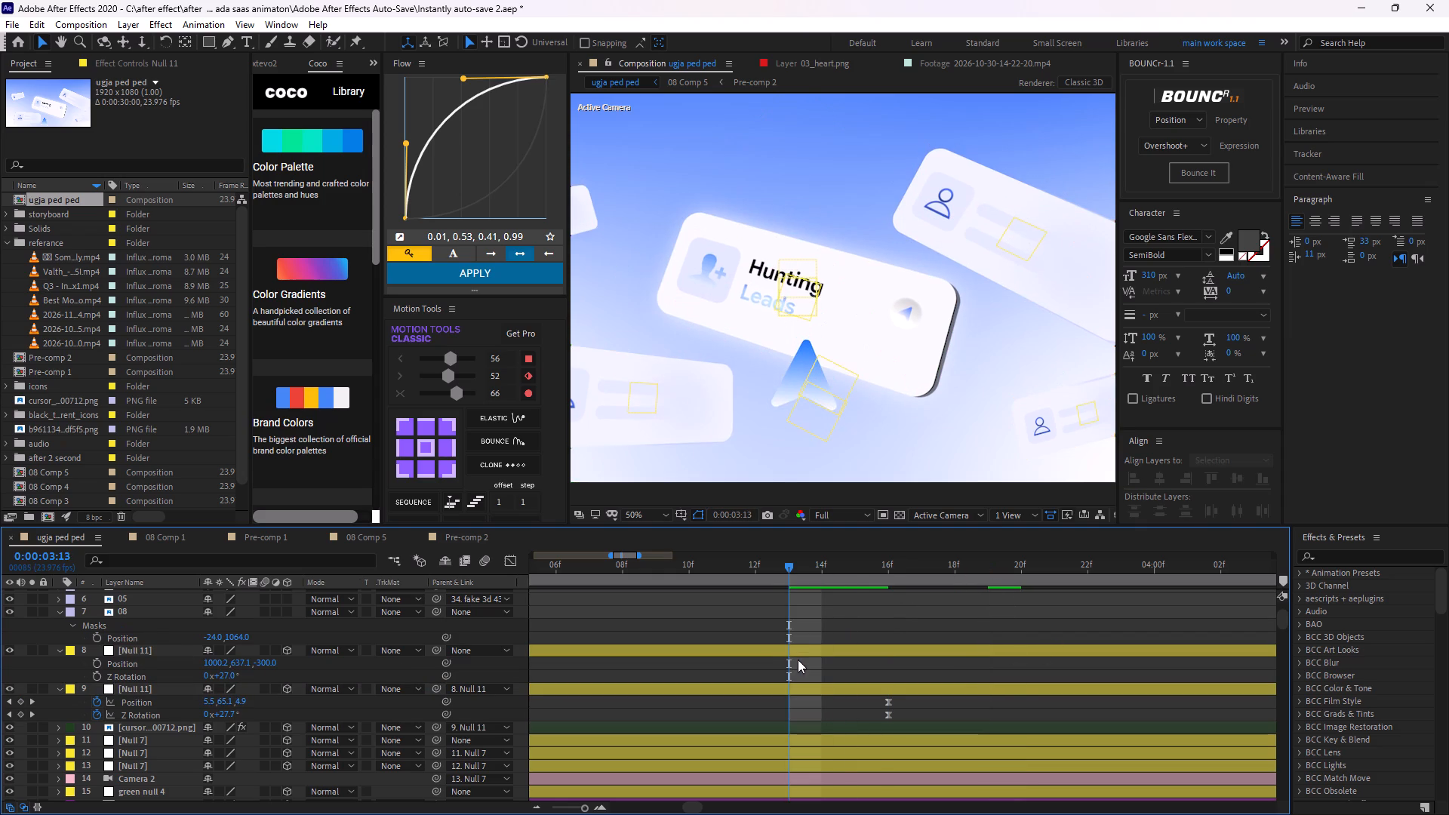
pyautogui.click(807, 650)
pyautogui.press('p')
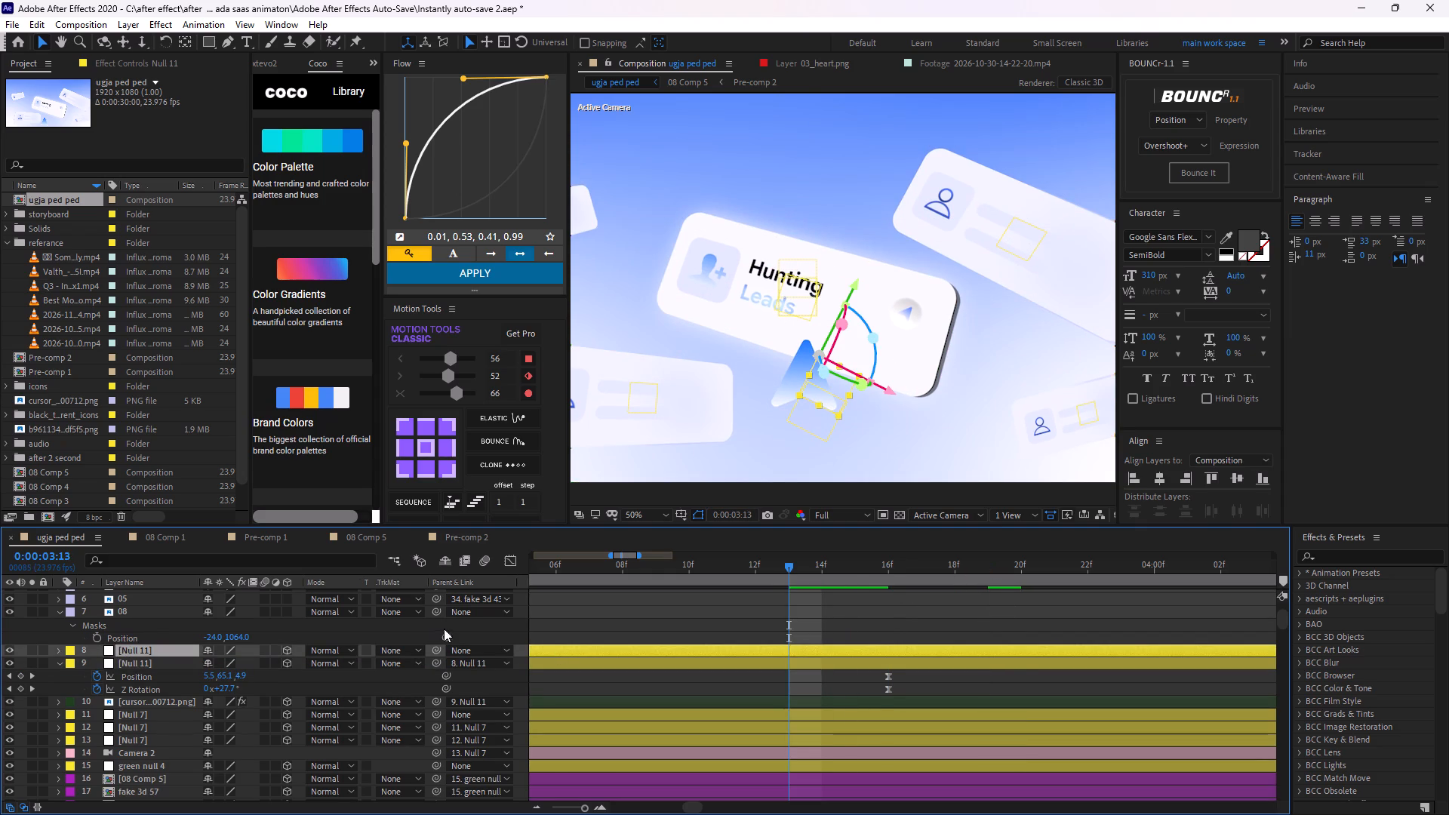
pyautogui.press('p')
pyautogui.click(97, 662)
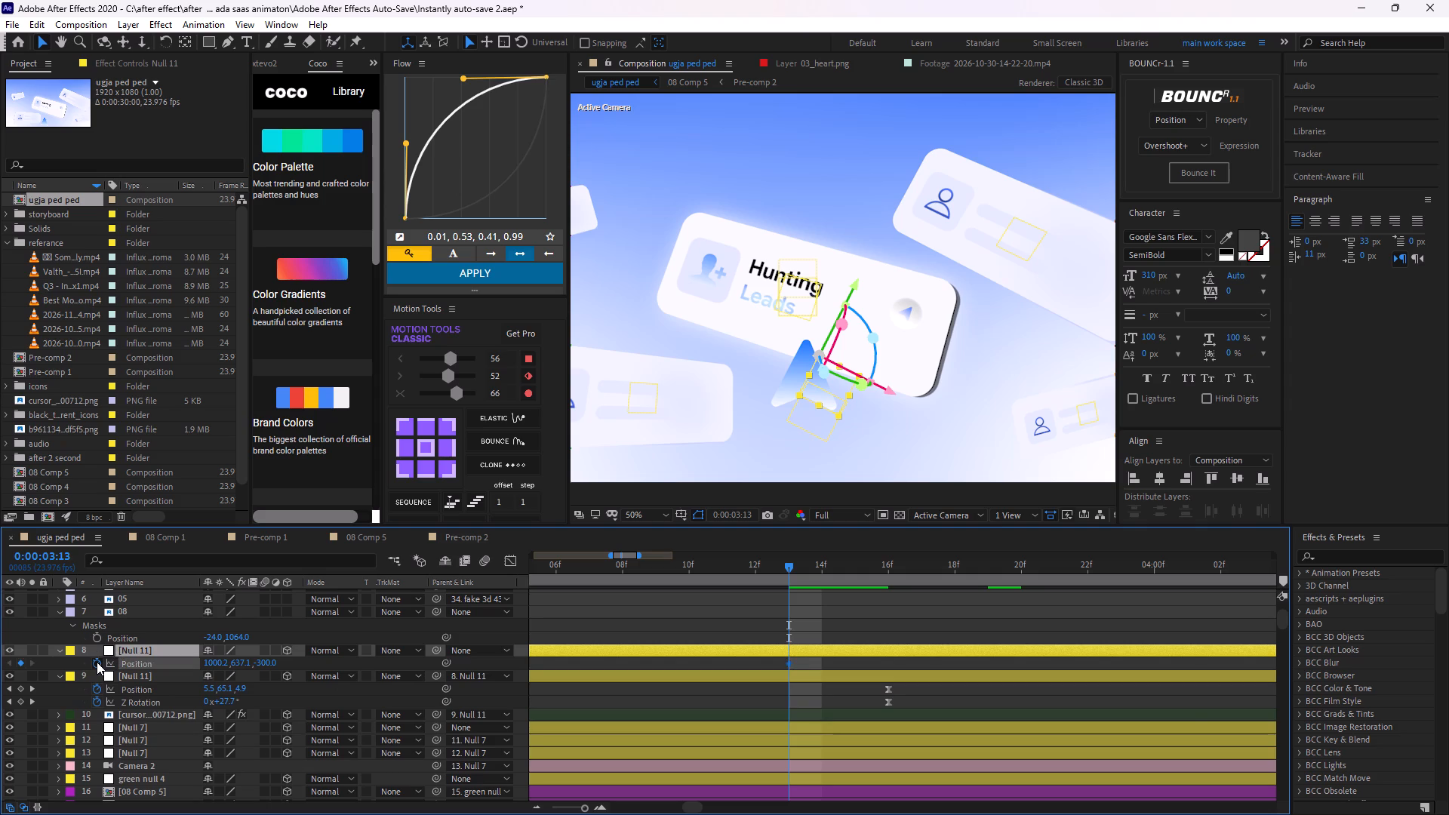
pyautogui.press('r')
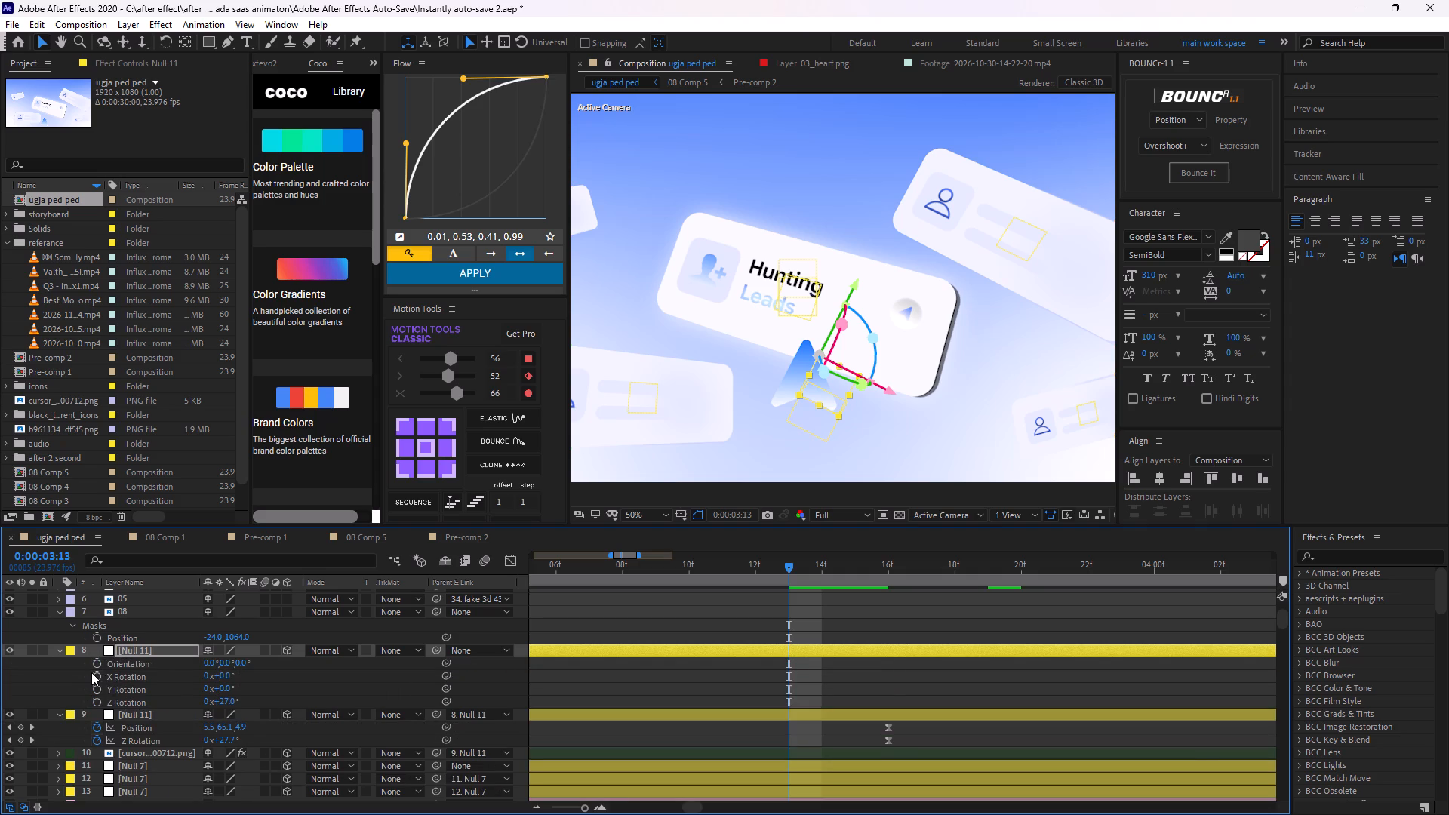
pyautogui.moveTo(95, 681); pyautogui.dragTo(95, 697)
pyautogui.press('u')
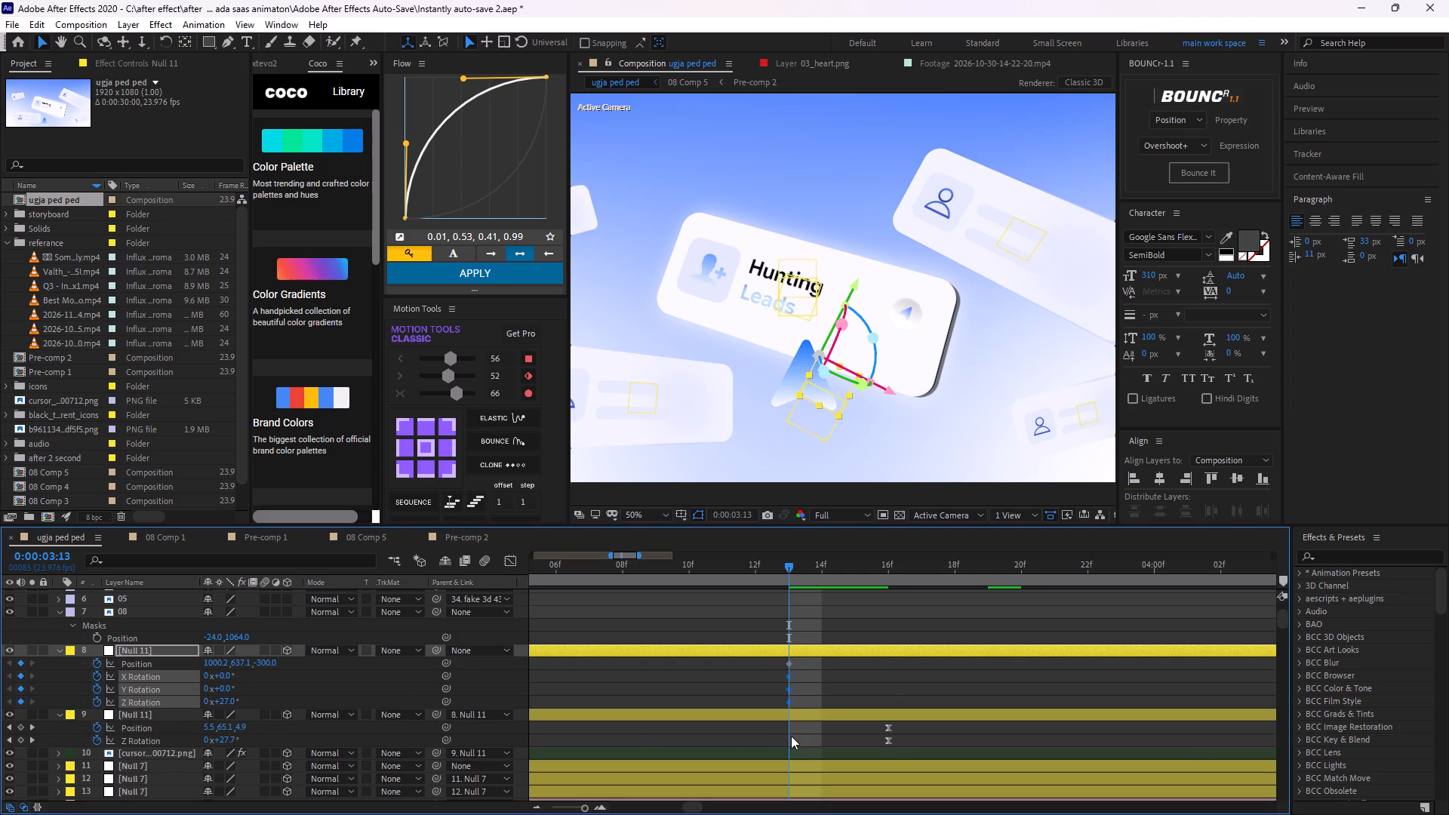
# At 0:00:03:20, set the Y Rotation of the top Null 11 (layer 8) to about 12°.
pyautogui.moveTo(791, 569); pyautogui.dragTo(888, 599)
pyautogui.moveTo(888, 599); pyautogui.dragTo(1011, 606)
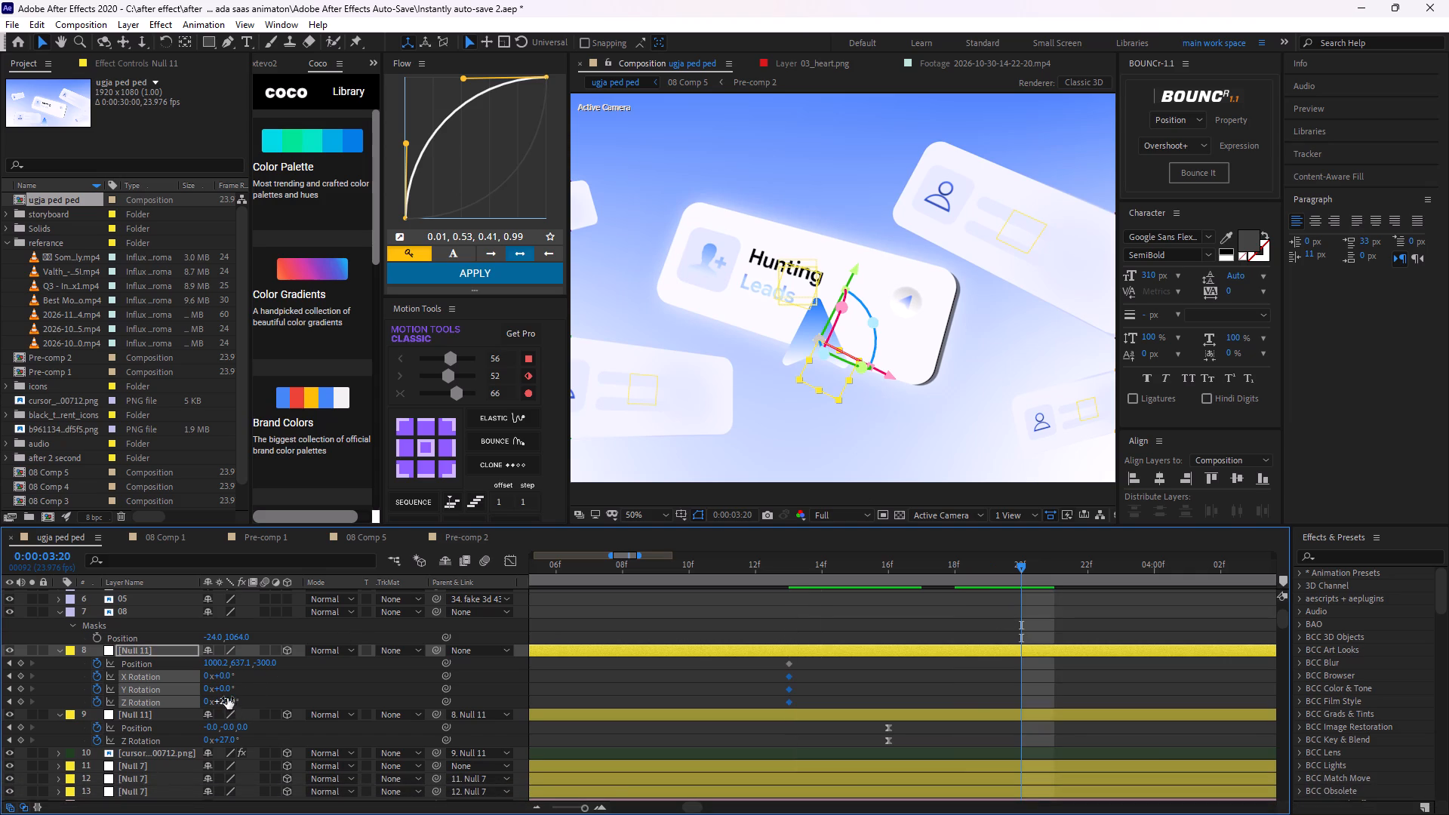
pyautogui.moveTo(224, 687); pyautogui.dragTo(247, 684)
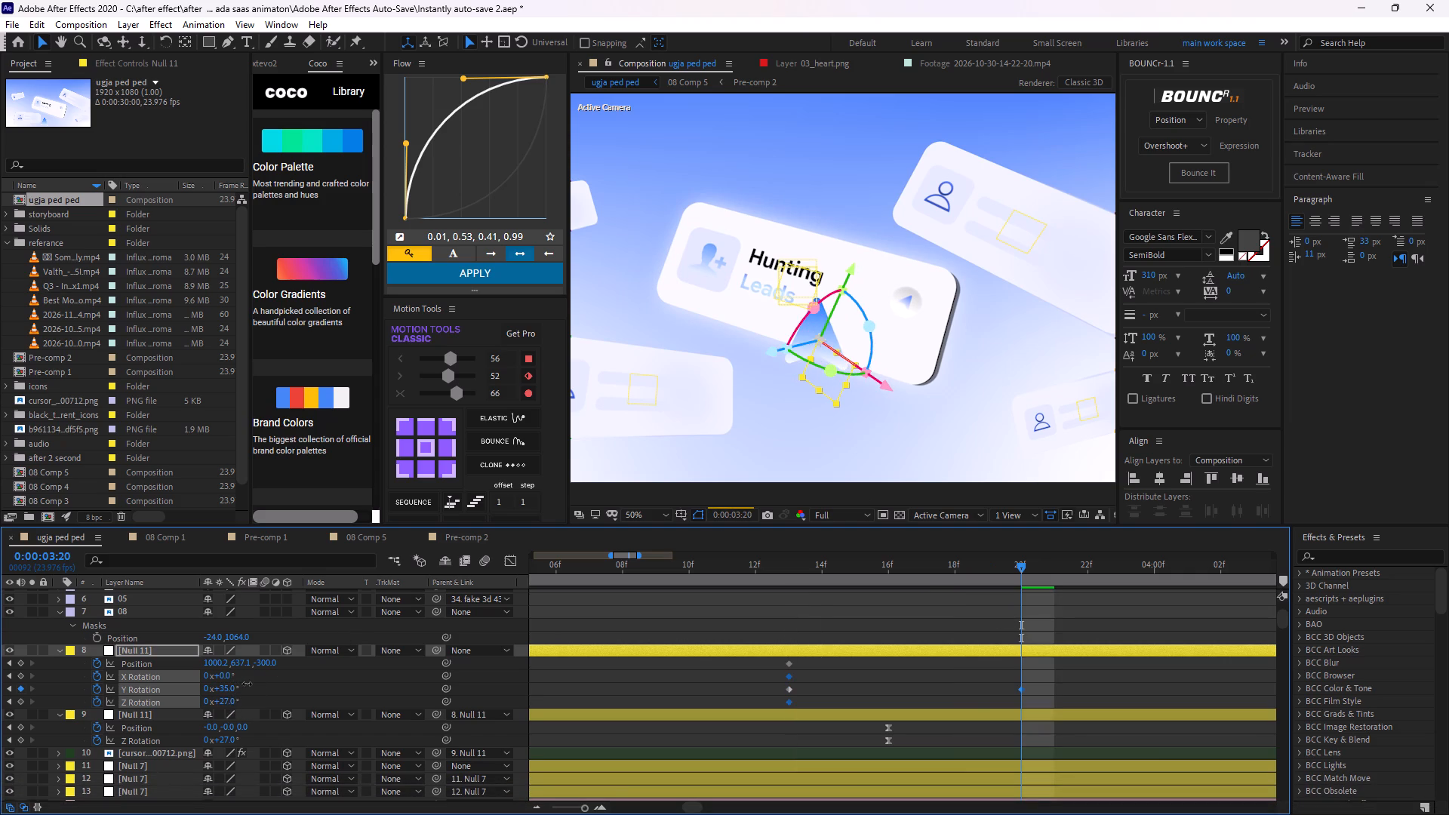
pyautogui.moveTo(247, 684); pyautogui.dragTo(236, 693)
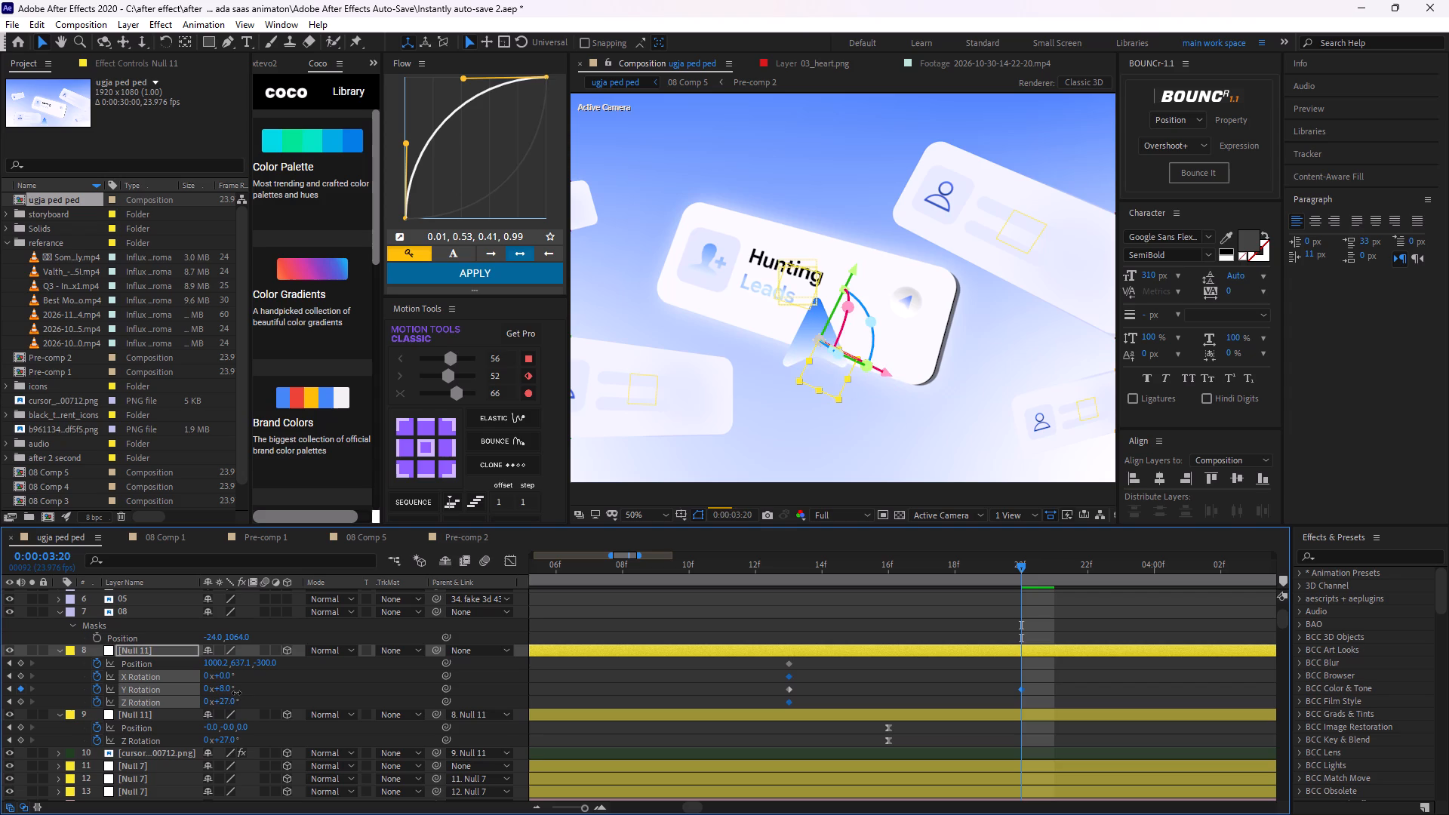
pyautogui.moveTo(236, 693); pyautogui.dragTo(241, 705)
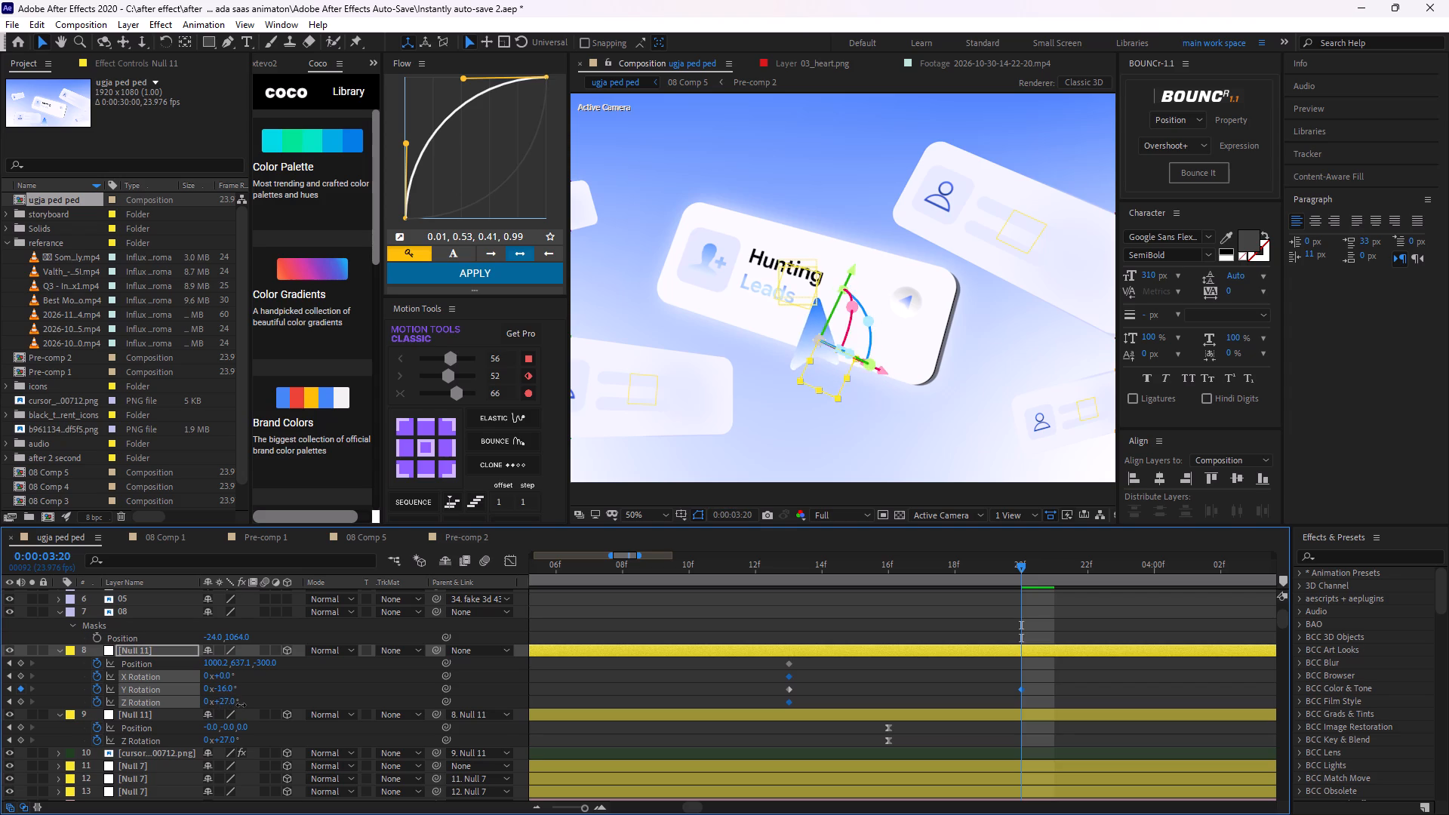
pyautogui.moveTo(241, 705); pyautogui.dragTo(251, 706)
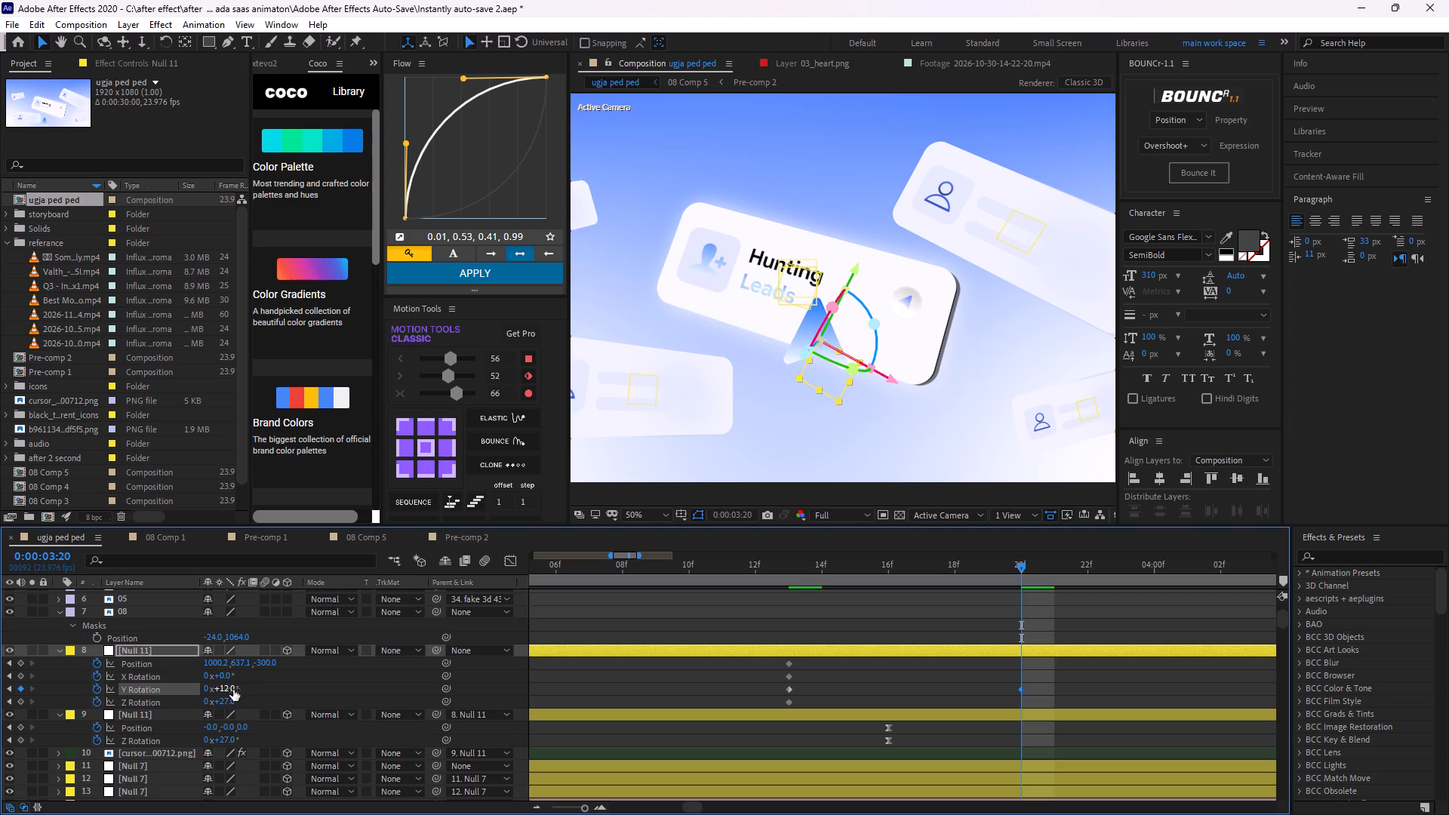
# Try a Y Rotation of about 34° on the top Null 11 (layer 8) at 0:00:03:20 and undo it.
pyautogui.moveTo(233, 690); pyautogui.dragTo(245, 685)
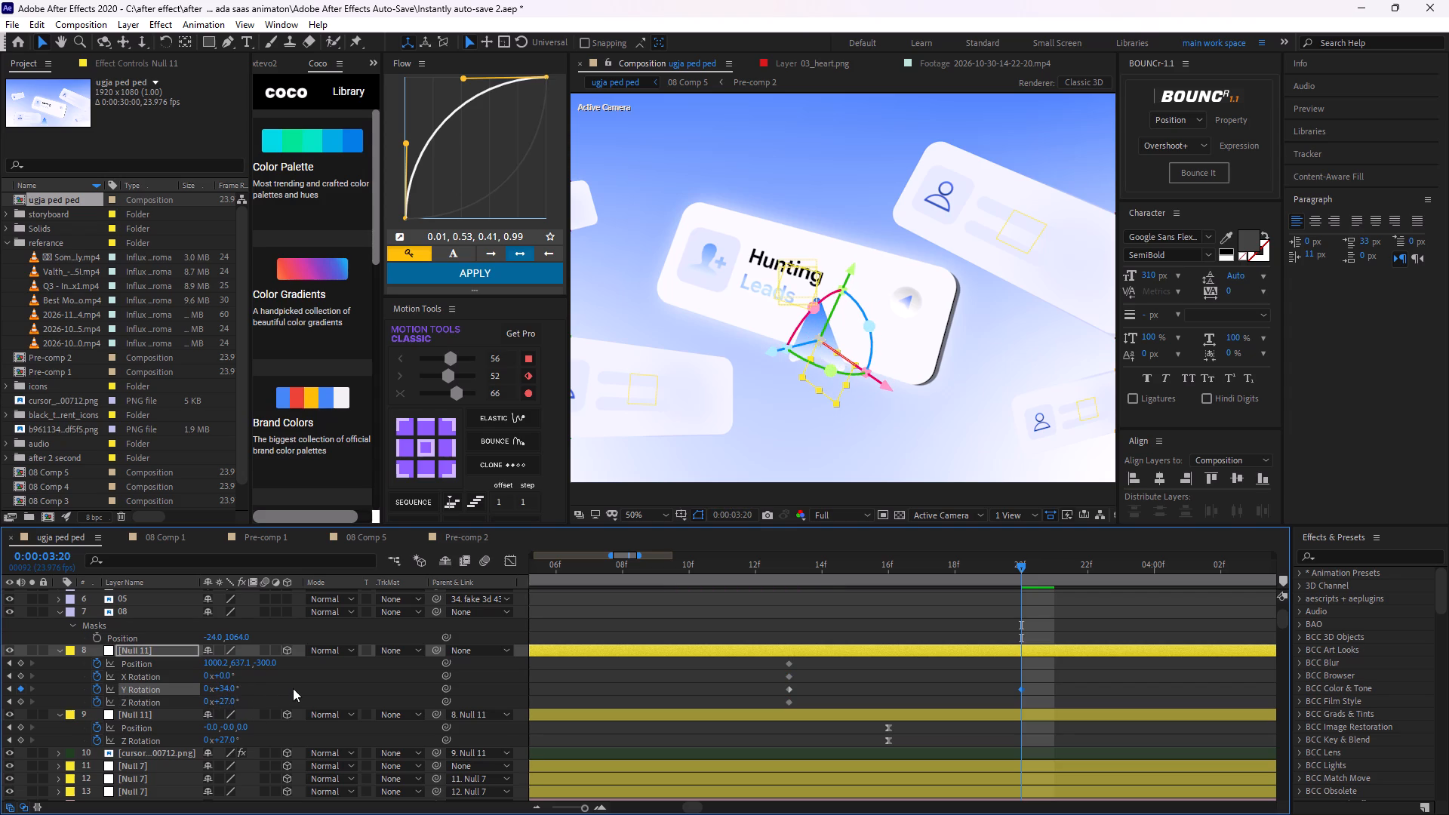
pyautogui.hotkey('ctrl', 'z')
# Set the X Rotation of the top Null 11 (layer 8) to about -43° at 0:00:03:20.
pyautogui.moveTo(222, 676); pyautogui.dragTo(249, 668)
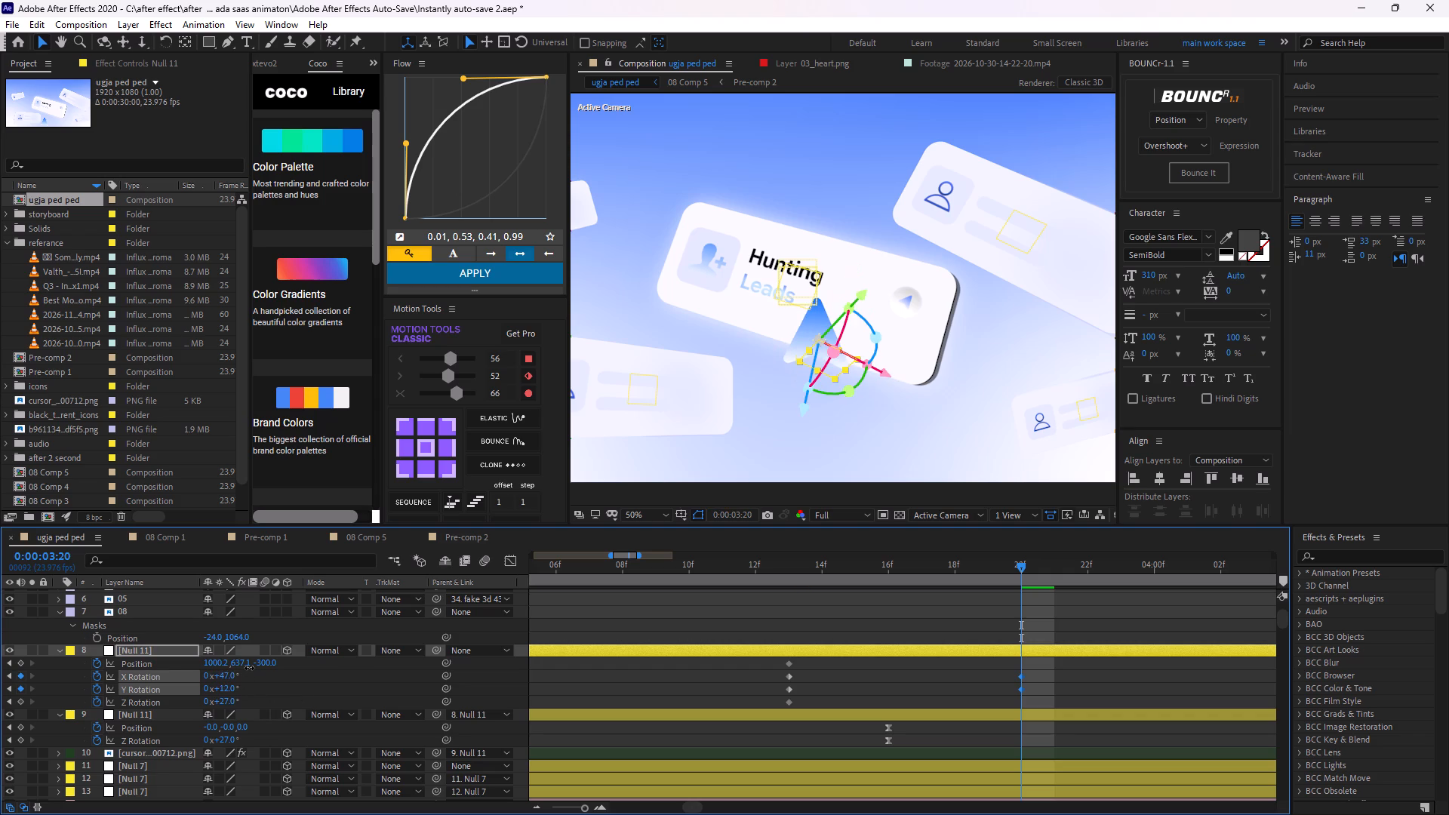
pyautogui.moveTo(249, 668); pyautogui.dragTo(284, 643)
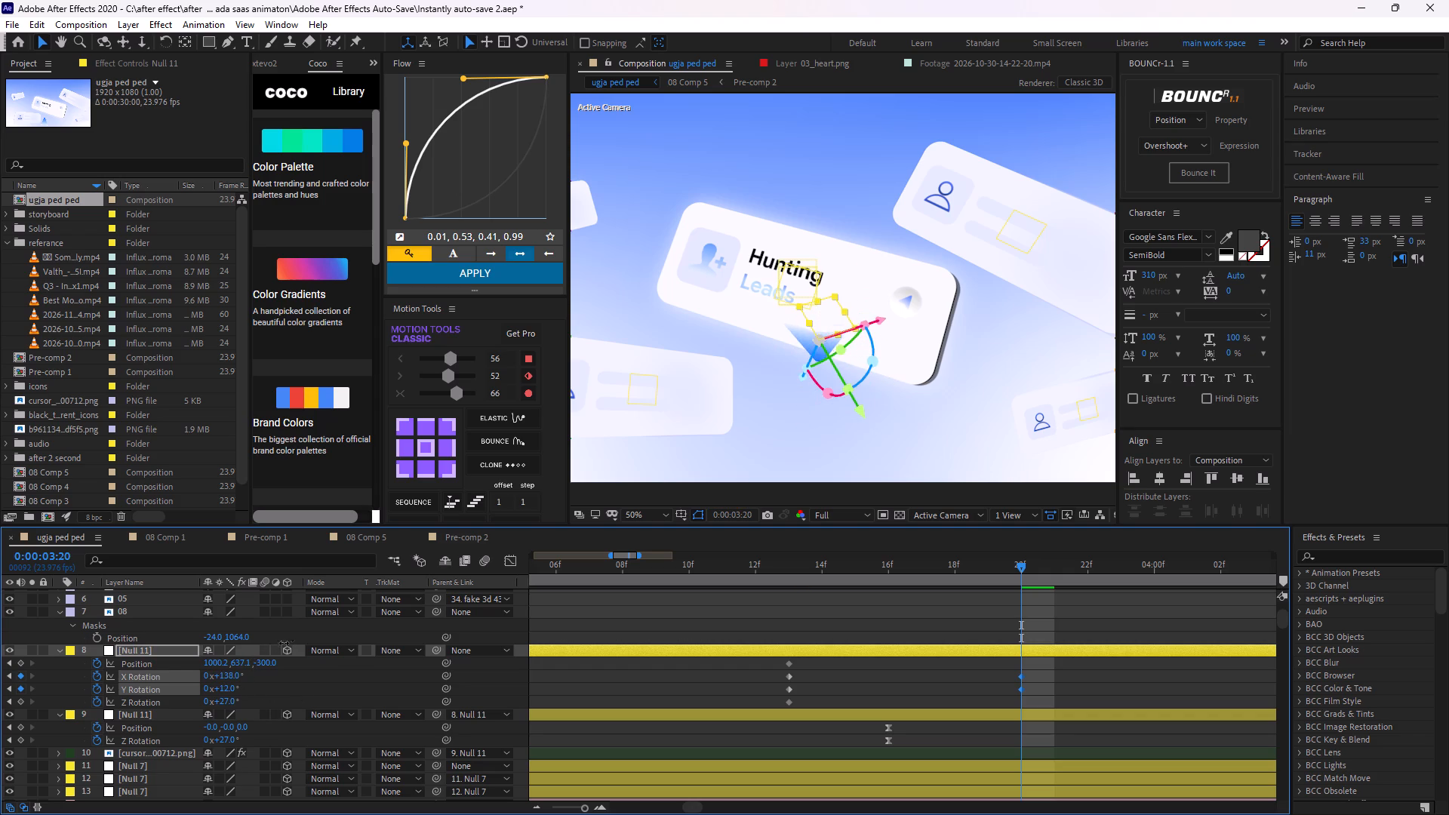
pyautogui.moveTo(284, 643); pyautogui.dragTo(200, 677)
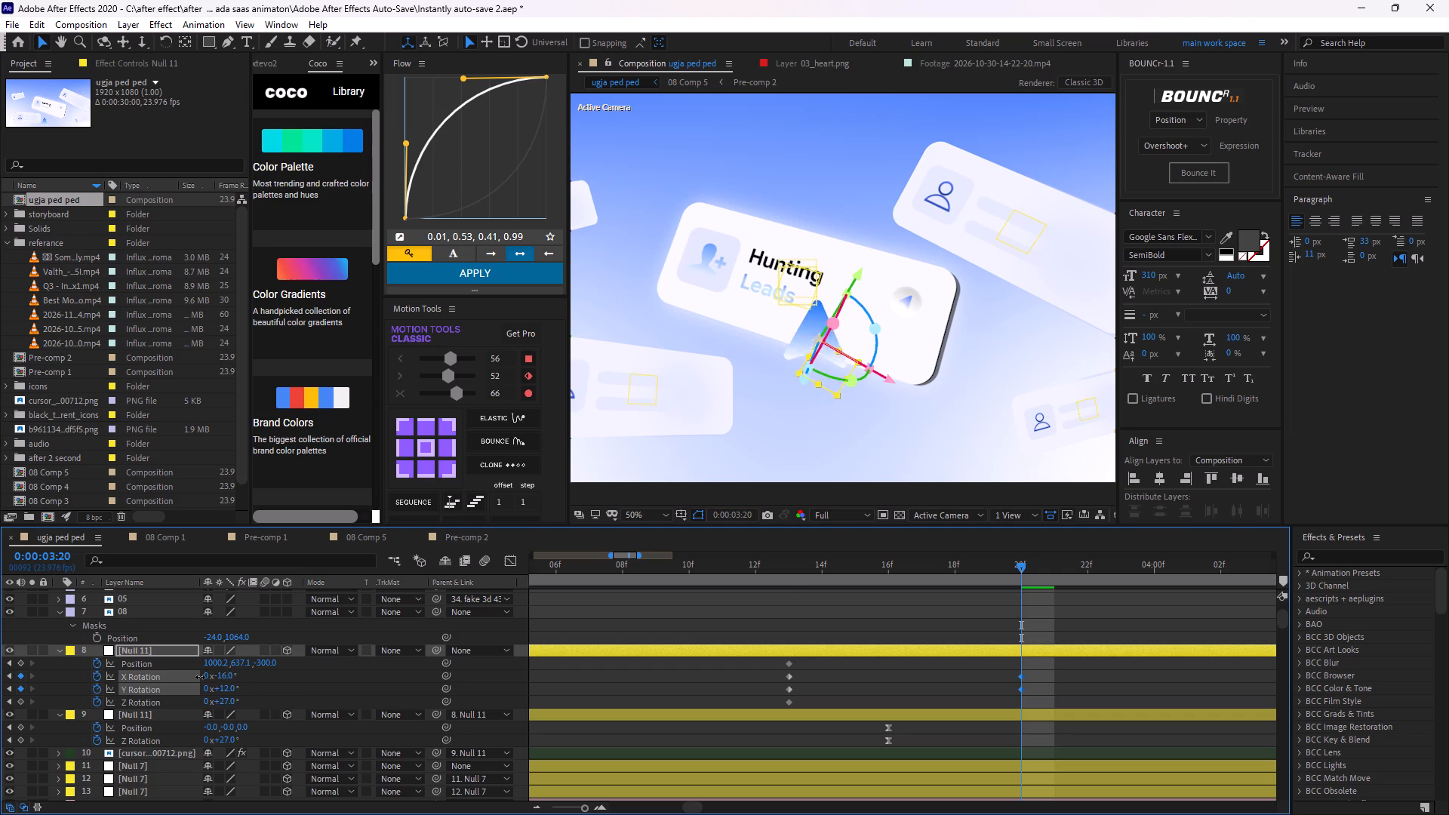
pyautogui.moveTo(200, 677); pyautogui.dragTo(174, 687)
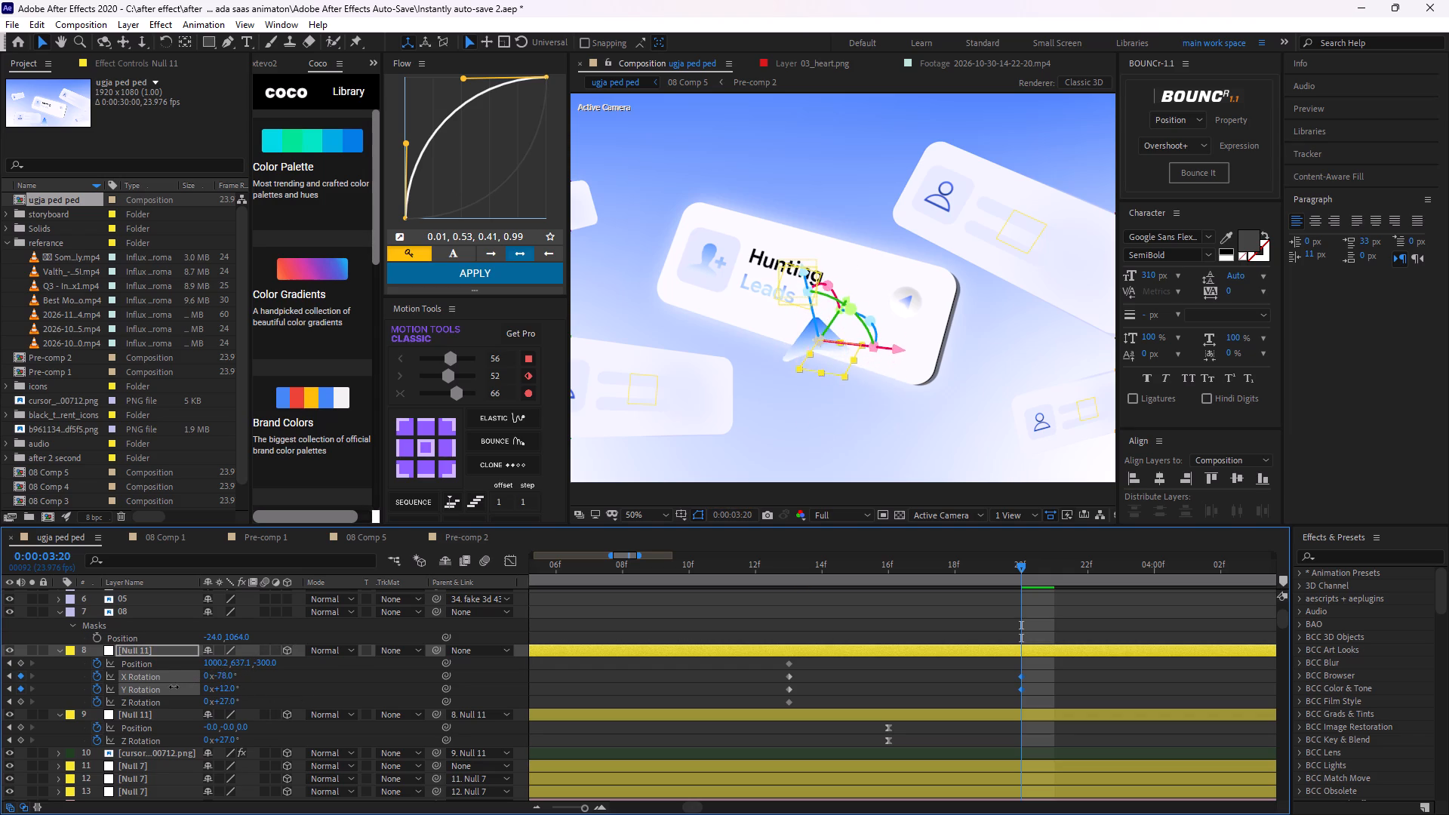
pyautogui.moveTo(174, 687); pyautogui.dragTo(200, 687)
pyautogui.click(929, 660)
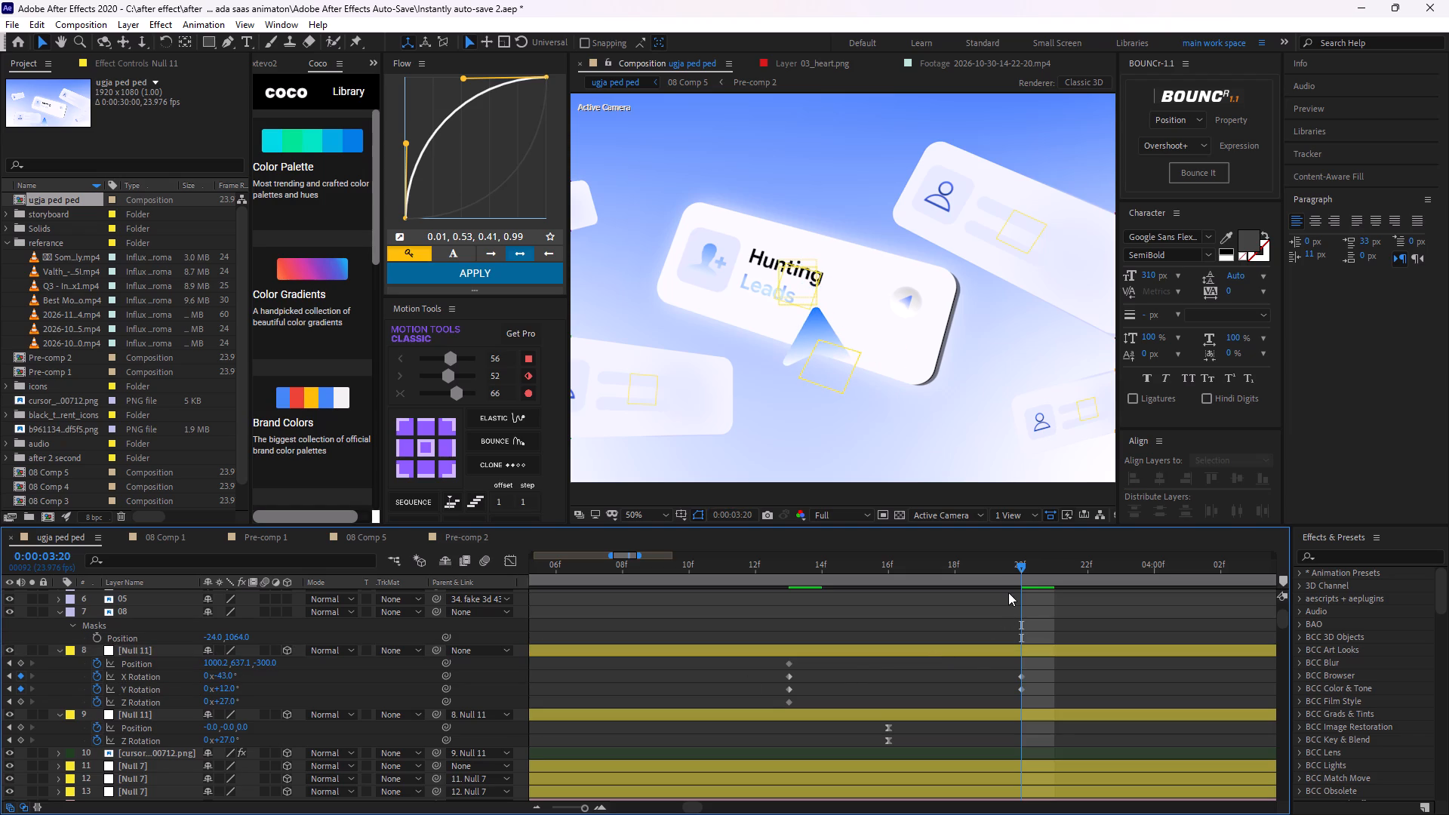
# Scrub between 0:00:03:13 and 0:00:03:20 to check the cursor's rotation through the transition.
pyautogui.moveTo(1017, 565); pyautogui.dragTo(912, 654)
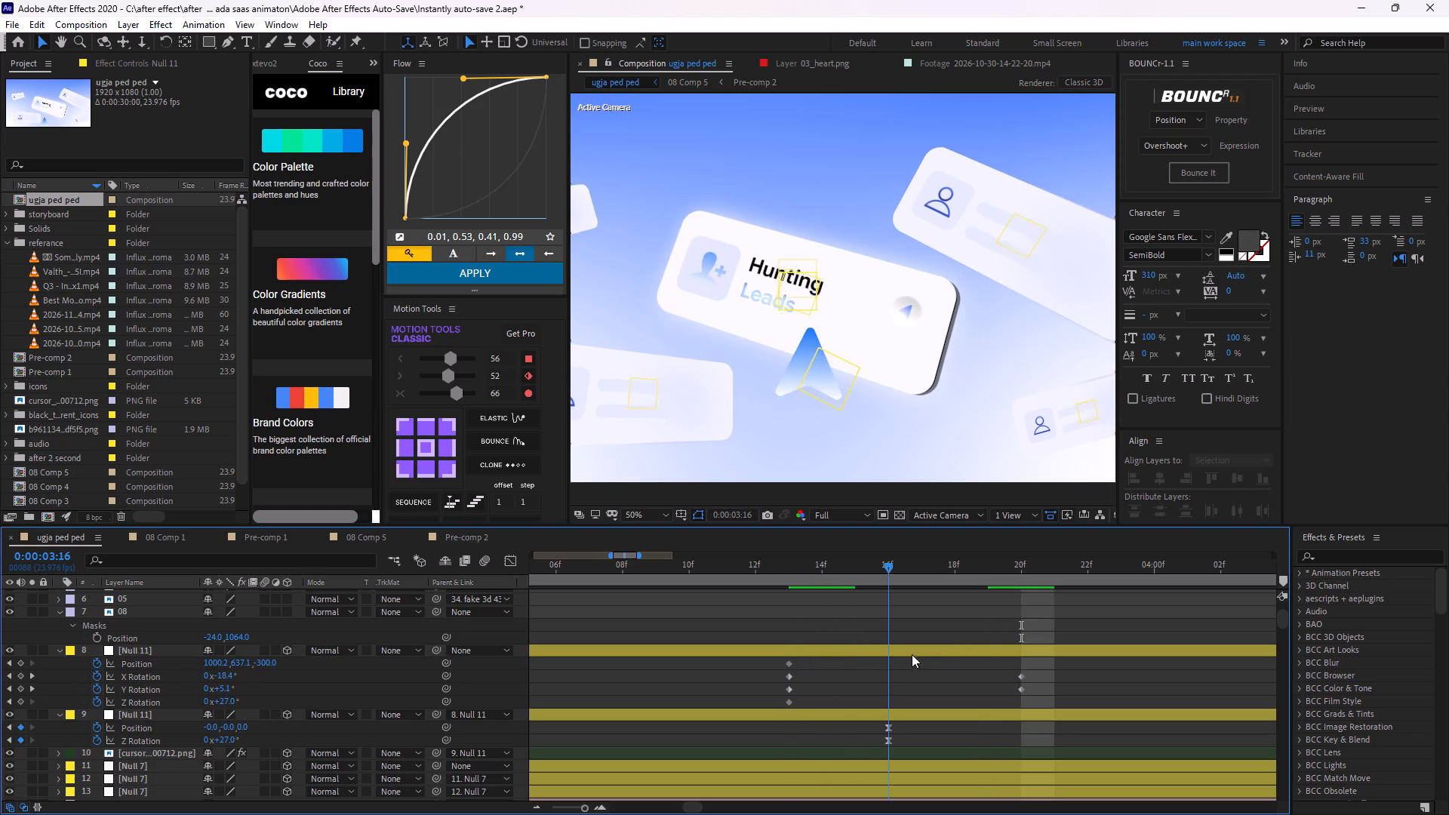
pyautogui.moveTo(912, 654); pyautogui.dragTo(899, 662)
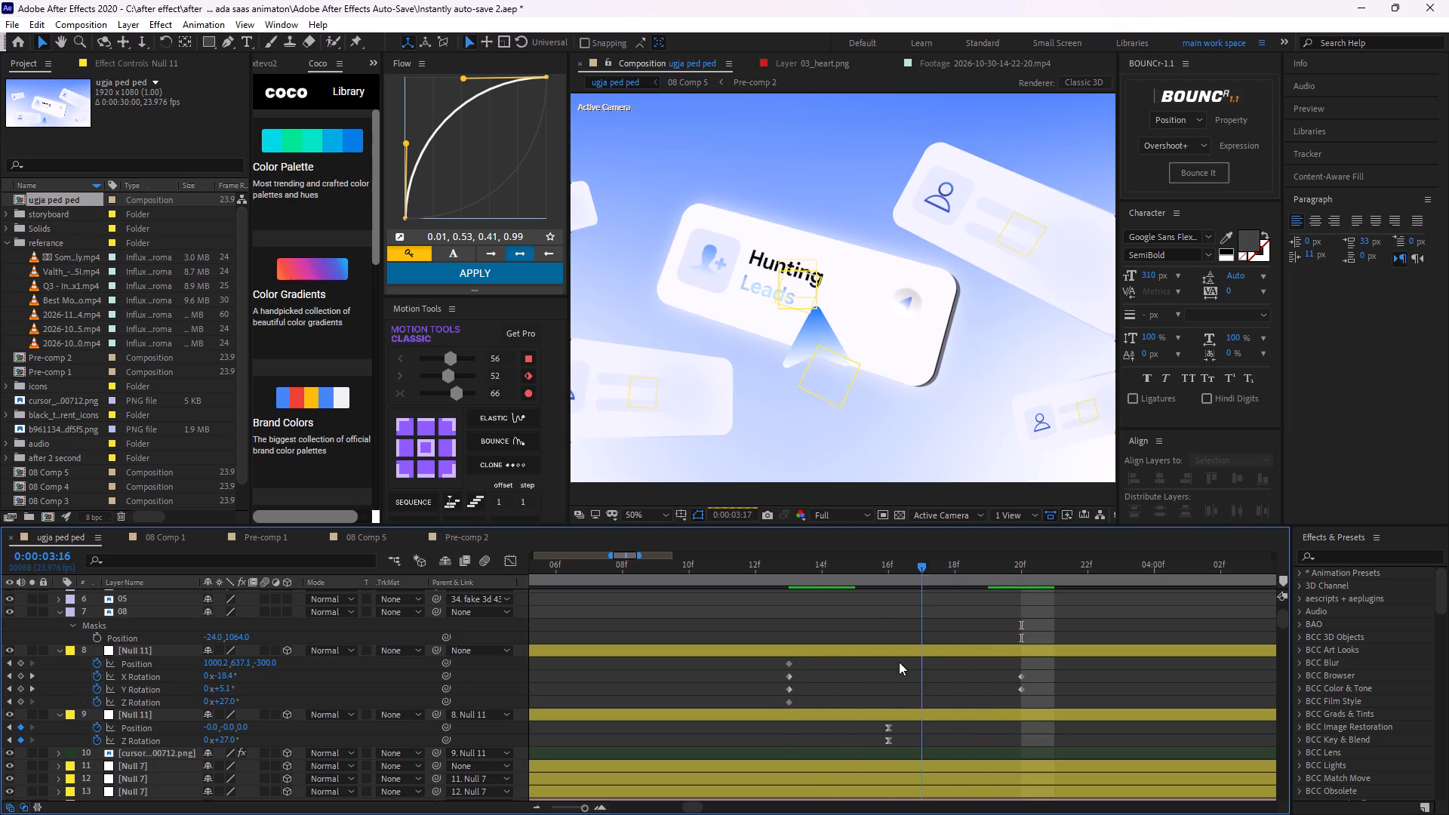
pyautogui.moveTo(899, 662); pyautogui.dragTo(1023, 646)
pyautogui.click(1046, 672)
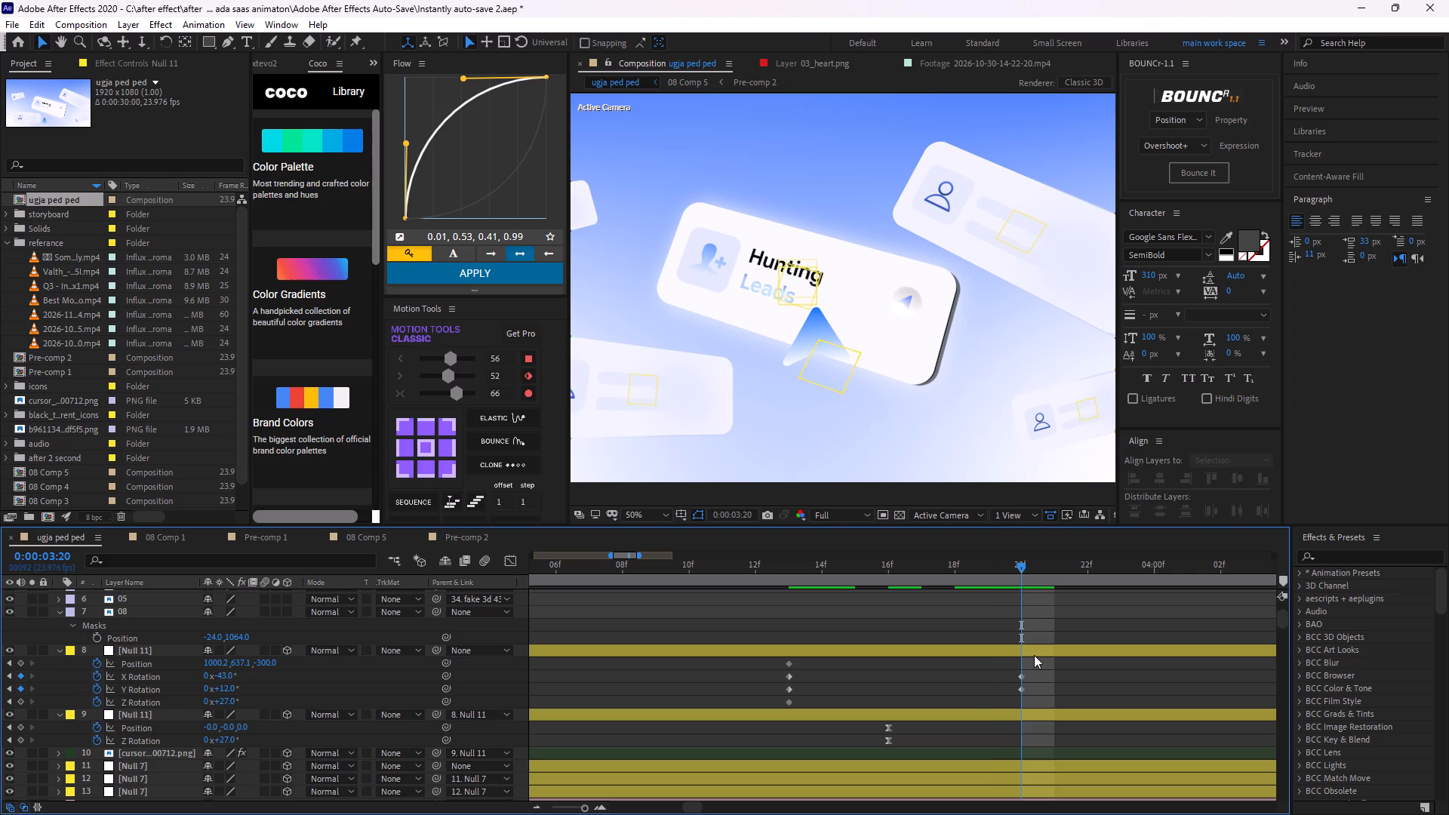
pyautogui.scroll(-1, 903, 209)
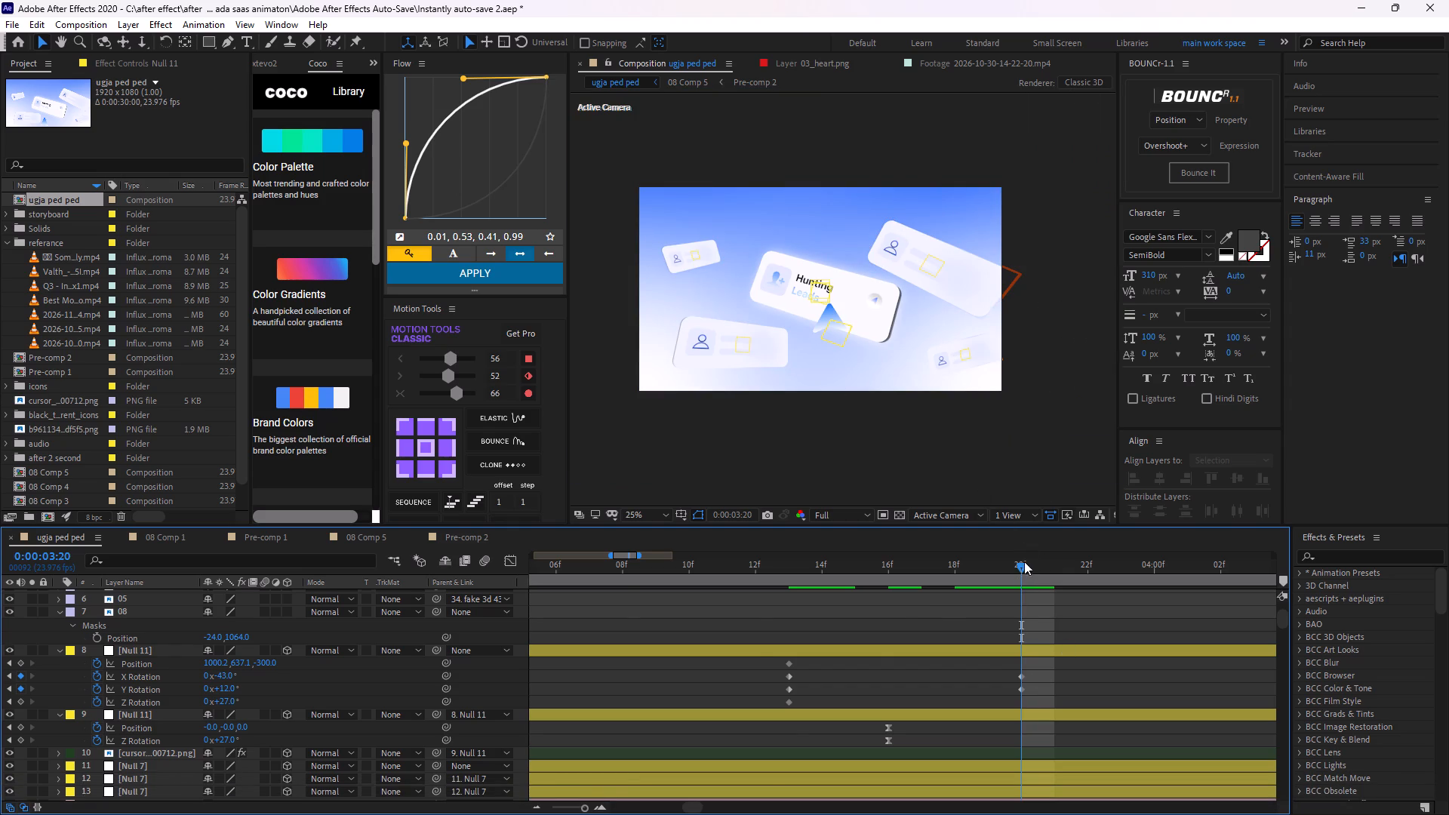
pyautogui.moveTo(1024, 561); pyautogui.dragTo(788, 666)
# Delete the X Rotation and Y Rotation keyframes of the top Null 11 (layer 8) at 0:00:03:20.
pyautogui.moveTo(1051, 673); pyautogui.dragTo(983, 700)
pyautogui.press('BackSpace')
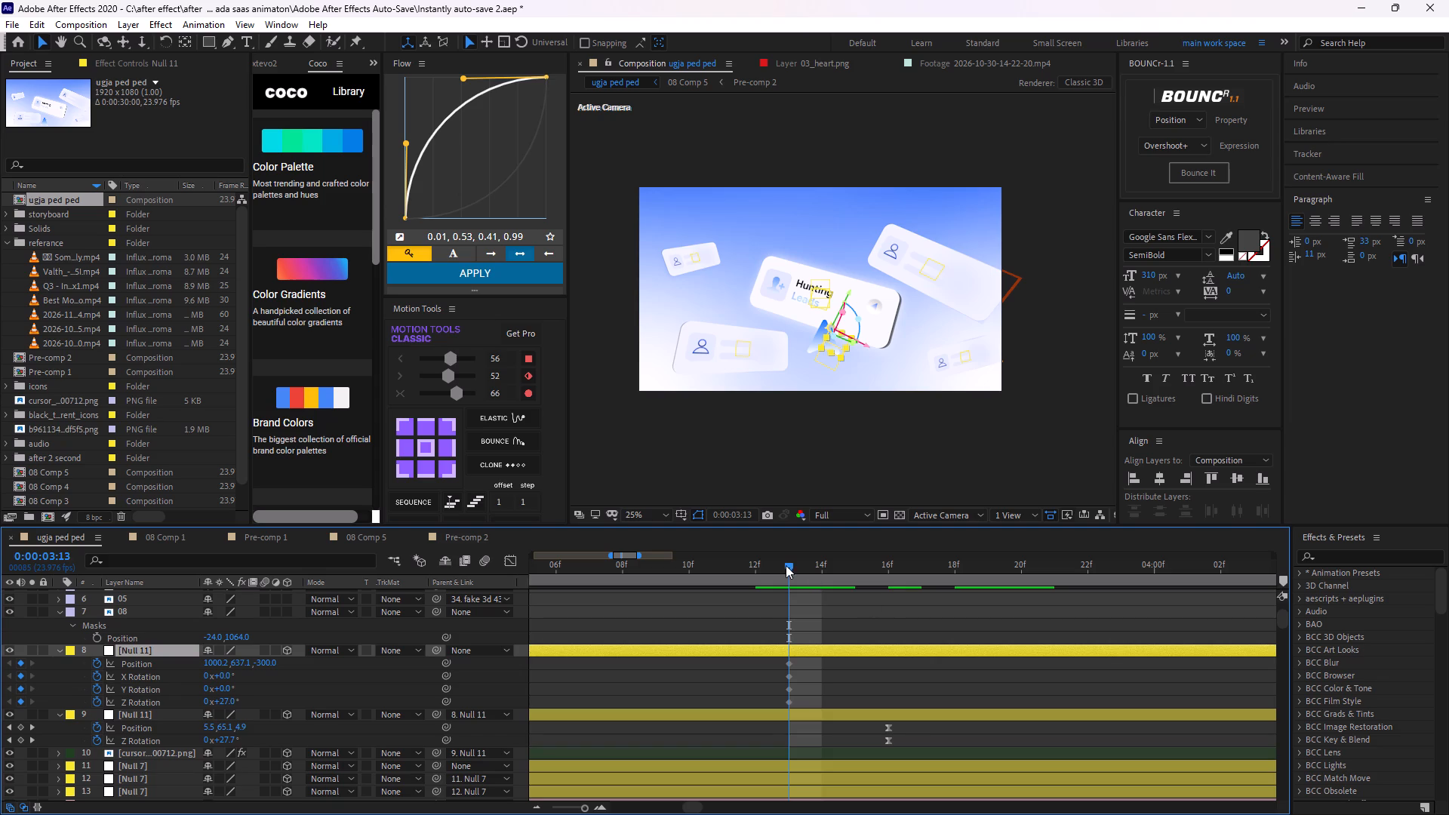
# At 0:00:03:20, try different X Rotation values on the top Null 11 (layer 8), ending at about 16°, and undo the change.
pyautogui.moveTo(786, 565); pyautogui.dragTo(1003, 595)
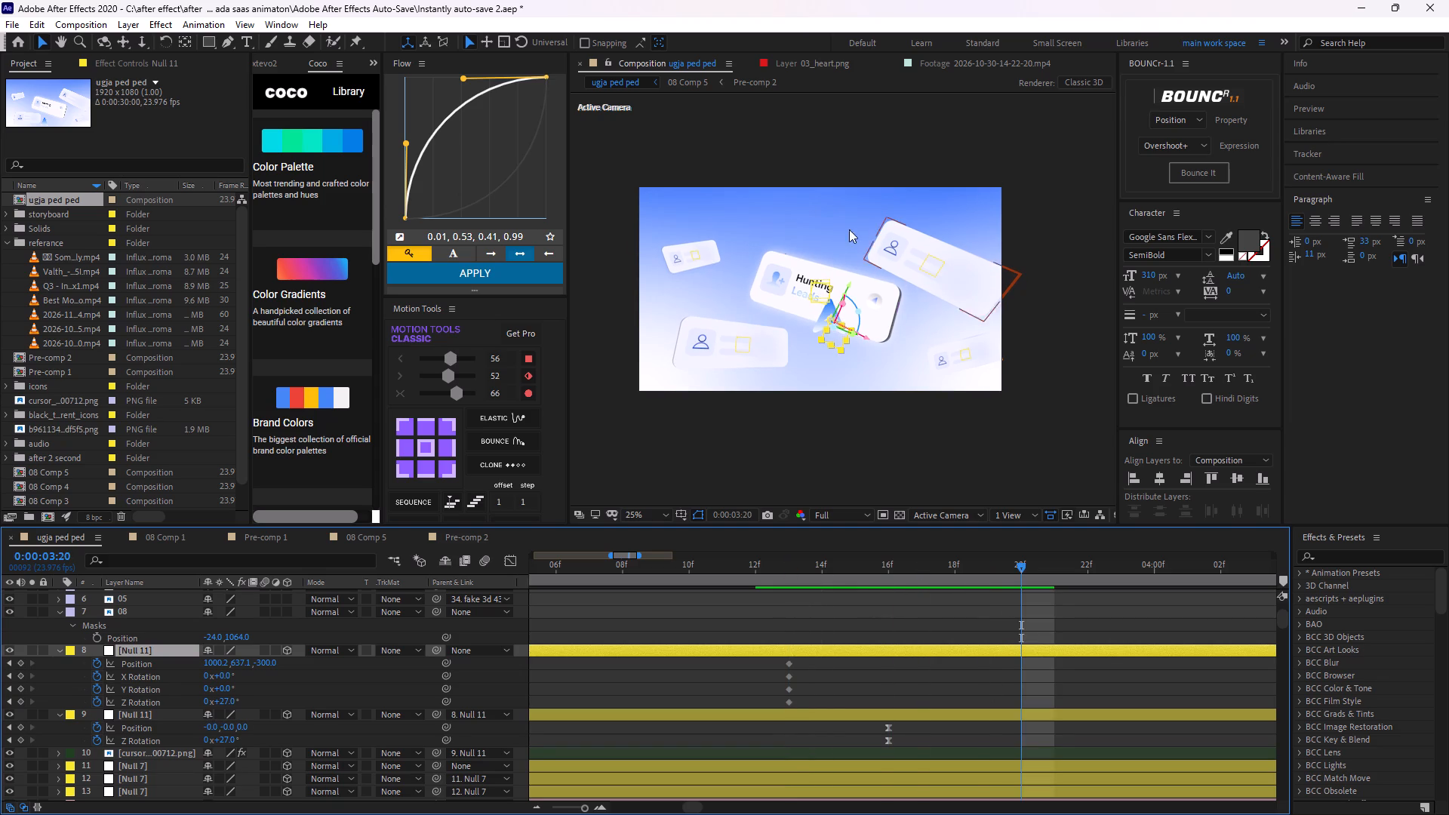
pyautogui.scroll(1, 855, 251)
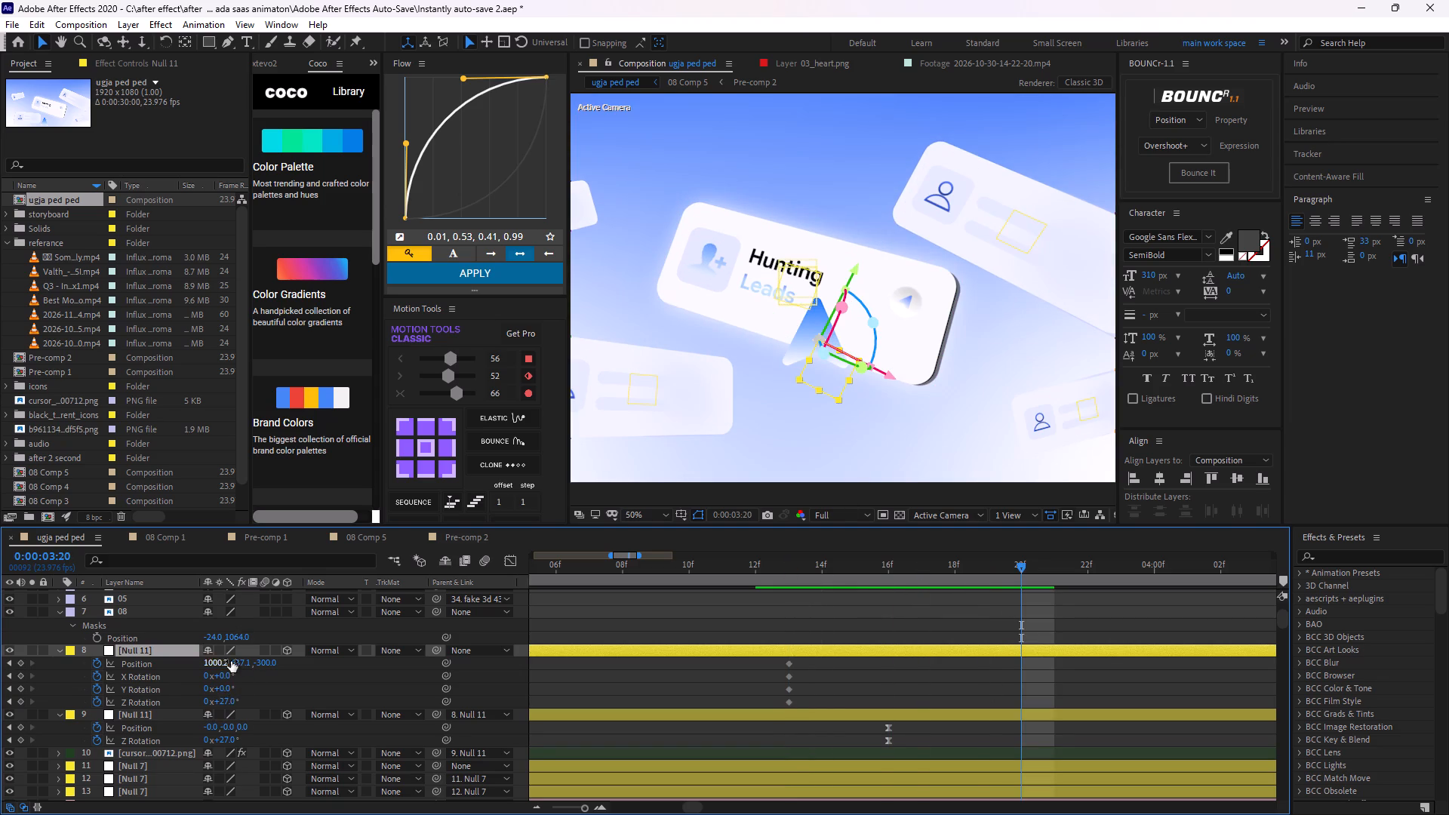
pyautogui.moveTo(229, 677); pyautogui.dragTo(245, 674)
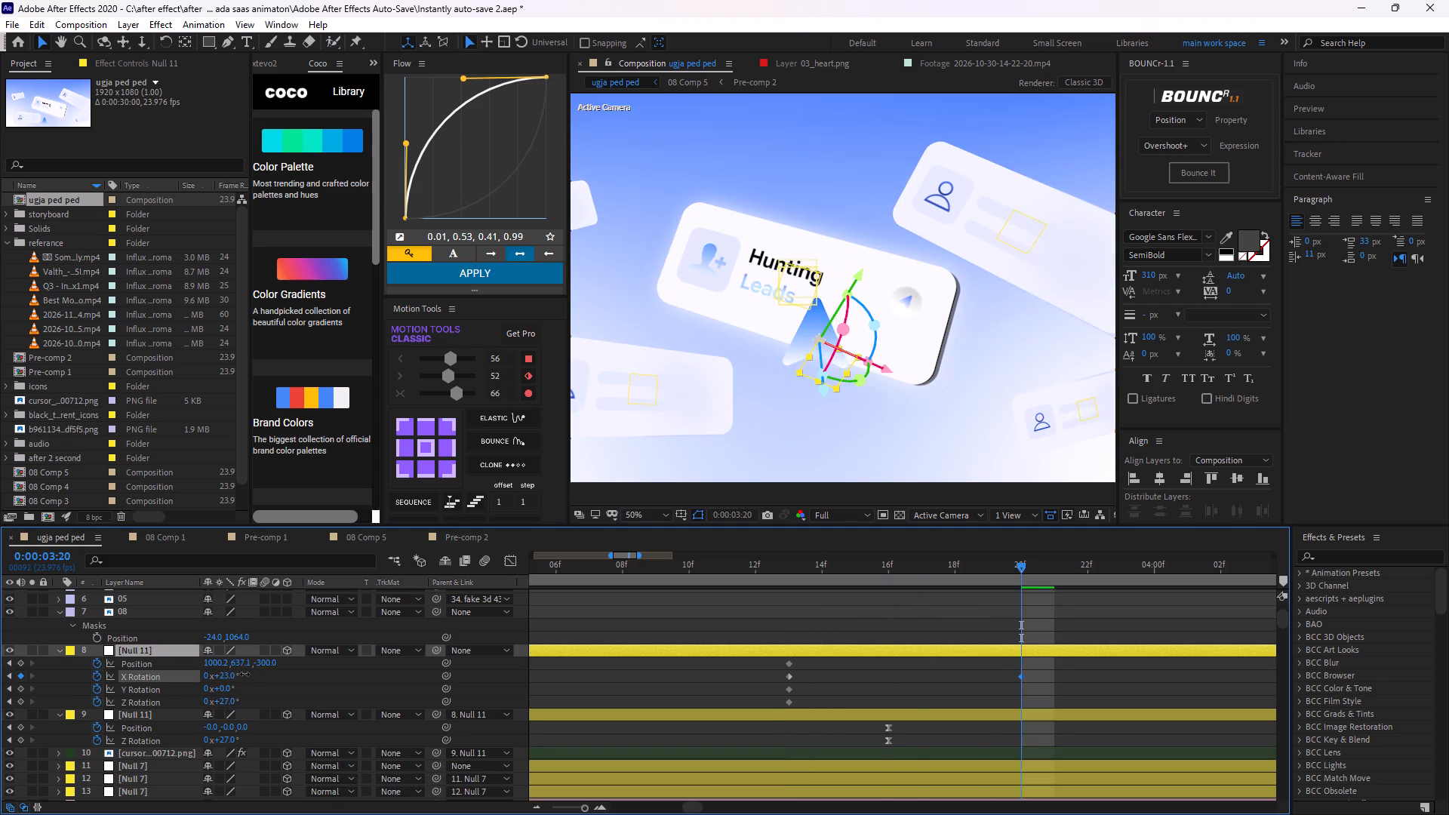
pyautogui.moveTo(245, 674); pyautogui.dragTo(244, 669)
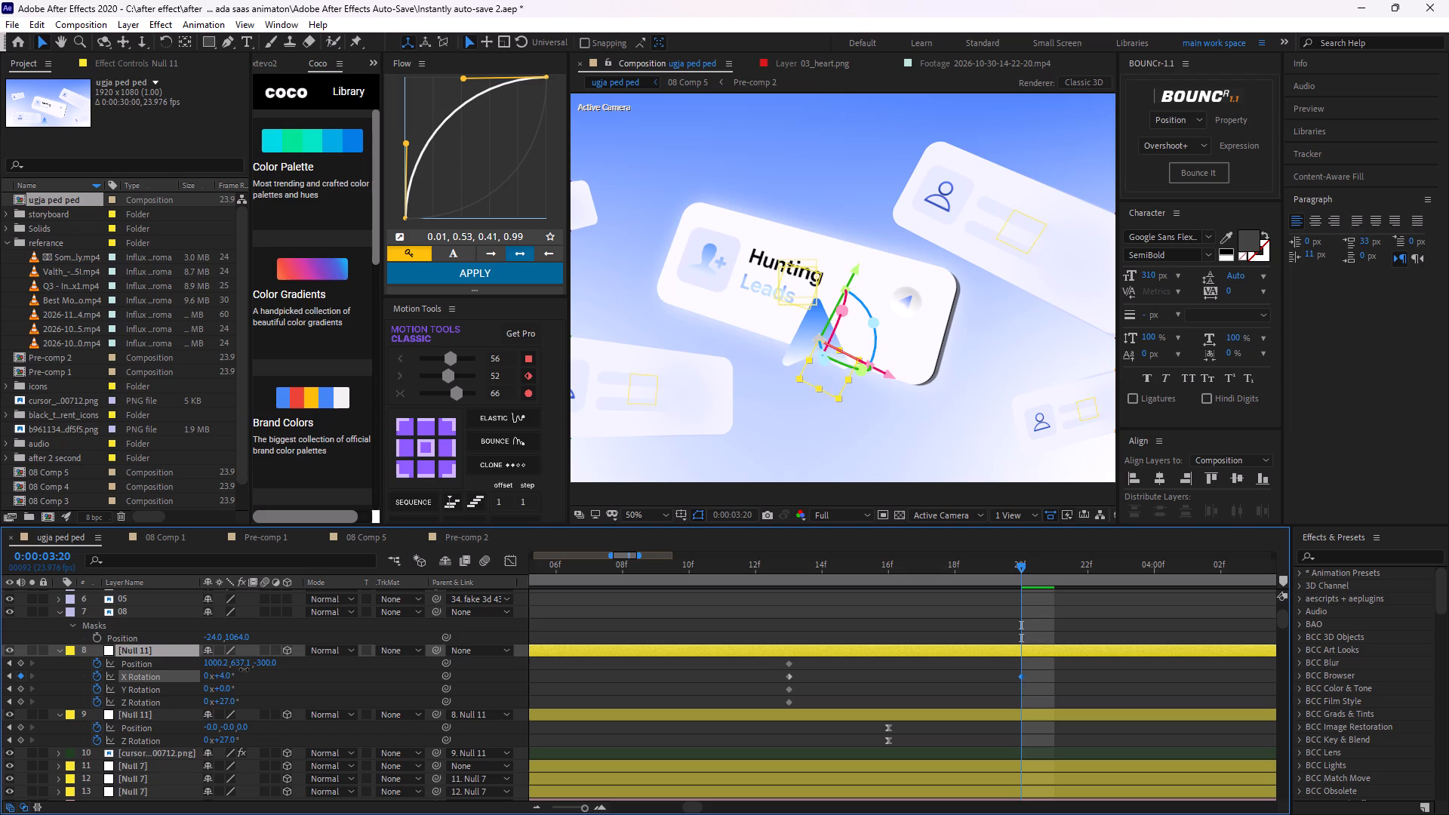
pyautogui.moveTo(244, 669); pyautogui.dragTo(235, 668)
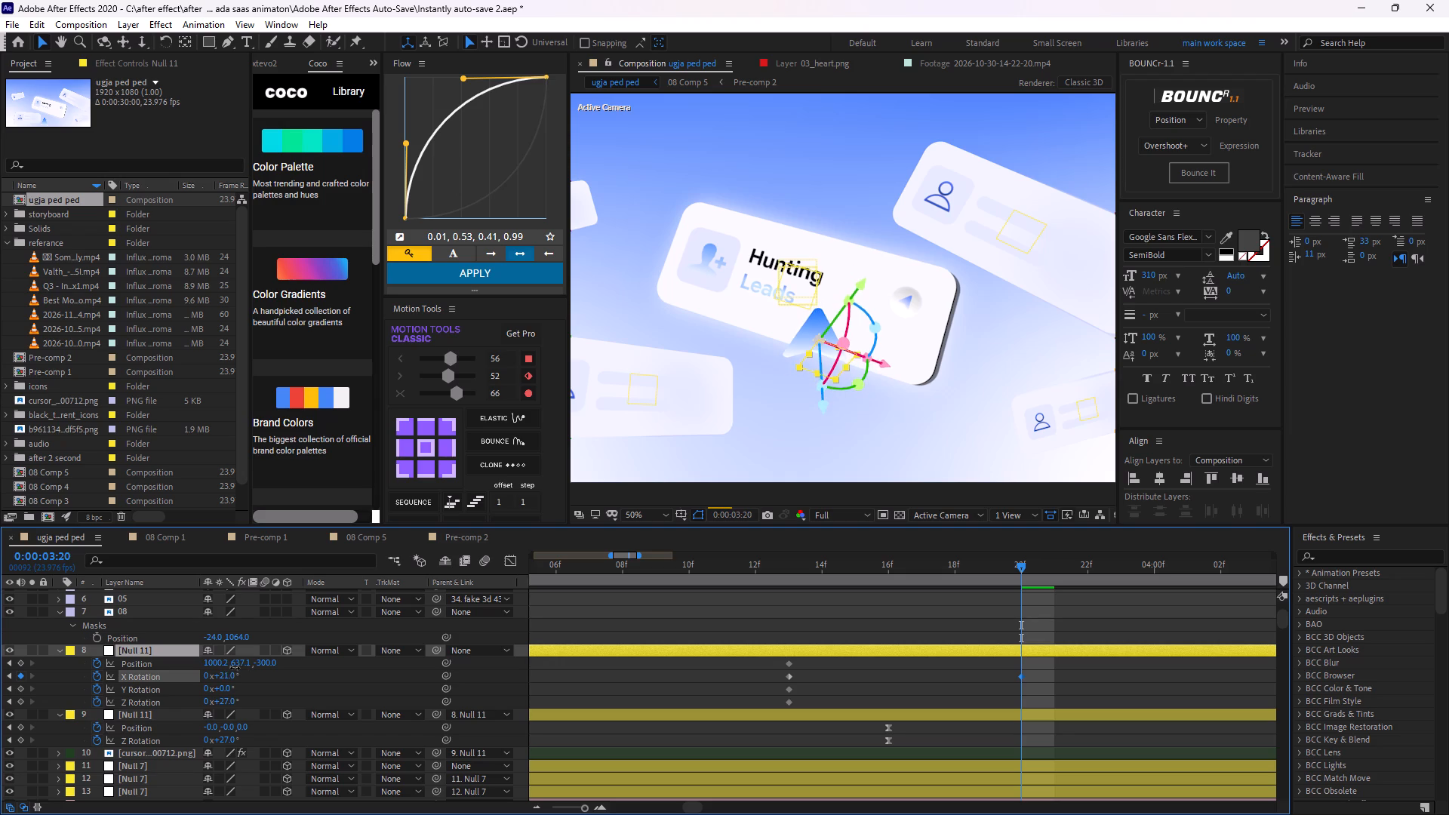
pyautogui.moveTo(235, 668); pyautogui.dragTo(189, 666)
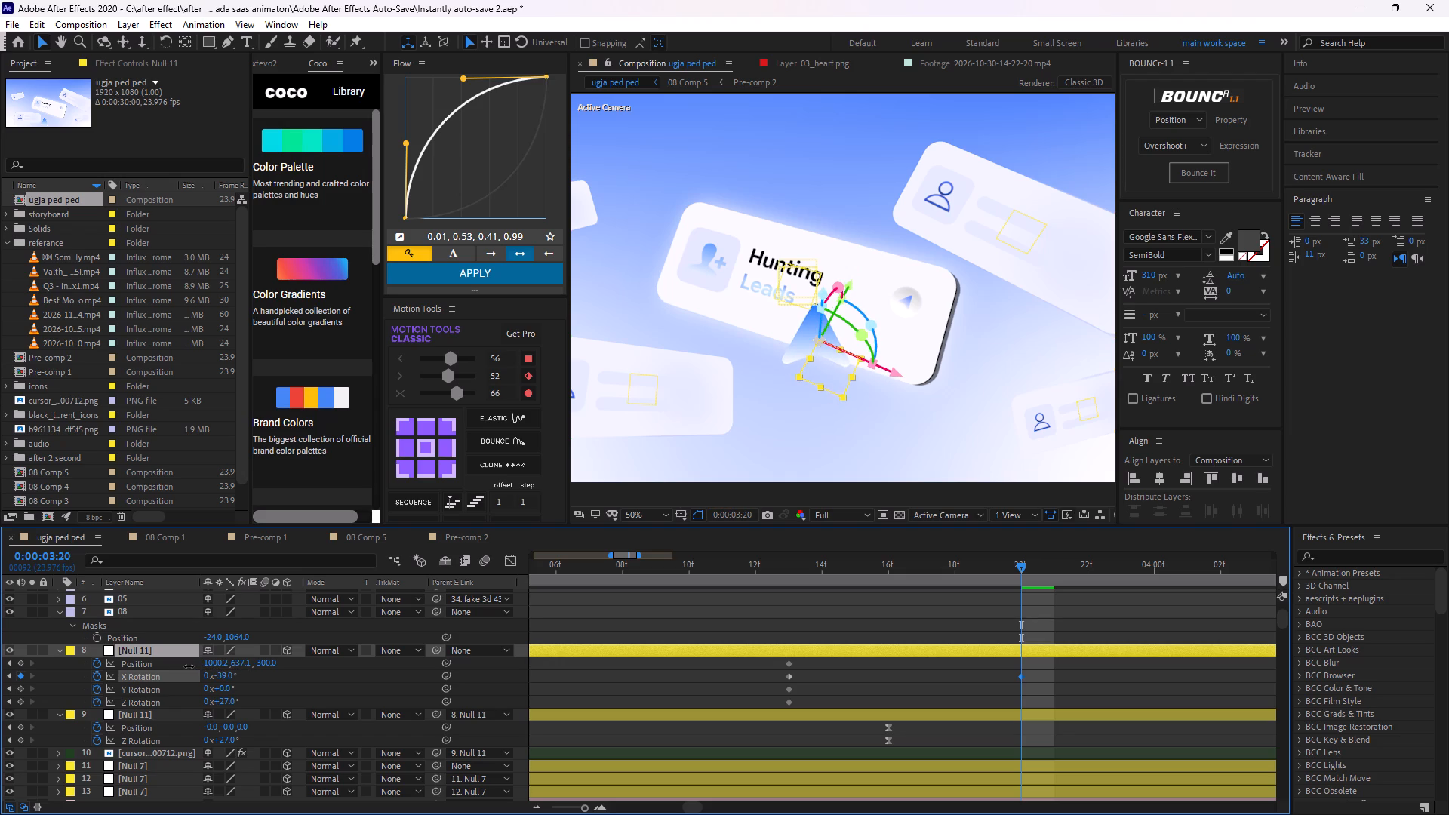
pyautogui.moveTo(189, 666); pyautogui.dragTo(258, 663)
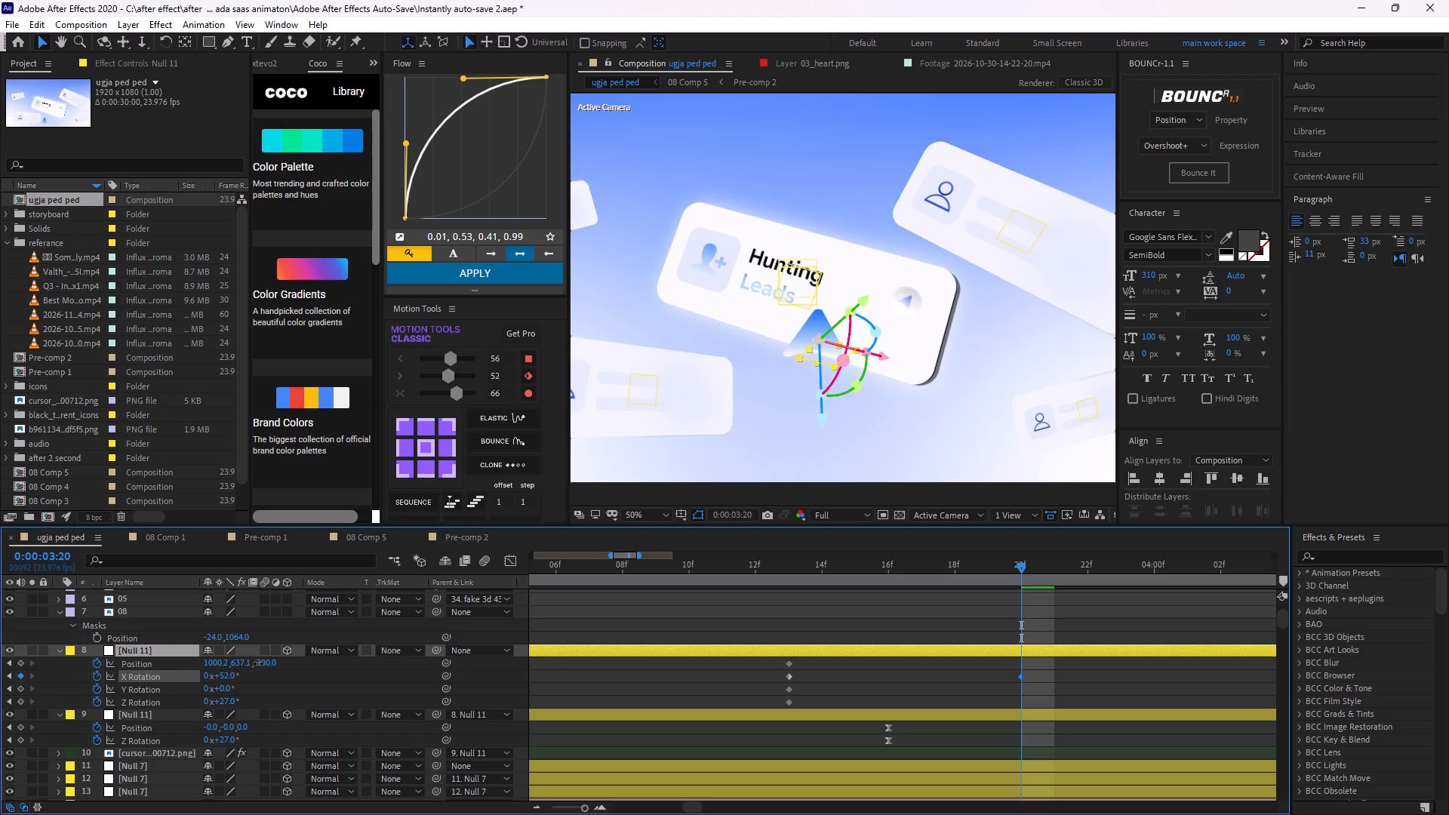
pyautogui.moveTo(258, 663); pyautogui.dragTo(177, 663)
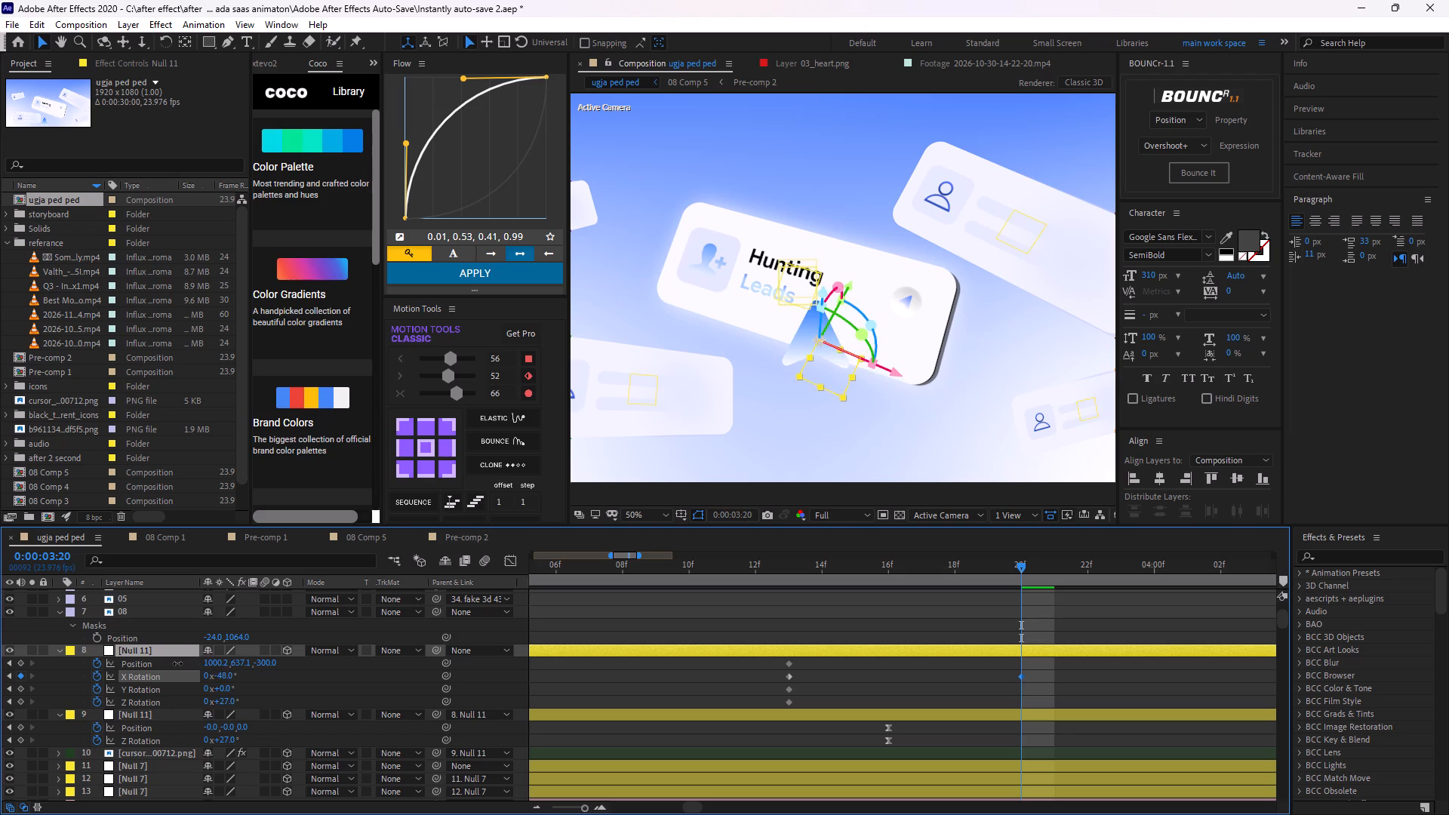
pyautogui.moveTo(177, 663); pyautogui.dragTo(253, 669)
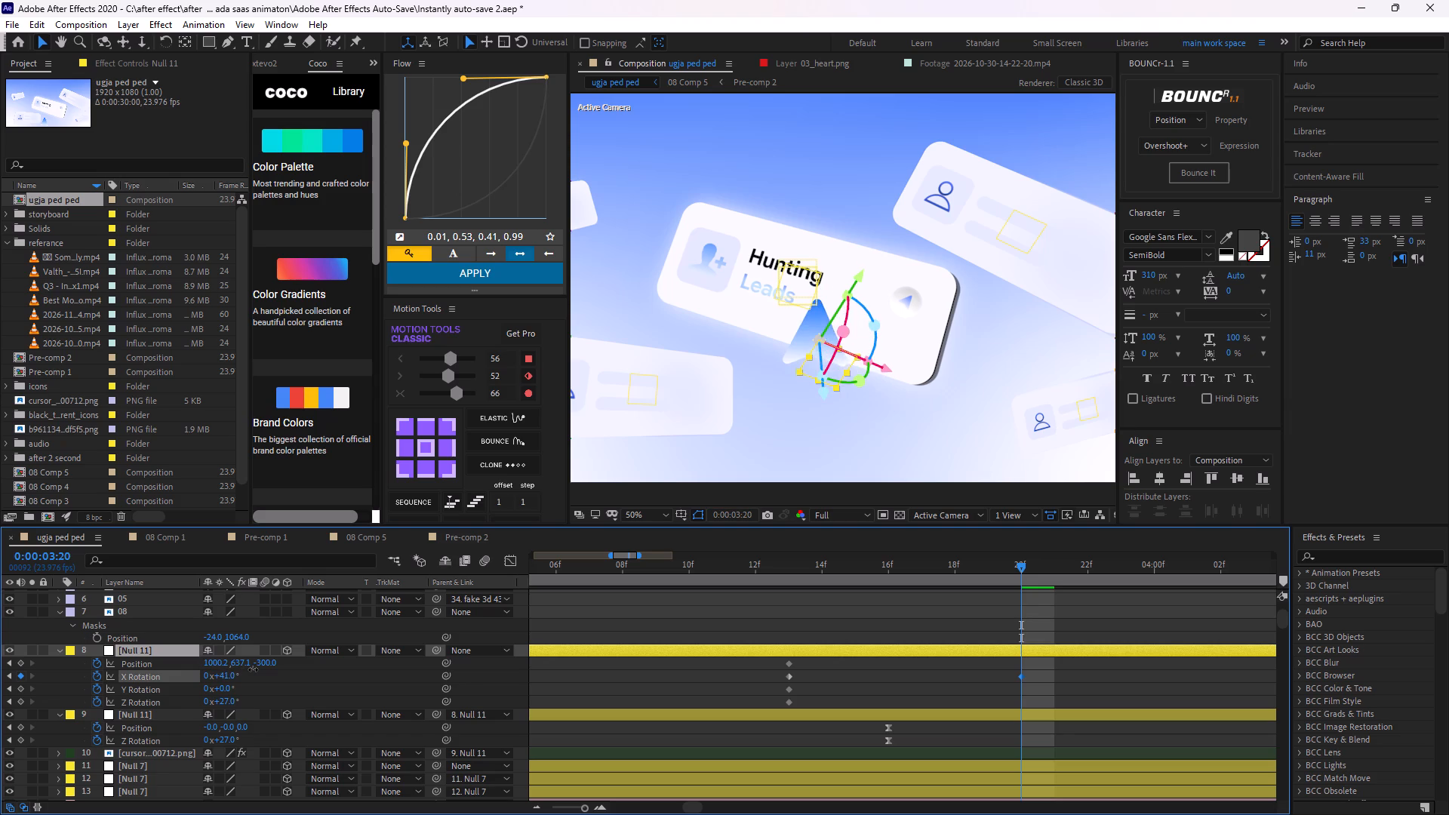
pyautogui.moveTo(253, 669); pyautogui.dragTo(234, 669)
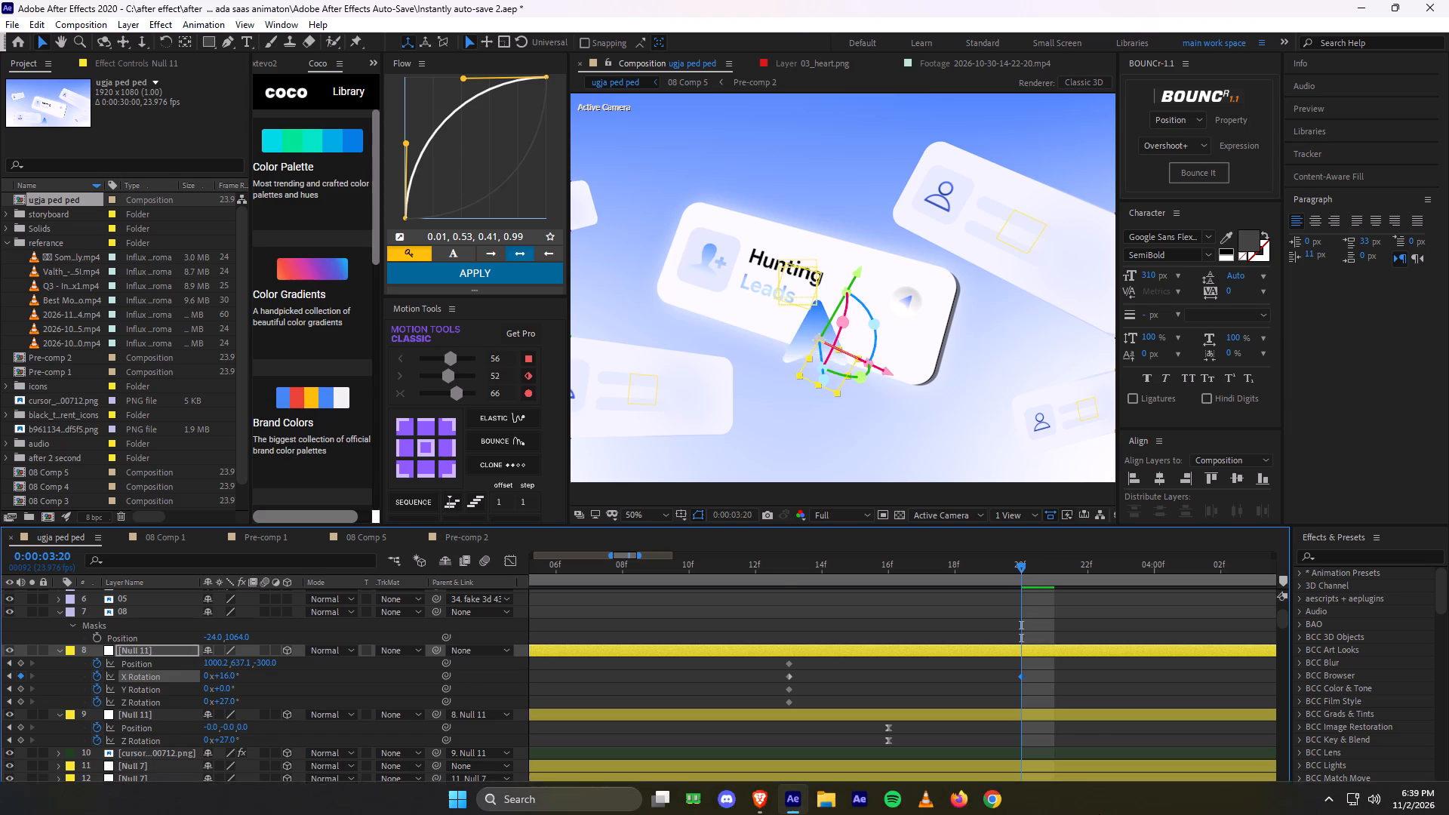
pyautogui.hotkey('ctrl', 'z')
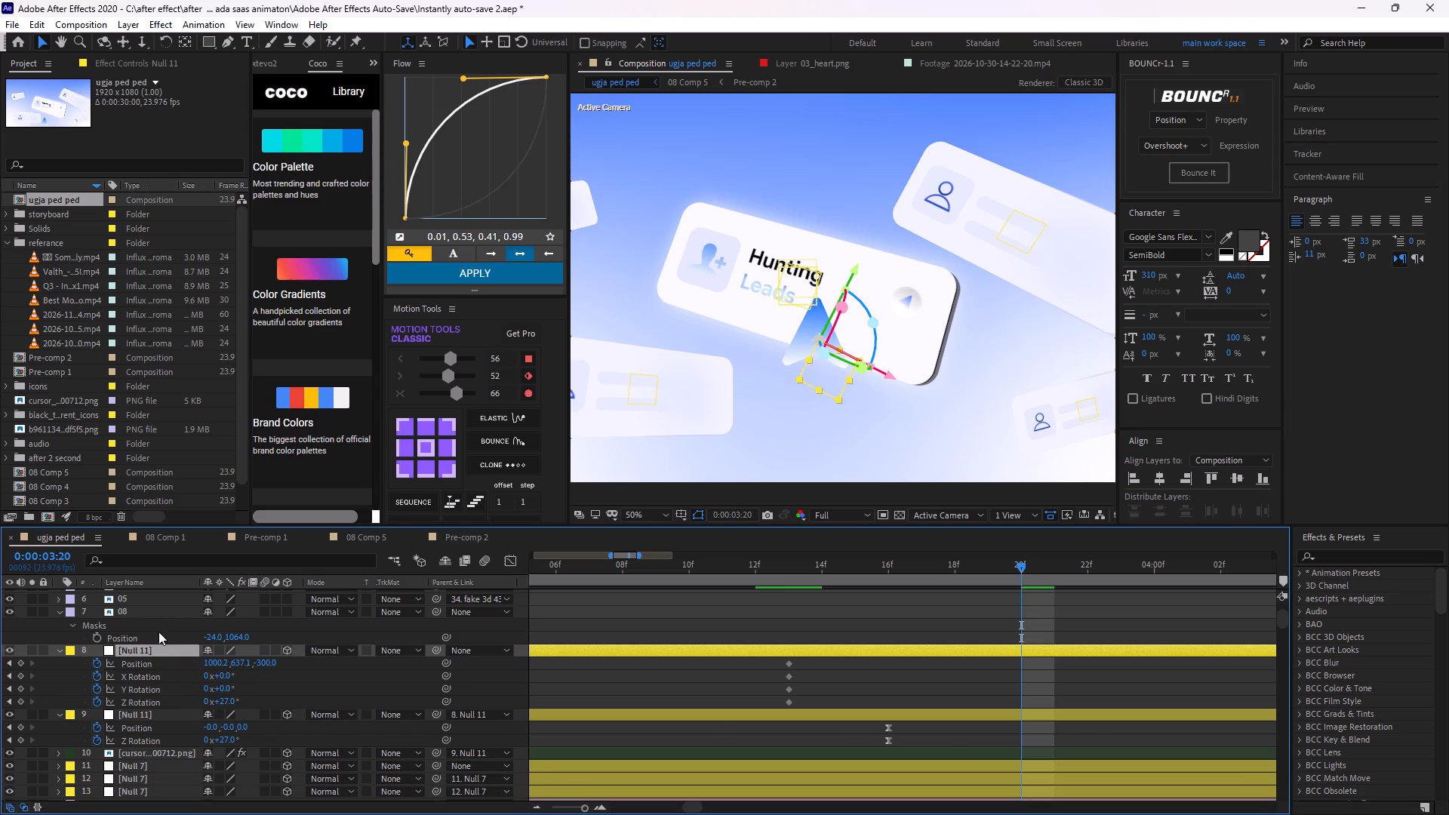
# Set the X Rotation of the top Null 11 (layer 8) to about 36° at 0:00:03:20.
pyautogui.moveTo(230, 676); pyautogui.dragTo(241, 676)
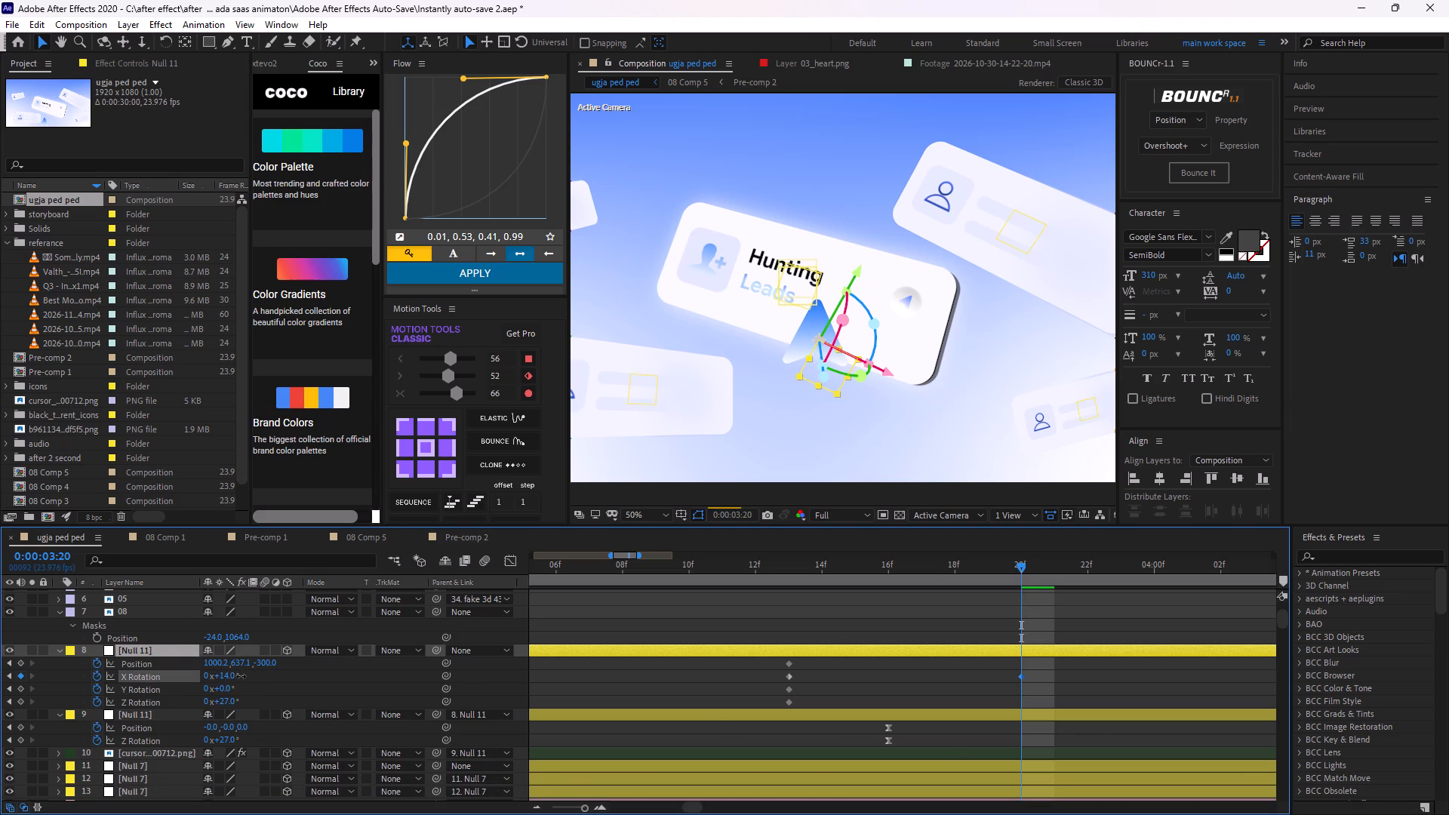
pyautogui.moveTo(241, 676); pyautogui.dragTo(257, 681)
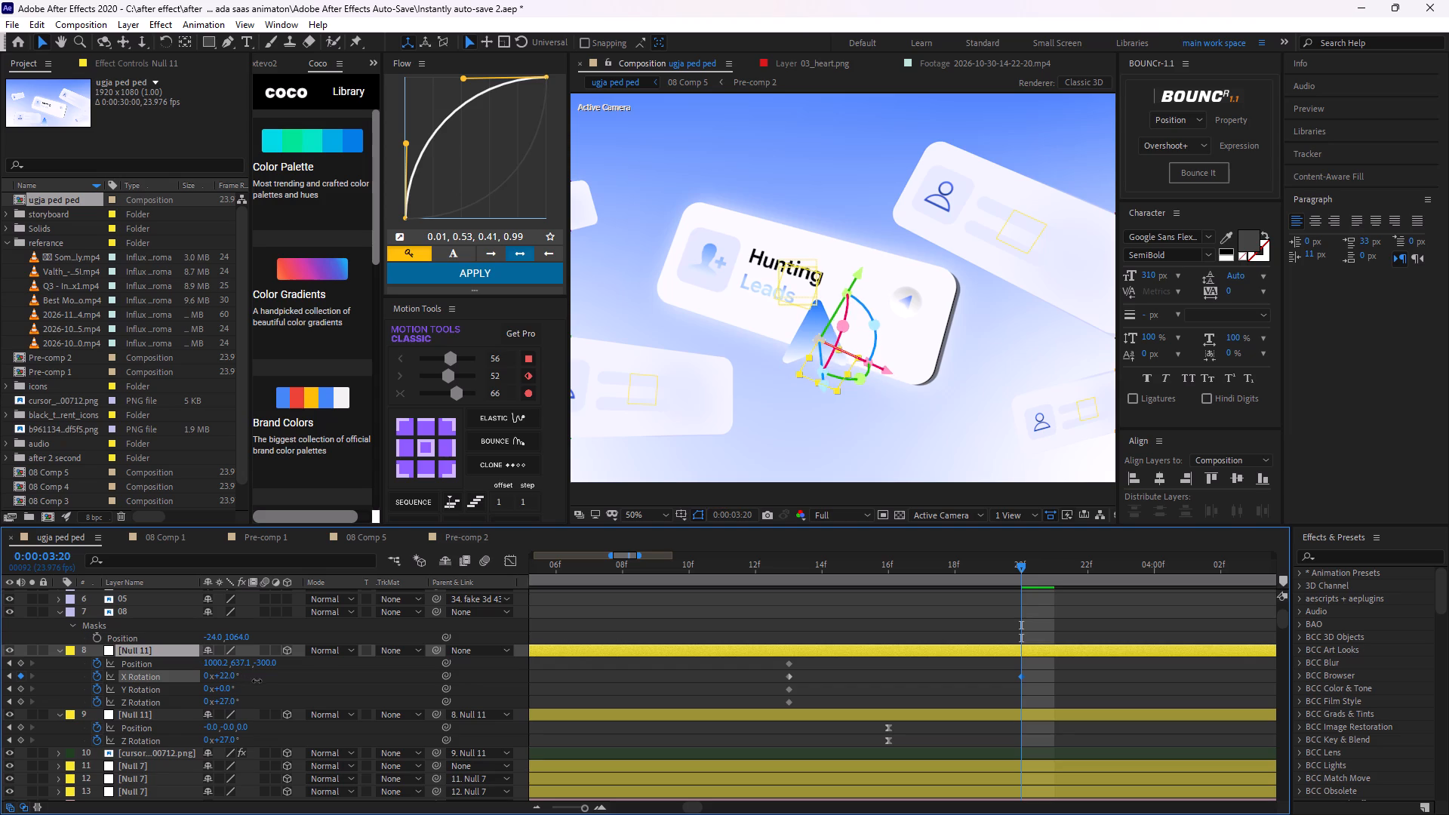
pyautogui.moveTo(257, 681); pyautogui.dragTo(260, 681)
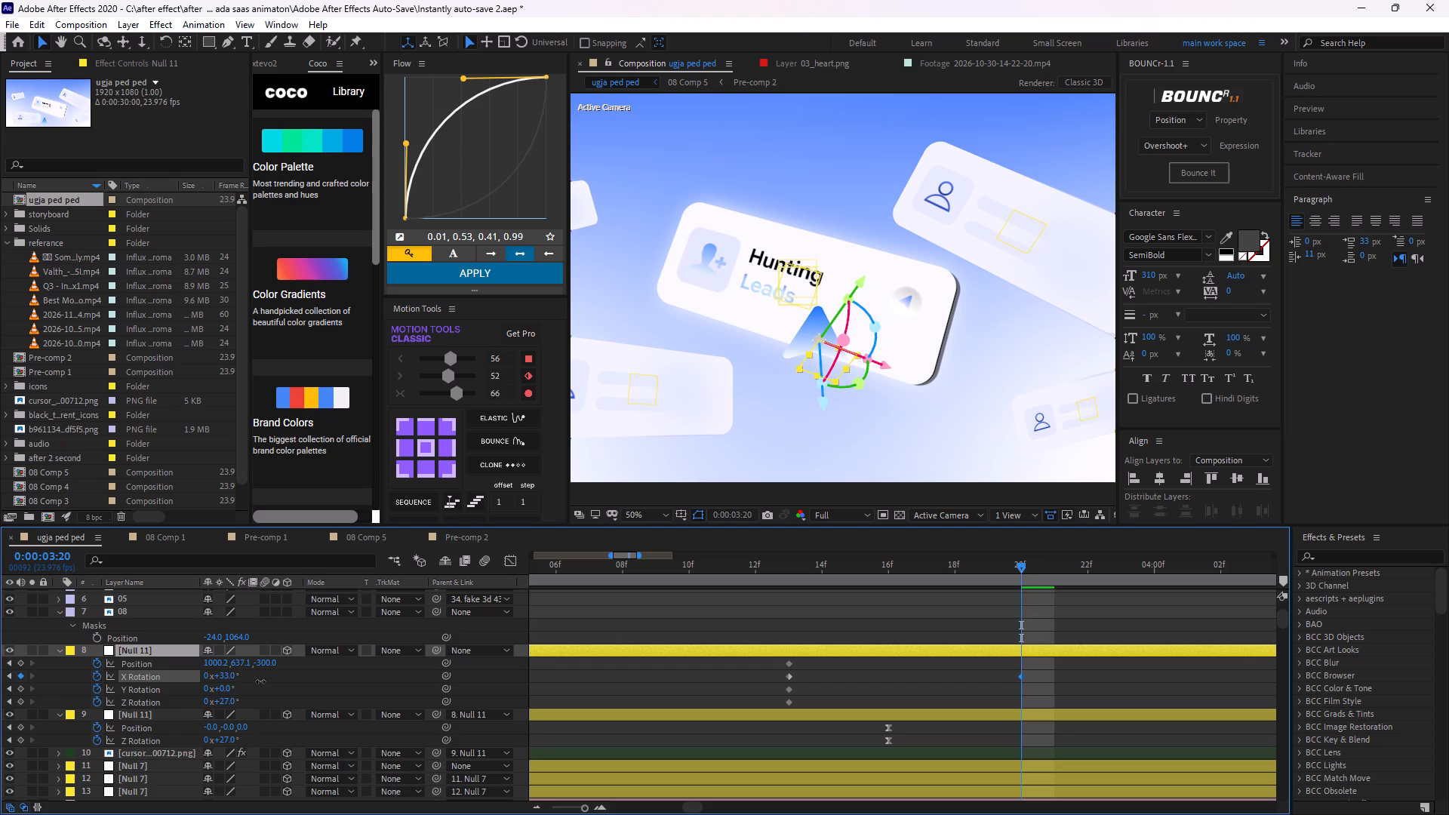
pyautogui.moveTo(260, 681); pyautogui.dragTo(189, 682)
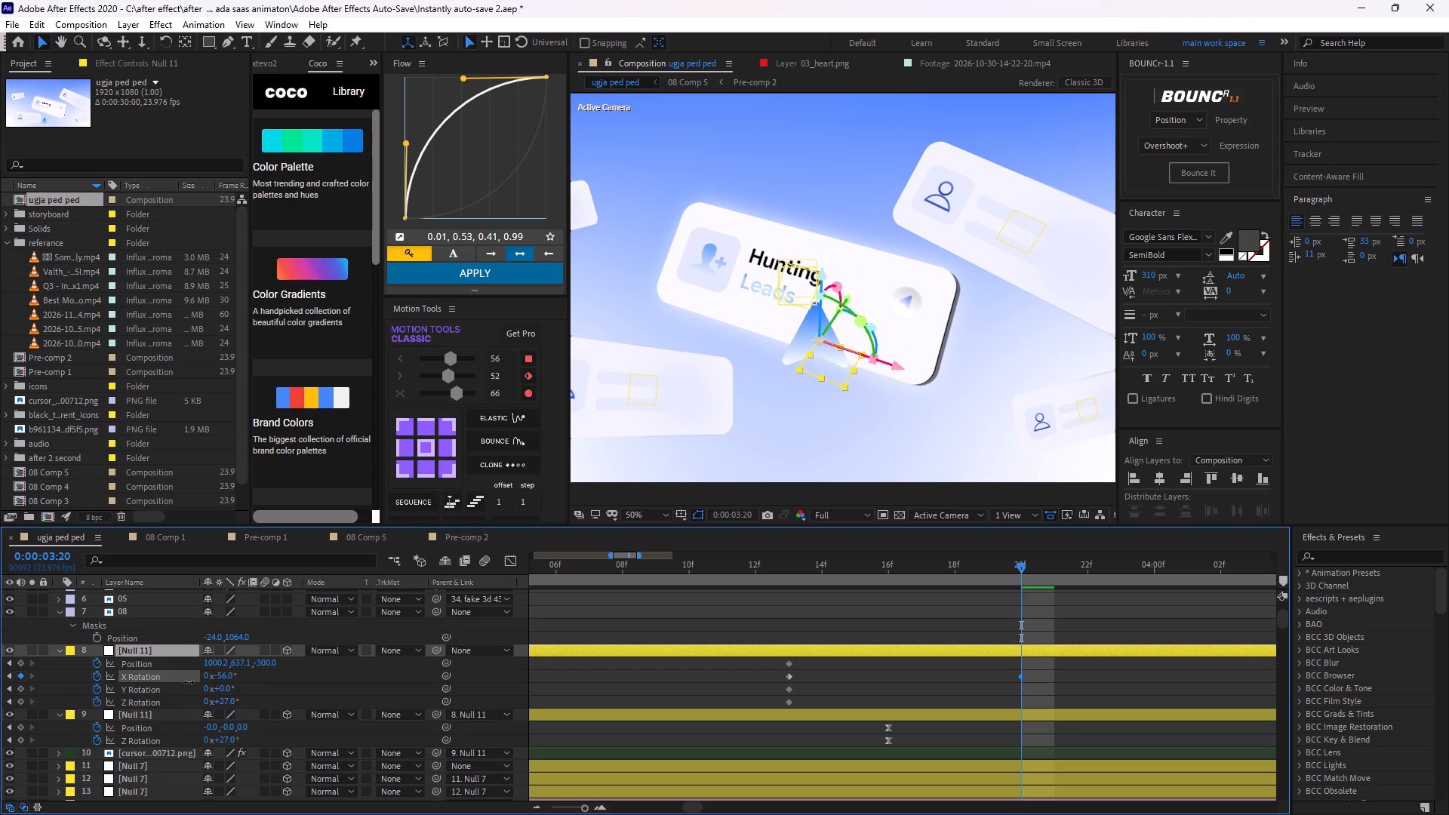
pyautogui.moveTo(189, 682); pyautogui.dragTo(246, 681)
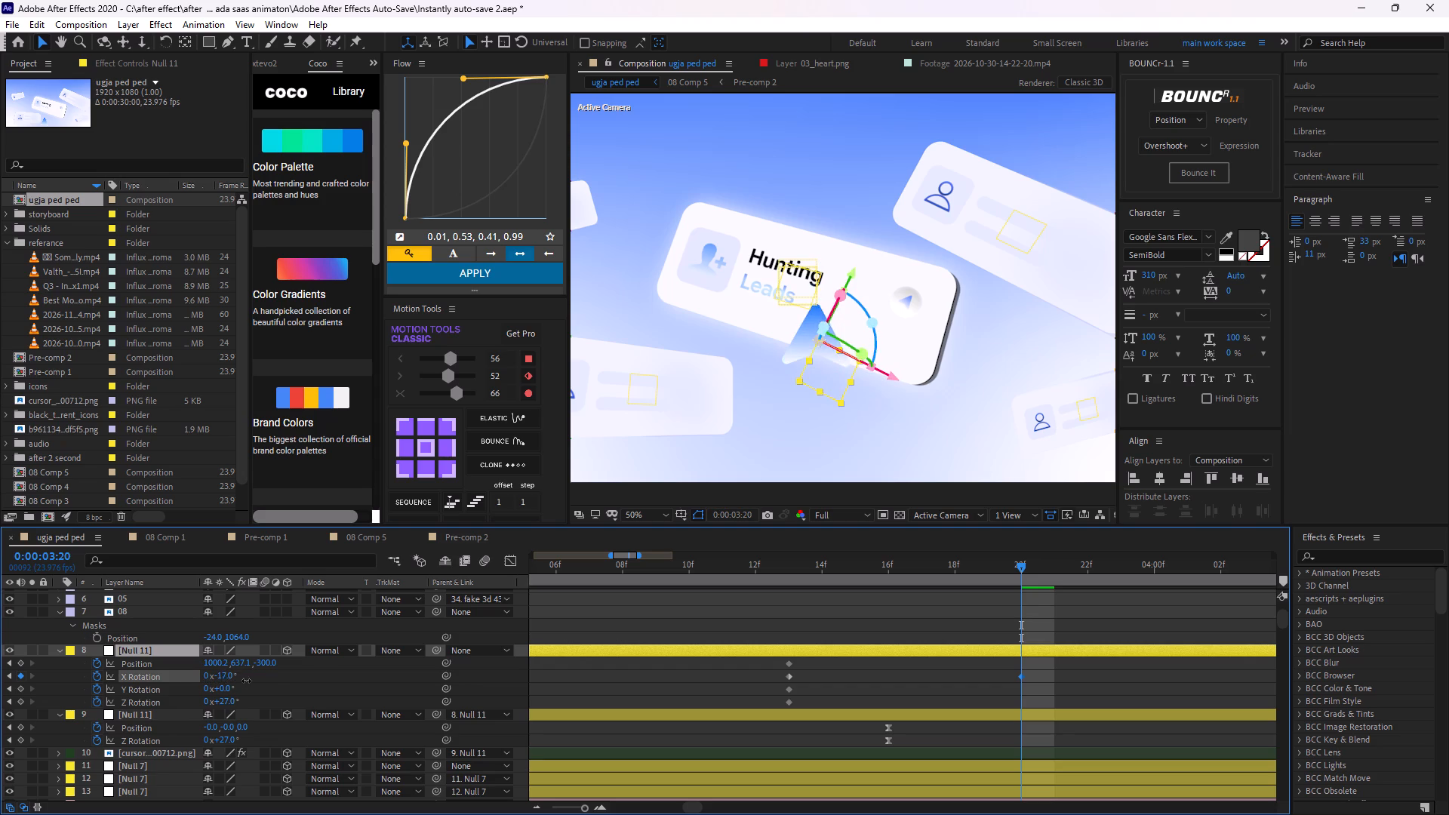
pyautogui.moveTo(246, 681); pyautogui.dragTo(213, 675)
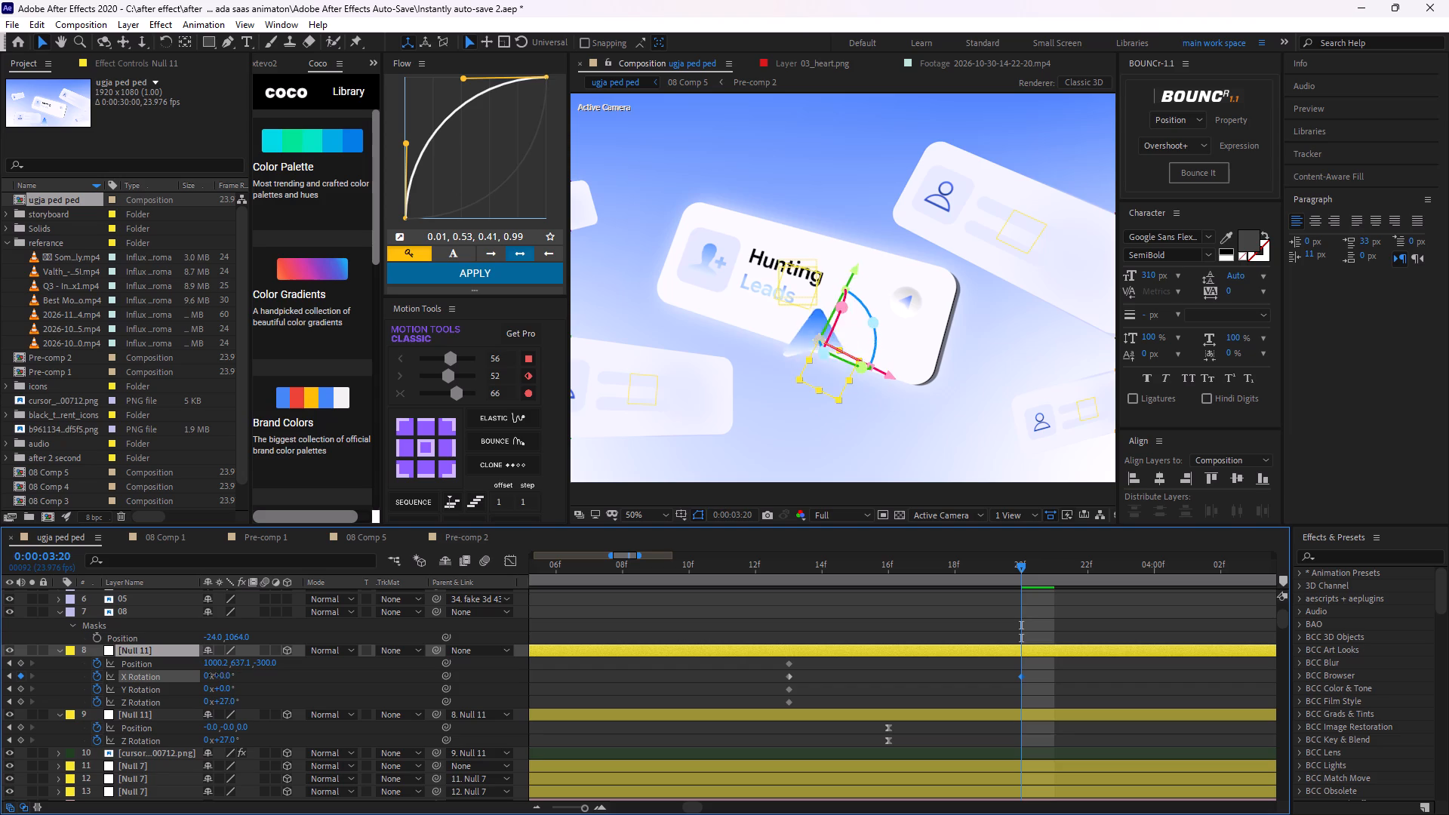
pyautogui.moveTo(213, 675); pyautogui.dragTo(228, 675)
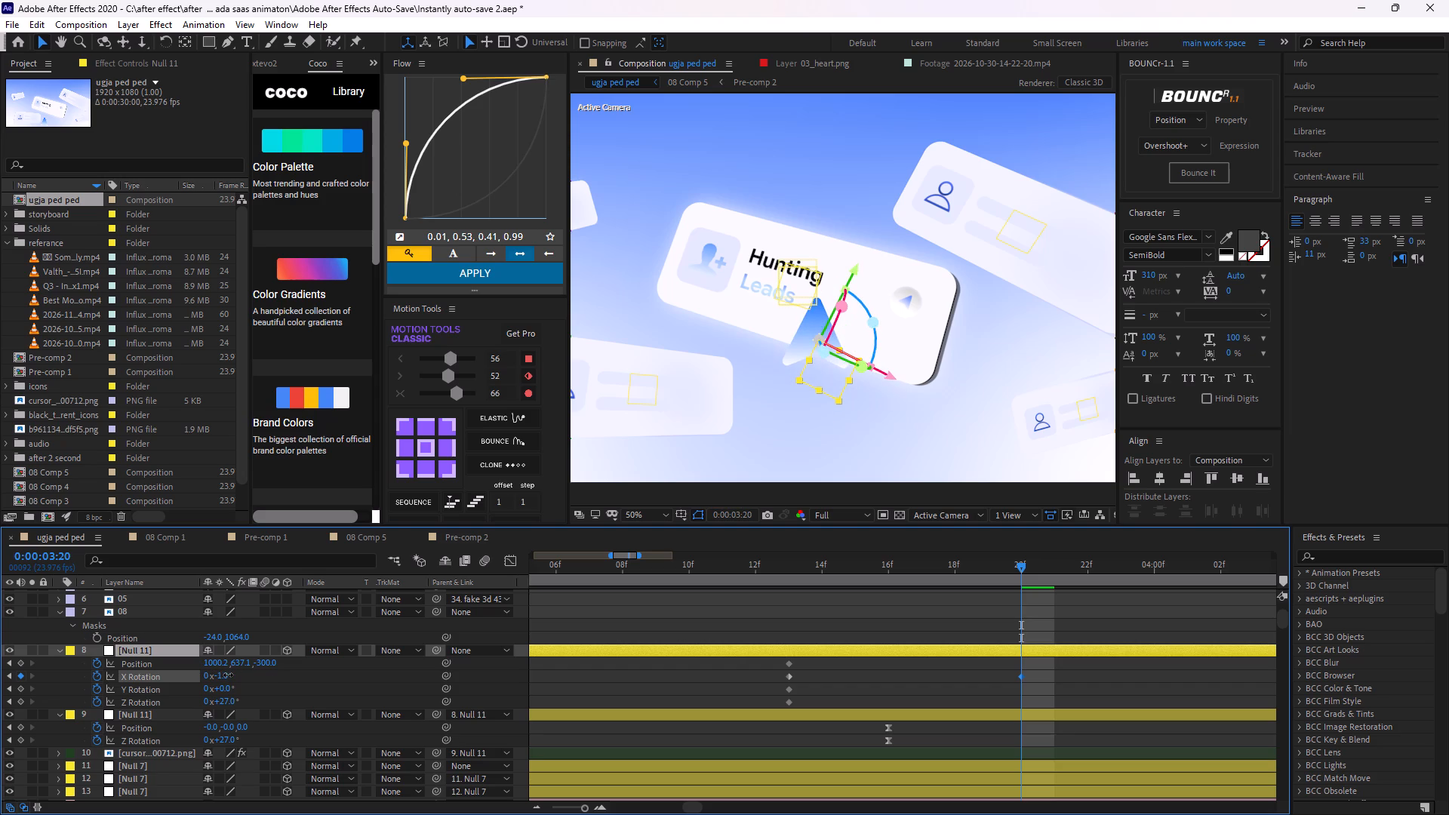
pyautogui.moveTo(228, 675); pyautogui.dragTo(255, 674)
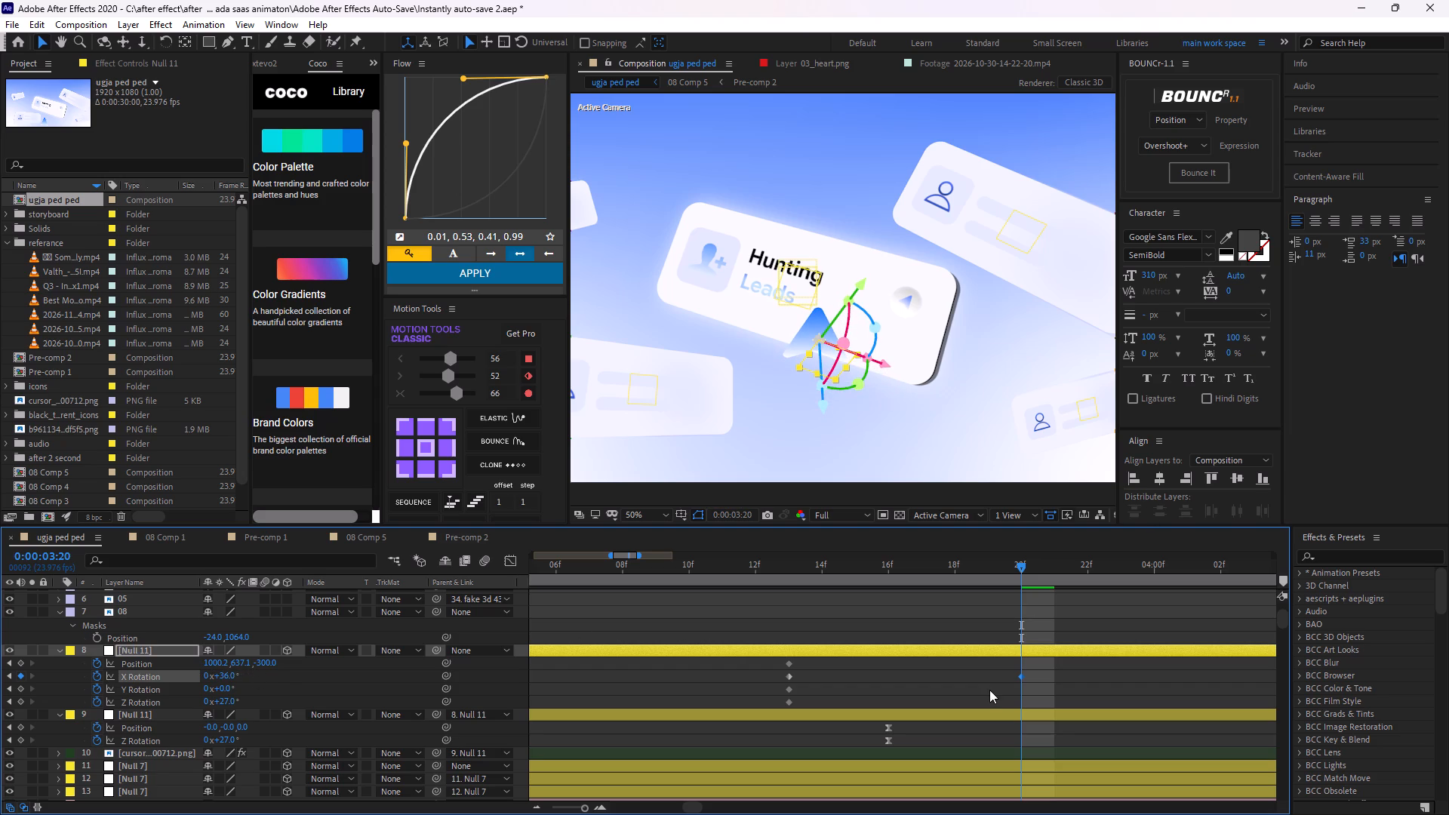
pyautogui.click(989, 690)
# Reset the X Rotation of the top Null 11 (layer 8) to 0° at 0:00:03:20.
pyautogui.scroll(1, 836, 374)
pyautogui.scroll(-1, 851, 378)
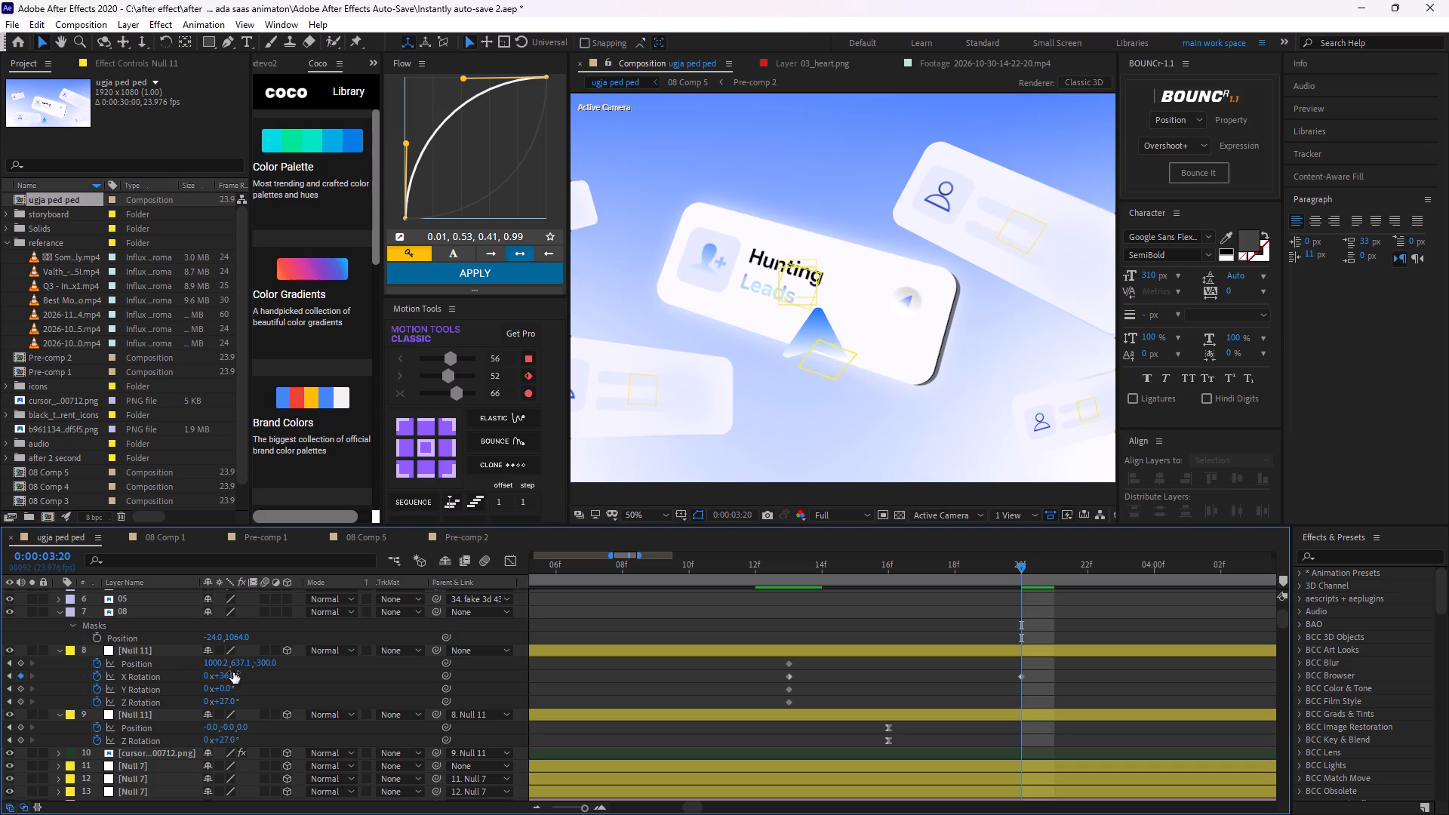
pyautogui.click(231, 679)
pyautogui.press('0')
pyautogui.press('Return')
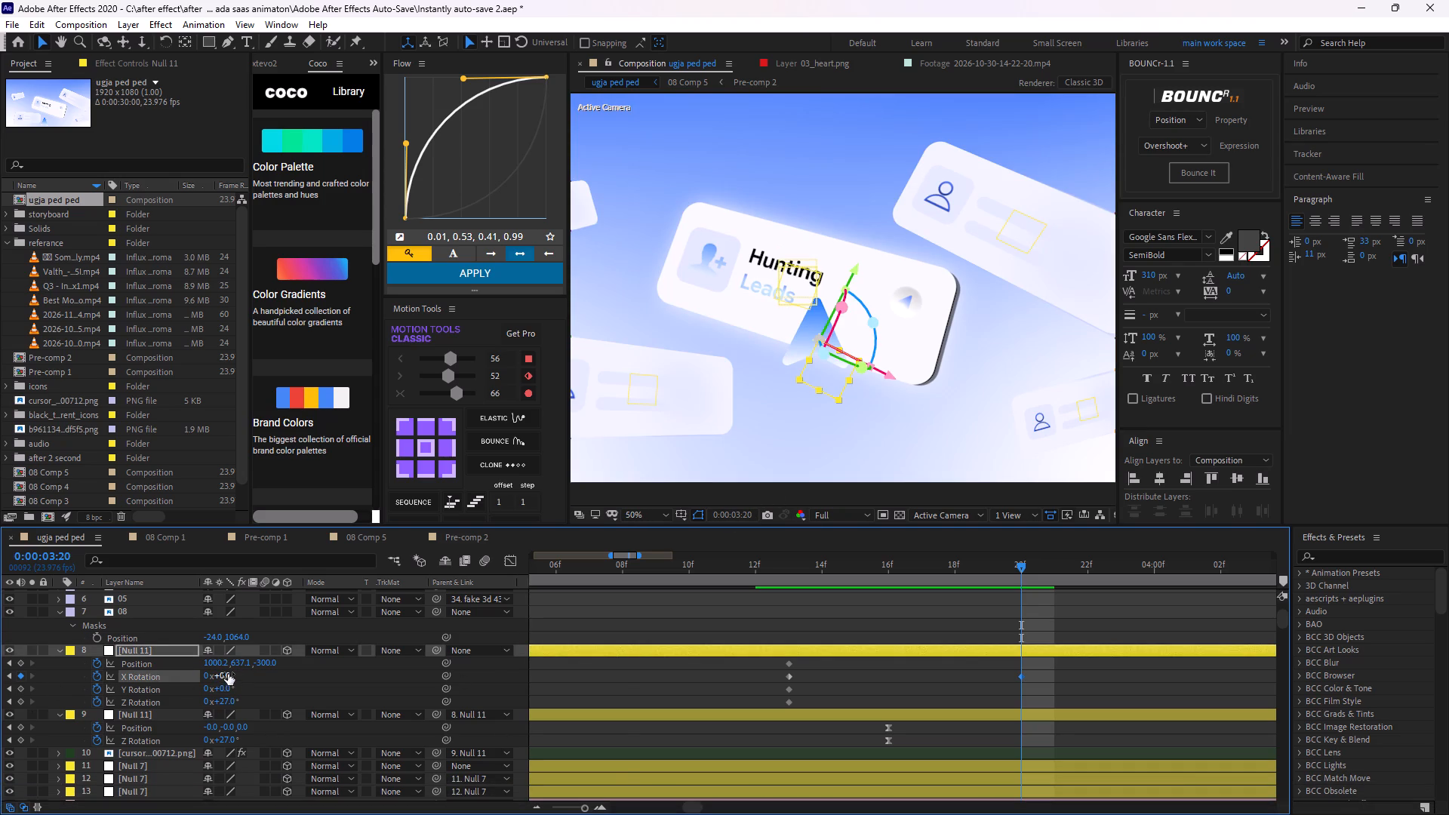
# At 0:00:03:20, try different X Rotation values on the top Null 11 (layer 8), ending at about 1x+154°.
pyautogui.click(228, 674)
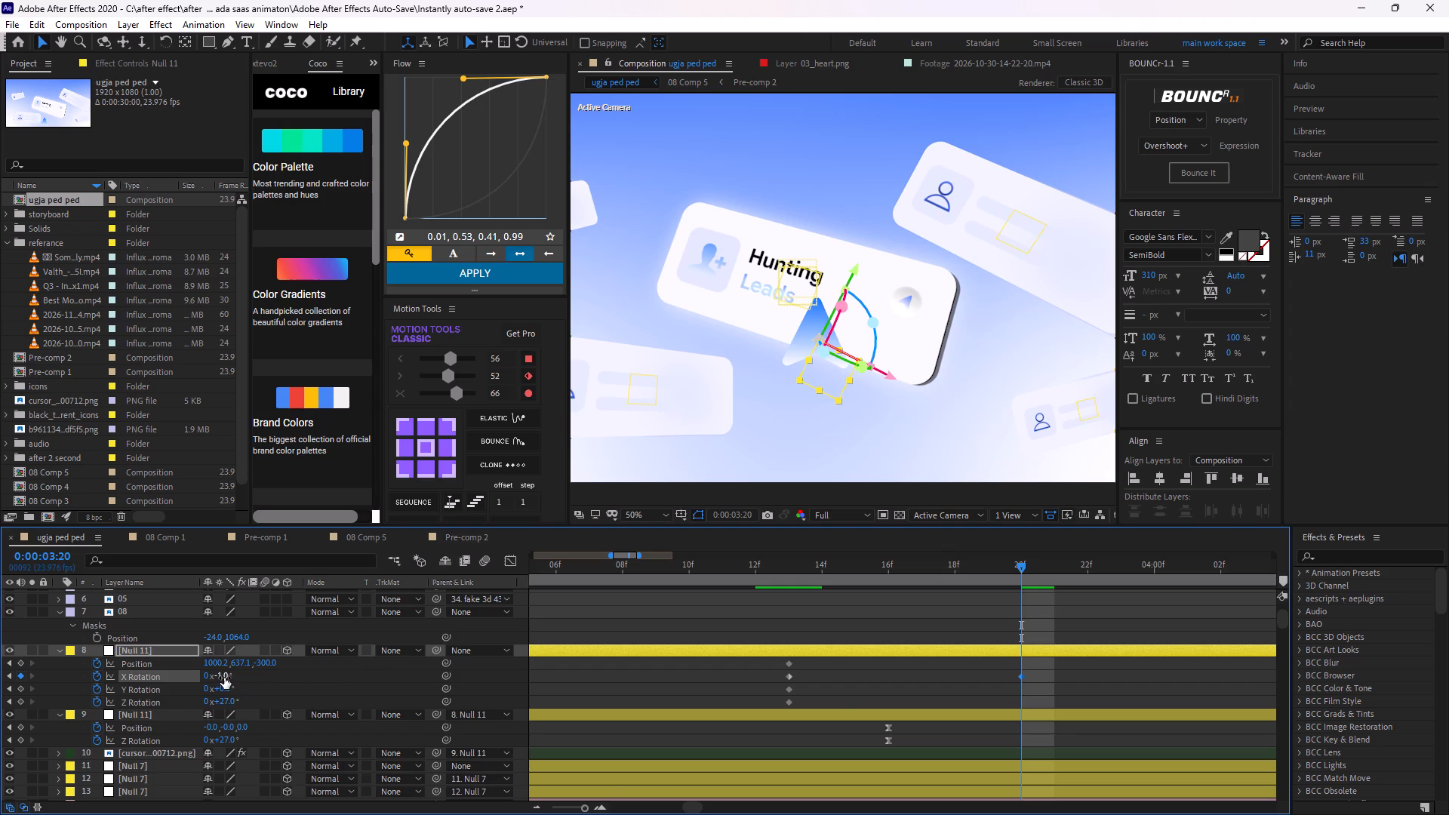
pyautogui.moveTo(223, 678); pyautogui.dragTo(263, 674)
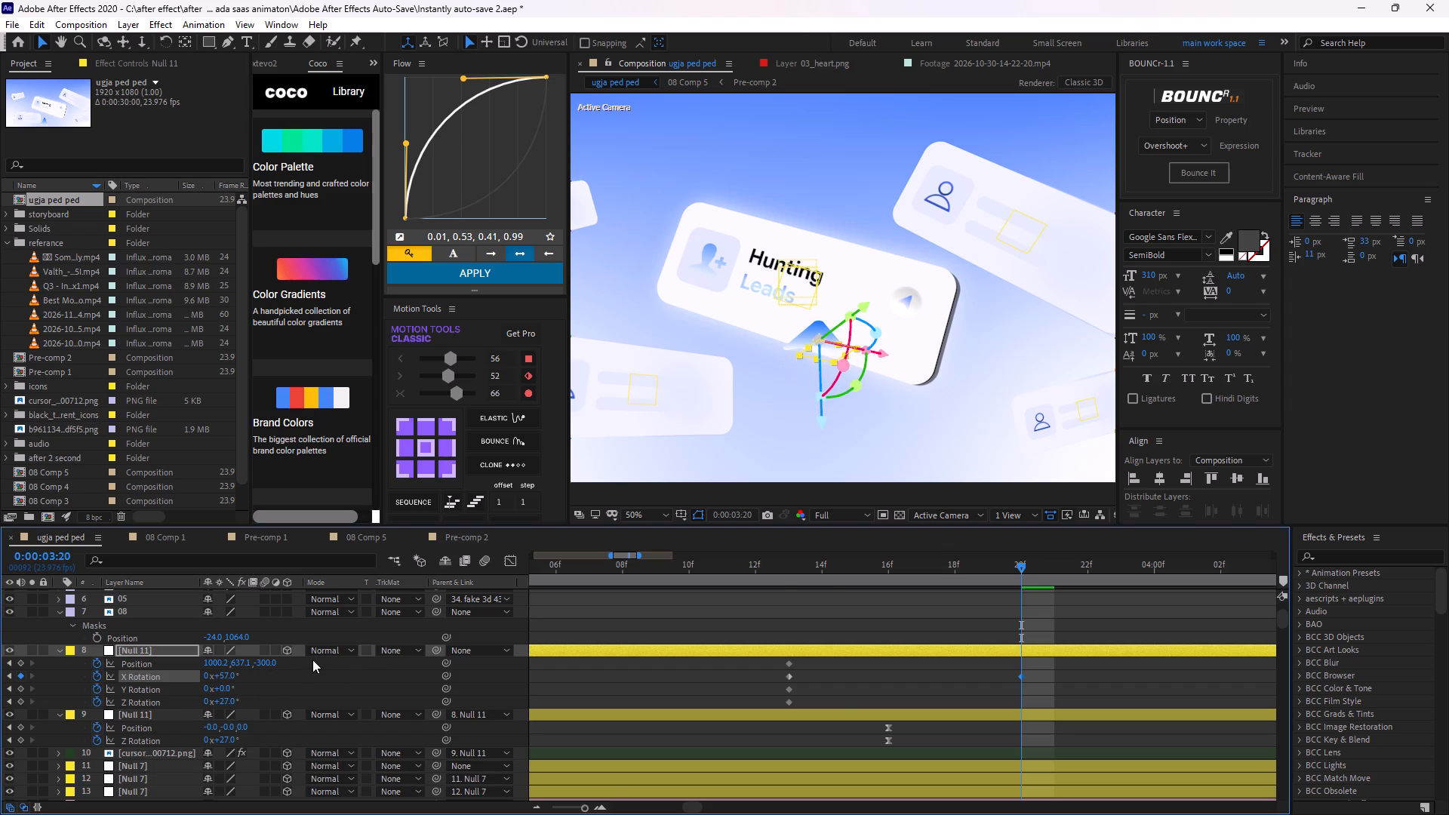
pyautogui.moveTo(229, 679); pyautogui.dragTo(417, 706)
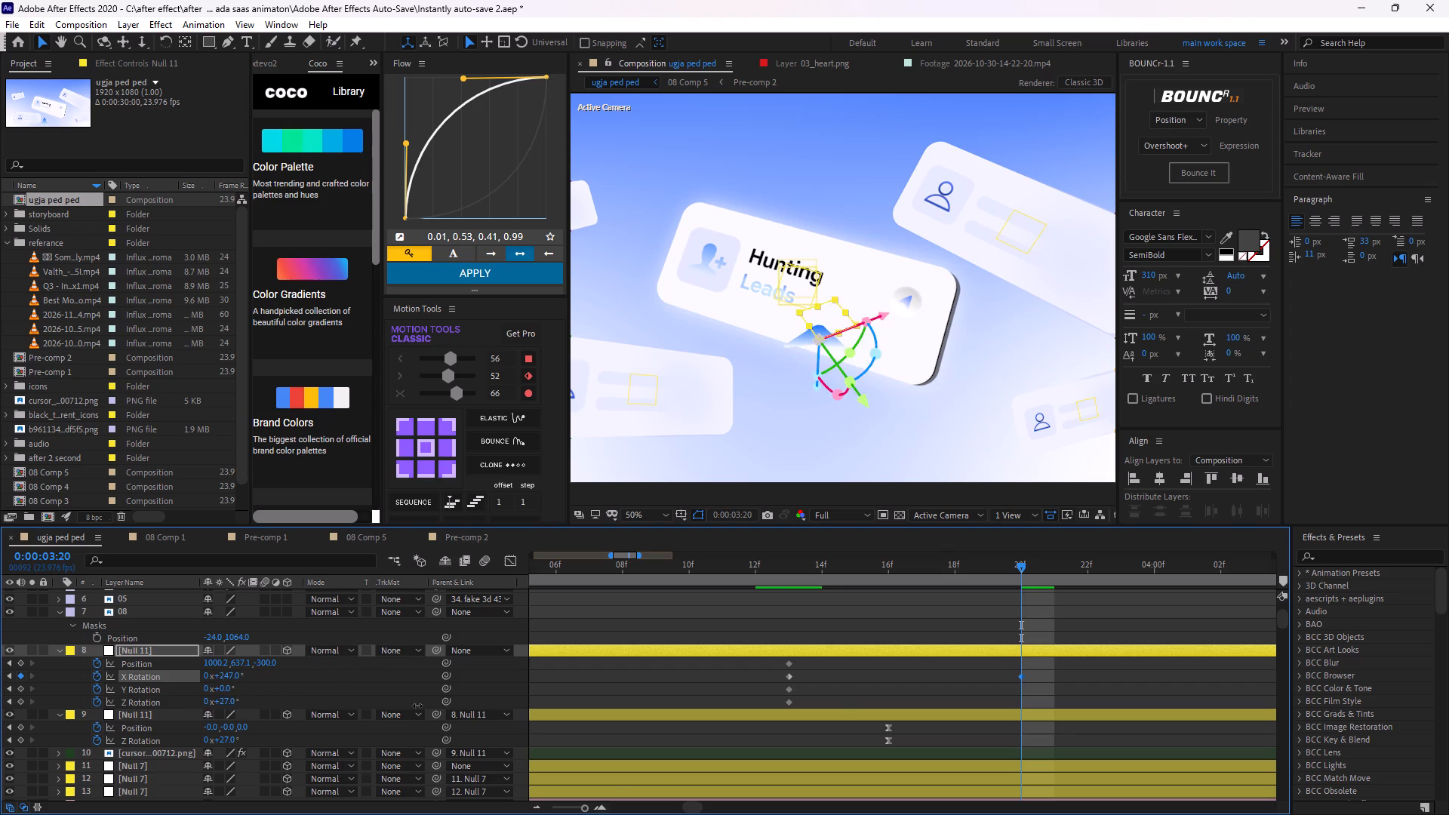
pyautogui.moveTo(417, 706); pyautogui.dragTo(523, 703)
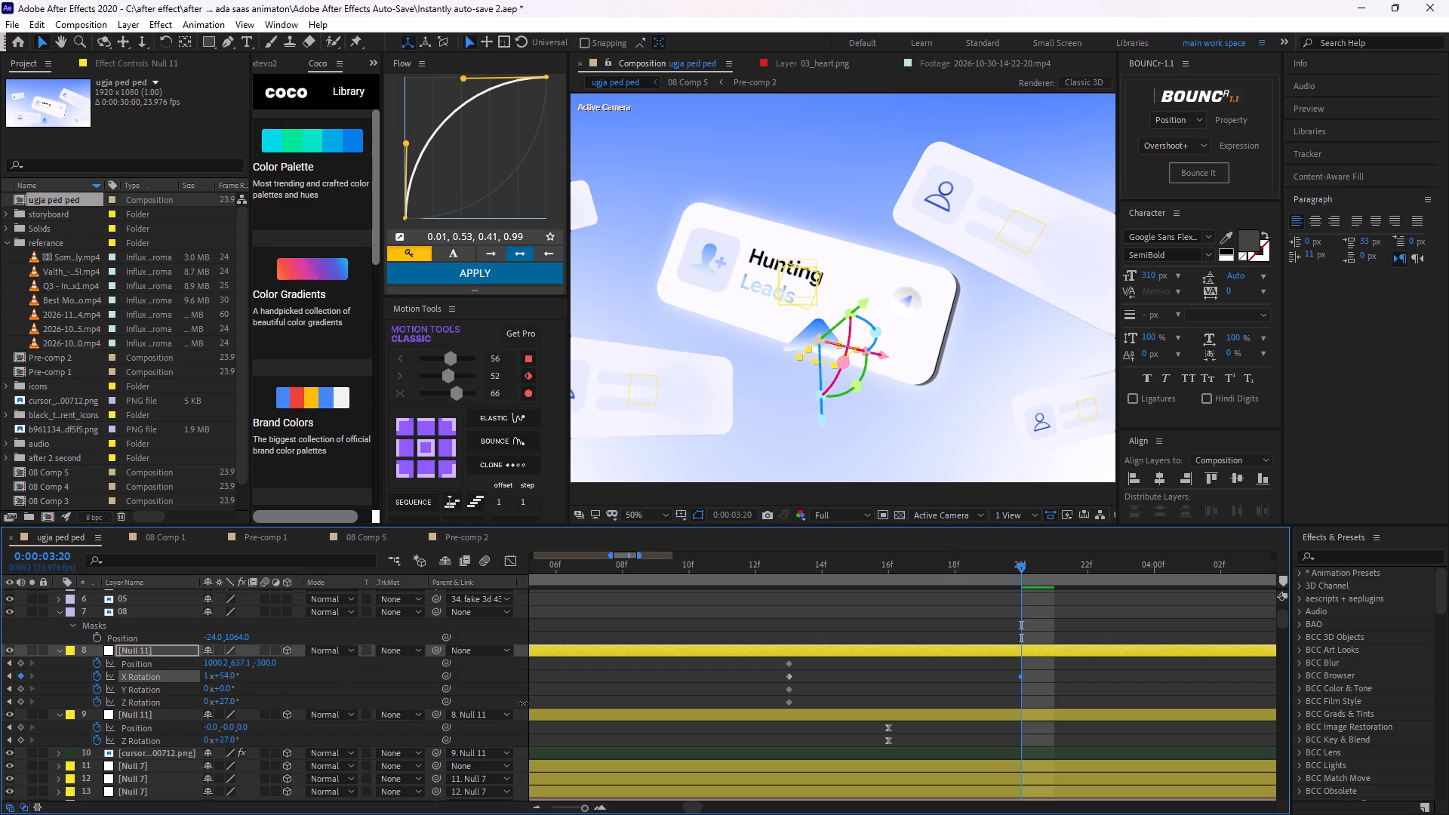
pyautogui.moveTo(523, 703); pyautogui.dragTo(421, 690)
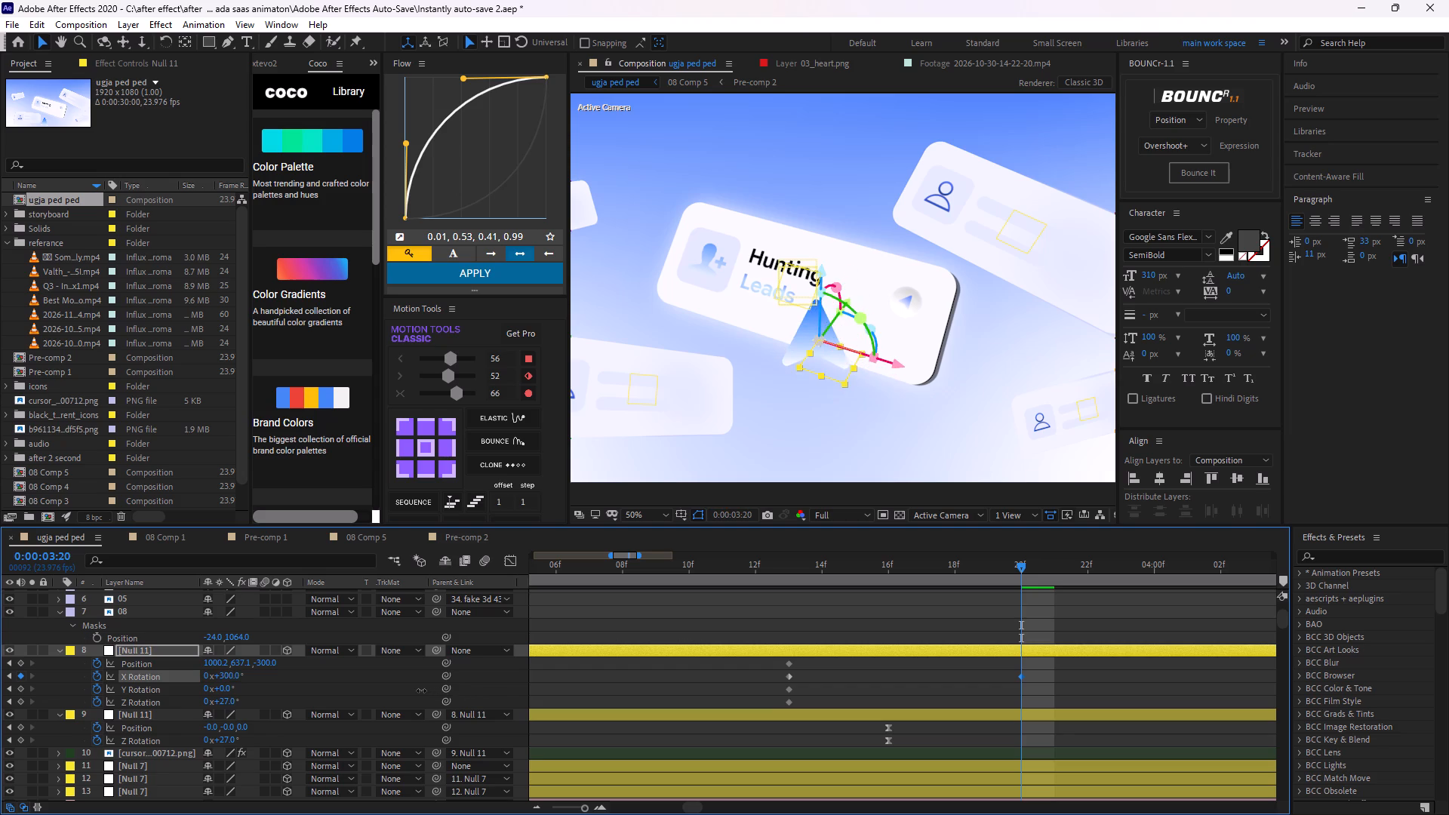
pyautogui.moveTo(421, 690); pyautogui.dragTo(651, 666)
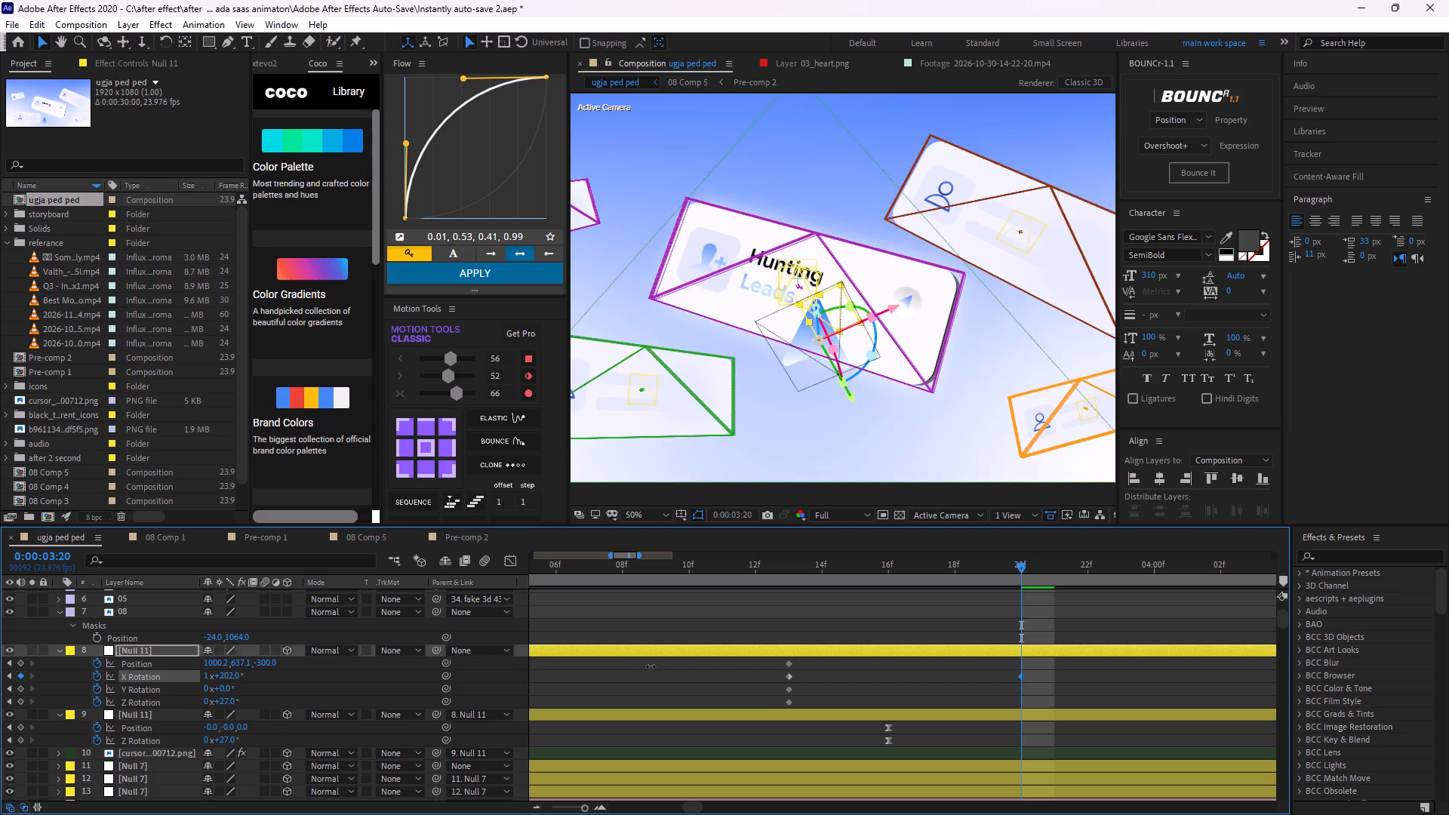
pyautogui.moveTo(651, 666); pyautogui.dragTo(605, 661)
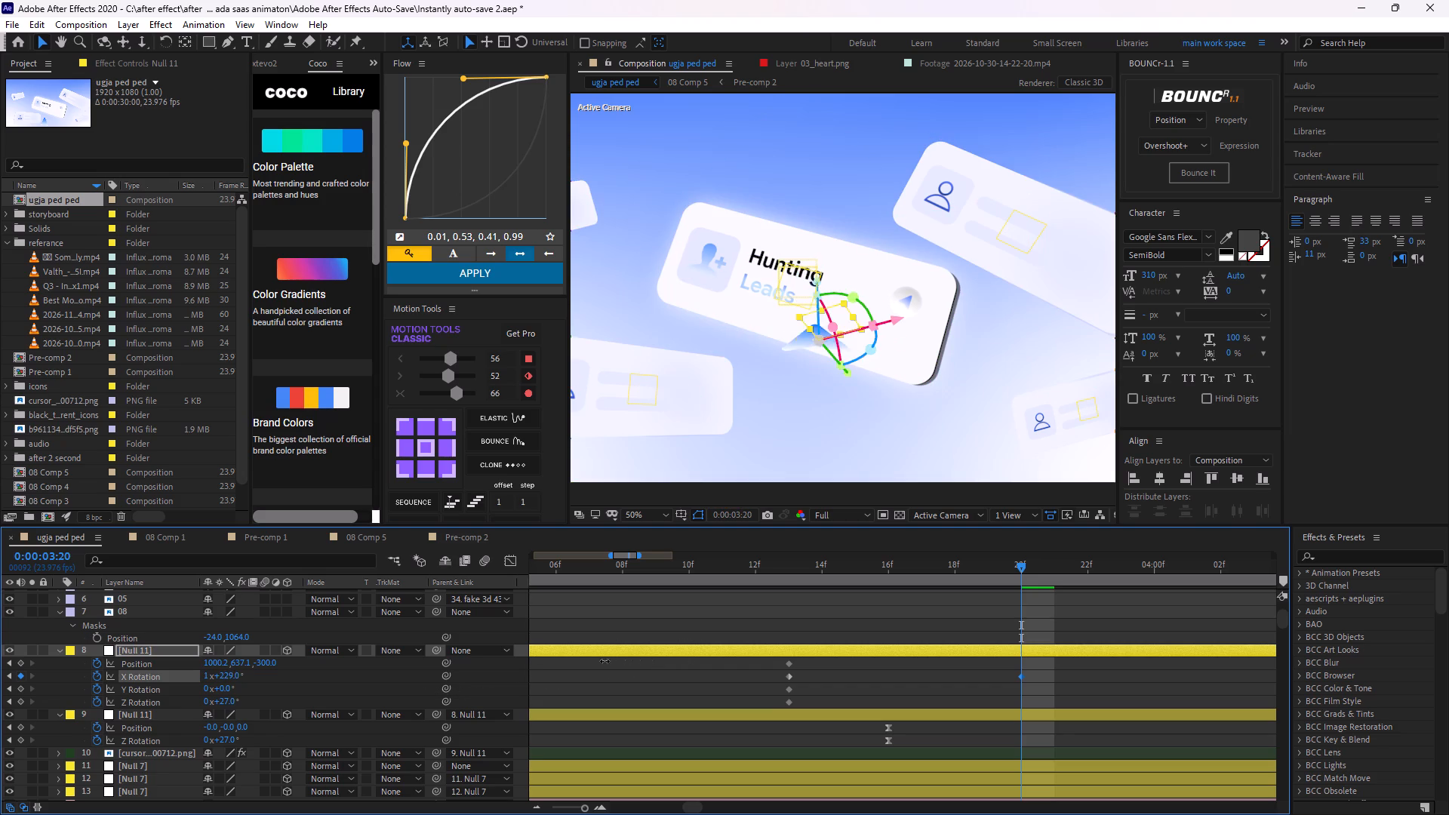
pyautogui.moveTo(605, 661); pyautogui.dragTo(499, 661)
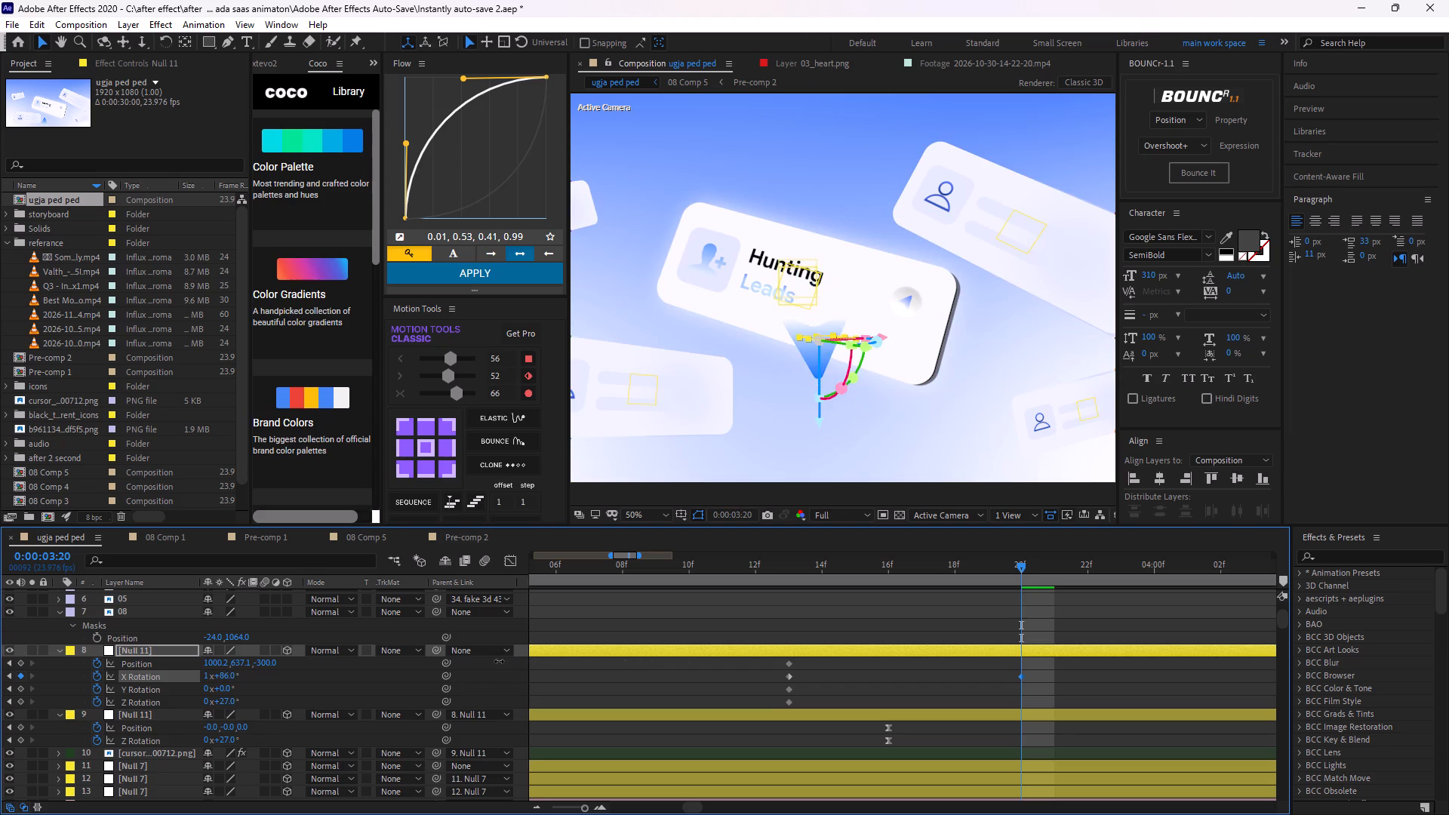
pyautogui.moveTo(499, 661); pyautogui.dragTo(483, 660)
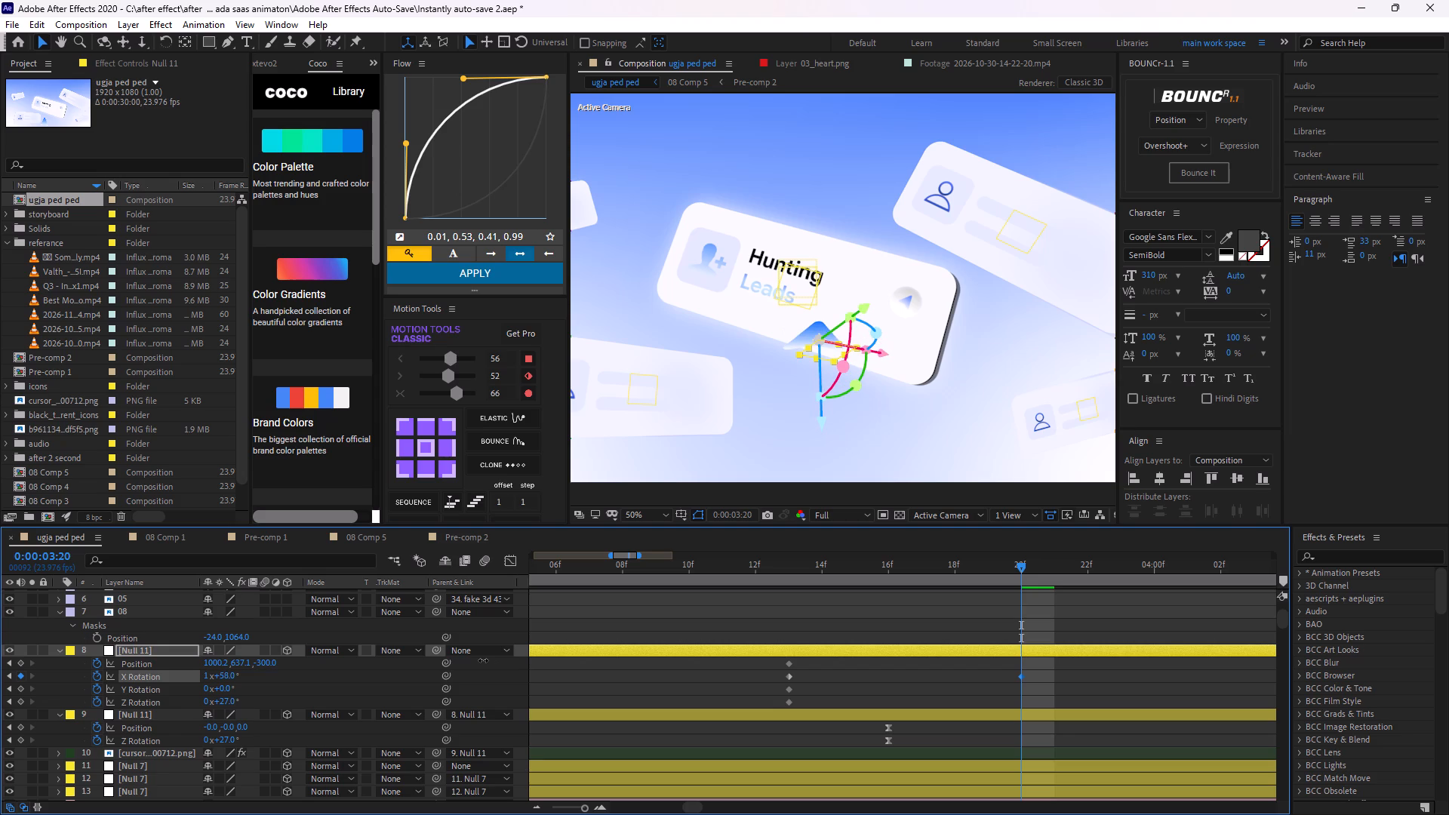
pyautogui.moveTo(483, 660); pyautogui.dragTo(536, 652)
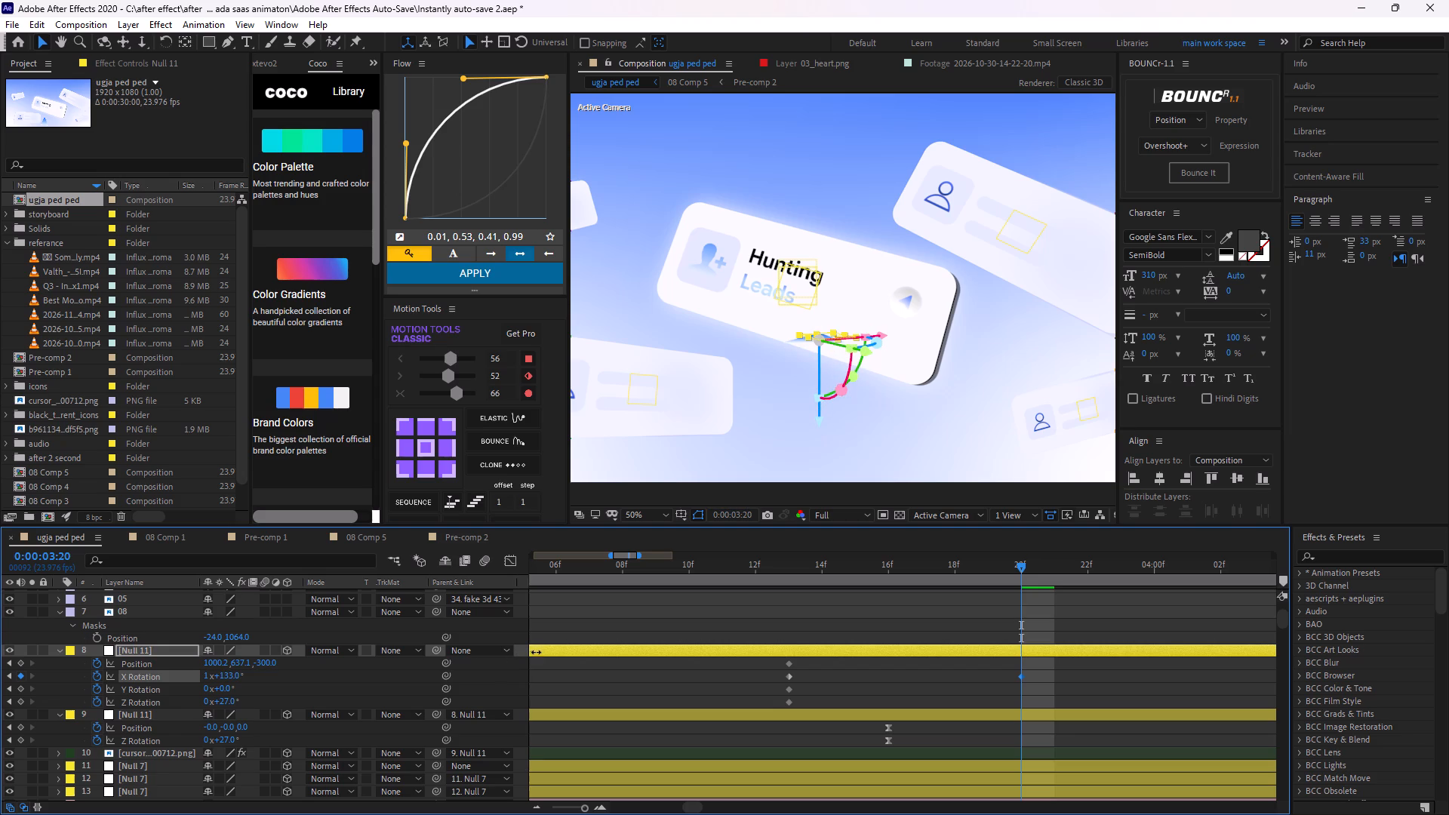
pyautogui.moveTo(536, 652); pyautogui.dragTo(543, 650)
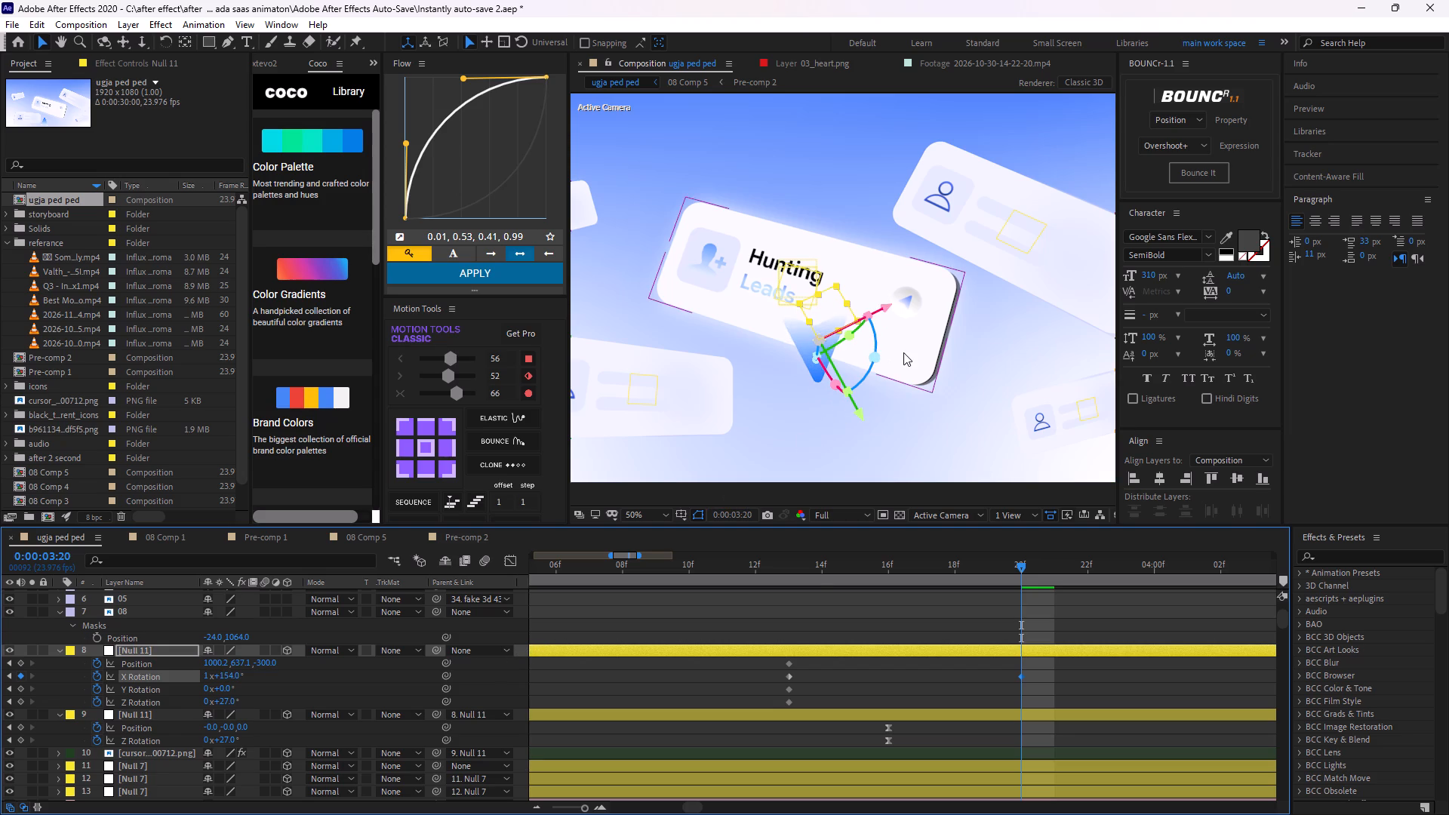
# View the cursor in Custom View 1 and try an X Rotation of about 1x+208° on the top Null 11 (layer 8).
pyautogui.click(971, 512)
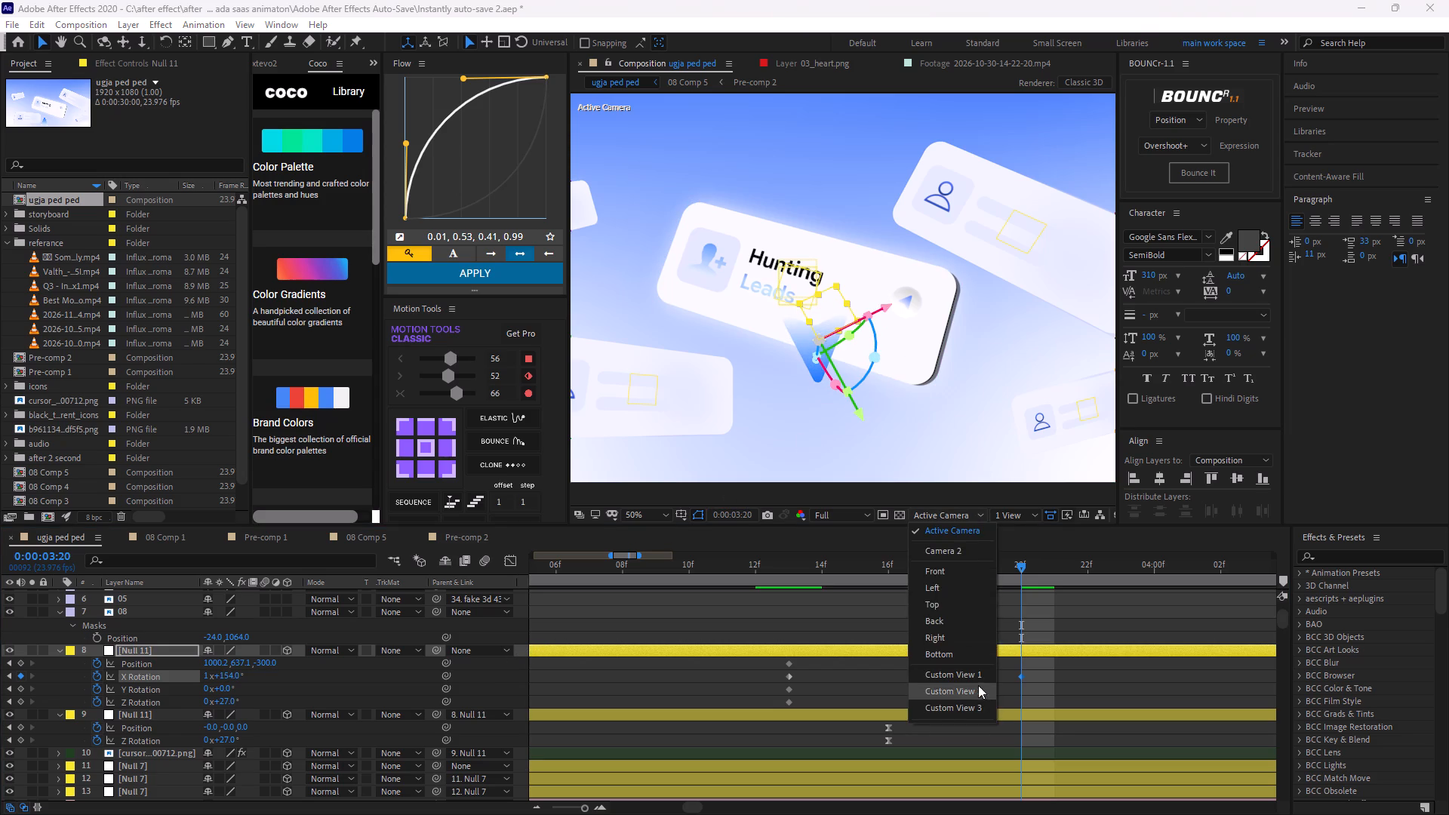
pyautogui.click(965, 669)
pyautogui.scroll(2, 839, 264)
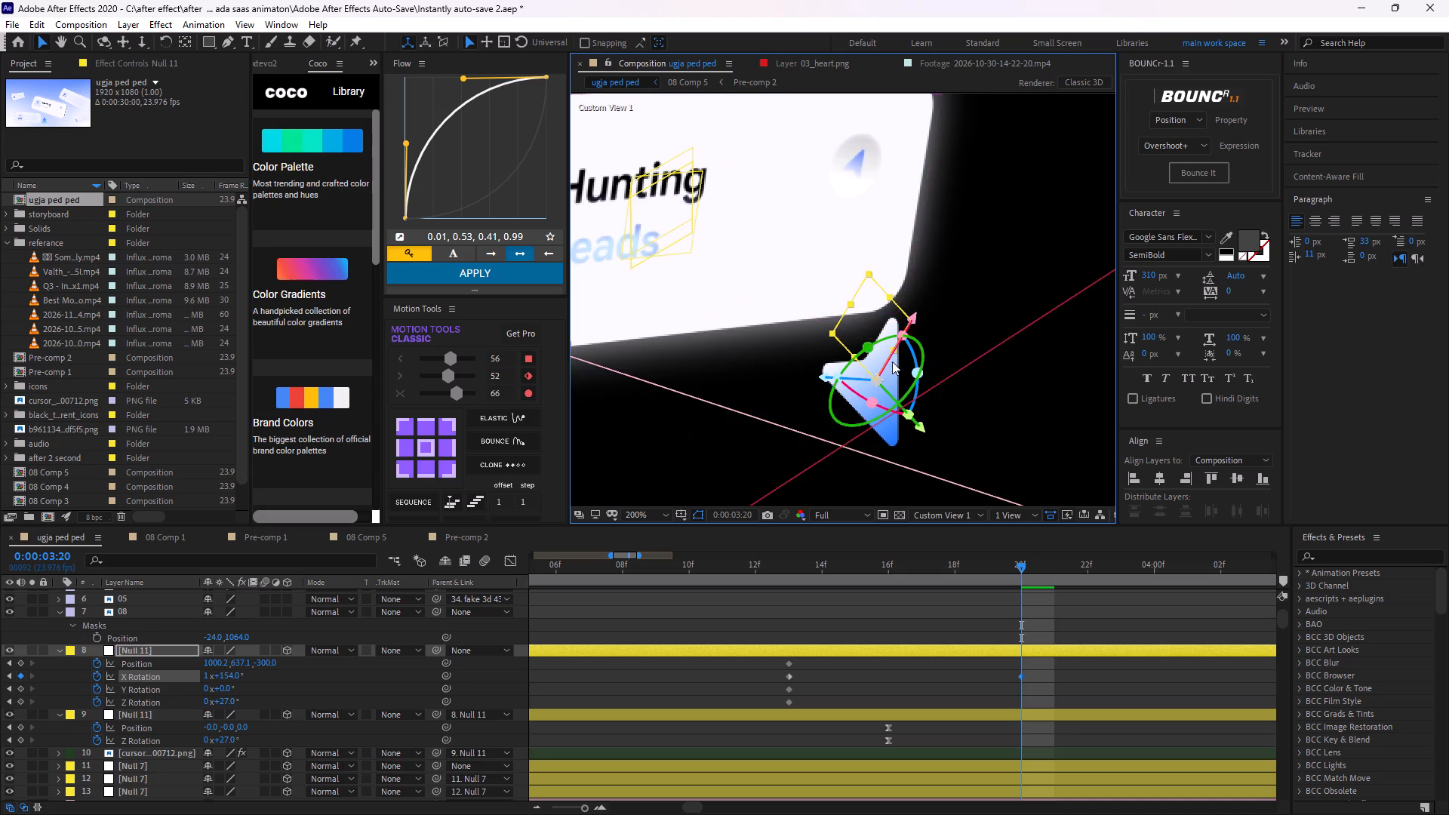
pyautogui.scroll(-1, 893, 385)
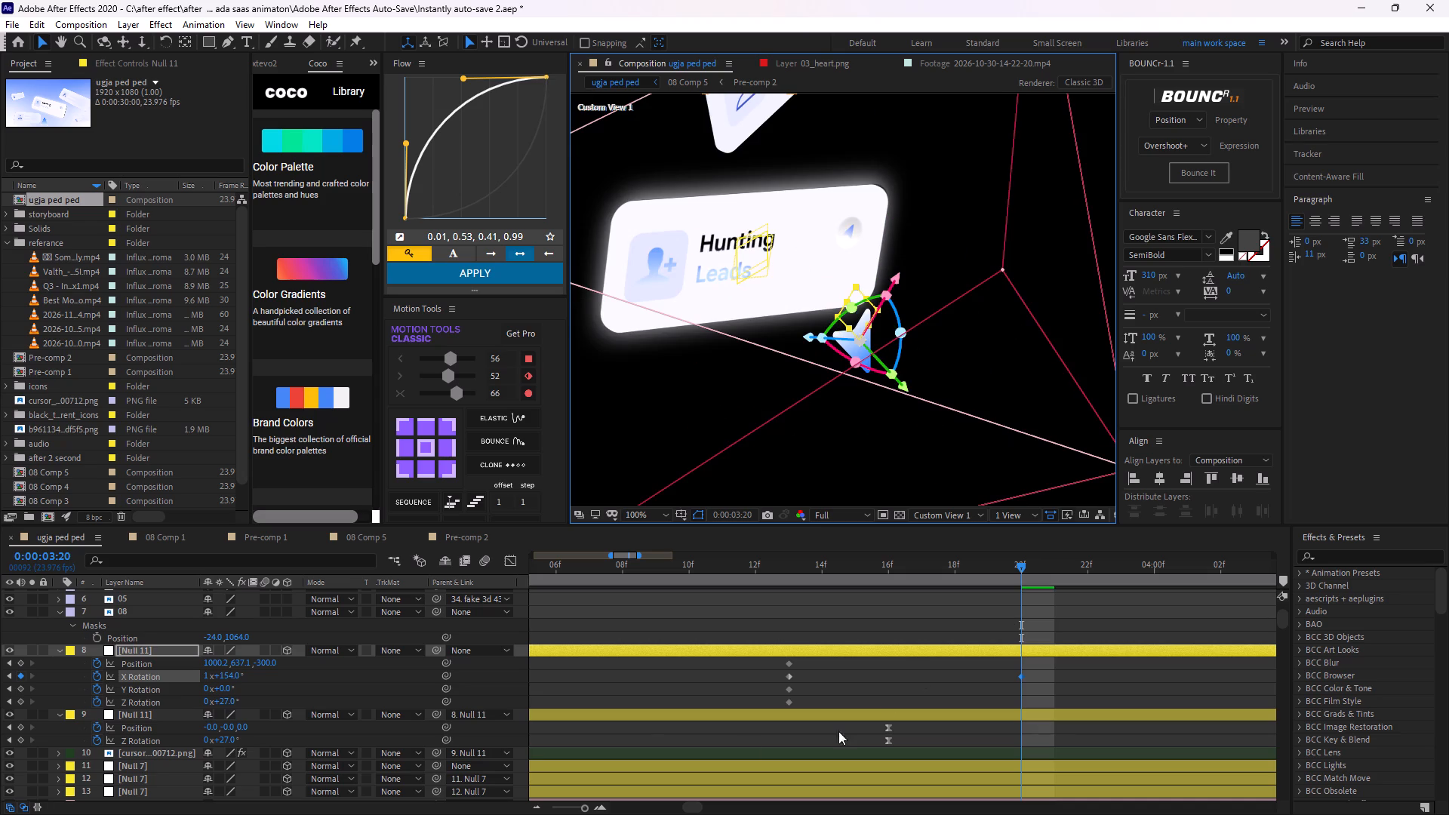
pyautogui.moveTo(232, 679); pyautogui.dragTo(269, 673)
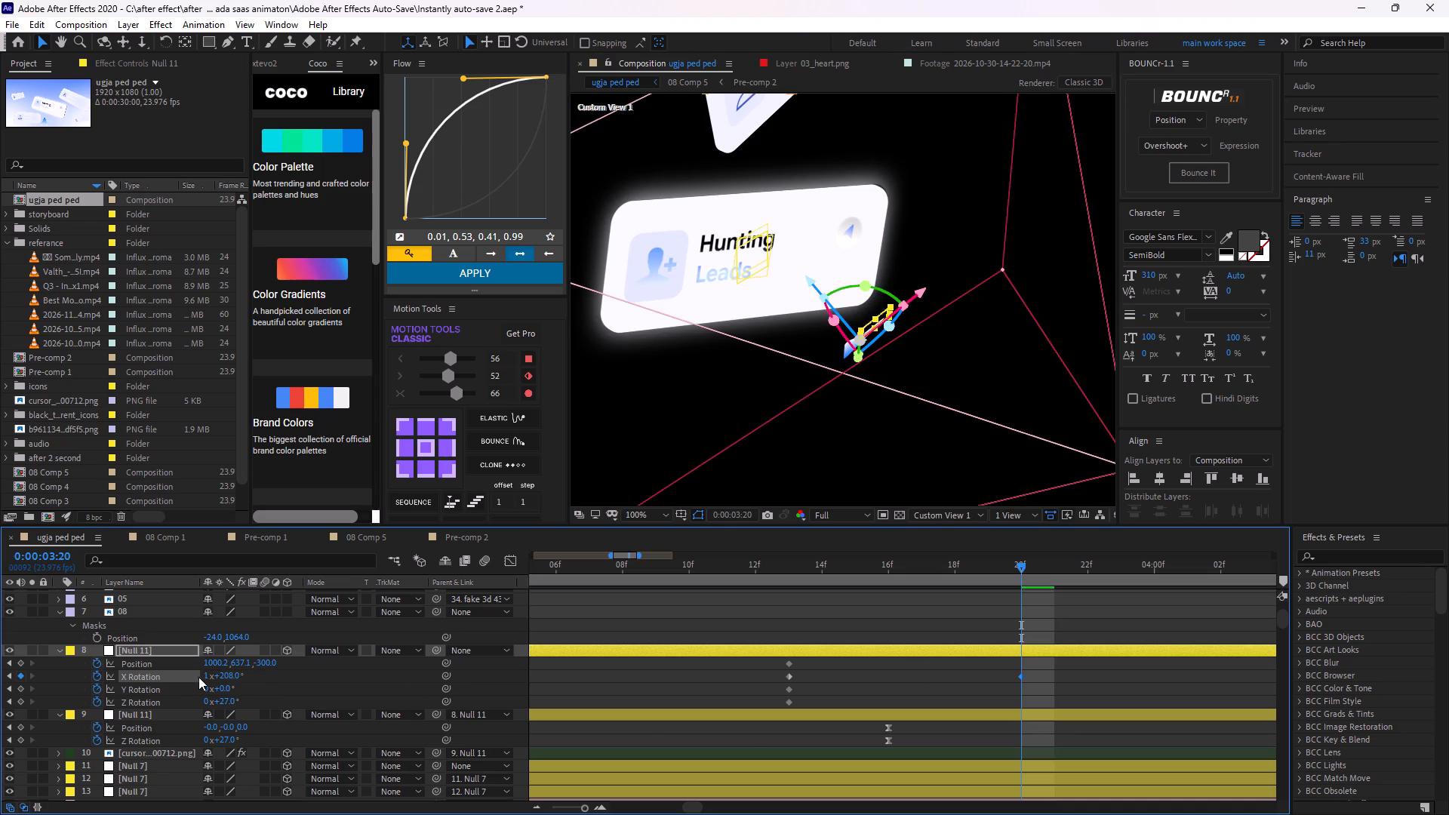
# Reset the X Rotation of the top Null 11 (layer 8) to 0x+0° at 0:00:03:20.
pyautogui.click(227, 679)
pyautogui.press('0')
pyautogui.press('Return')
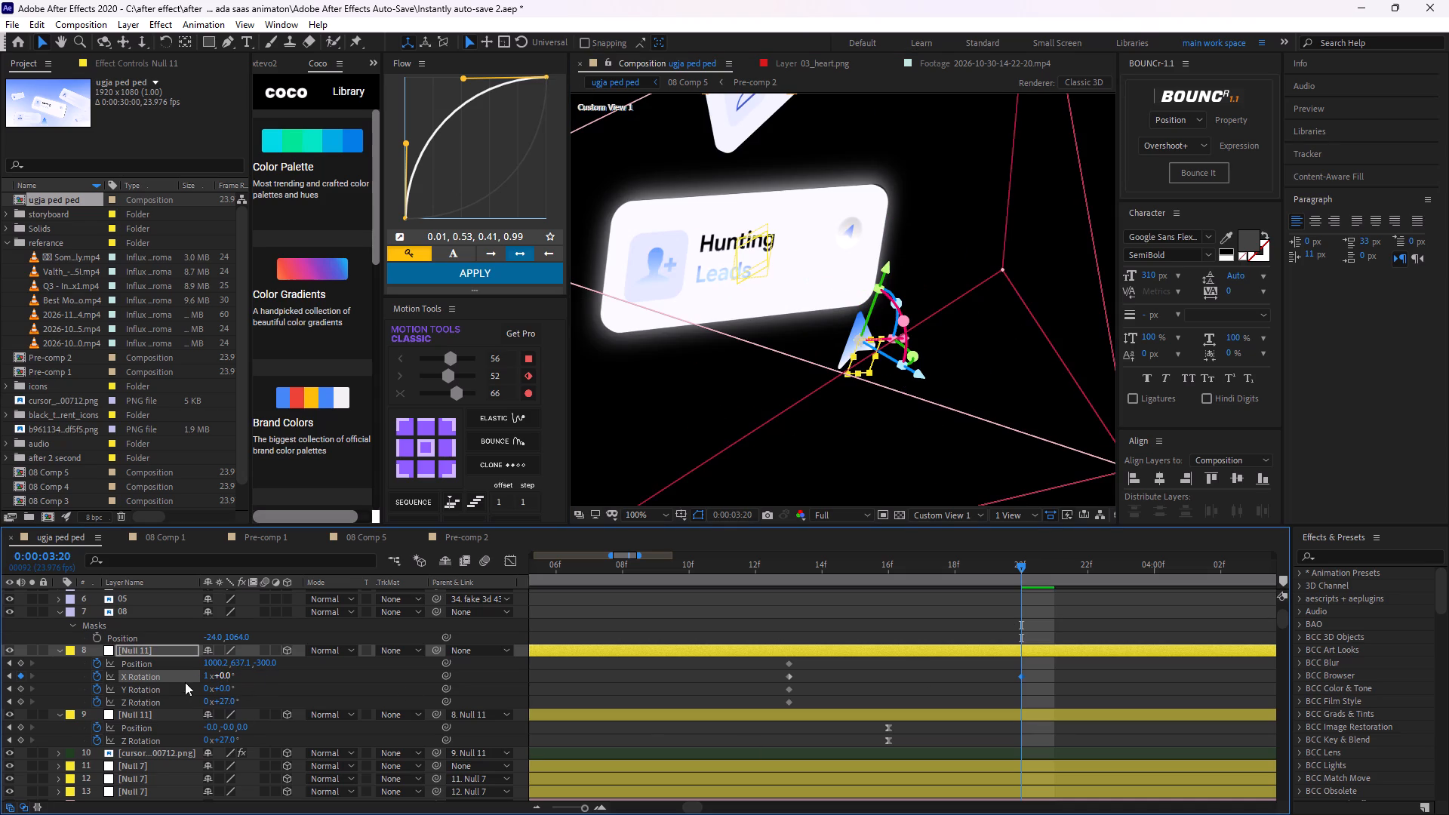
pyautogui.click(202, 674)
pyautogui.doubleClick(203, 674)
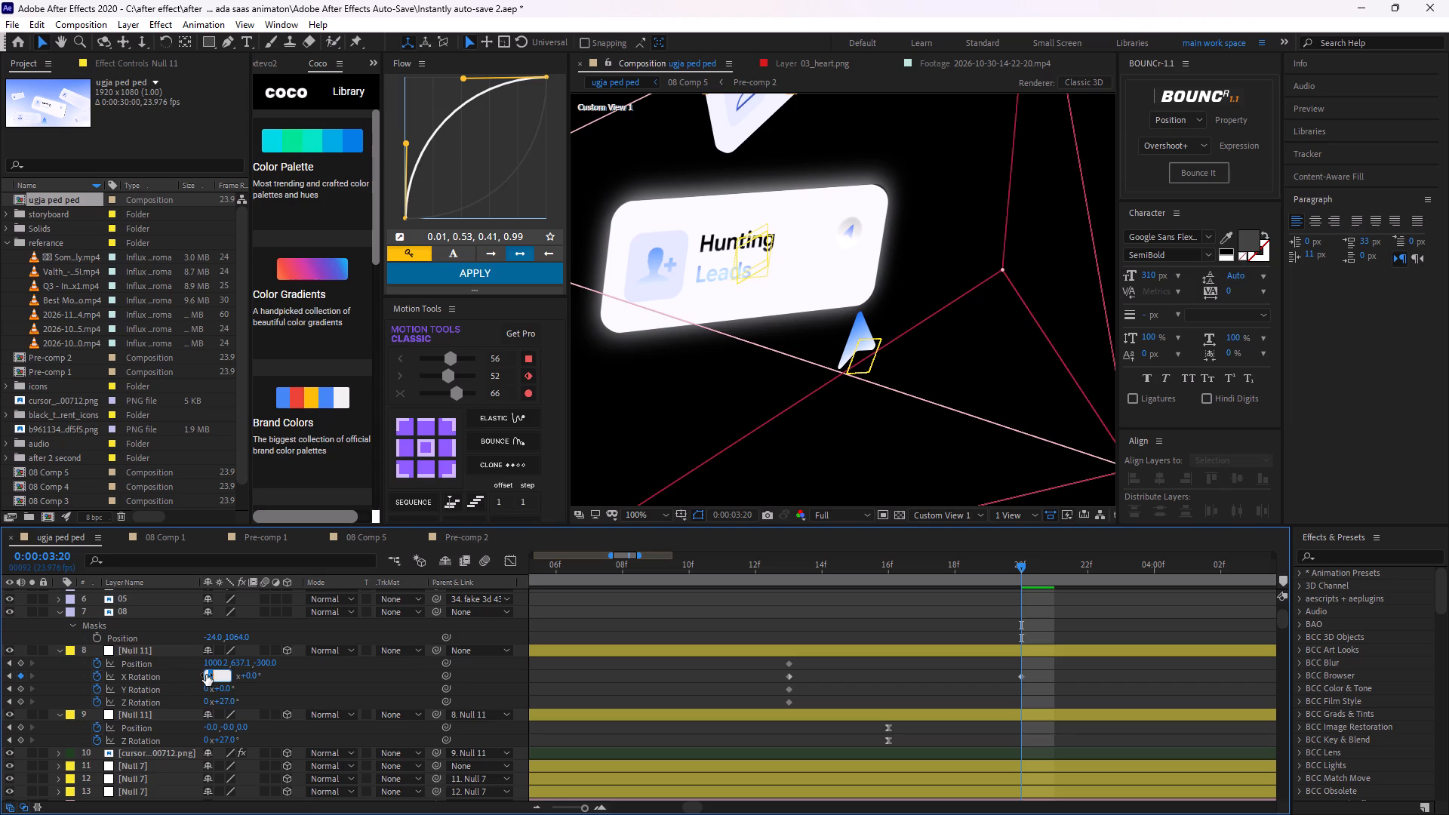
pyautogui.press('0')
pyautogui.press('Return')
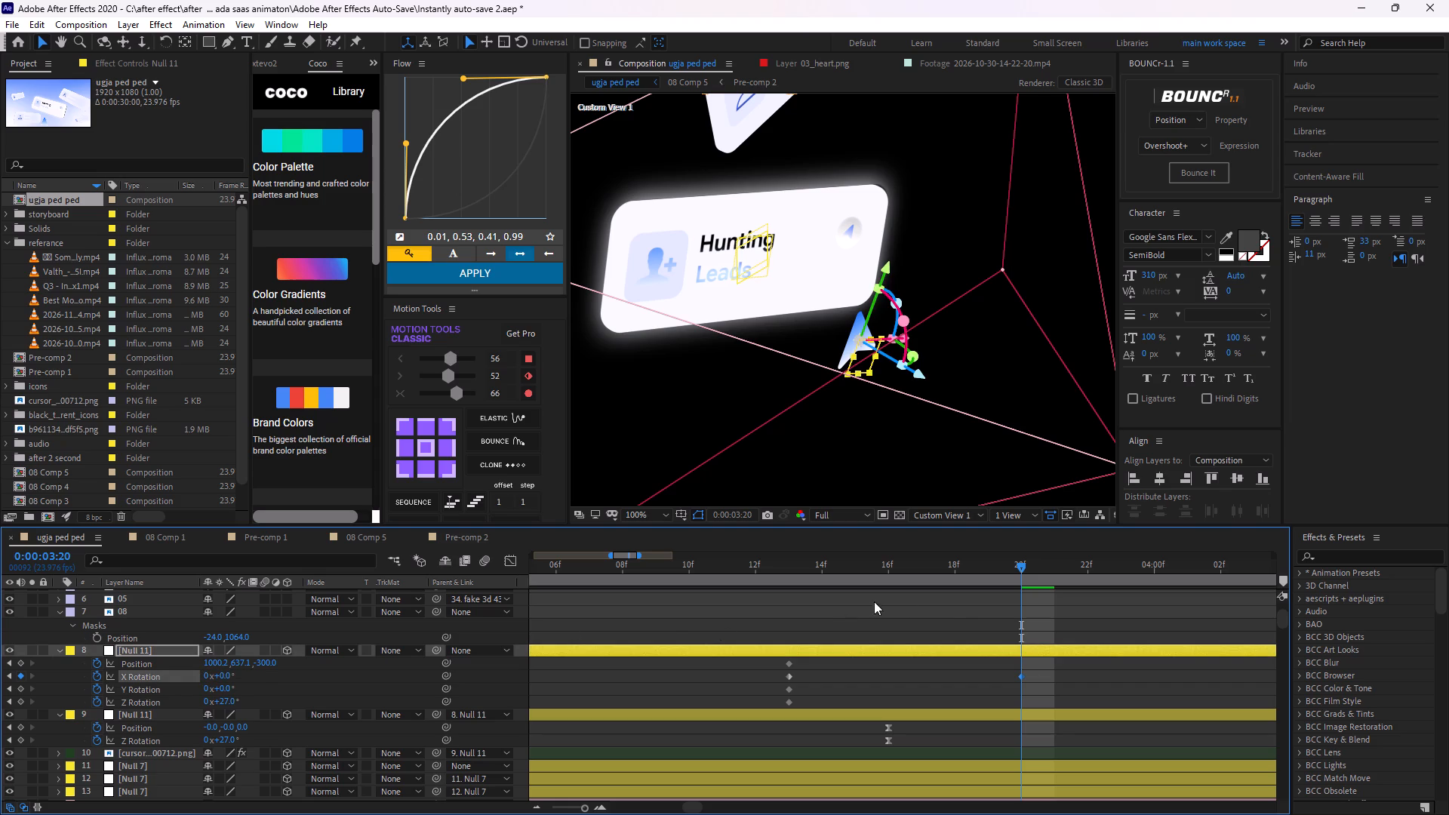
pyautogui.click(957, 610)
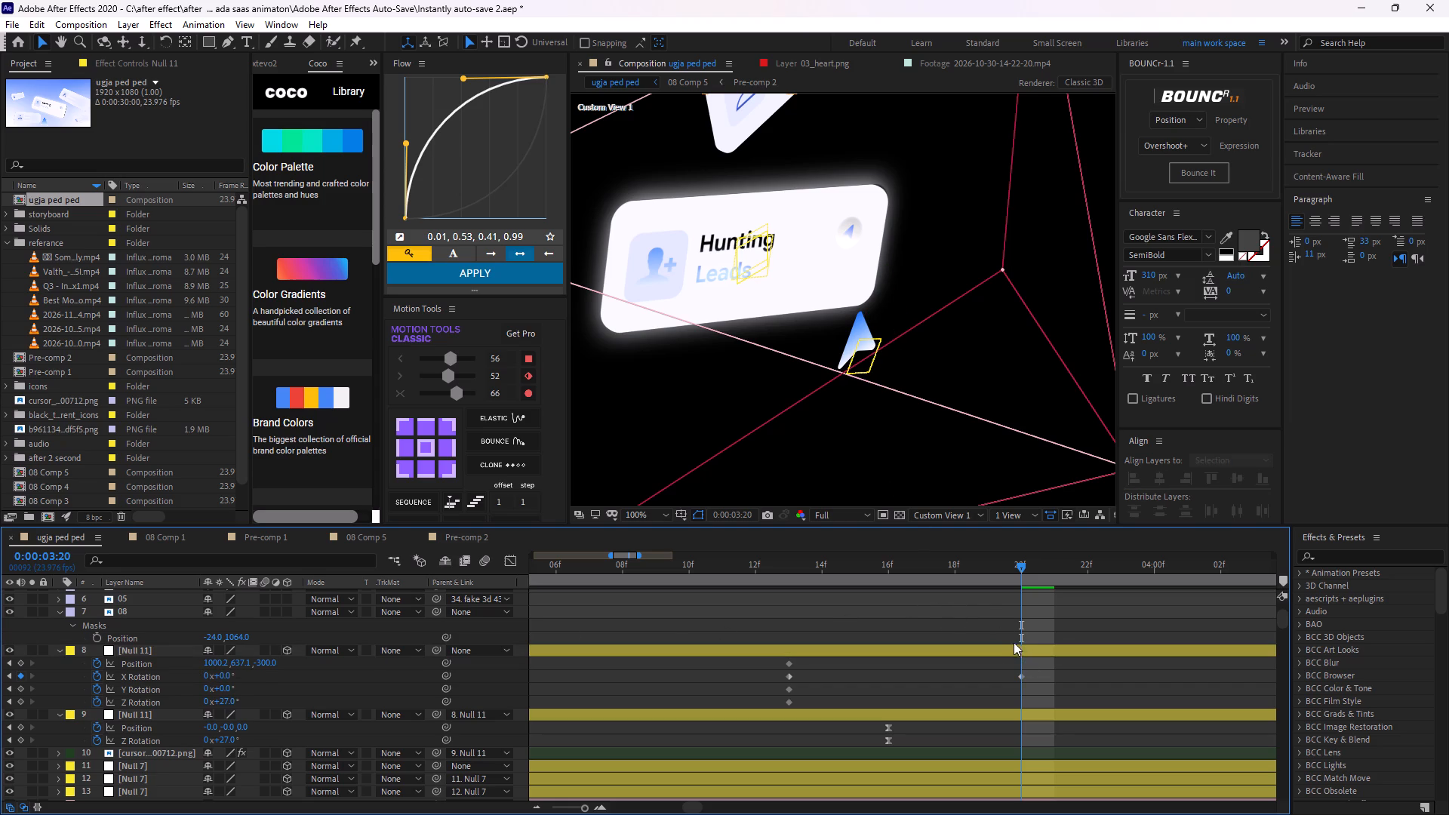
# At 0:00:03:16, set the Z Position of the lower Null 11 (layer 9) to about 267.
pyautogui.moveTo(1023, 567); pyautogui.dragTo(881, 663)
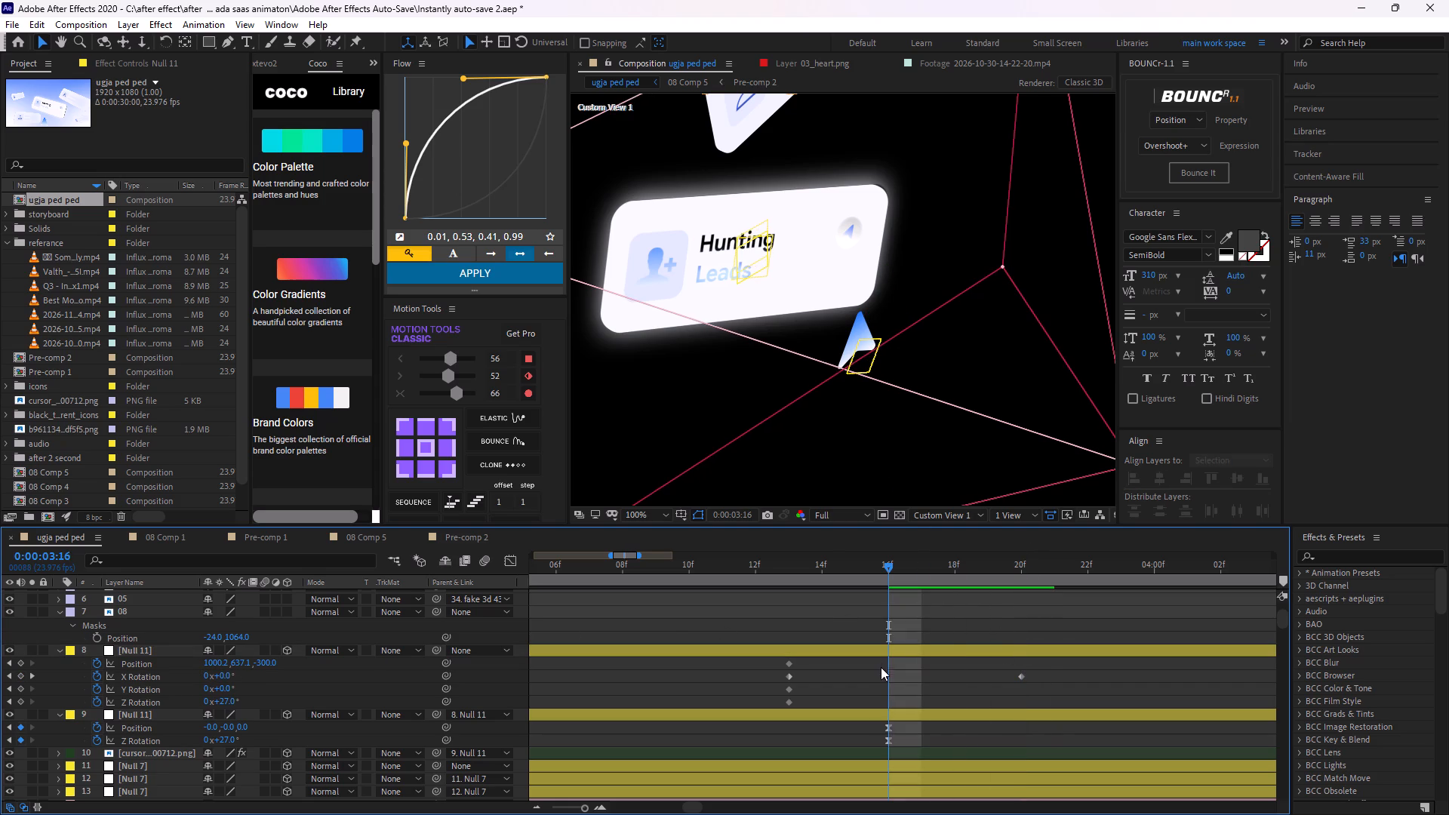
pyautogui.click(890, 725)
pyautogui.click(892, 735)
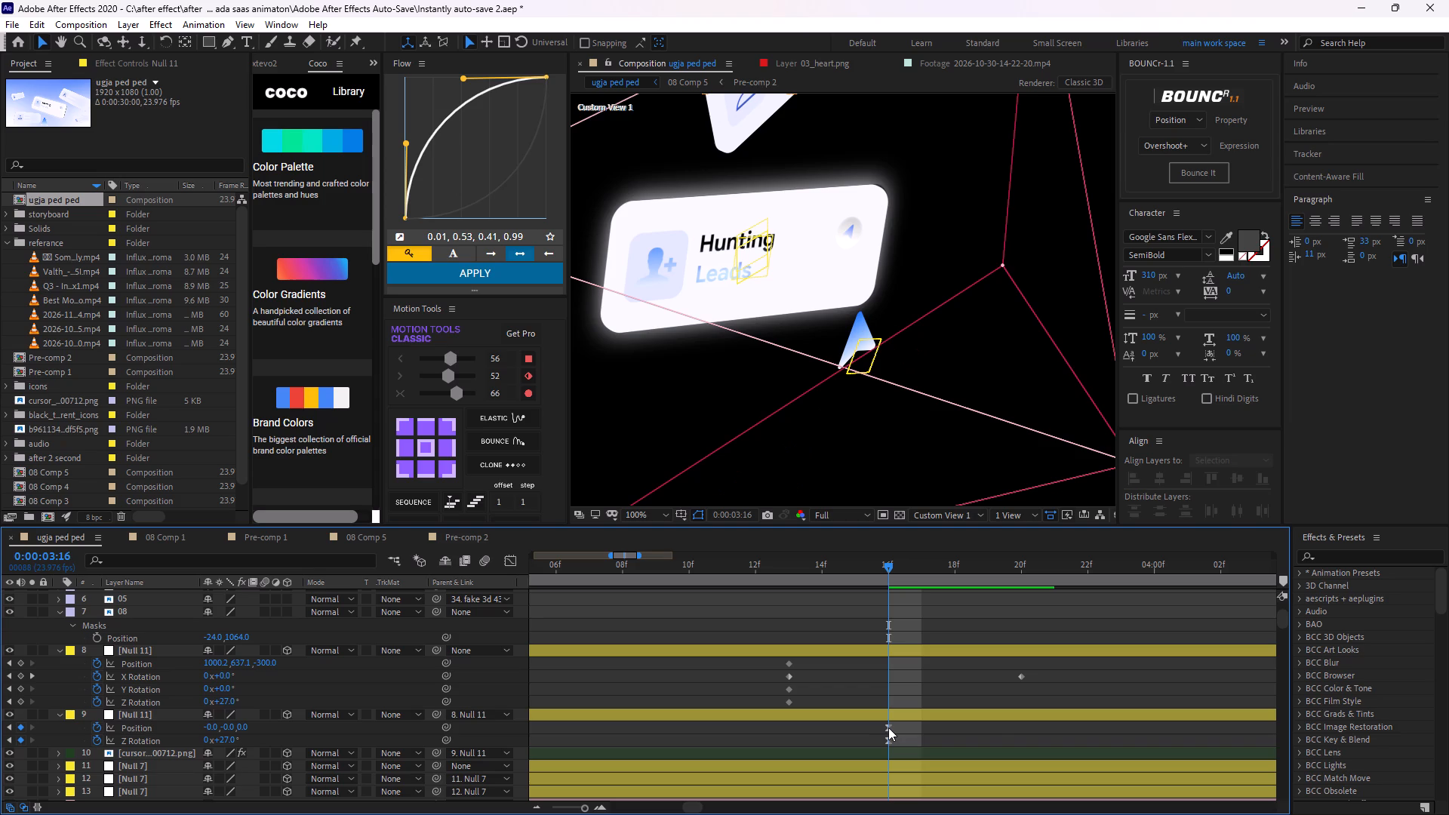
pyautogui.click(894, 739)
pyautogui.click(889, 739)
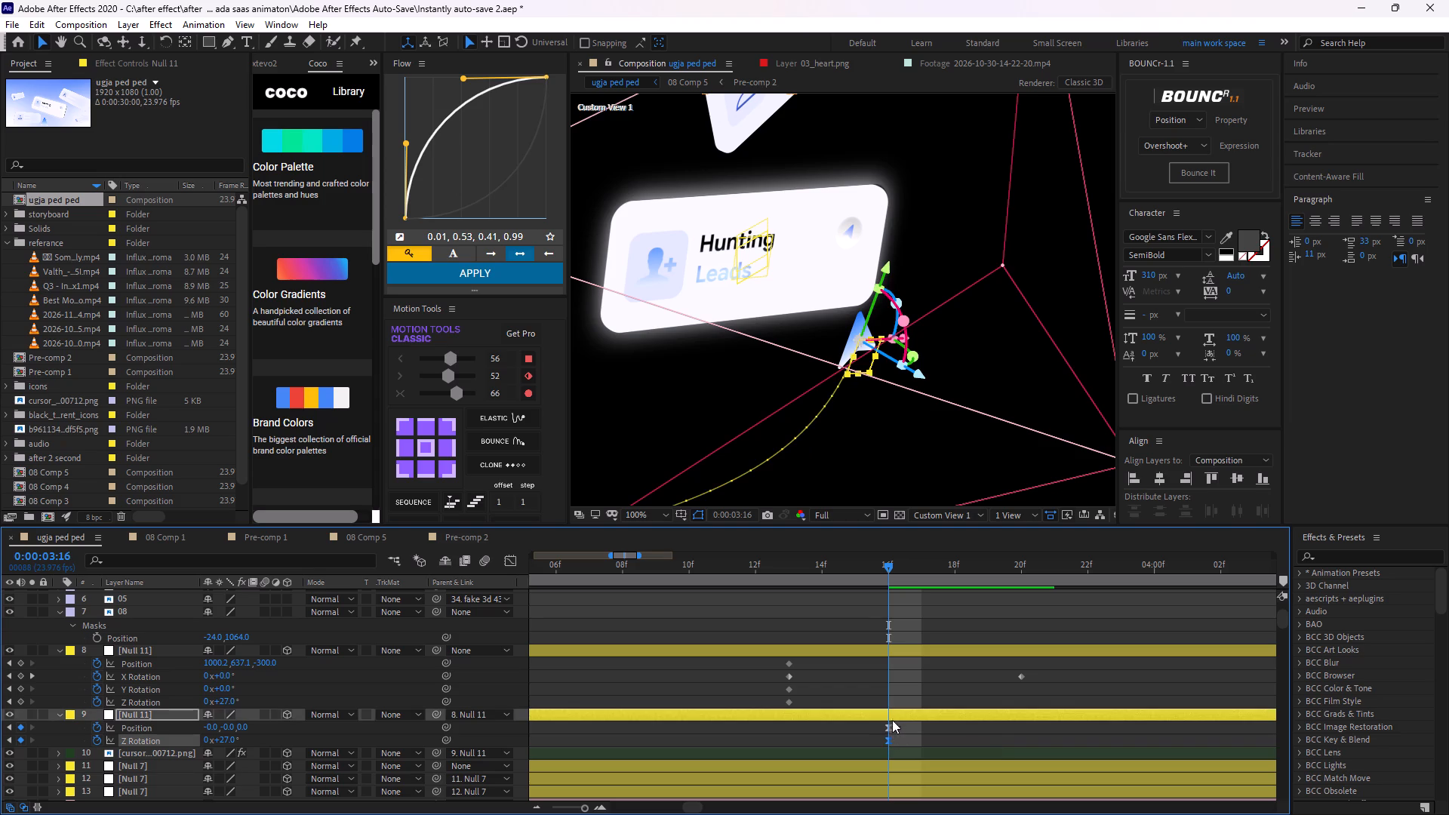
pyautogui.scroll(-1, 868, 408)
pyautogui.moveTo(804, 401); pyautogui.dragTo(927, 363, button='middle')
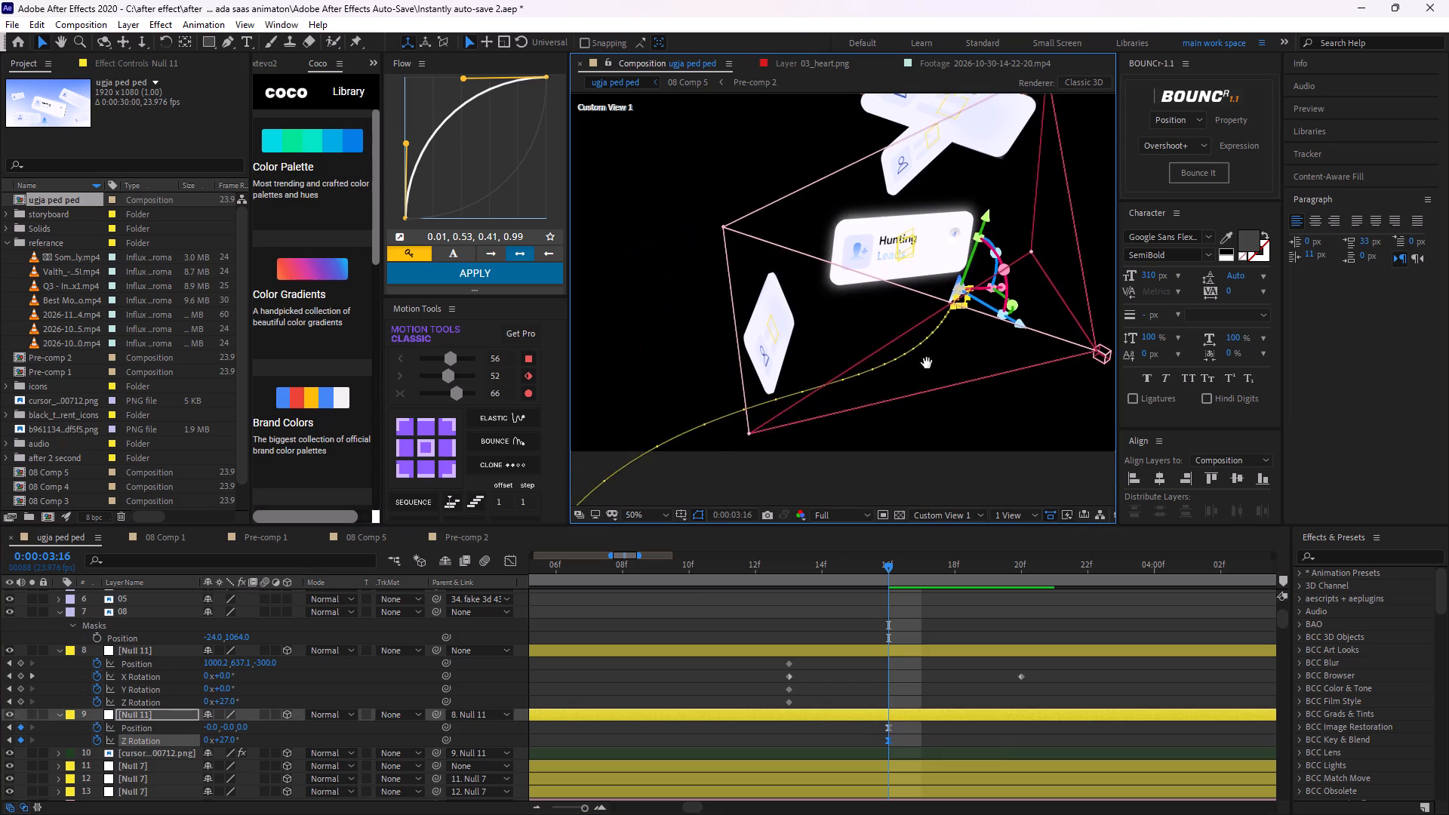
pyautogui.moveTo(927, 363); pyautogui.dragTo(851, 437, button='middle')
pyautogui.scroll(-1, 870, 417)
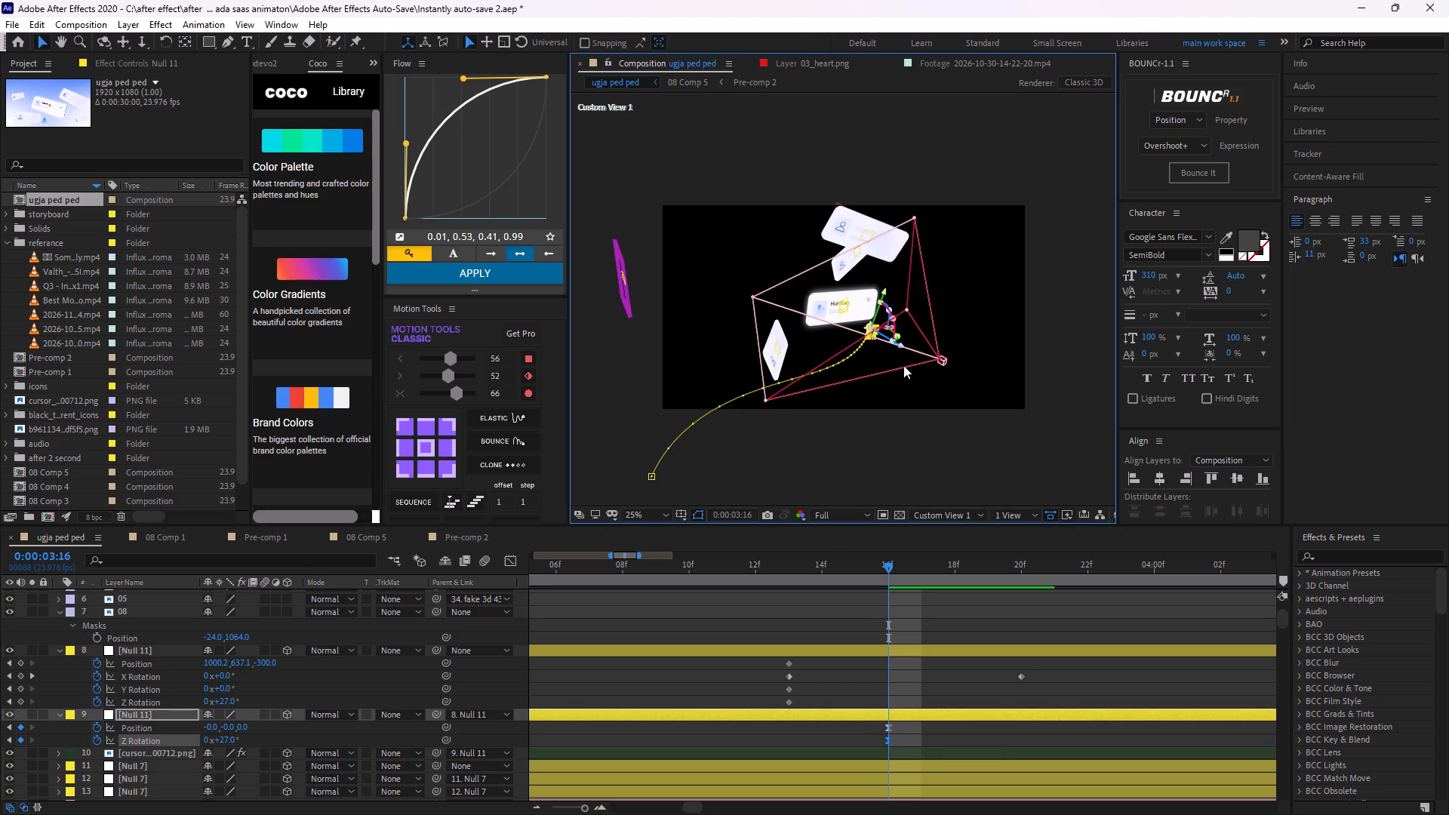
pyautogui.scroll(1, 897, 371)
pyautogui.scroll(-1, 838, 404)
pyautogui.scroll(1, 838, 403)
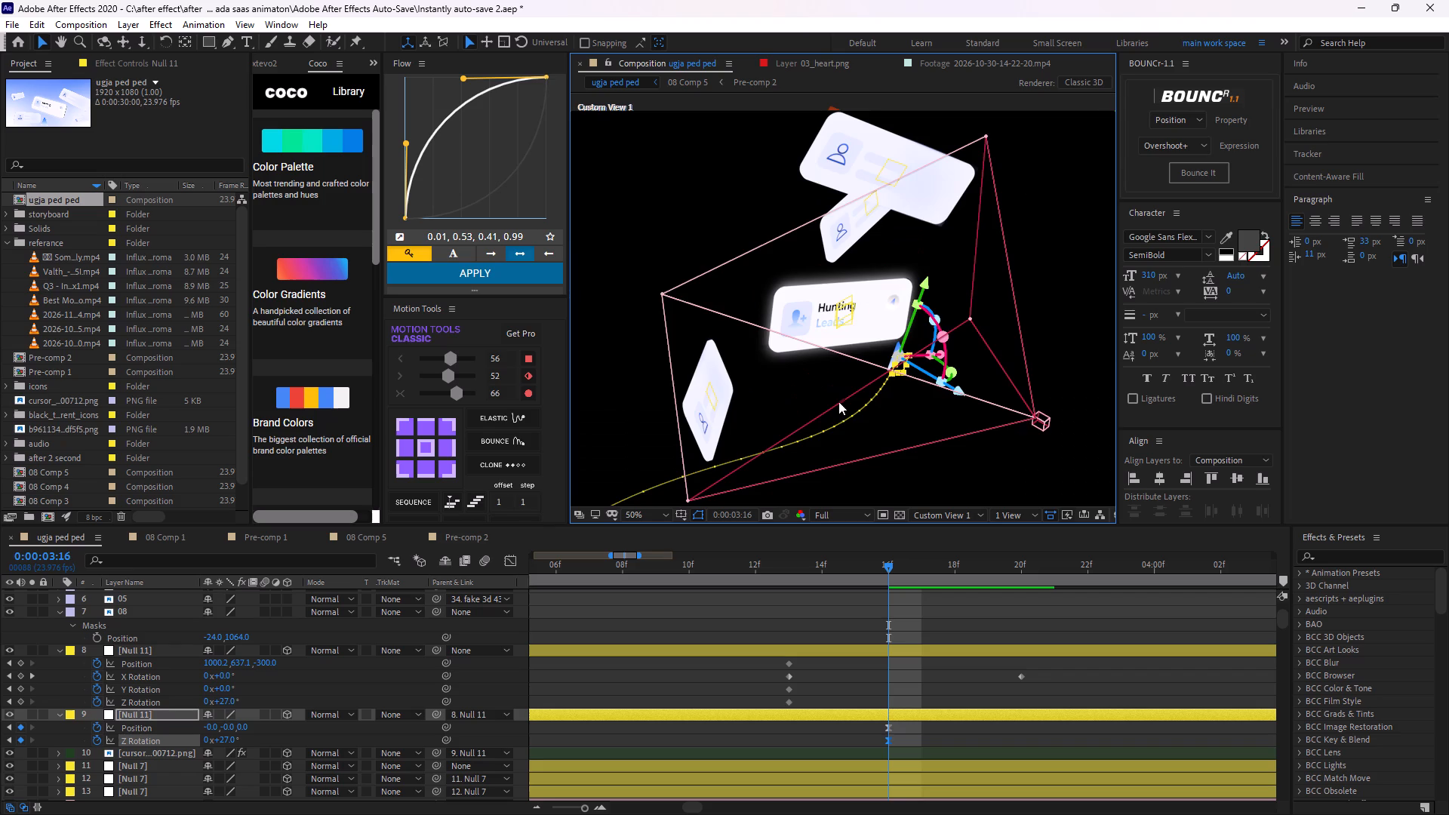
pyautogui.scroll(1, 886, 374)
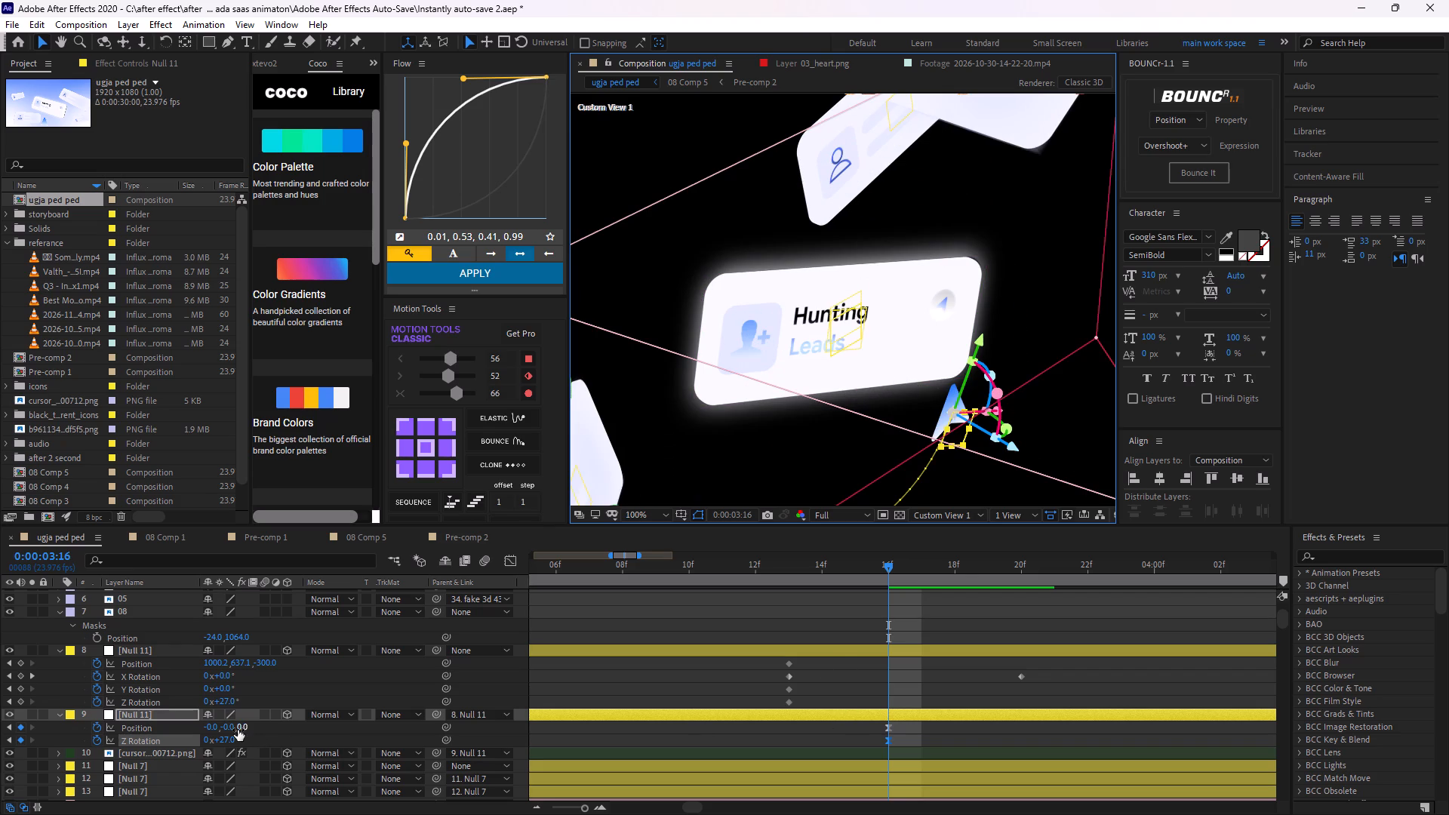
pyautogui.moveTo(247, 727); pyautogui.dragTo(291, 712)
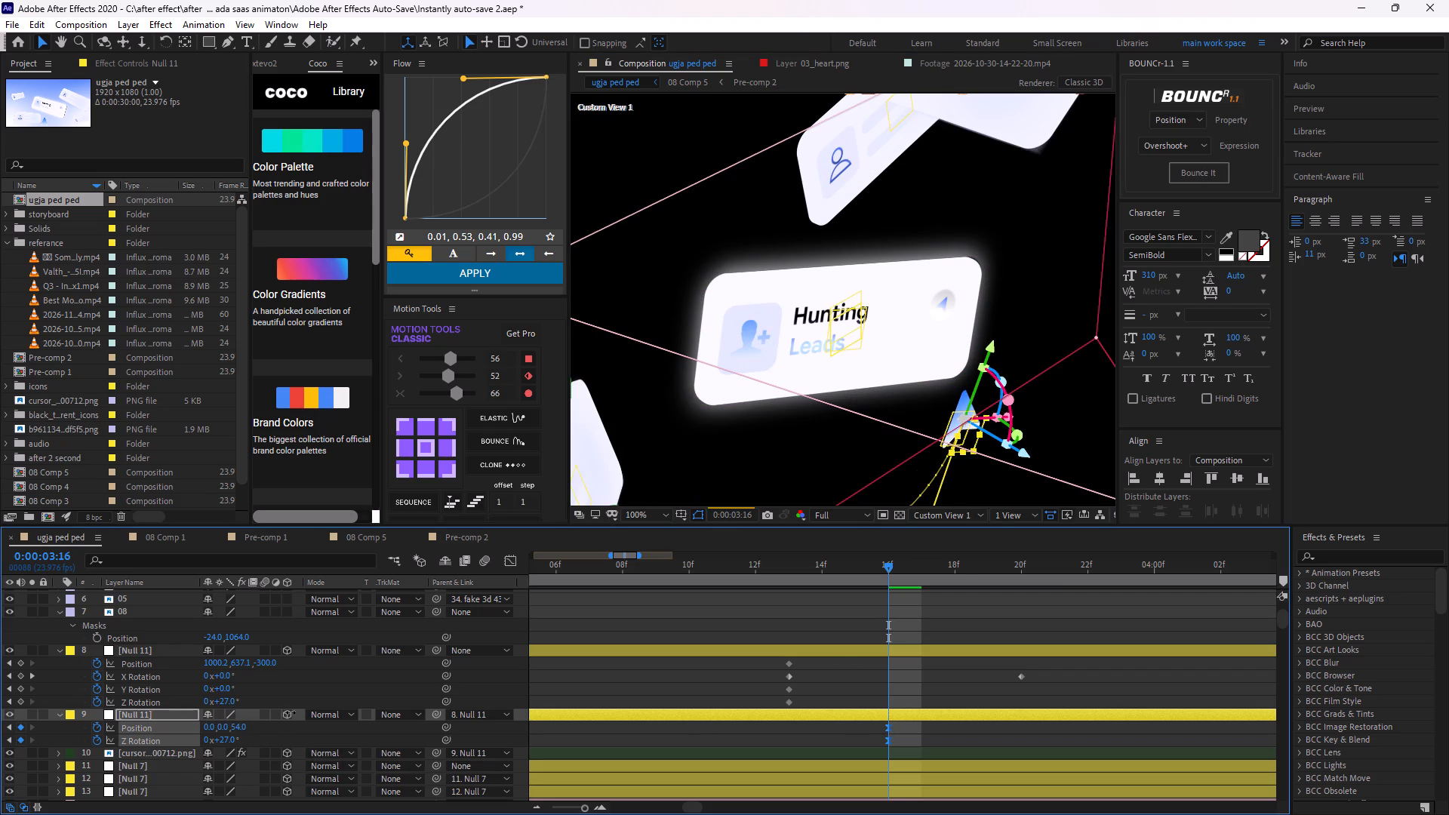
pyautogui.moveTo(291, 712); pyautogui.dragTo(461, 717)
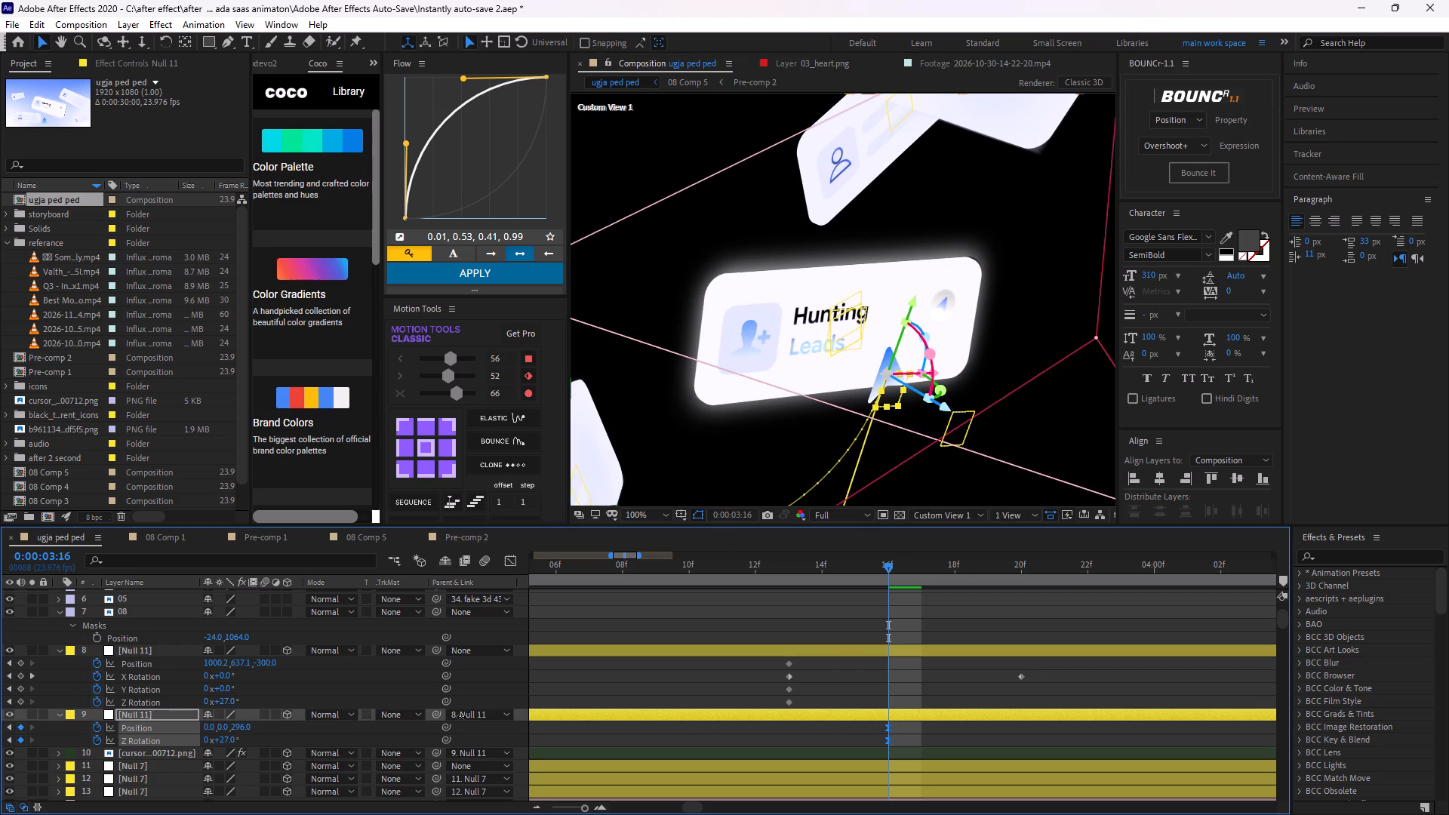
pyautogui.moveTo(461, 717); pyautogui.dragTo(429, 708)
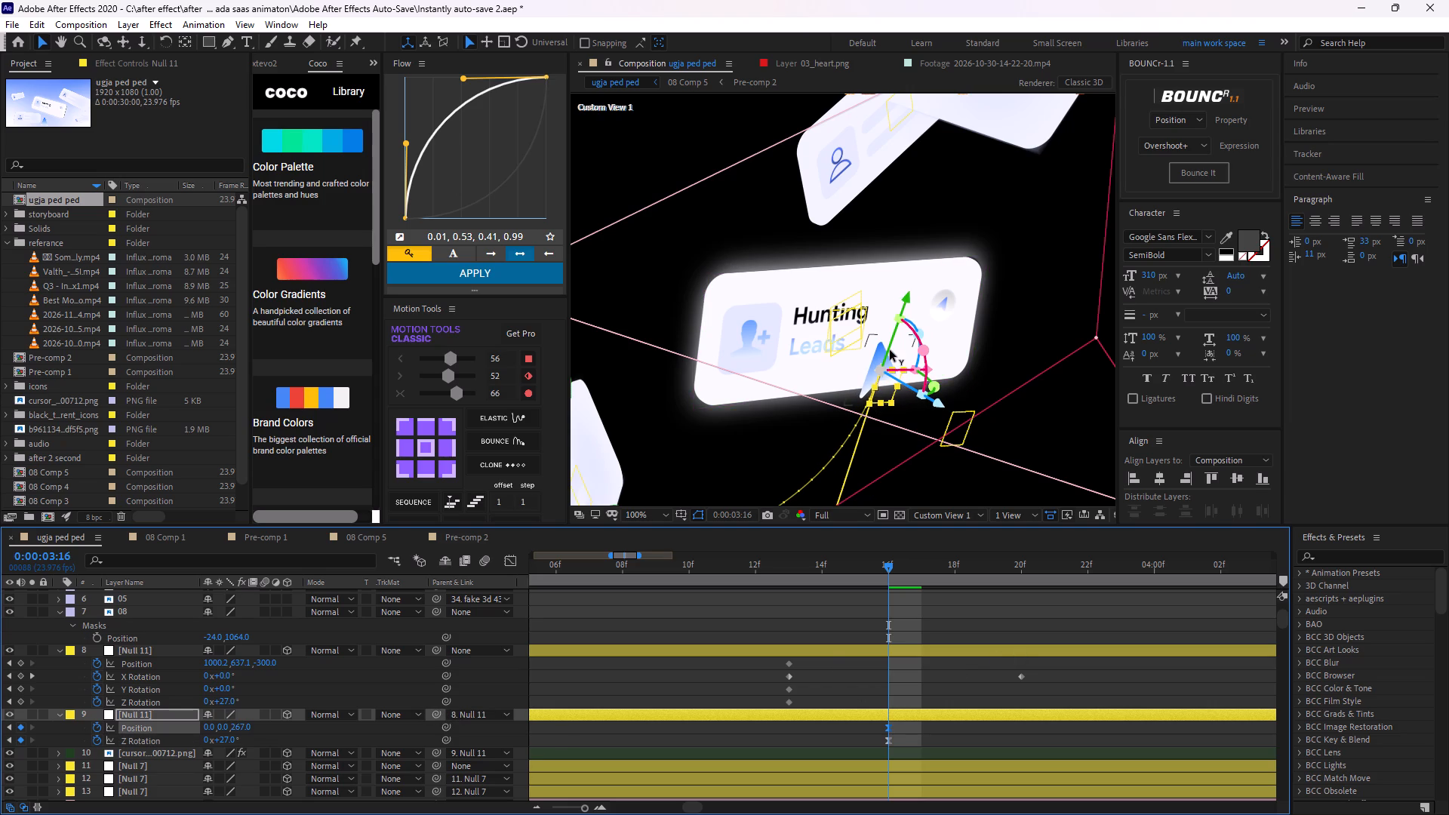
# Switch to the Top view and adjust the lower Null 11's (layer 9) Z Position to about 253 at 0:00:03:16.
pyautogui.scroll(1, 890, 350)
pyautogui.click(962, 515)
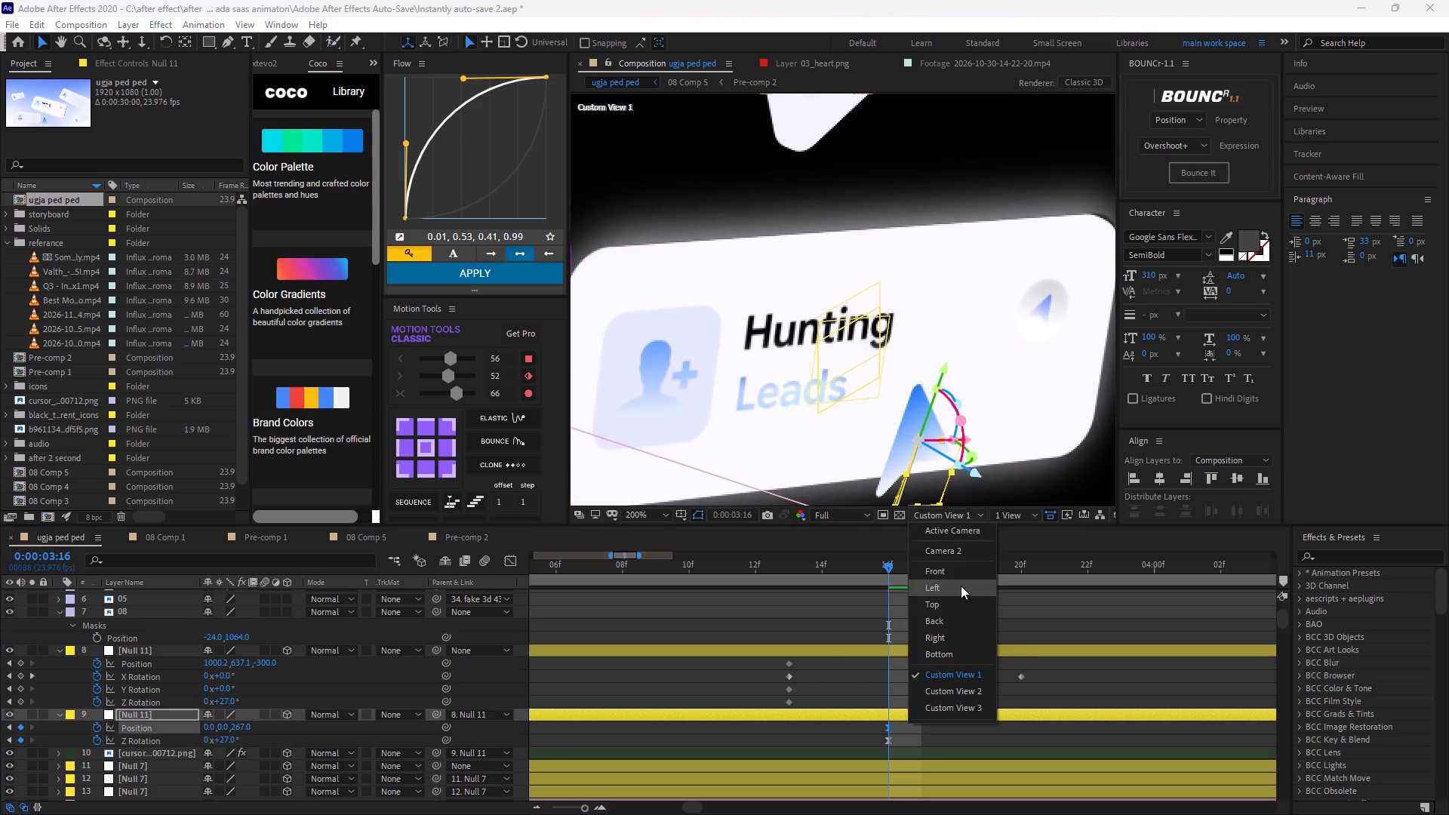
pyautogui.click(947, 603)
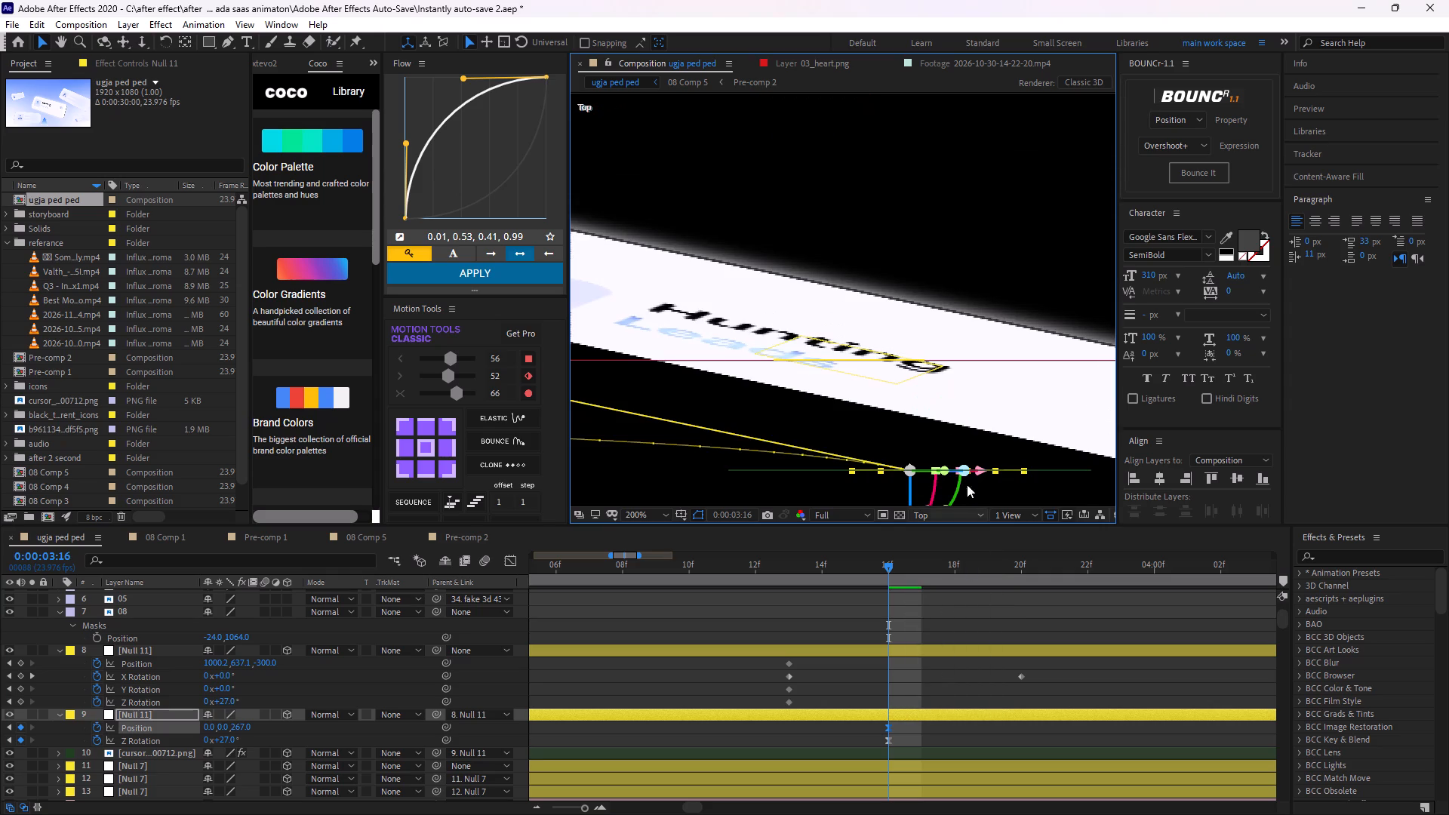
pyautogui.scroll(-2, 949, 438)
pyautogui.scroll(1, 924, 410)
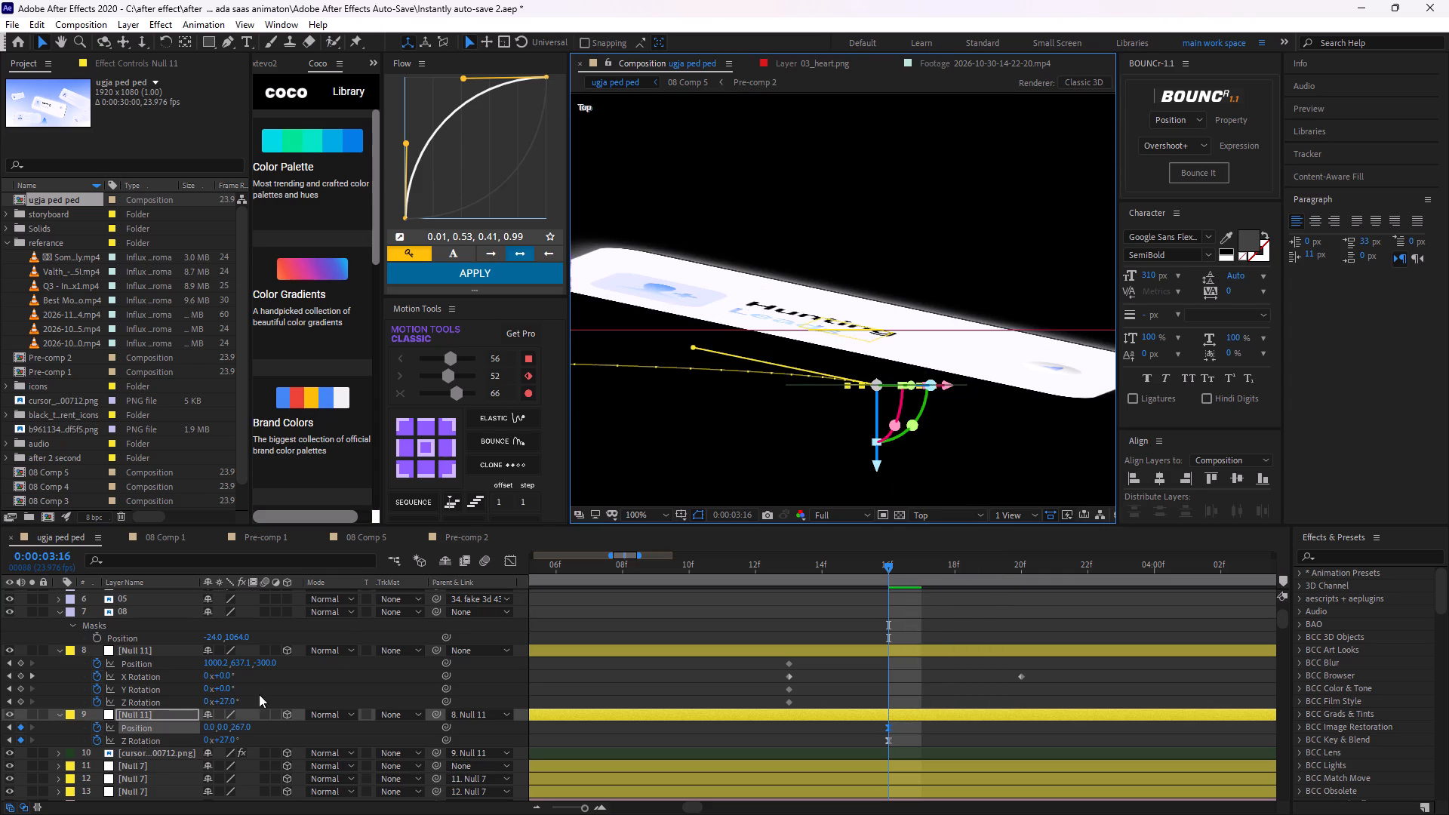
pyautogui.moveTo(248, 725); pyautogui.dragTo(282, 721)
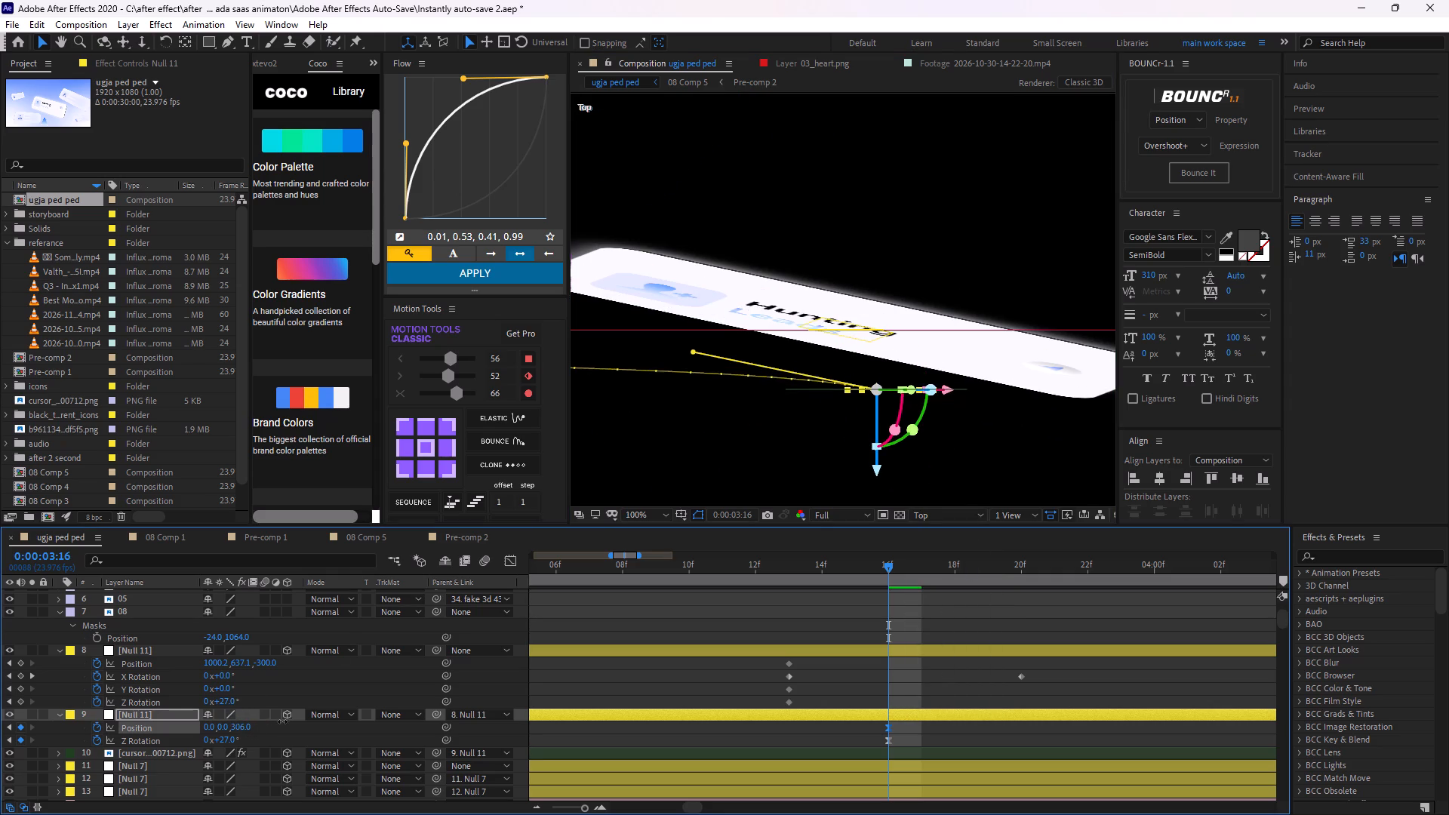
pyautogui.moveTo(282, 721); pyautogui.dragTo(233, 721)
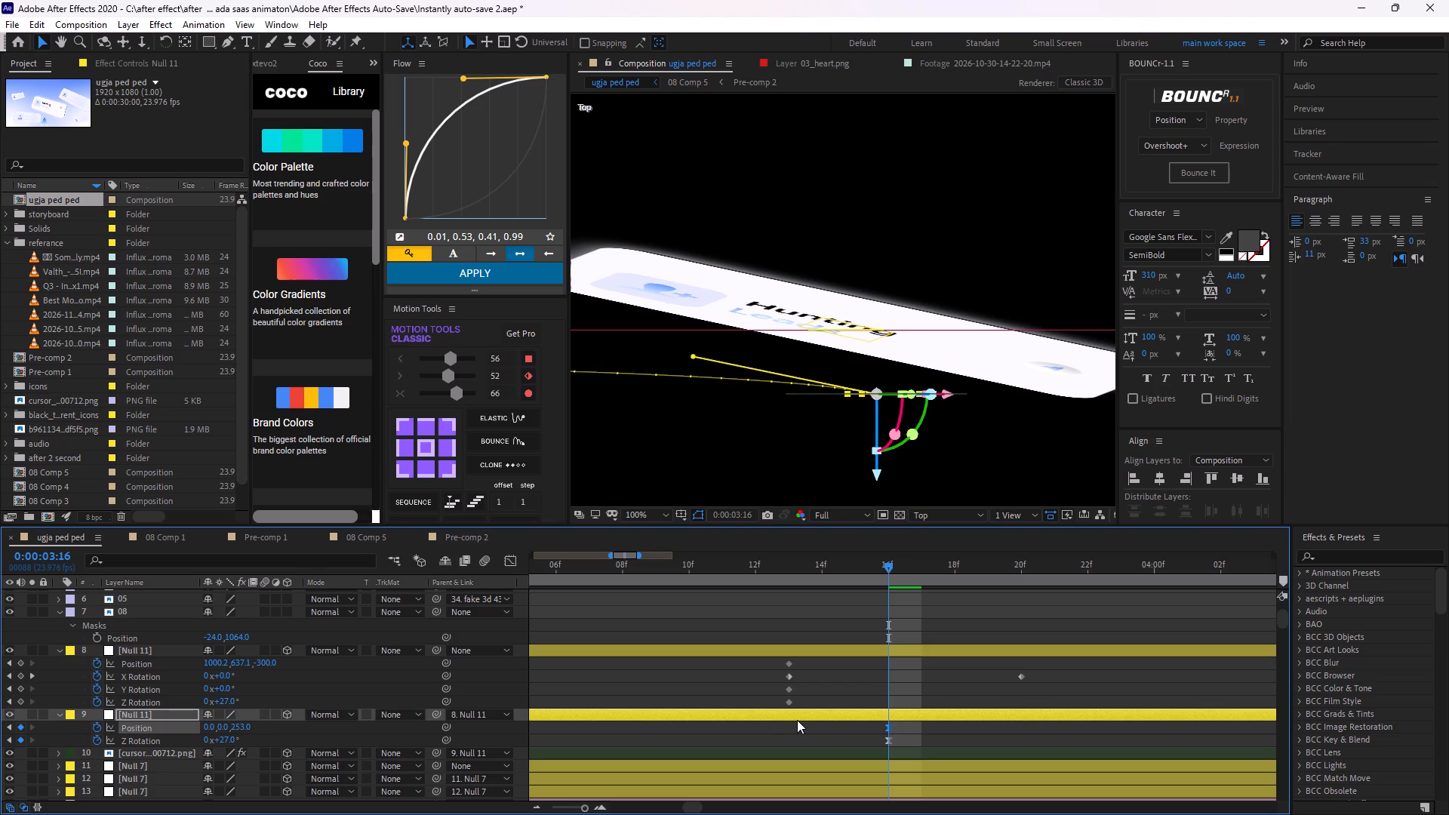
pyautogui.click(801, 732)
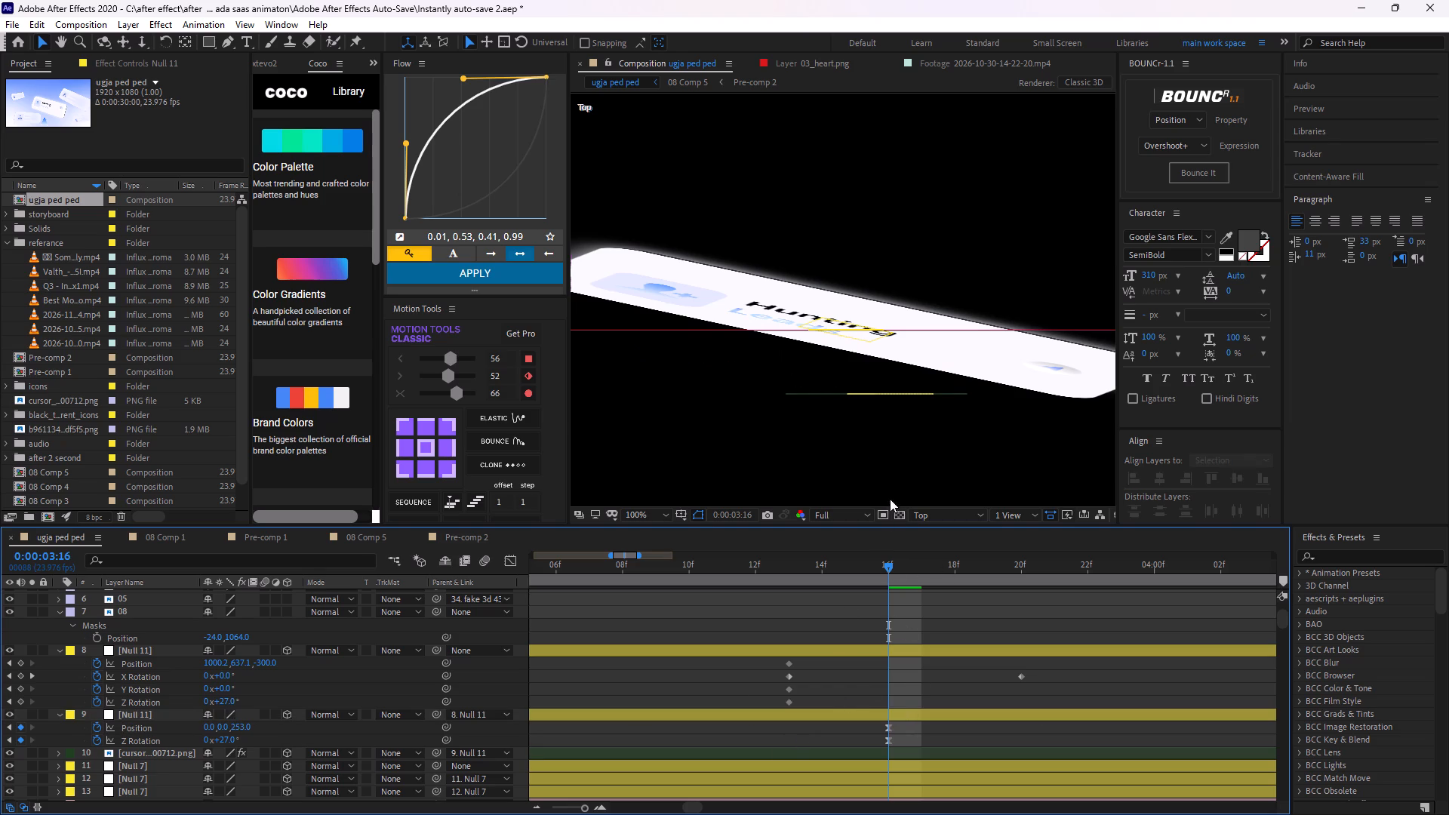
# Return the composition to the Active Camera view and inspect the cursor against the Hunting Leads card at 0:00:03:16.
pyautogui.scroll(-1, 890, 499)
pyautogui.scroll(-1, 907, 421)
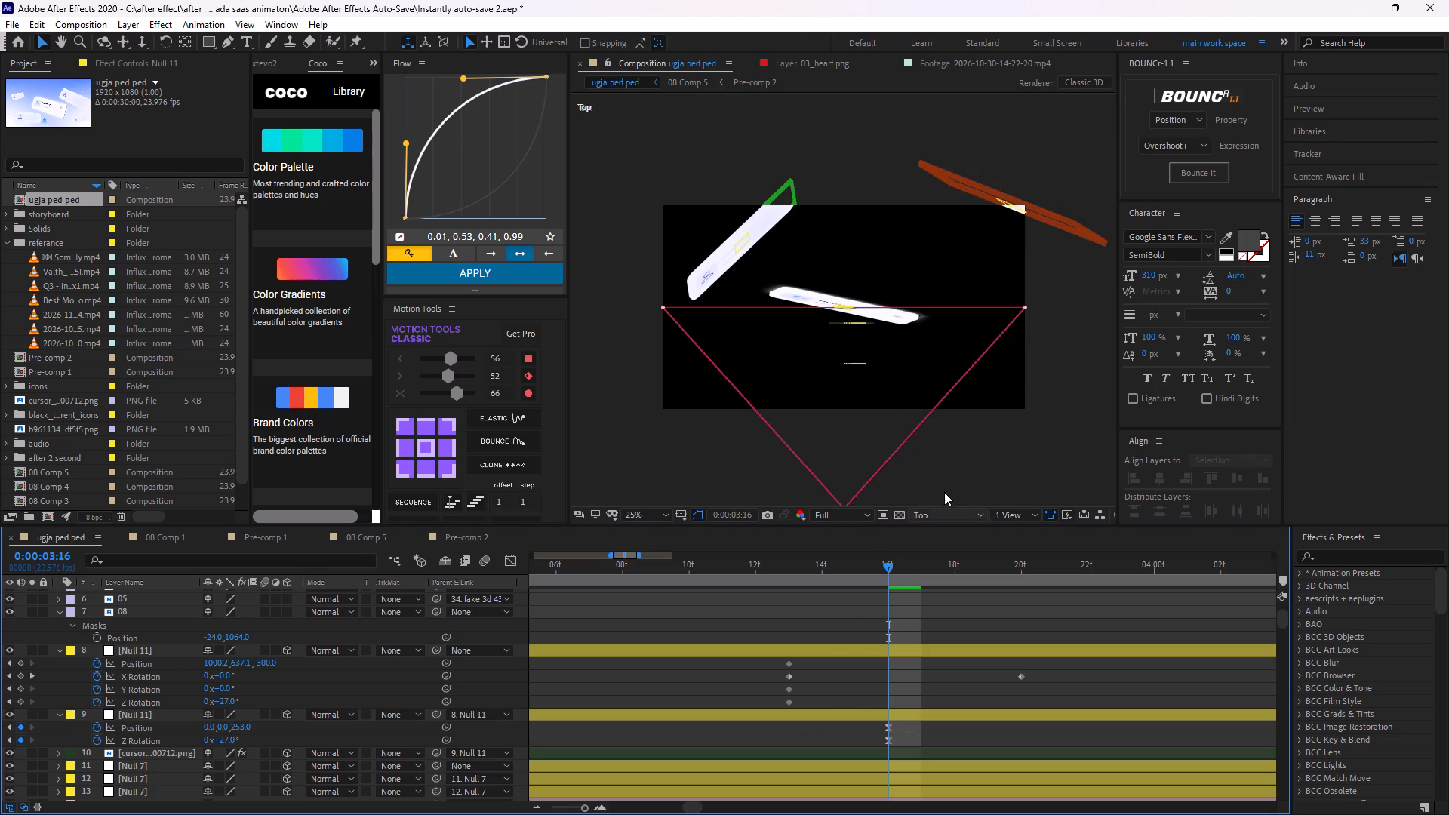
pyautogui.click(924, 508)
pyautogui.click(952, 528)
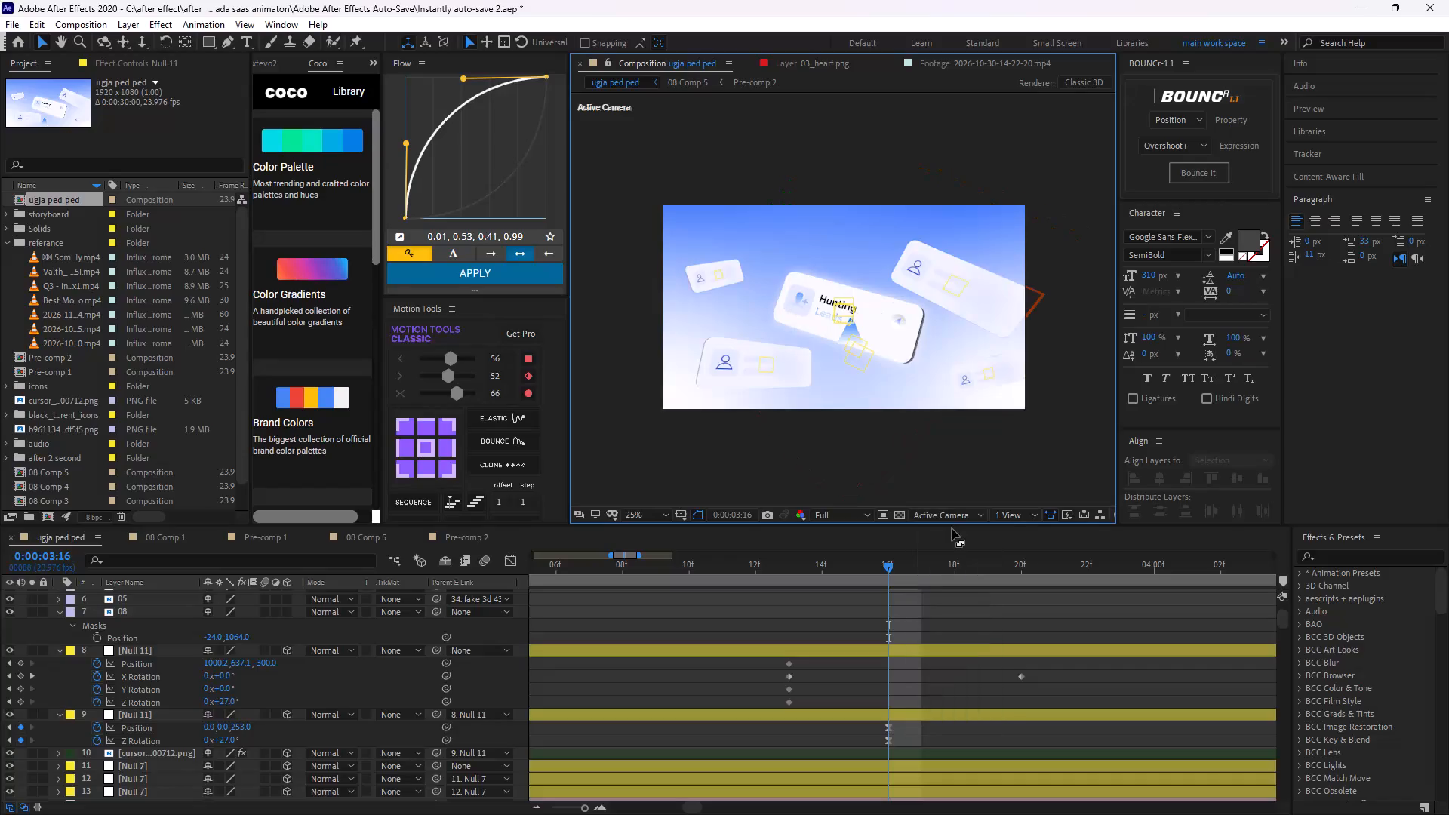
pyautogui.scroll(2, 848, 388)
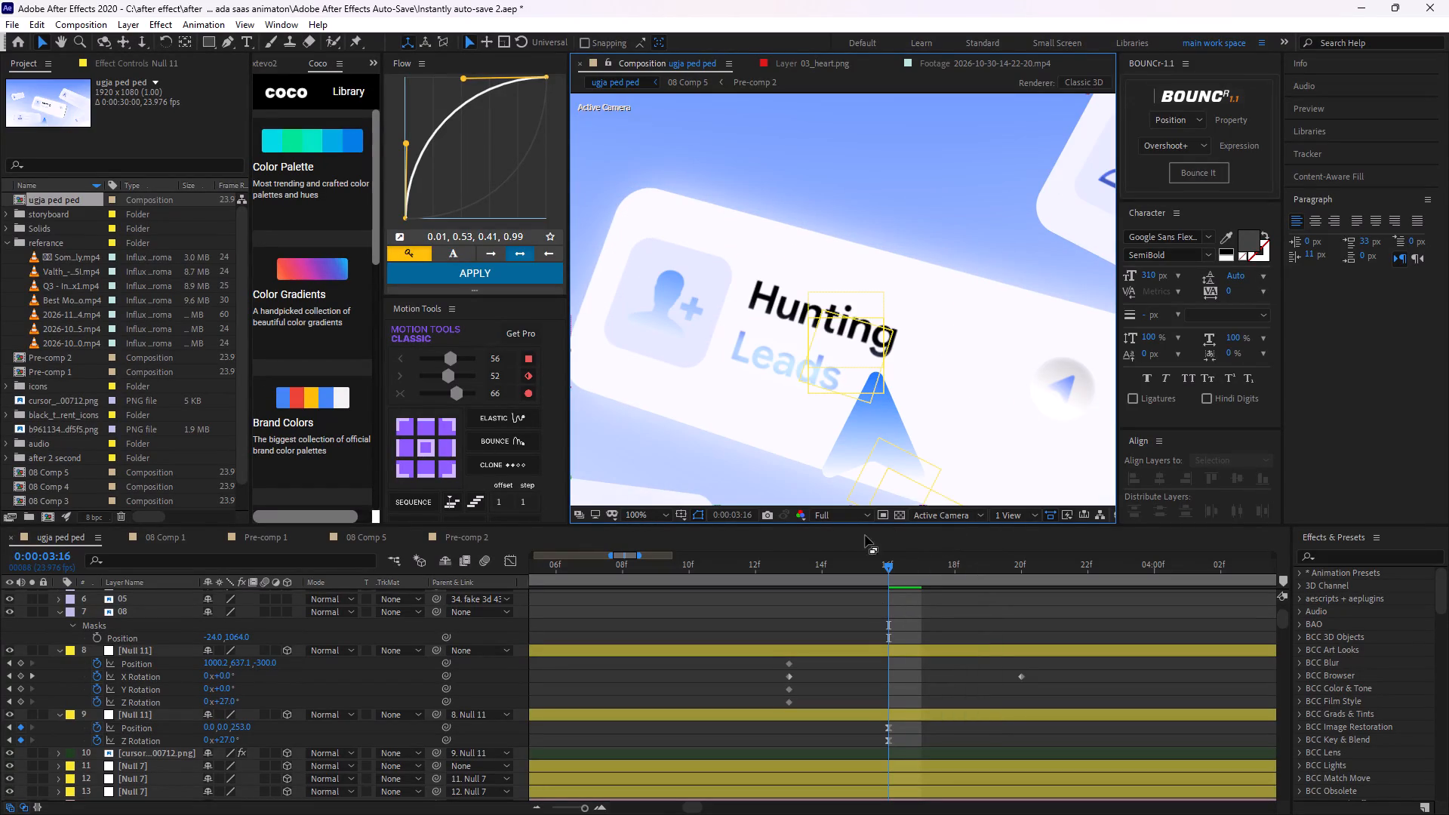
pyautogui.scroll(-1, 834, 383)
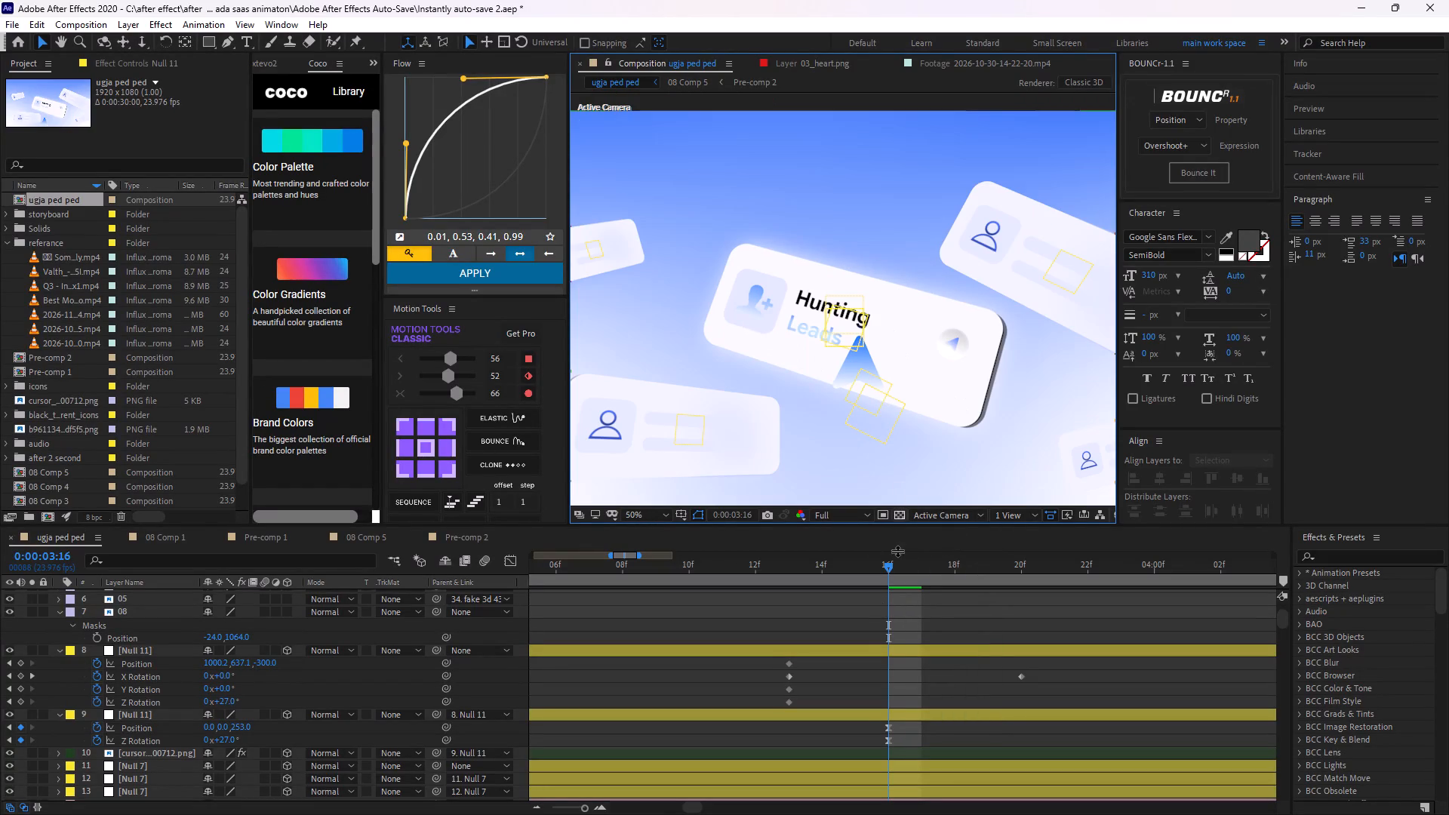
# Delete the top Null 11 (layer 8) that the lower Null 11 is parented to.
pyautogui.click(900, 648)
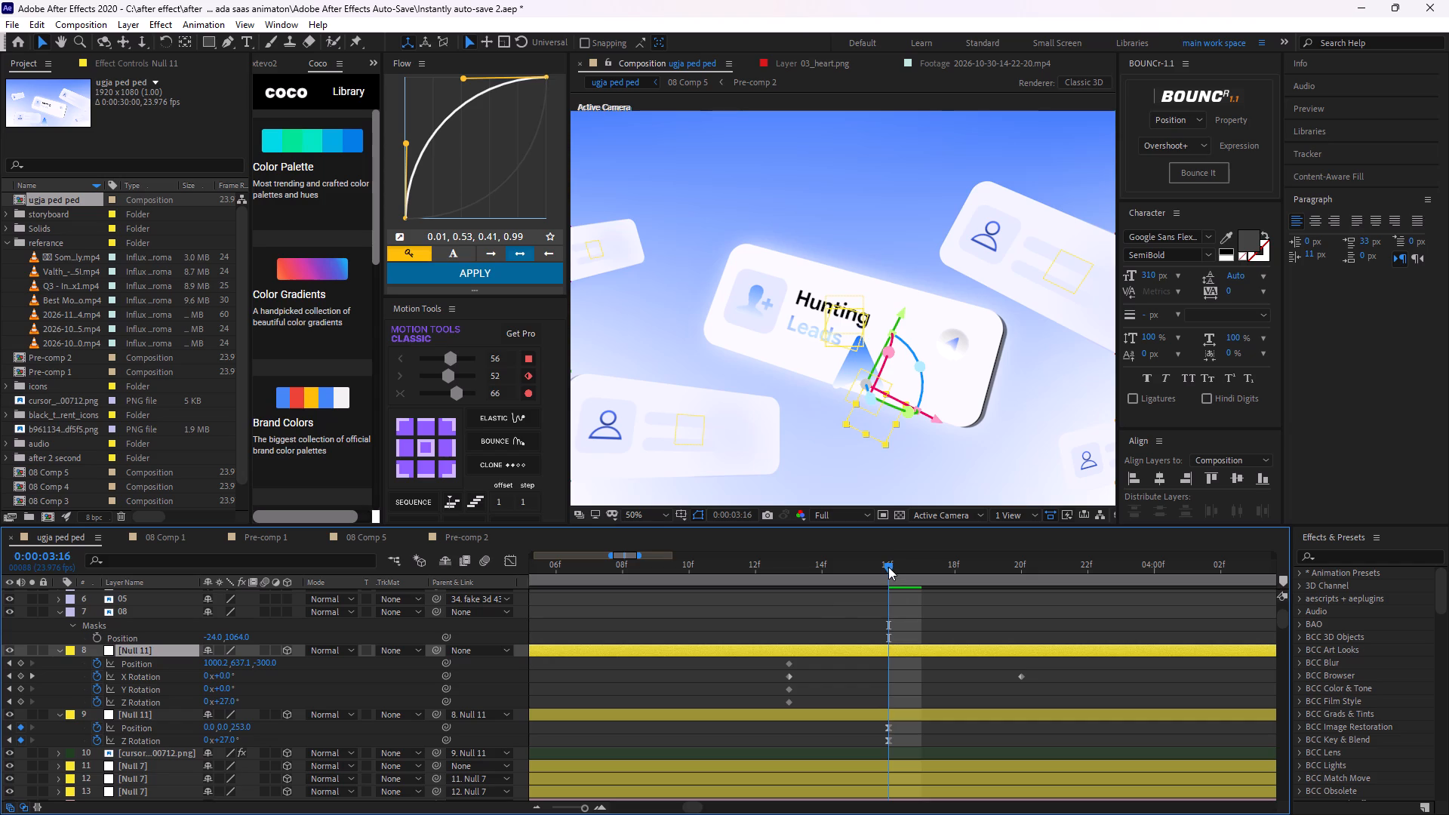
pyautogui.moveTo(888, 567); pyautogui.dragTo(789, 664)
pyautogui.press('BackSpace')
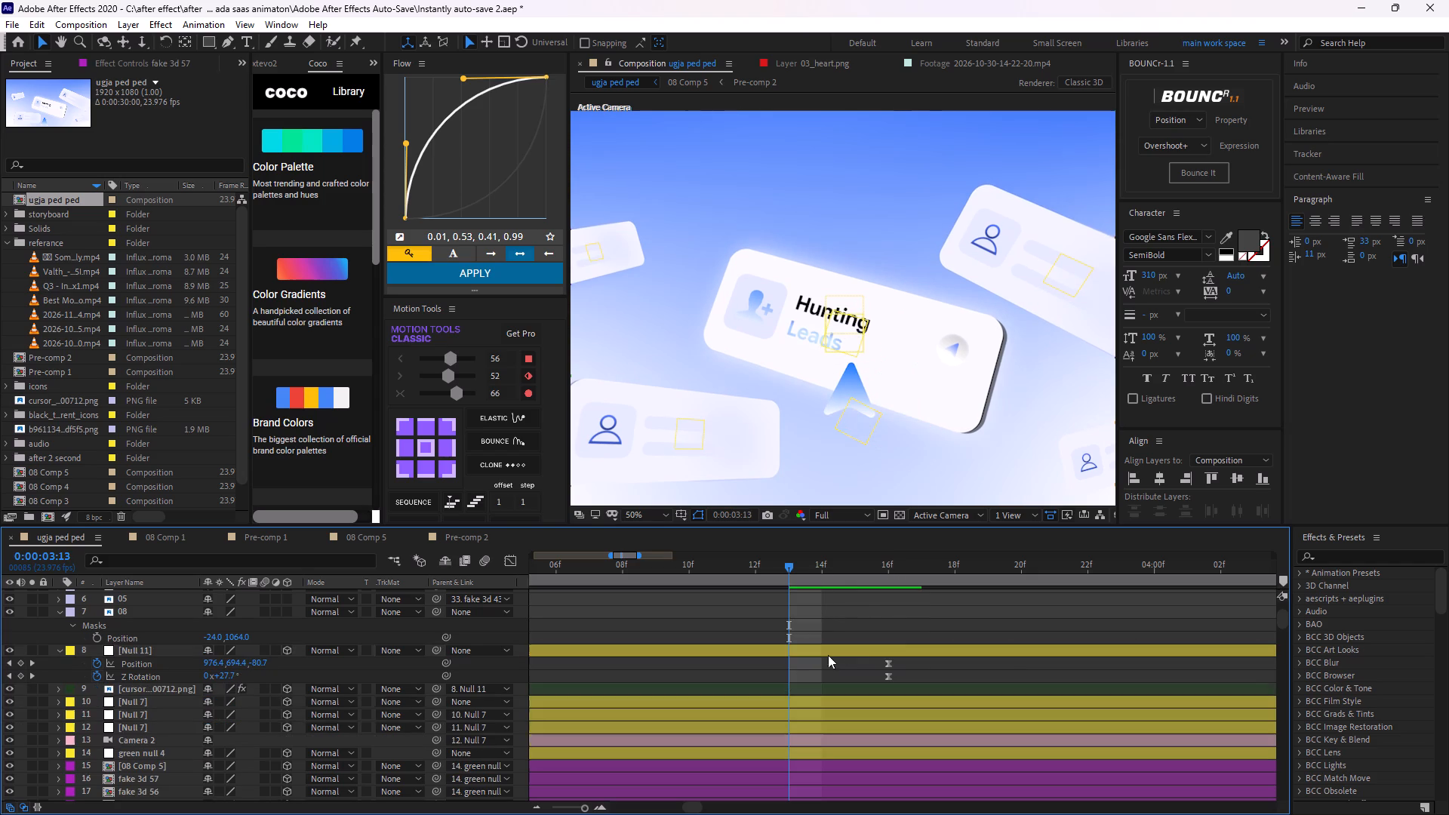
# Play back and scrub the remaining Null 11's cursor motion from 0:00:02:12 to review its path onto the card.
pyautogui.click(862, 651)
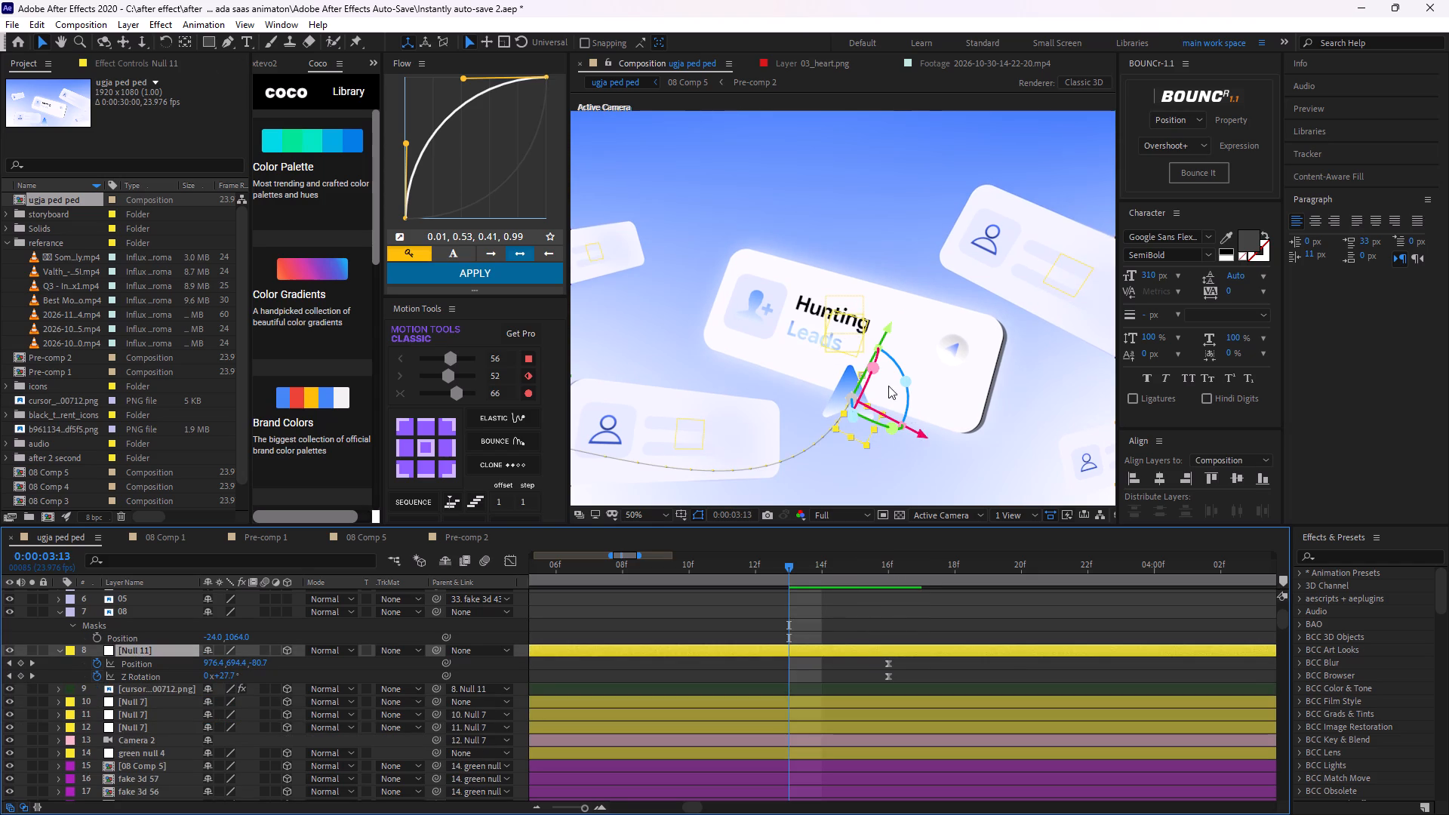
pyautogui.scroll(-1, 877, 414)
pyautogui.moveTo(792, 568); pyautogui.dragTo(626, 577)
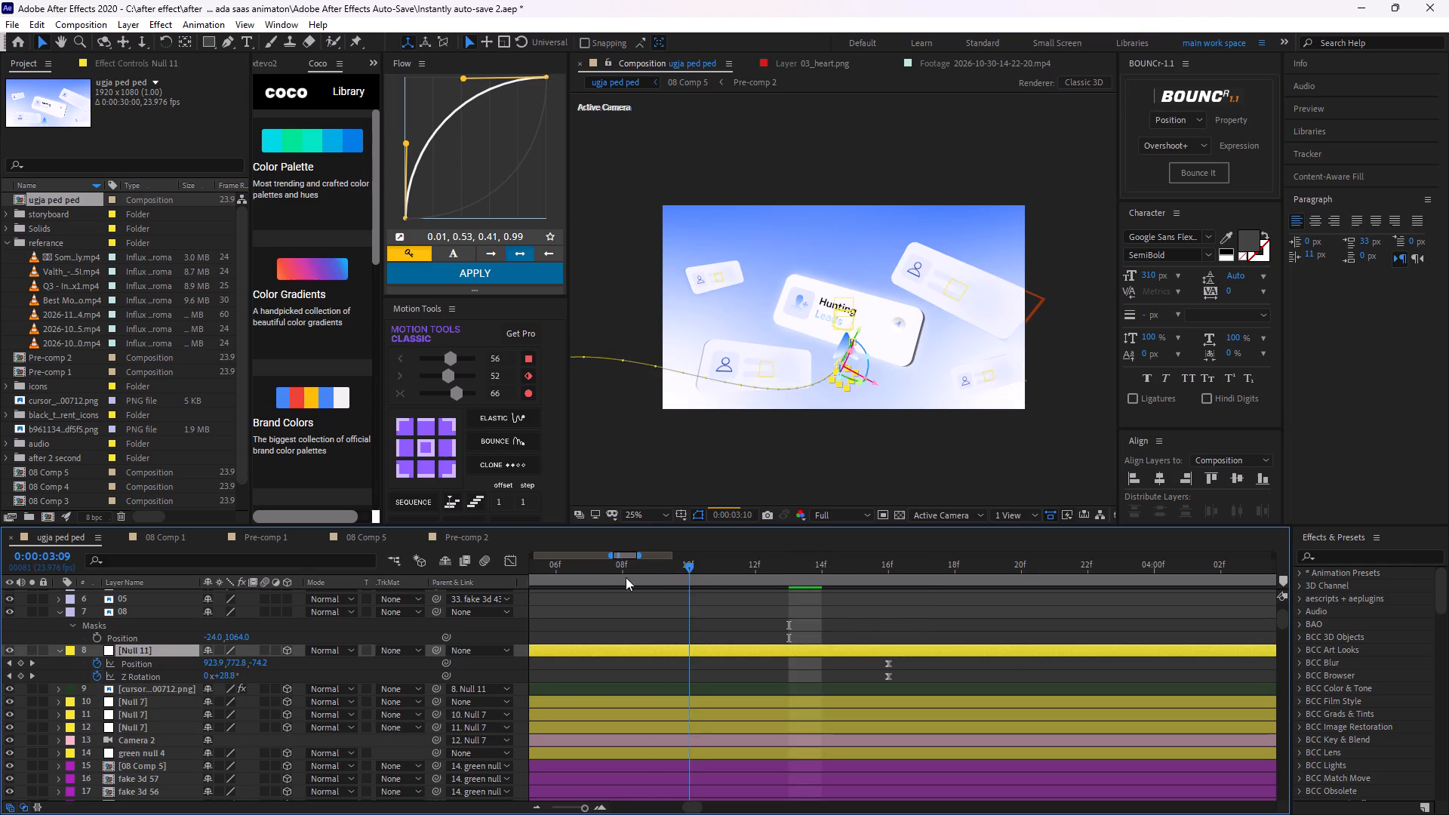
pyautogui.moveTo(626, 577); pyautogui.dragTo(449, 638)
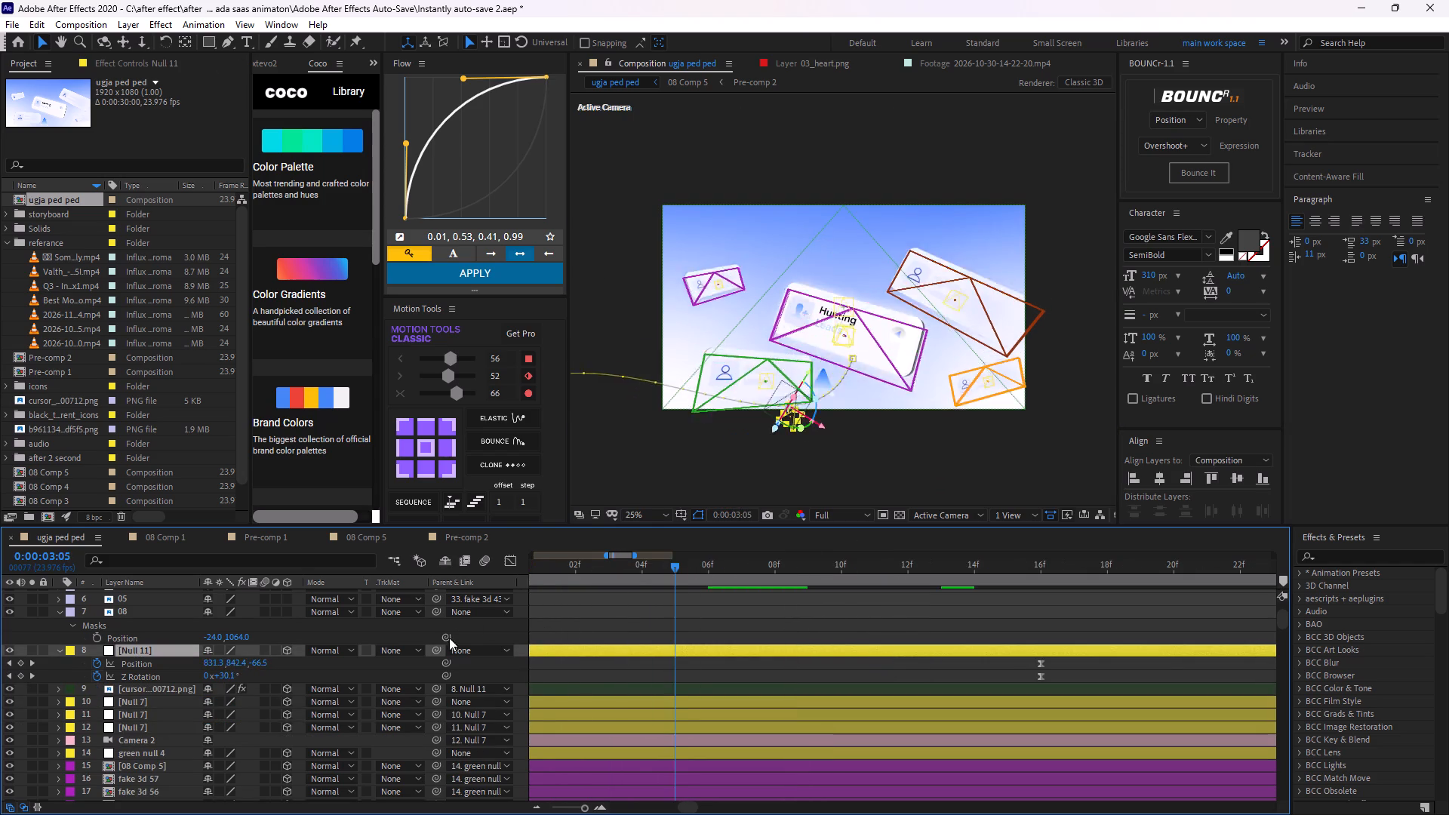
pyautogui.moveTo(449, 638); pyautogui.dragTo(789, 659)
pyautogui.moveTo(928, 666); pyautogui.dragTo(789, 669, button='middle')
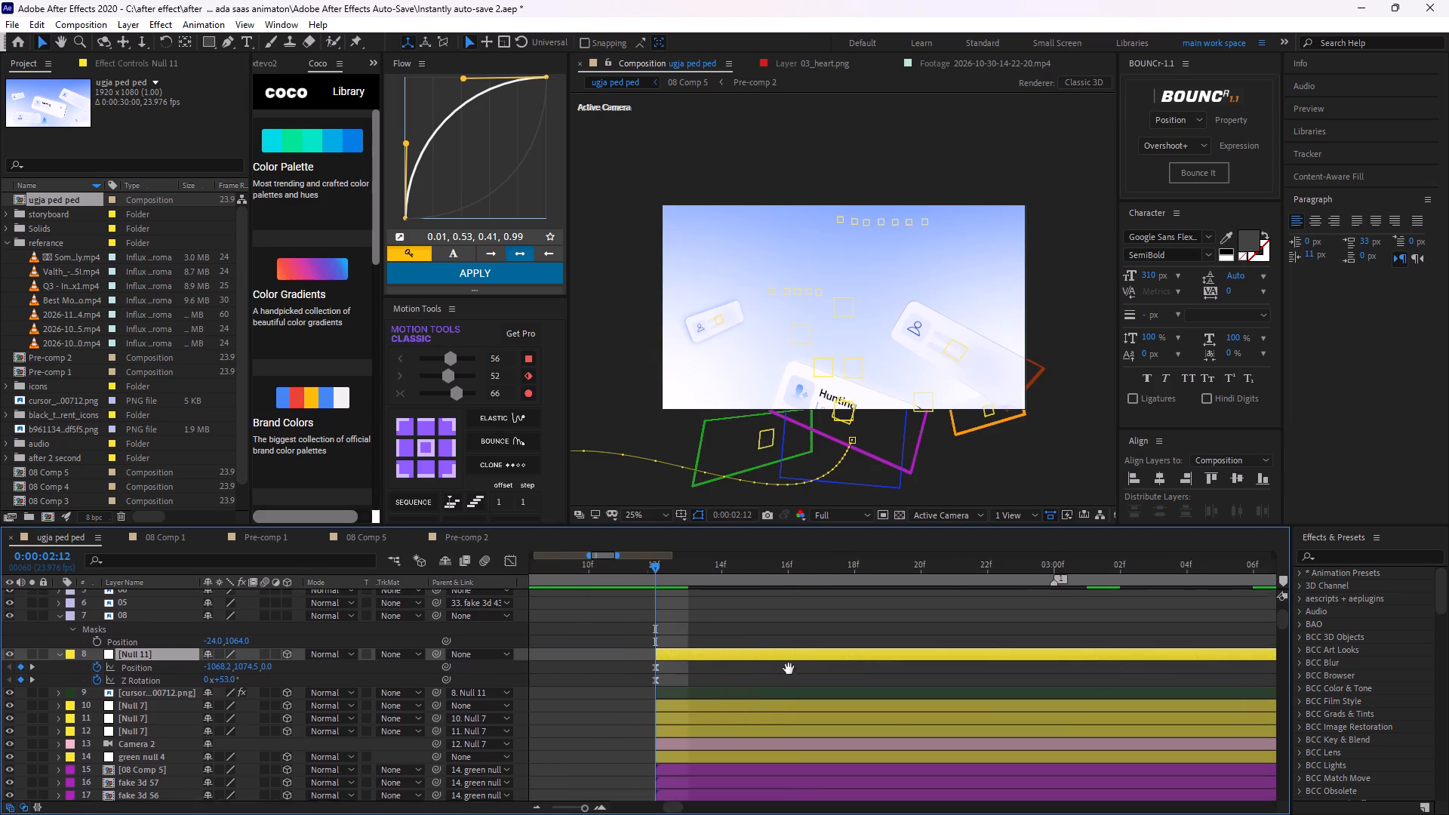
pyautogui.moveTo(789, 669); pyautogui.dragTo(788, 668, button='middle')
pyautogui.press('space')
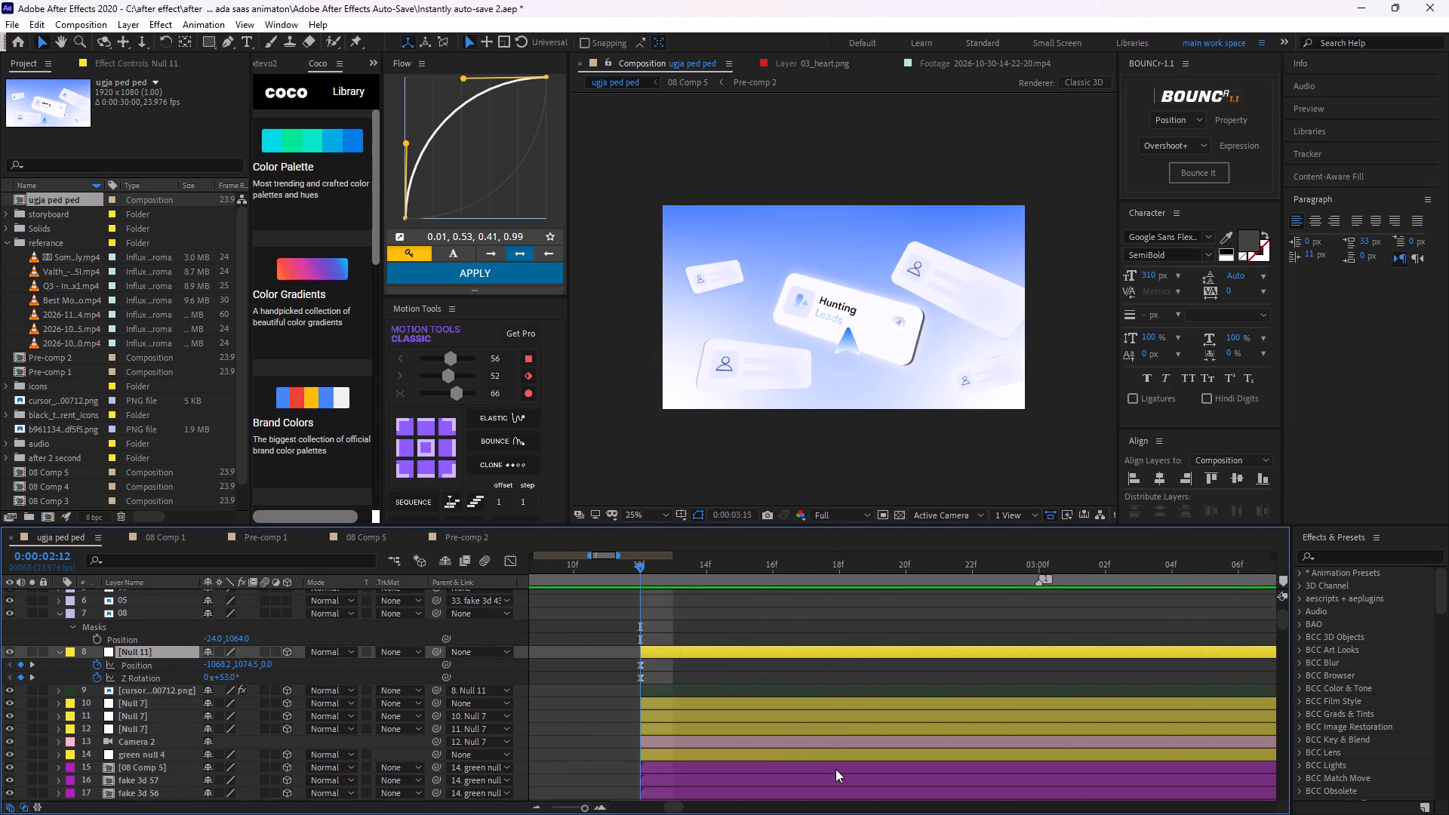
pyautogui.press('space')
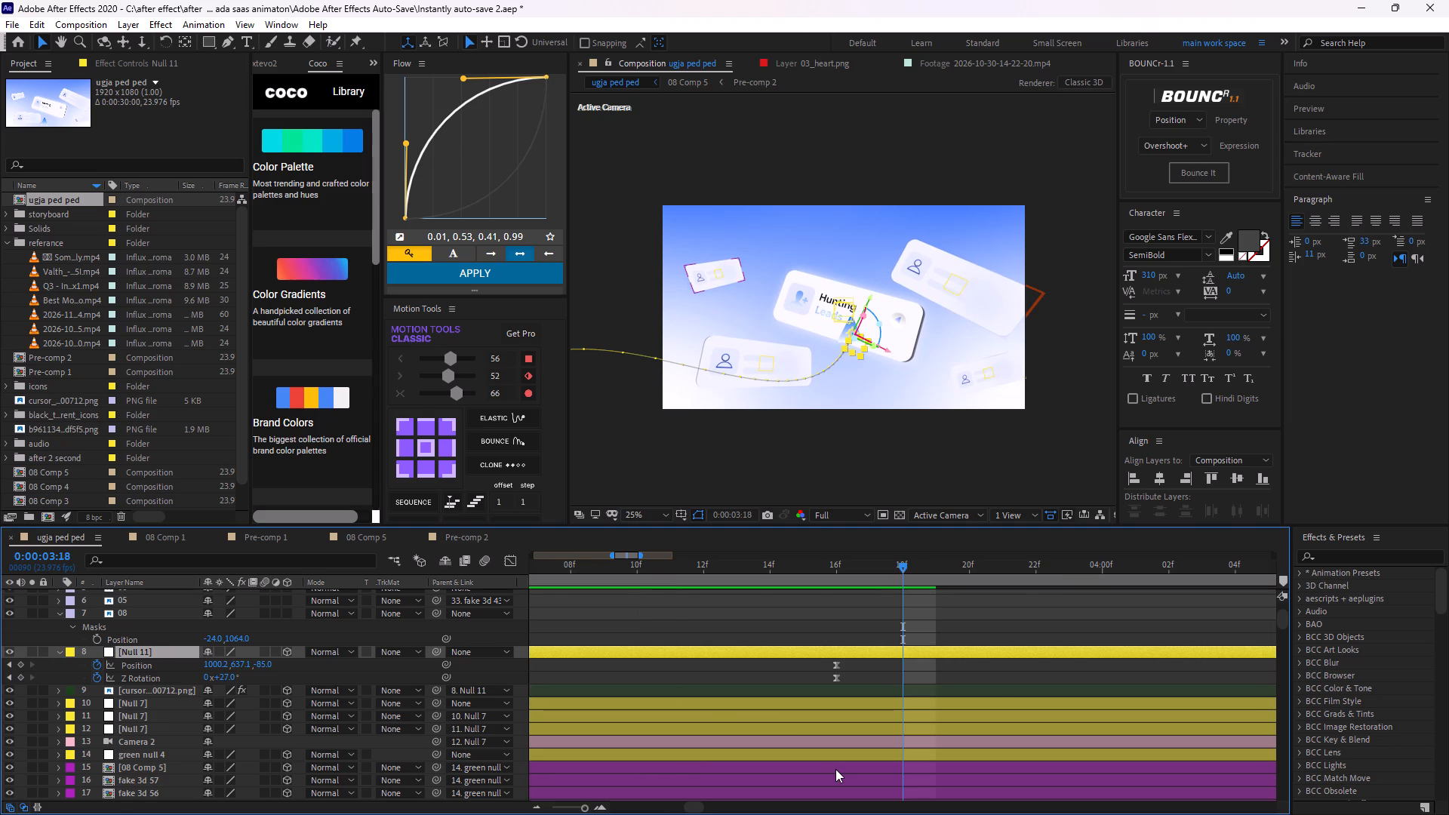
pyautogui.moveTo(906, 566); pyautogui.dragTo(619, 629)
pyautogui.click(506, 631)
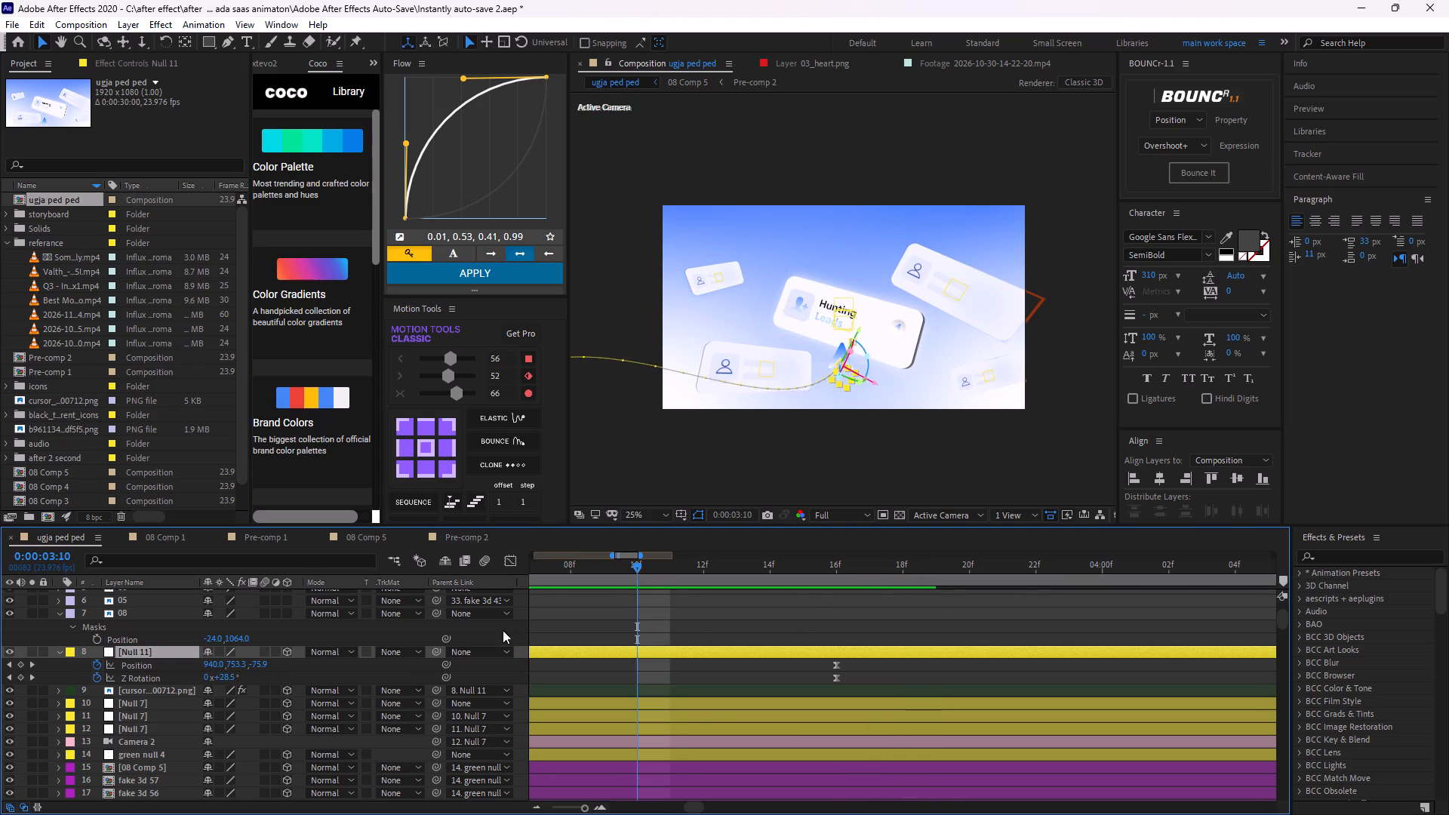
# Apply the Flow curve 0.01, 0.53, 0.41, 0.99 to all of Null 11's Position and Z Rotation keyframes.
pyautogui.keyDown('alt'); pyautogui.scroll(-1, 683, 633); pyautogui.keyUp('alt')
pyautogui.moveTo(691, 672); pyautogui.dragTo(900, 672, button='middle')
pyautogui.keyDown('alt'); pyautogui.scroll(-1, 900, 672); pyautogui.keyUp('alt')
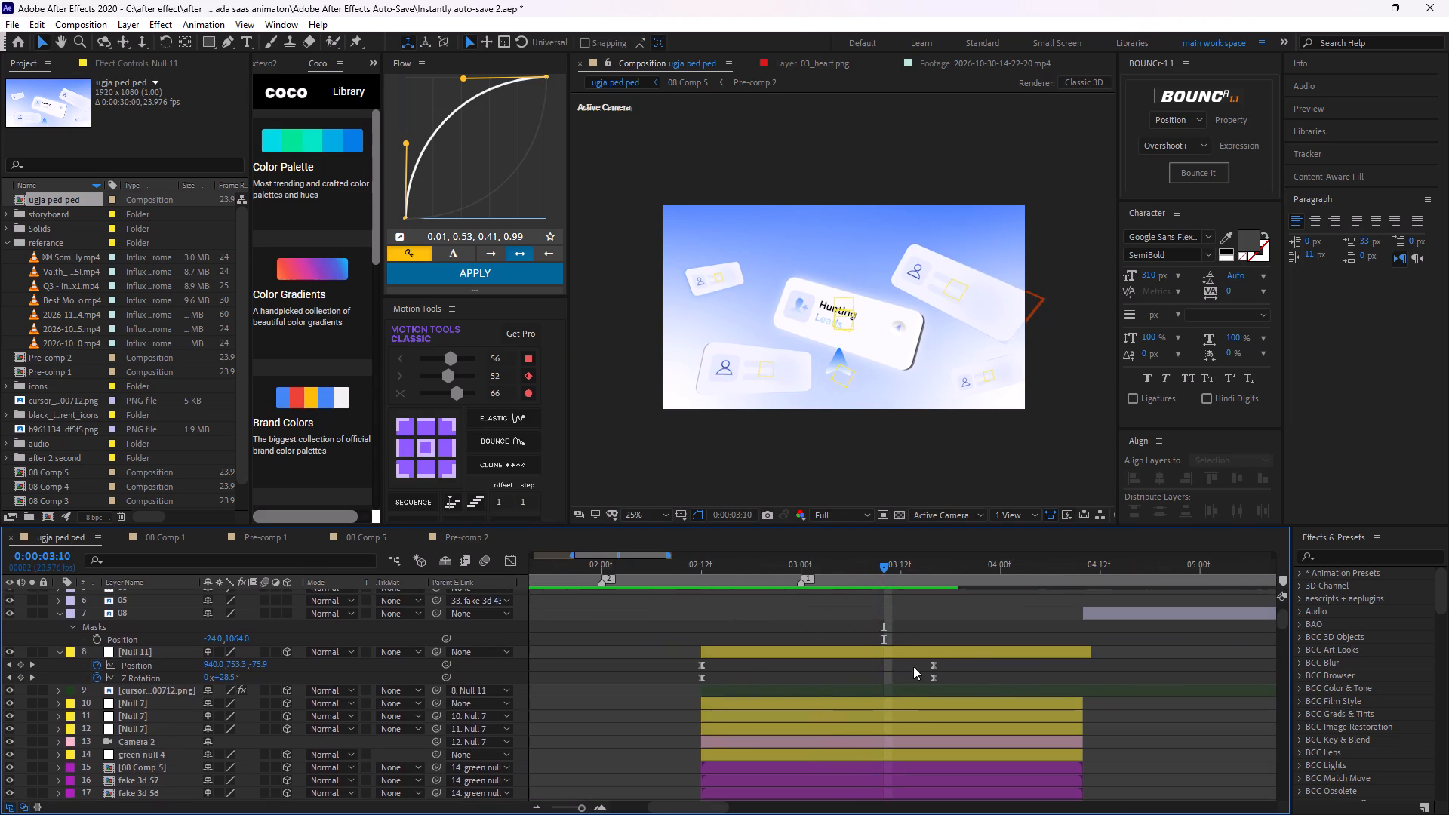
pyautogui.moveTo(955, 670); pyautogui.dragTo(596, 678)
pyautogui.keyDown('alt'); pyautogui.scroll(1, 916, 681); pyautogui.keyUp('alt')
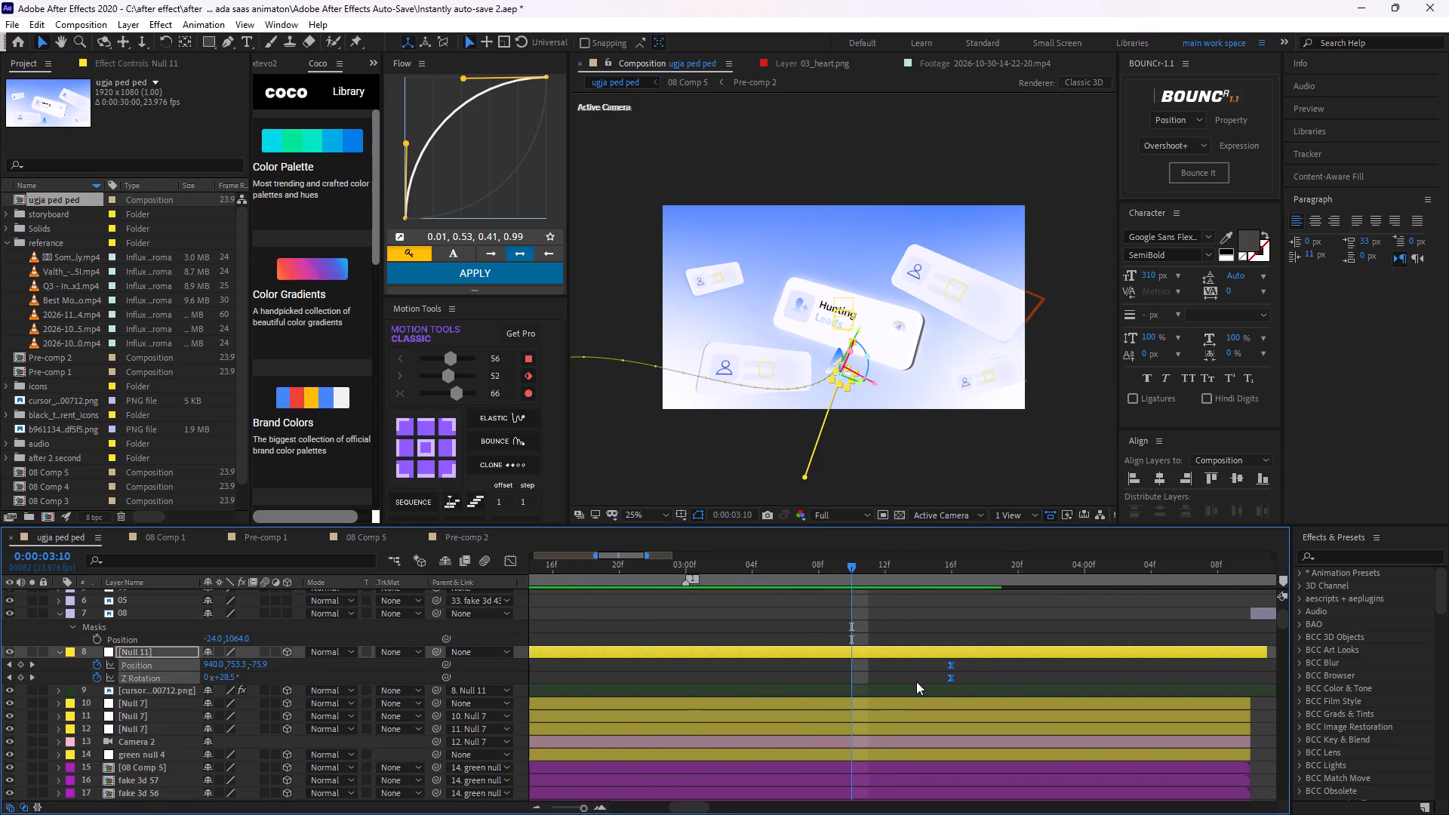
pyautogui.moveTo(893, 678); pyautogui.dragTo(997, 676, button='middle')
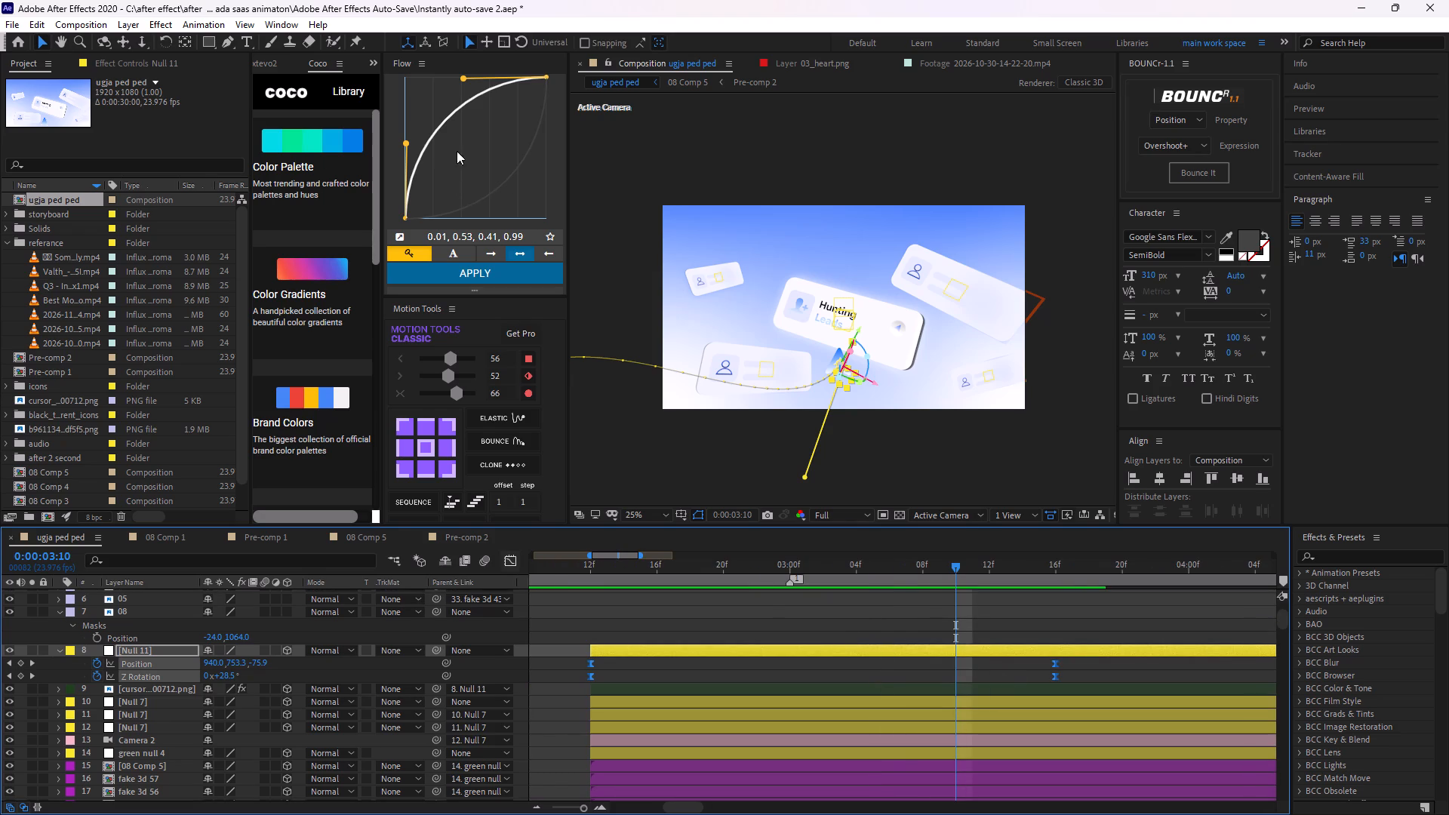
pyautogui.click(476, 254)
pyautogui.click(479, 271)
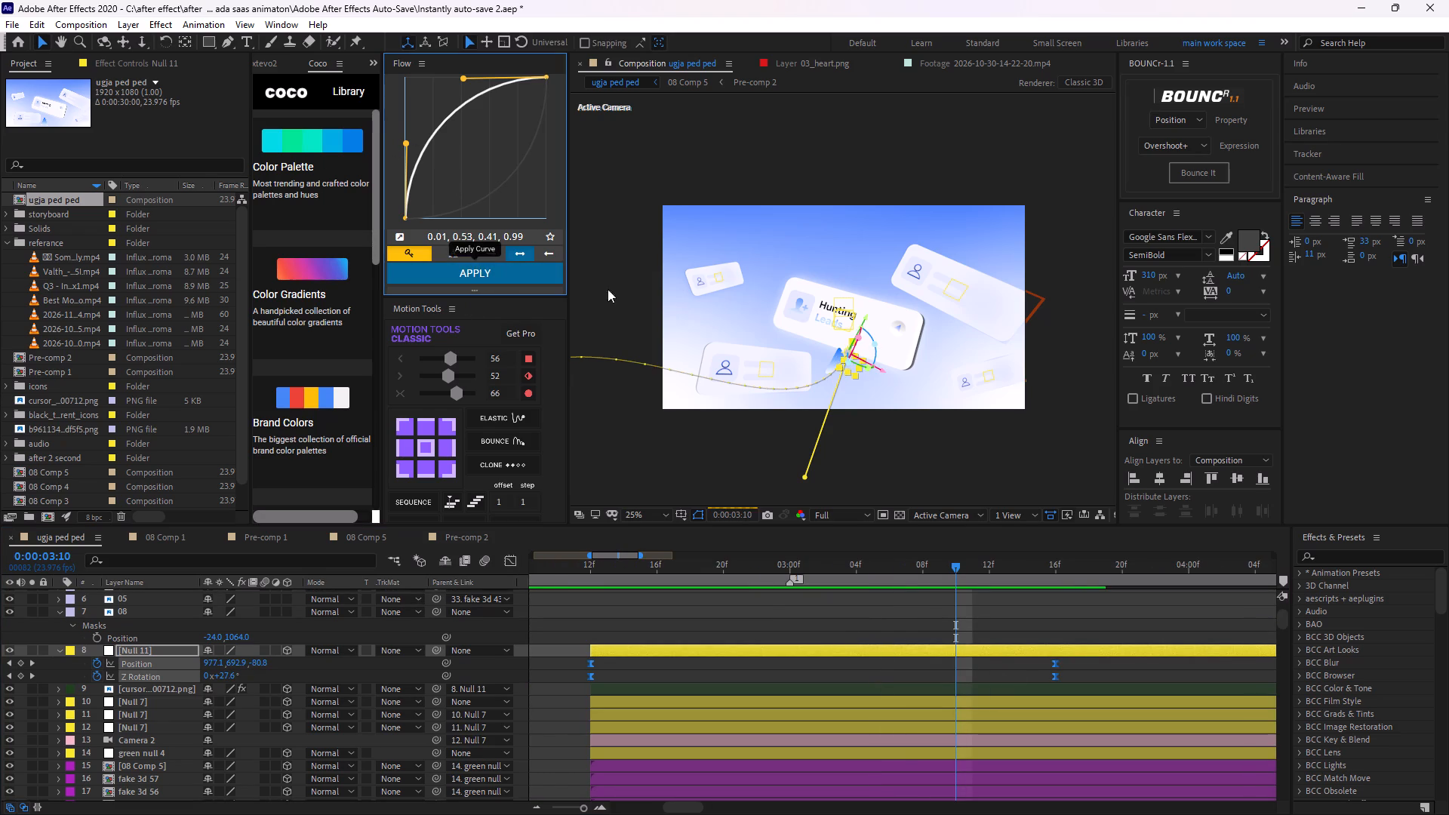
# Preview the cursor's eased entrance several times, starting before and at 0:00:02:12, to judge its timing.
pyautogui.moveTo(955, 564); pyautogui.dragTo(699, 626)
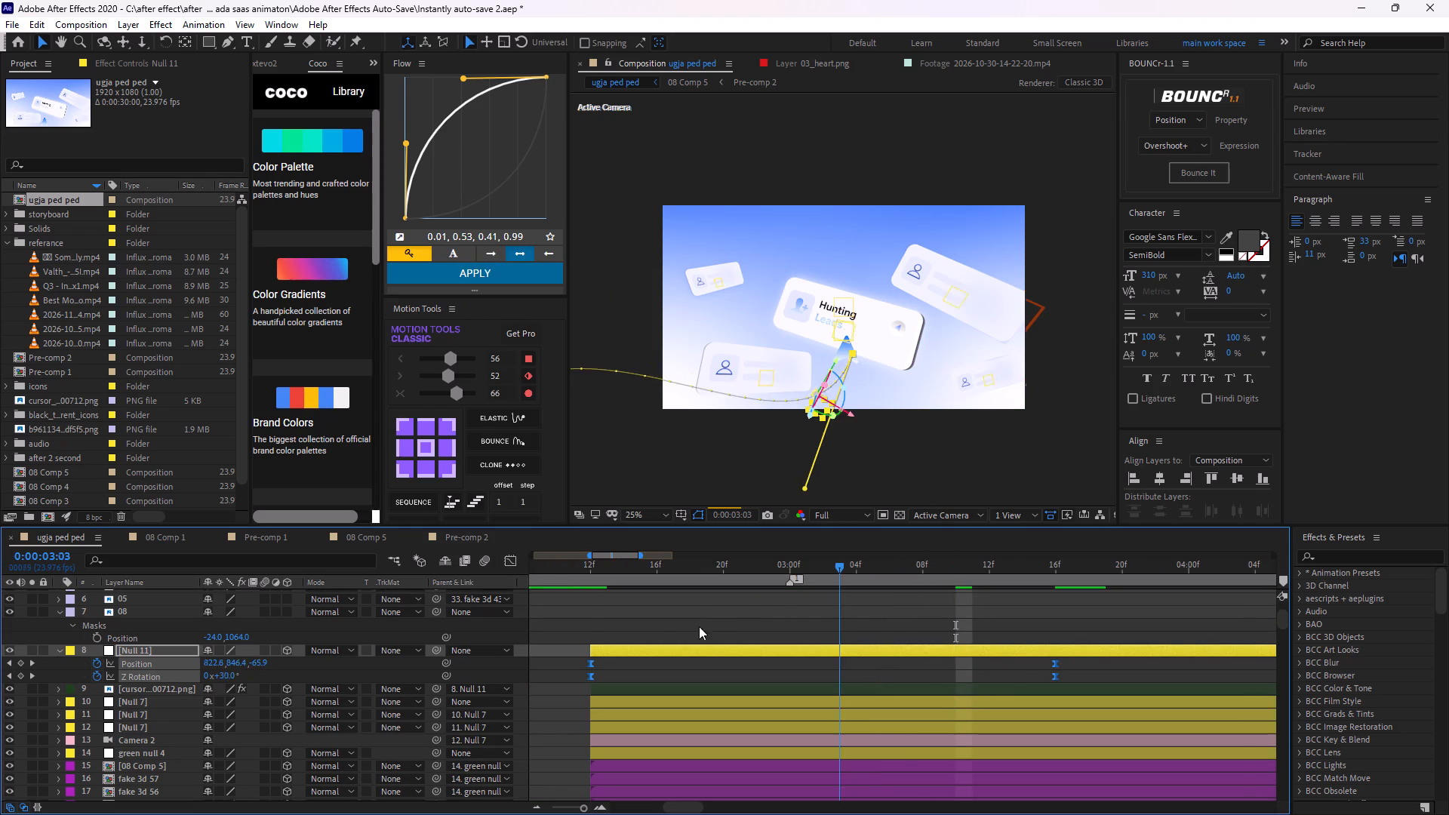
pyautogui.moveTo(699, 626); pyautogui.dragTo(594, 657)
pyautogui.press('space')
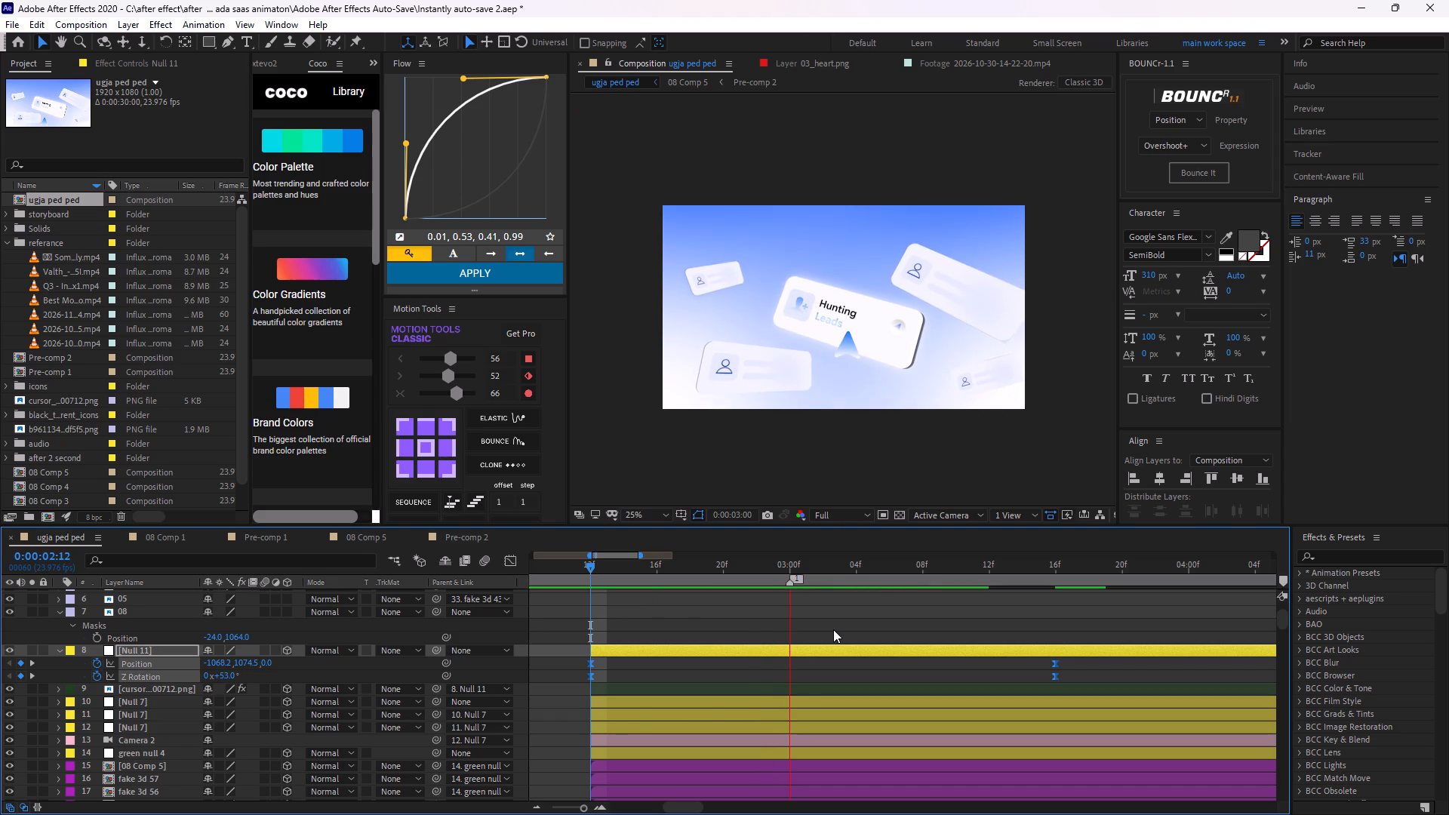
pyautogui.press('space')
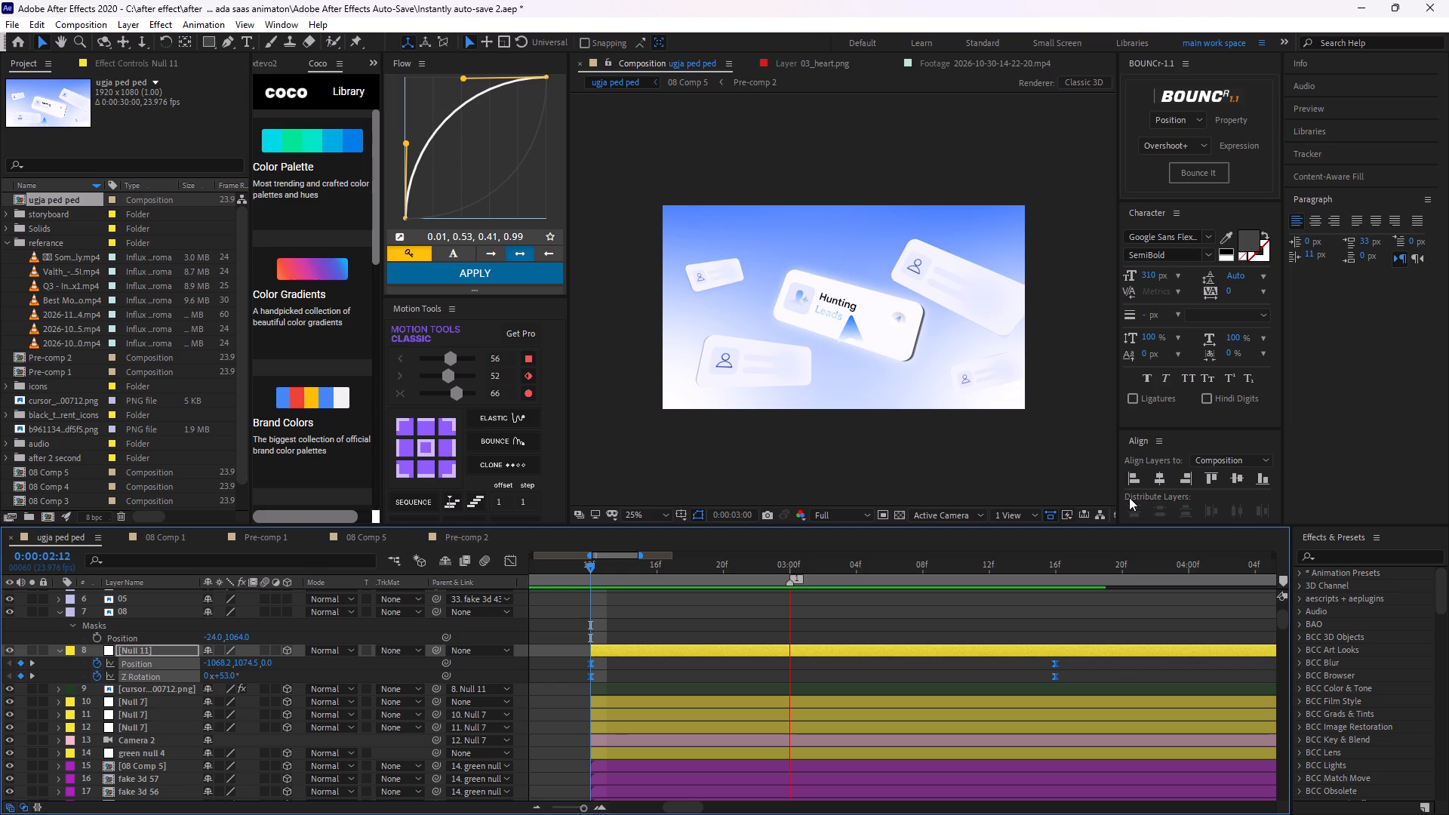
pyautogui.click(997, 640)
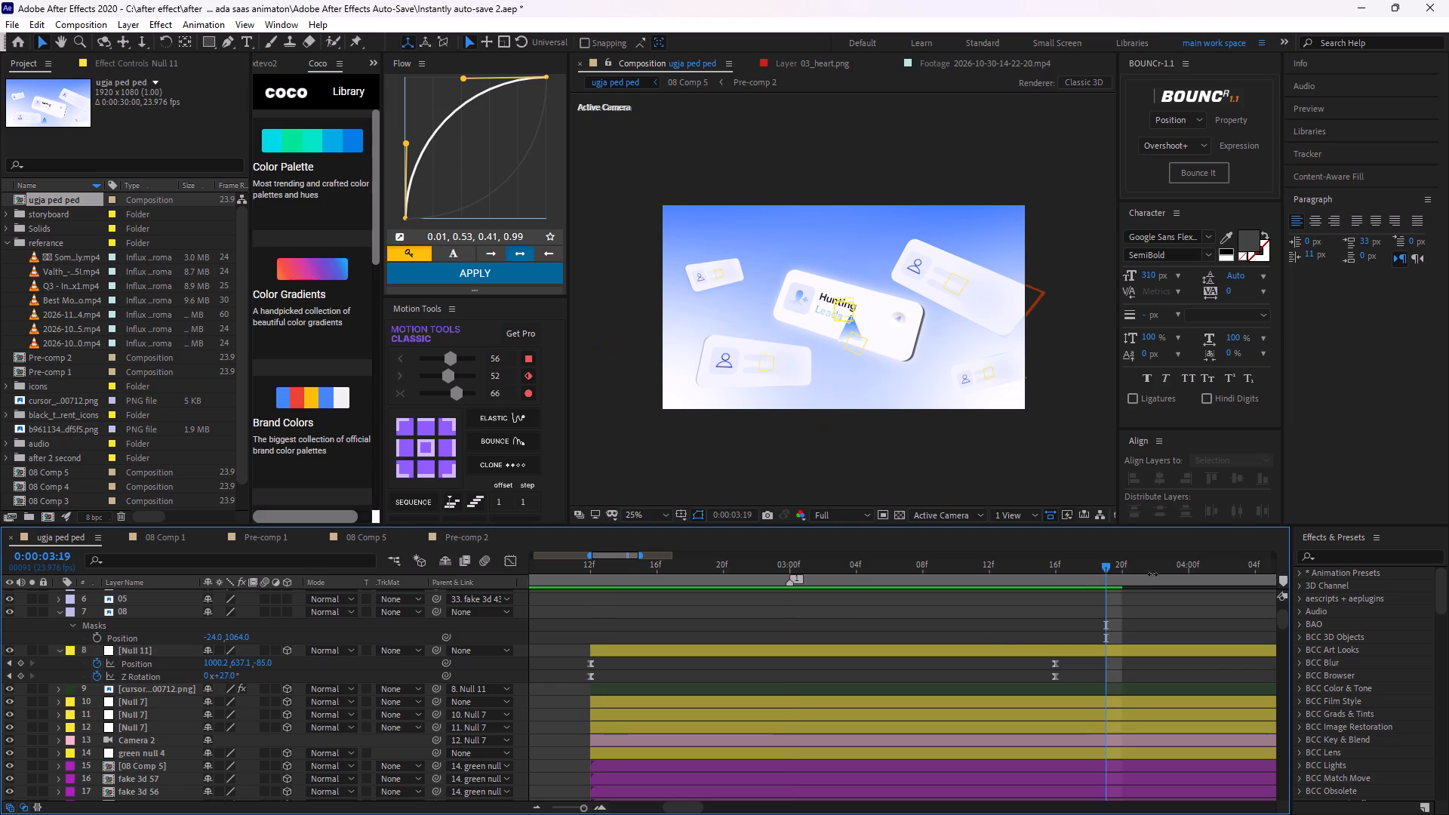
pyautogui.moveTo(1105, 561); pyautogui.dragTo(638, 620)
pyautogui.press('space')
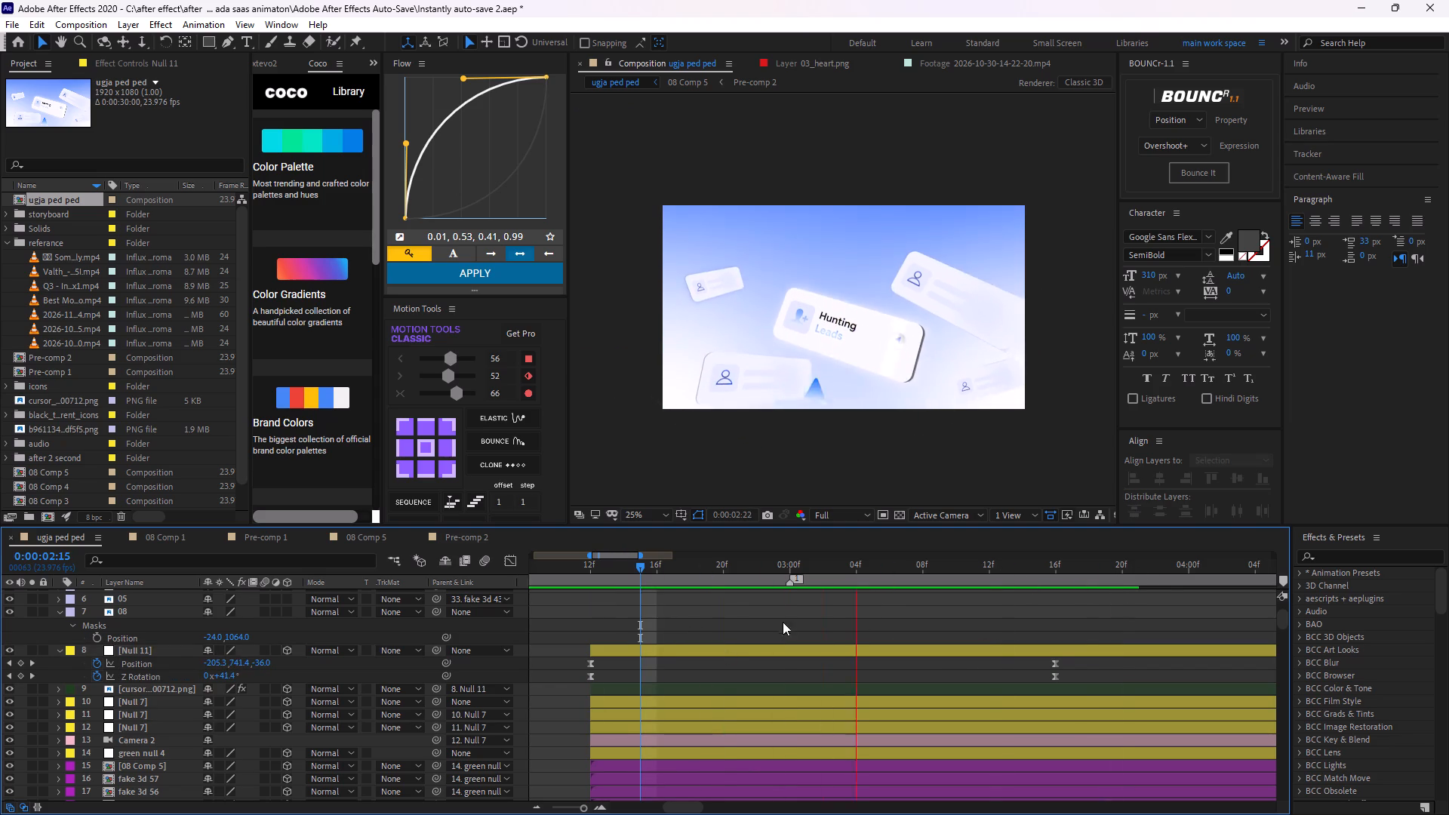
pyautogui.press('space')
pyautogui.moveTo(989, 563); pyautogui.dragTo(555, 615)
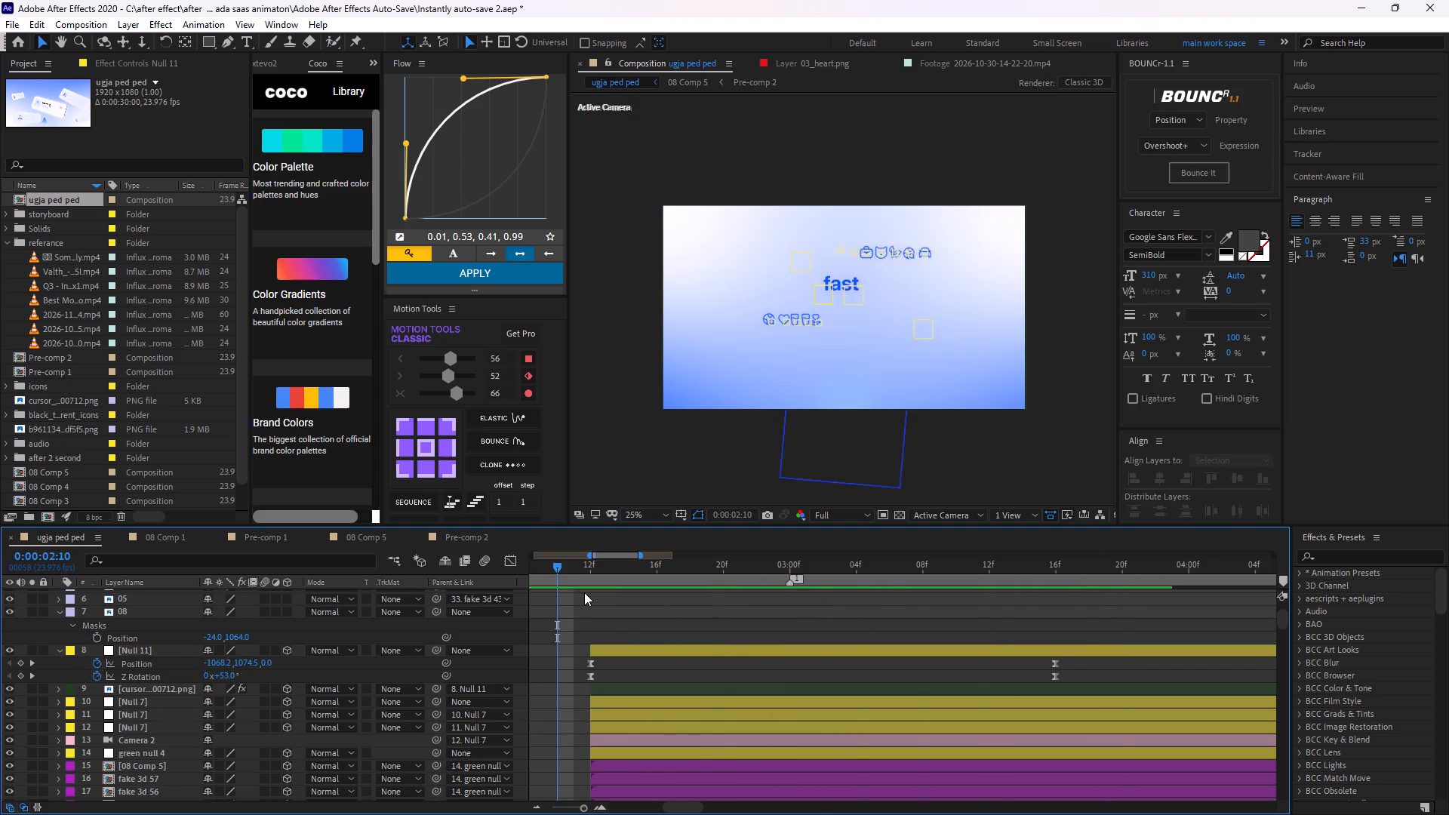
pyautogui.press('space')
pyautogui.press('space')
pyautogui.moveTo(988, 563); pyautogui.dragTo(497, 631)
pyautogui.press('space')
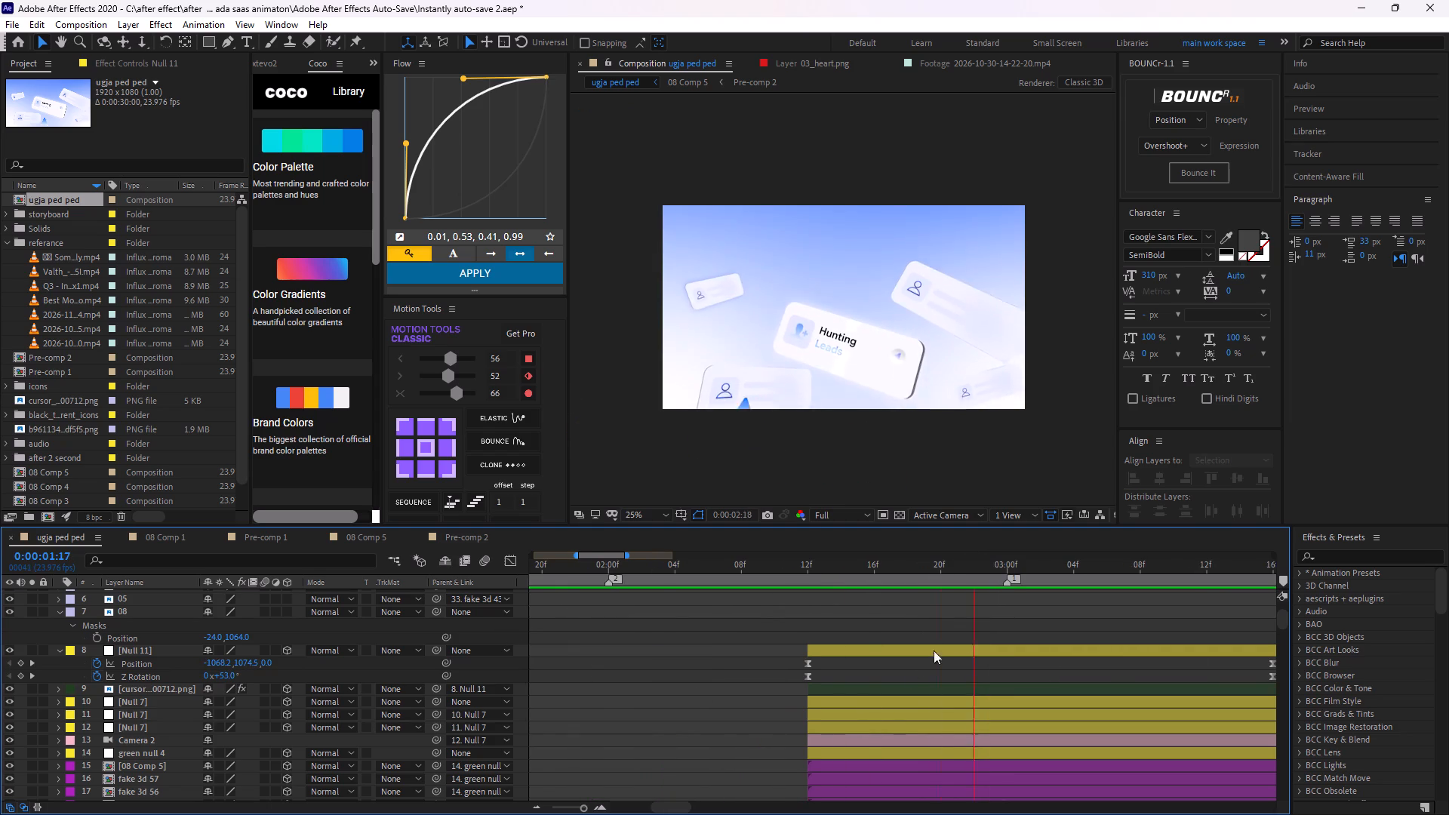
pyautogui.press('space')
pyautogui.press('space')
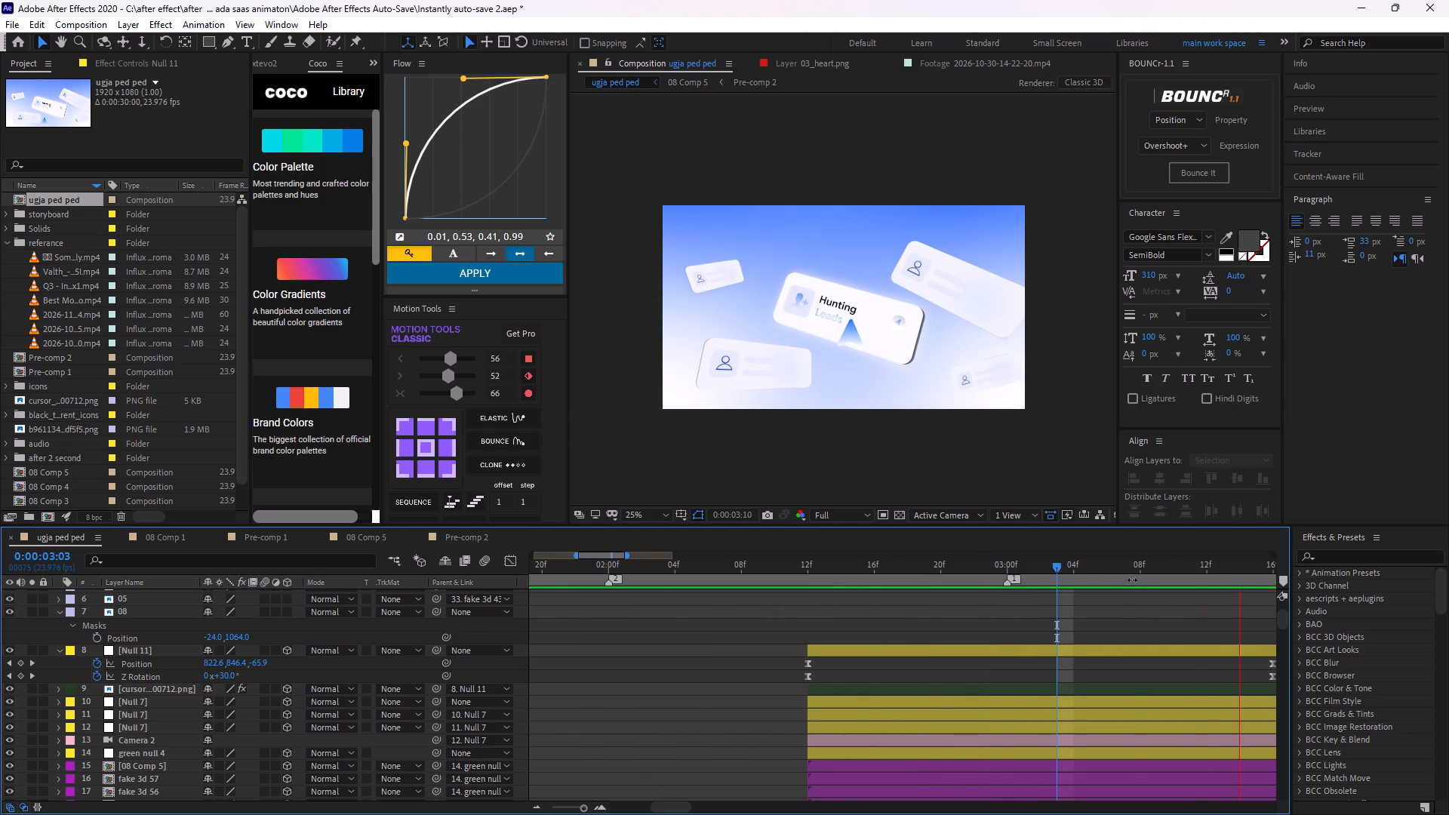
pyautogui.press('space')
# Duplicate the cursor's Null 11 layer.
pyautogui.moveTo(913, 566); pyautogui.dragTo(755, 609)
pyautogui.click(784, 648)
pyautogui.hotkey('ctrl', 'd')
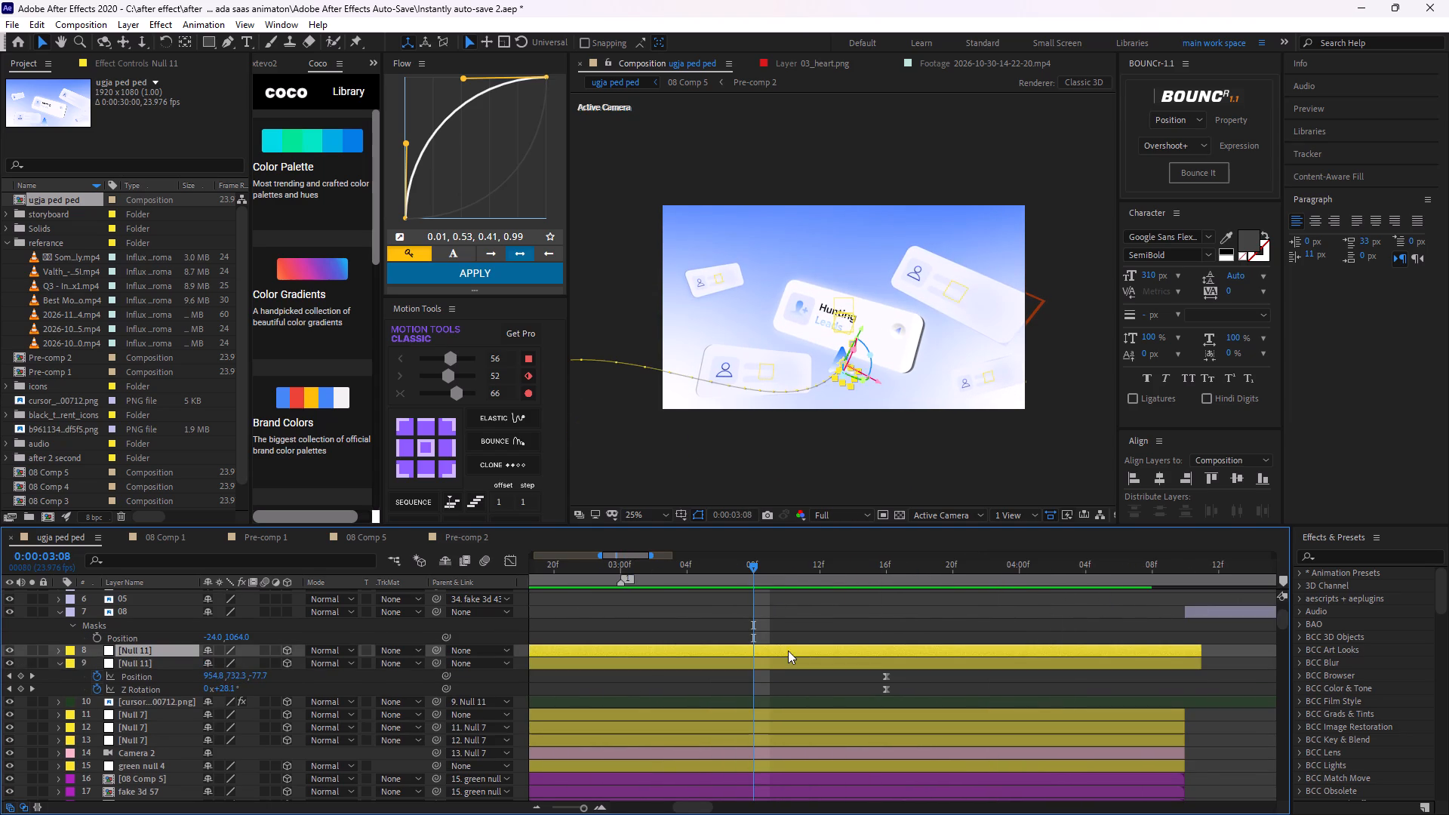
# At 0:00:03:16, remove the Position and Z Rotation animation from the top Null 11 copy (layer 8), keeping its values there.
pyautogui.click(772, 650)
pyautogui.press('u')
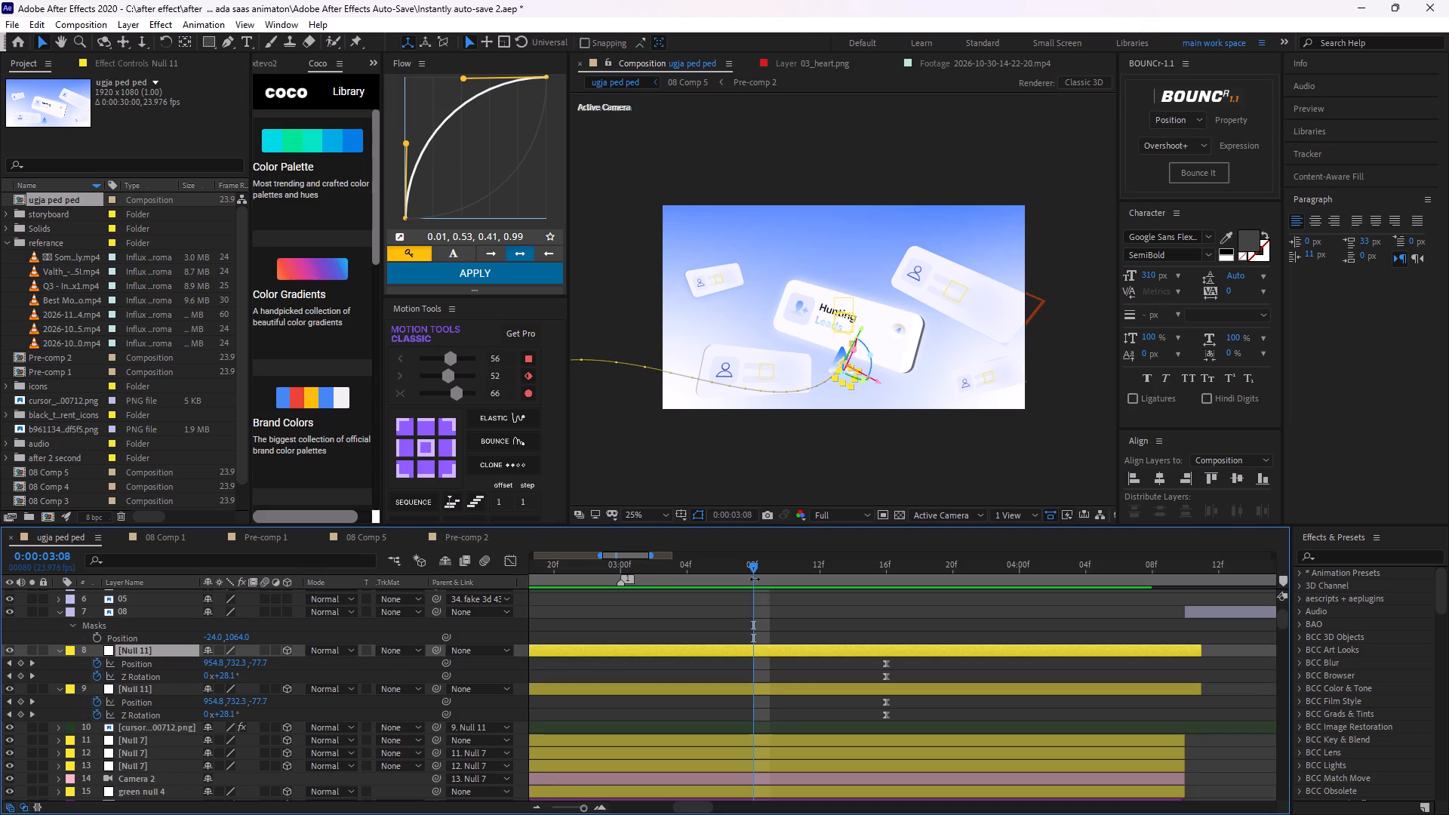
pyautogui.moveTo(752, 567); pyautogui.dragTo(891, 605)
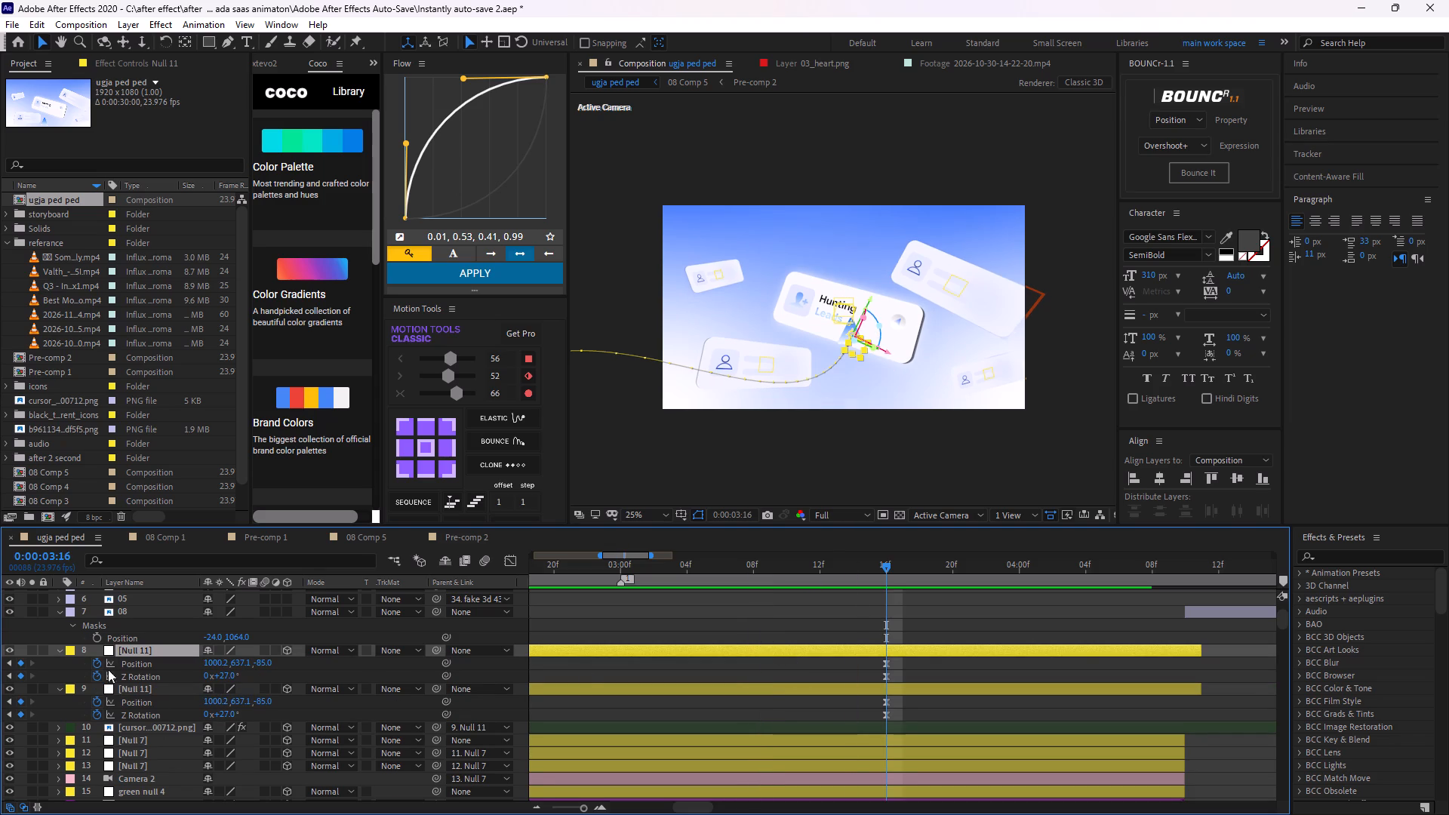
pyautogui.moveTo(101, 665); pyautogui.dragTo(101, 677)
pyautogui.click(830, 662)
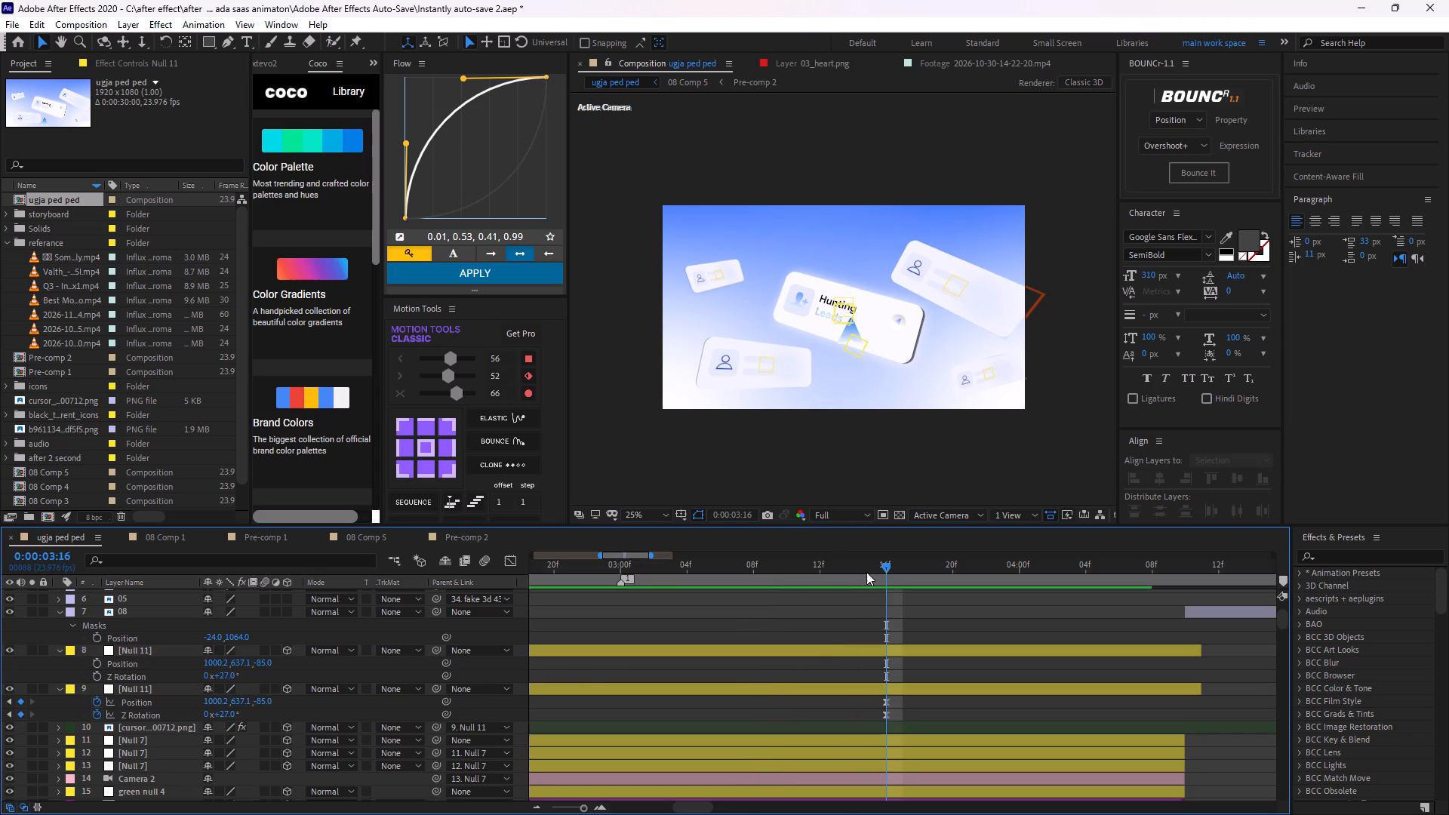
# Parent the lower Null 11 (layer 9) to the top Null 11 (layer 8).
pyautogui.moveTo(888, 567); pyautogui.dragTo(761, 613)
pyautogui.keyDown('alt'); pyautogui.scroll(1, 811, 664); pyautogui.keyUp('alt')
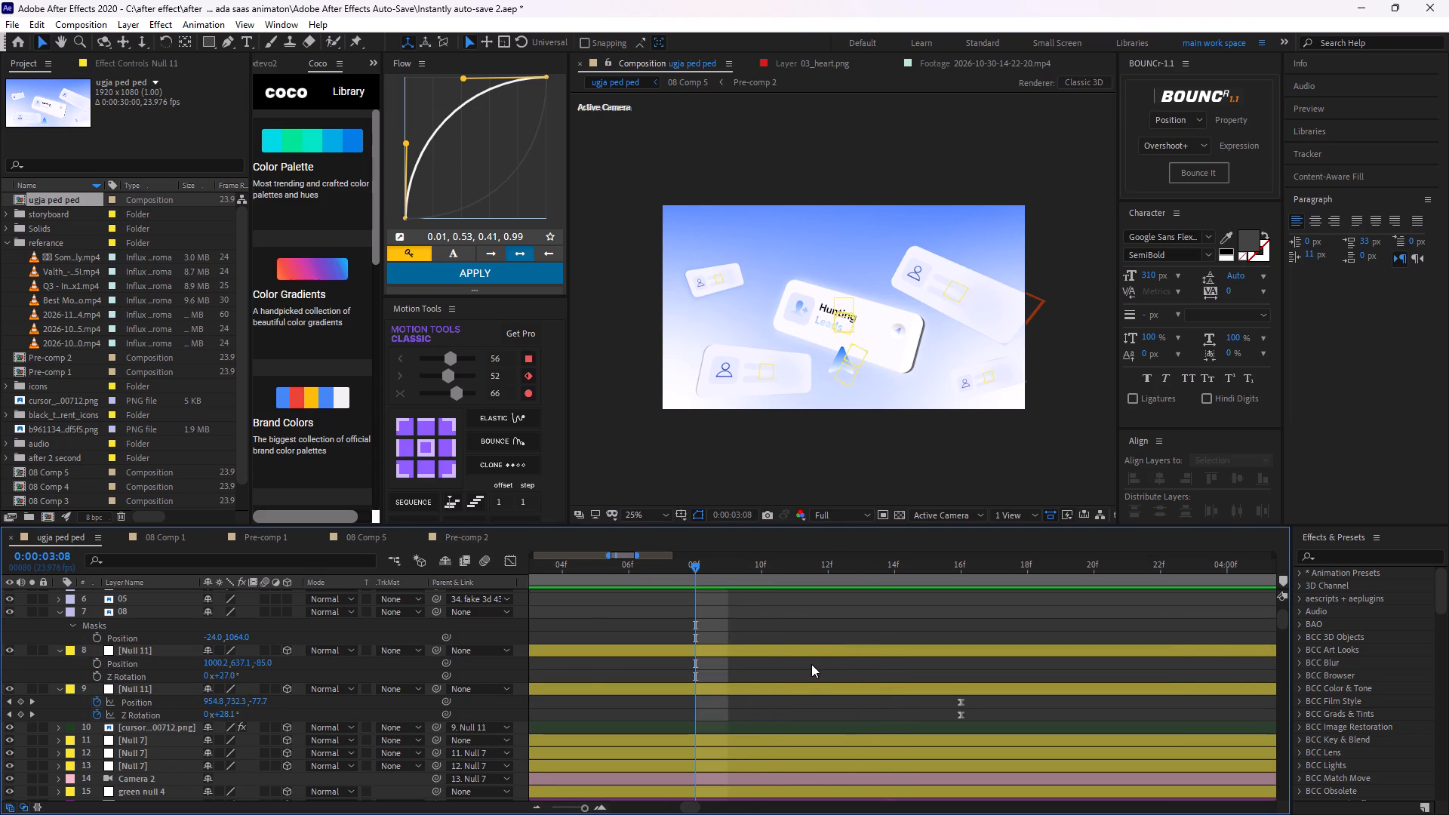
pyautogui.click(765, 652)
pyautogui.moveTo(436, 694); pyautogui.dragTo(397, 697)
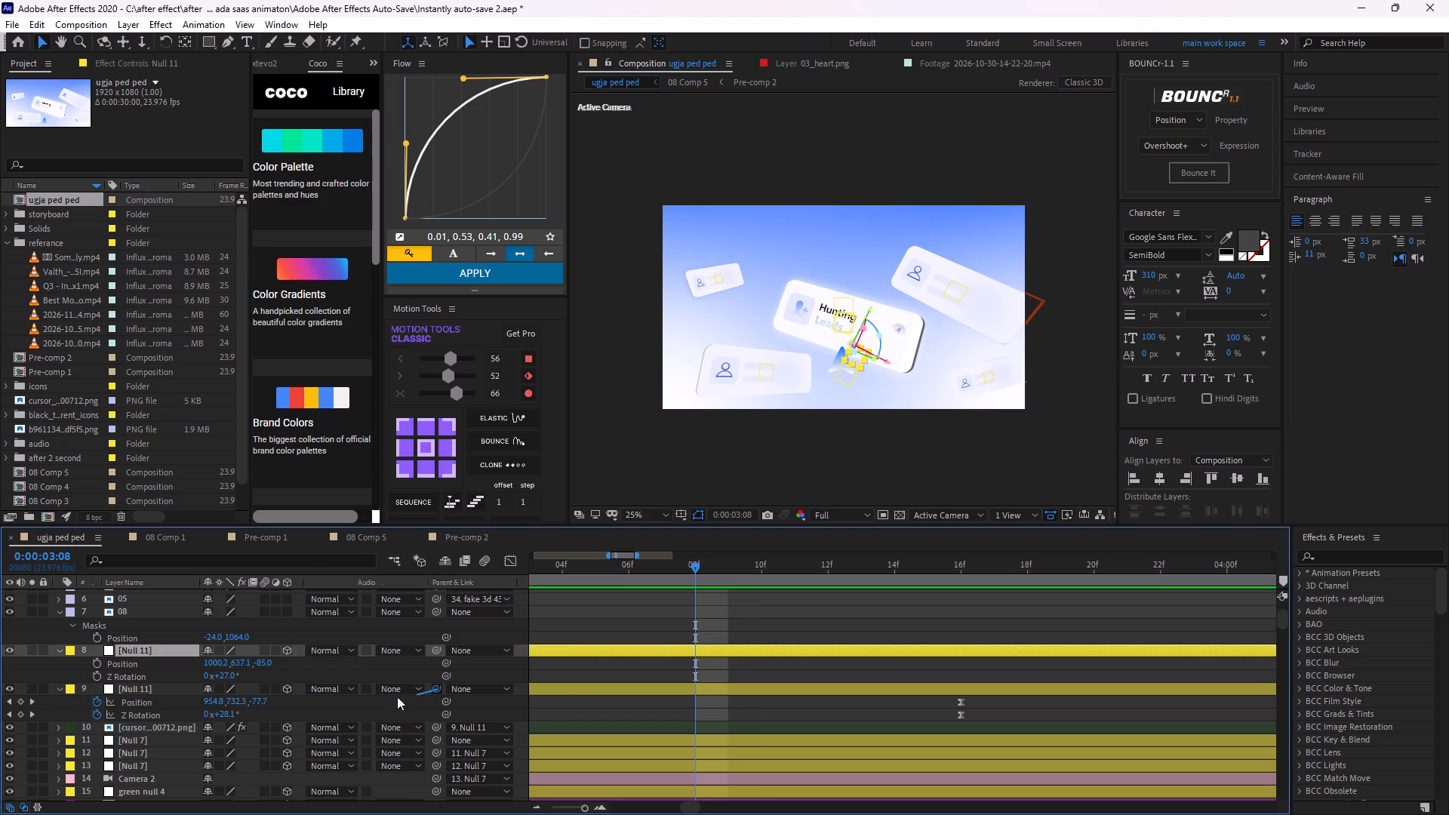
pyautogui.moveTo(397, 697); pyautogui.dragTo(157, 651)
pyautogui.click(697, 672)
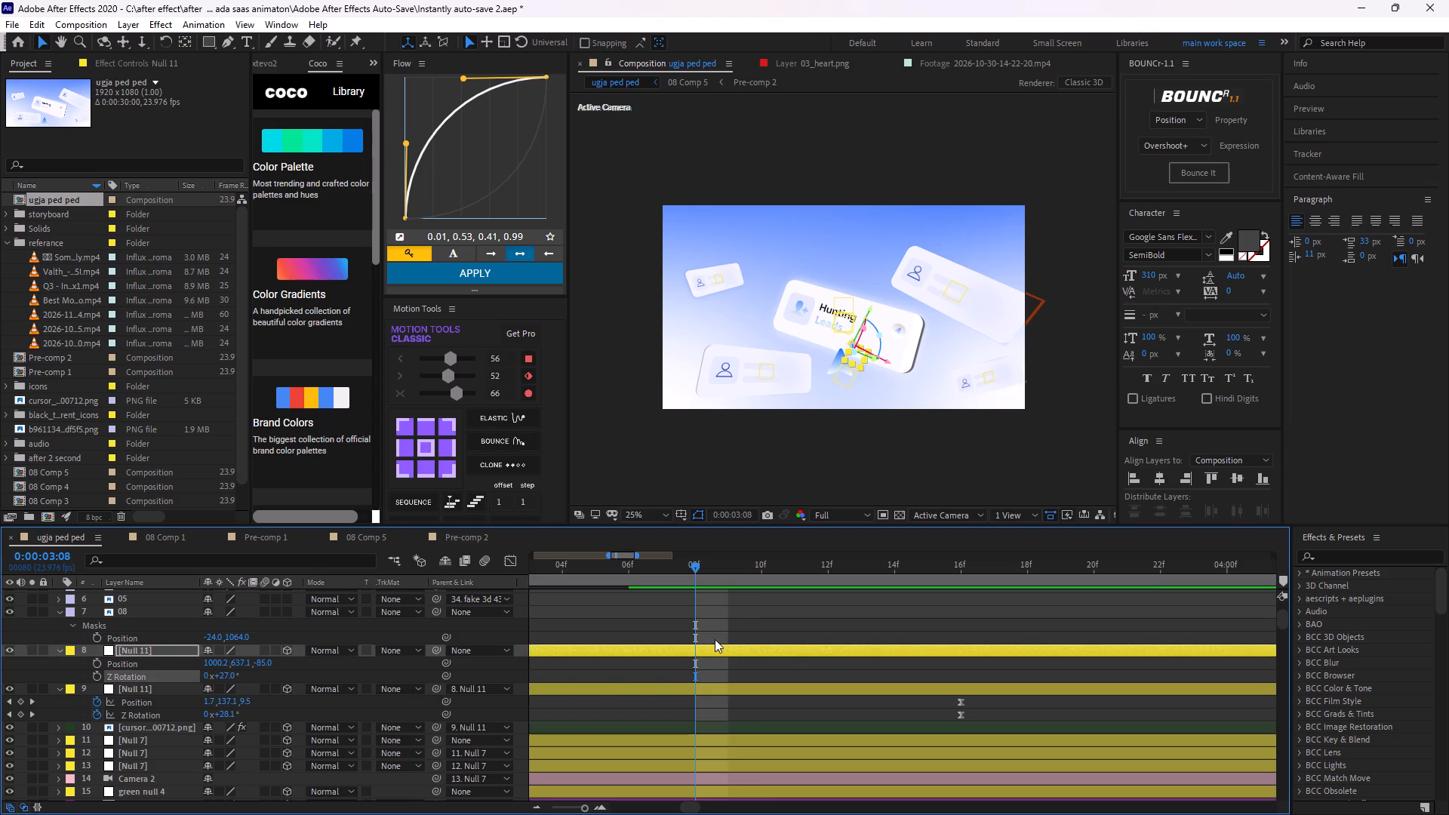
# With the top Null 11 (layer 8) selected, scrub from 0:00:03:08 to 0:00:03:16 to check how the cursor settles.
pyautogui.click(713, 641)
pyautogui.click(712, 653)
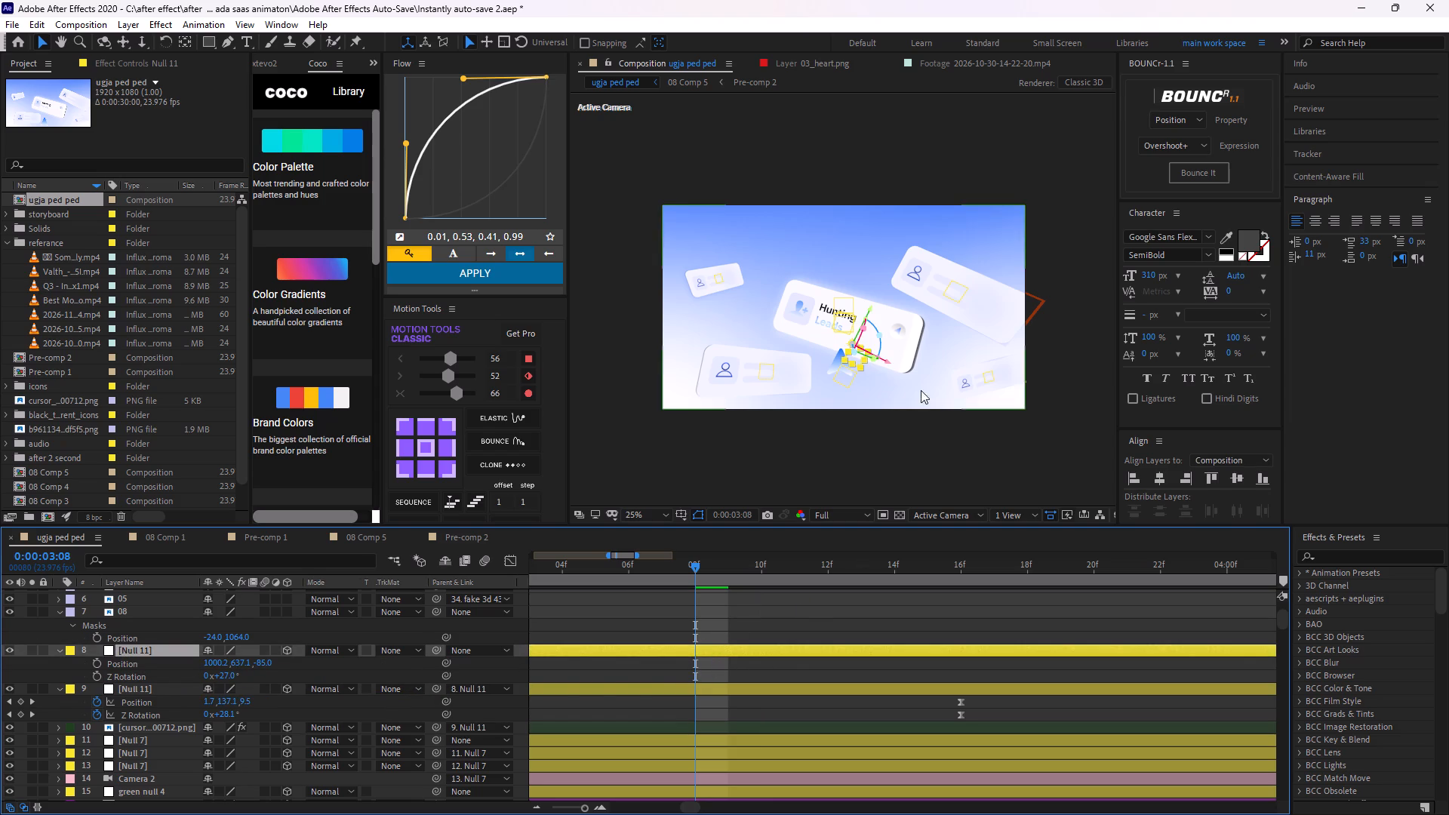
pyautogui.scroll(2, 911, 380)
pyautogui.scroll(-1, 872, 494)
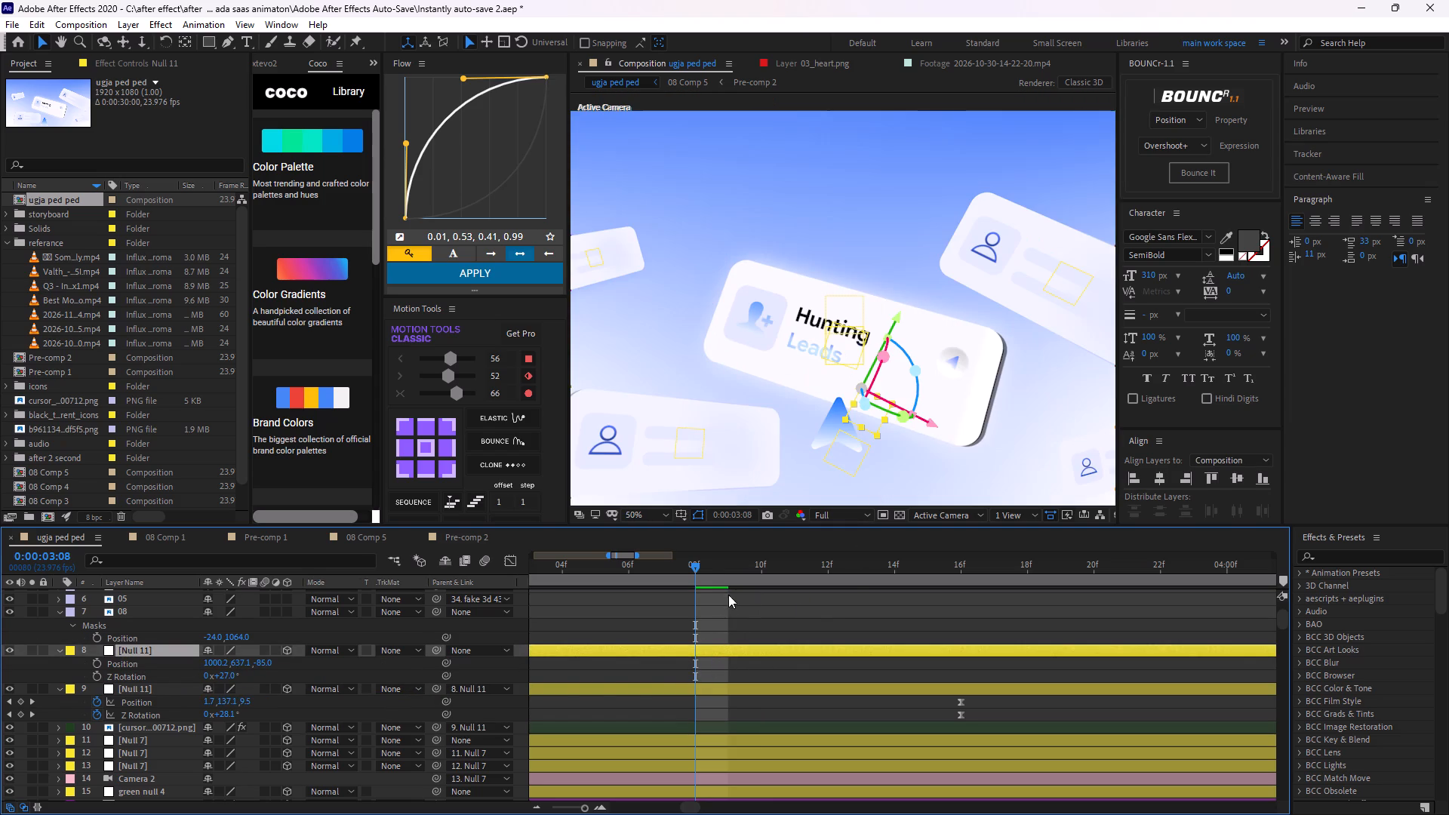
pyautogui.moveTo(700, 564); pyautogui.dragTo(788, 589)
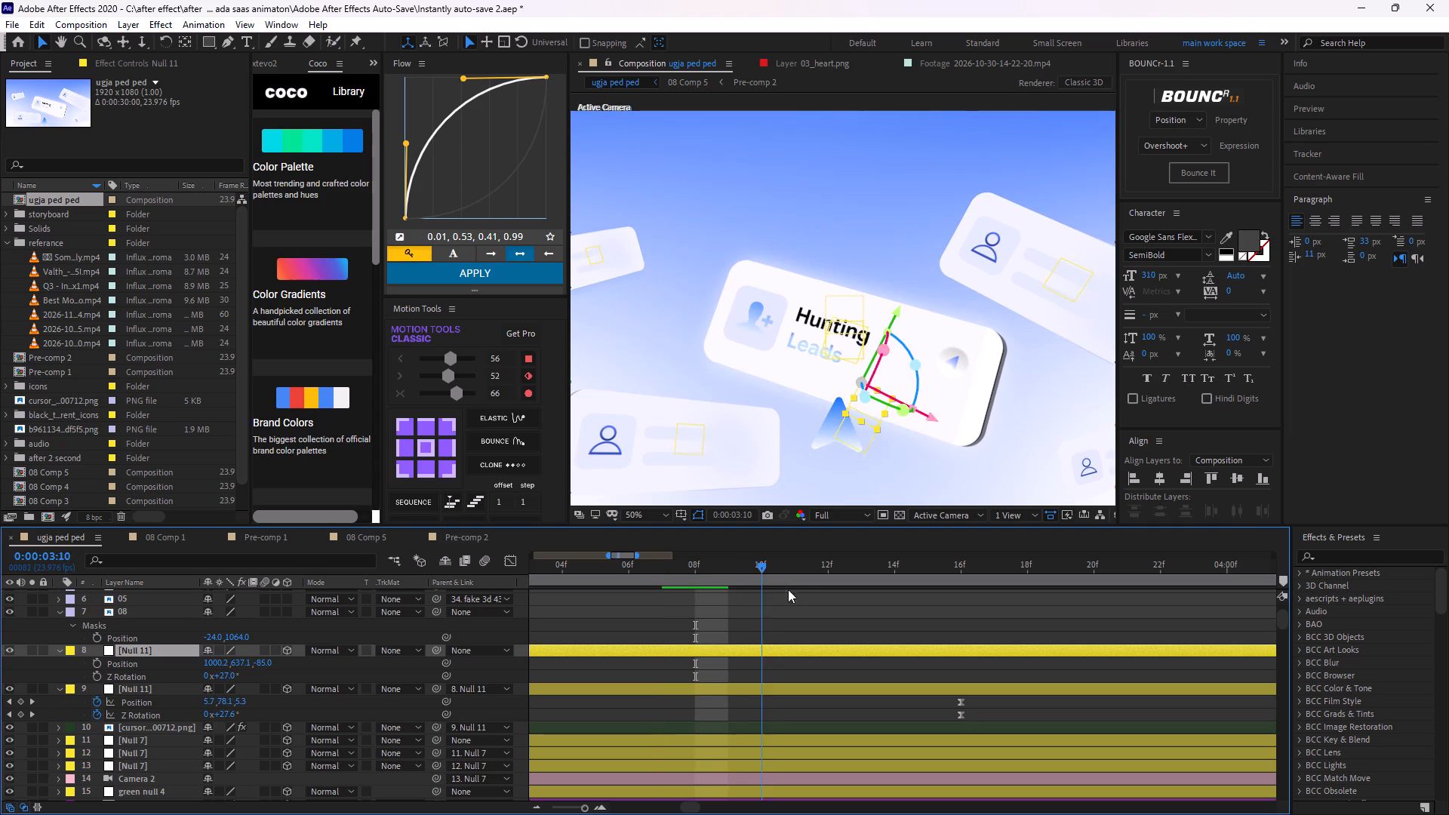
pyautogui.moveTo(788, 589); pyautogui.dragTo(943, 597)
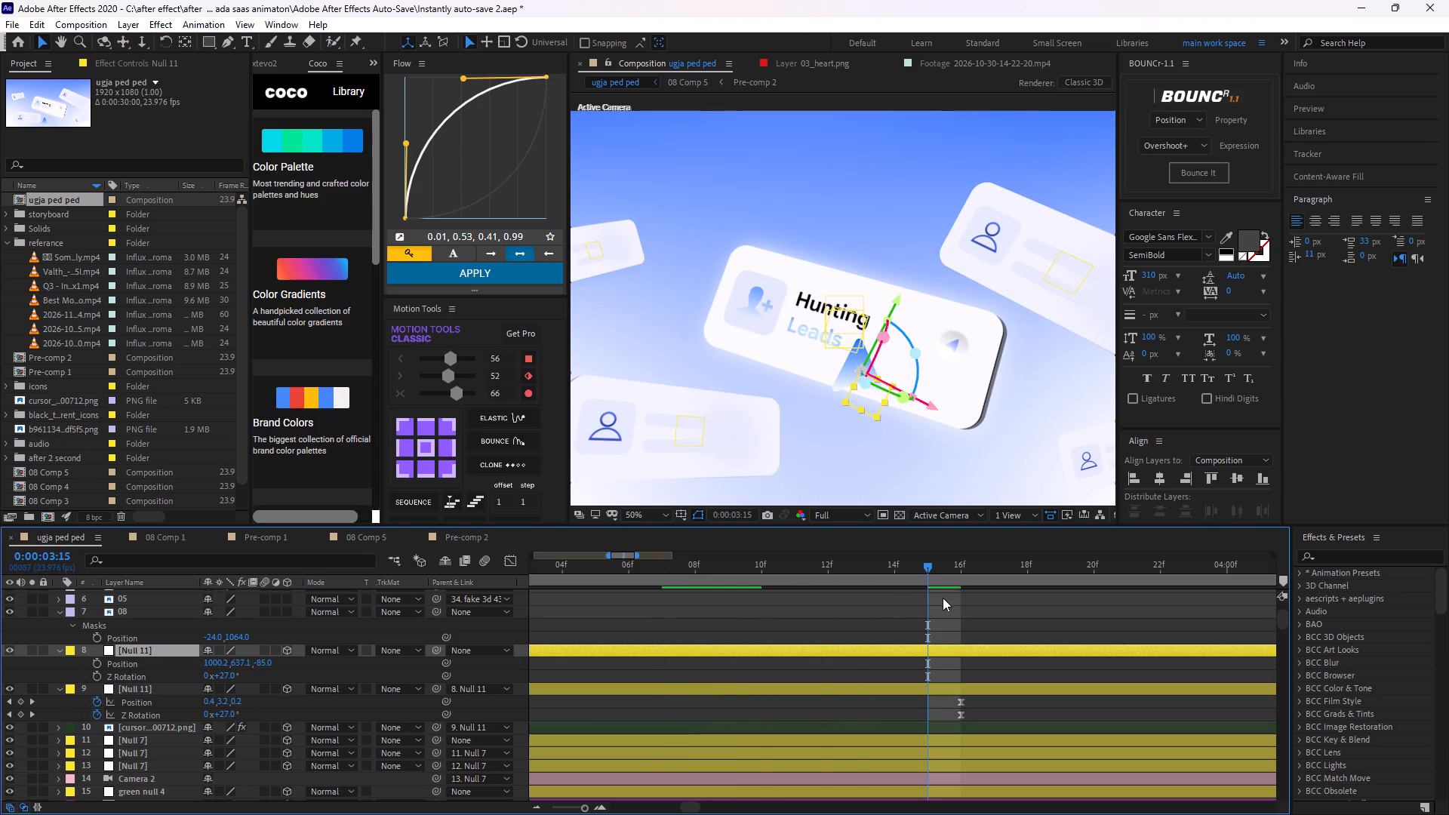
pyautogui.moveTo(931, 565); pyautogui.dragTo(972, 580)
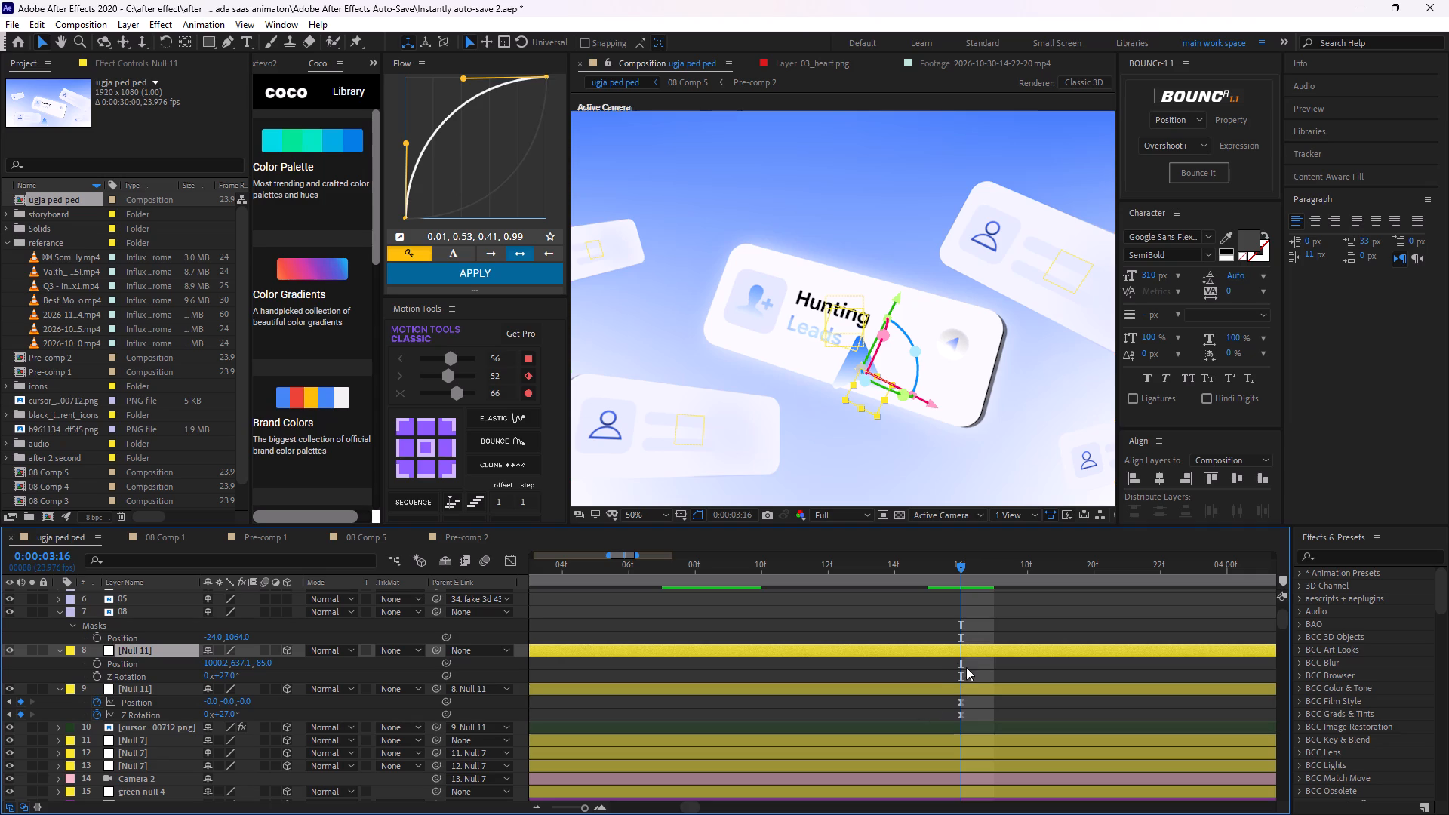
# Undo the Null 11 parenting and the removal of the top copy's Position and Z Rotation animation, and clear the selection.
pyautogui.hotkey('ctrl', 'z')
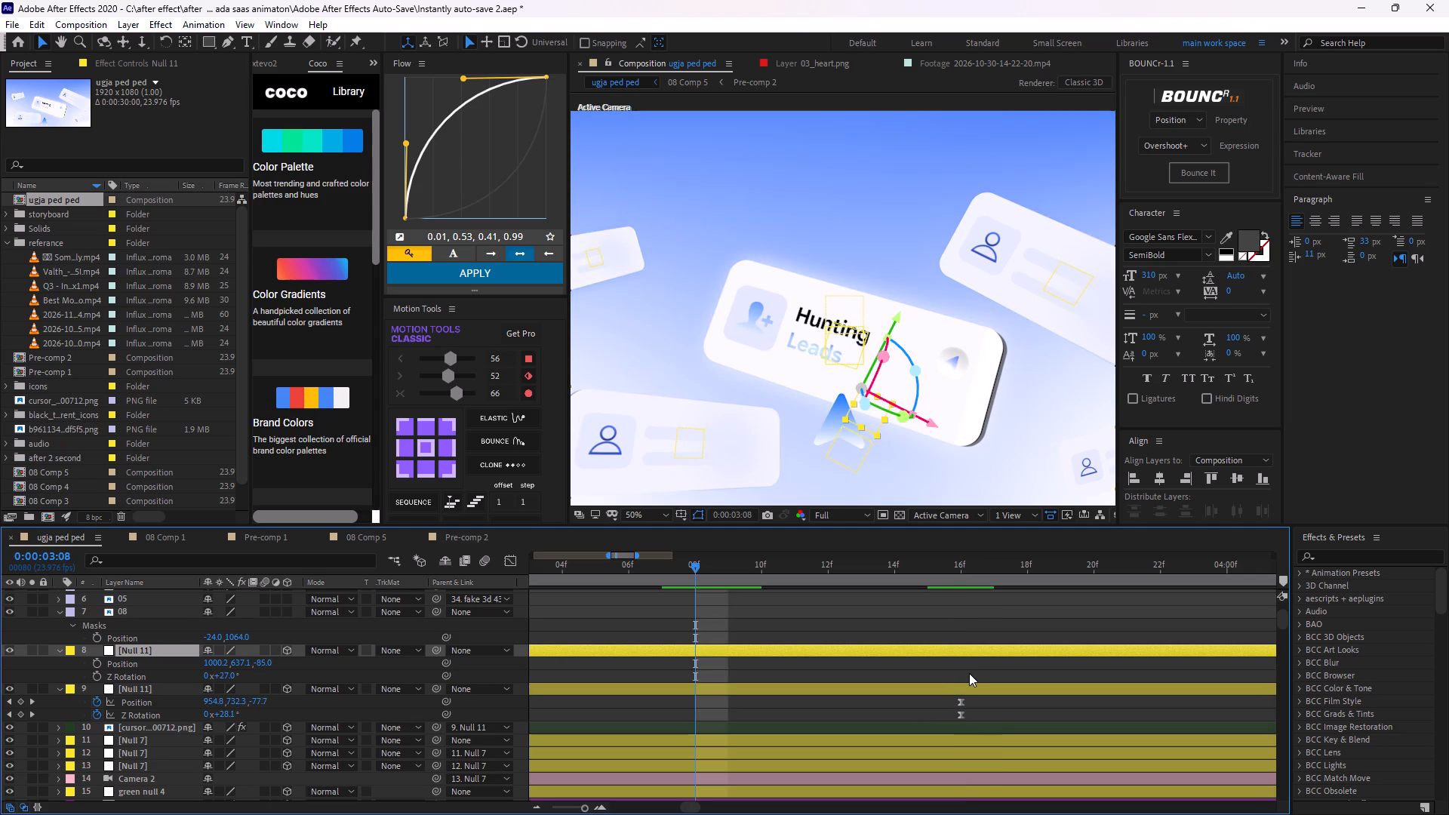
pyautogui.hotkey('ctrl', 'z')
pyautogui.click(922, 678)
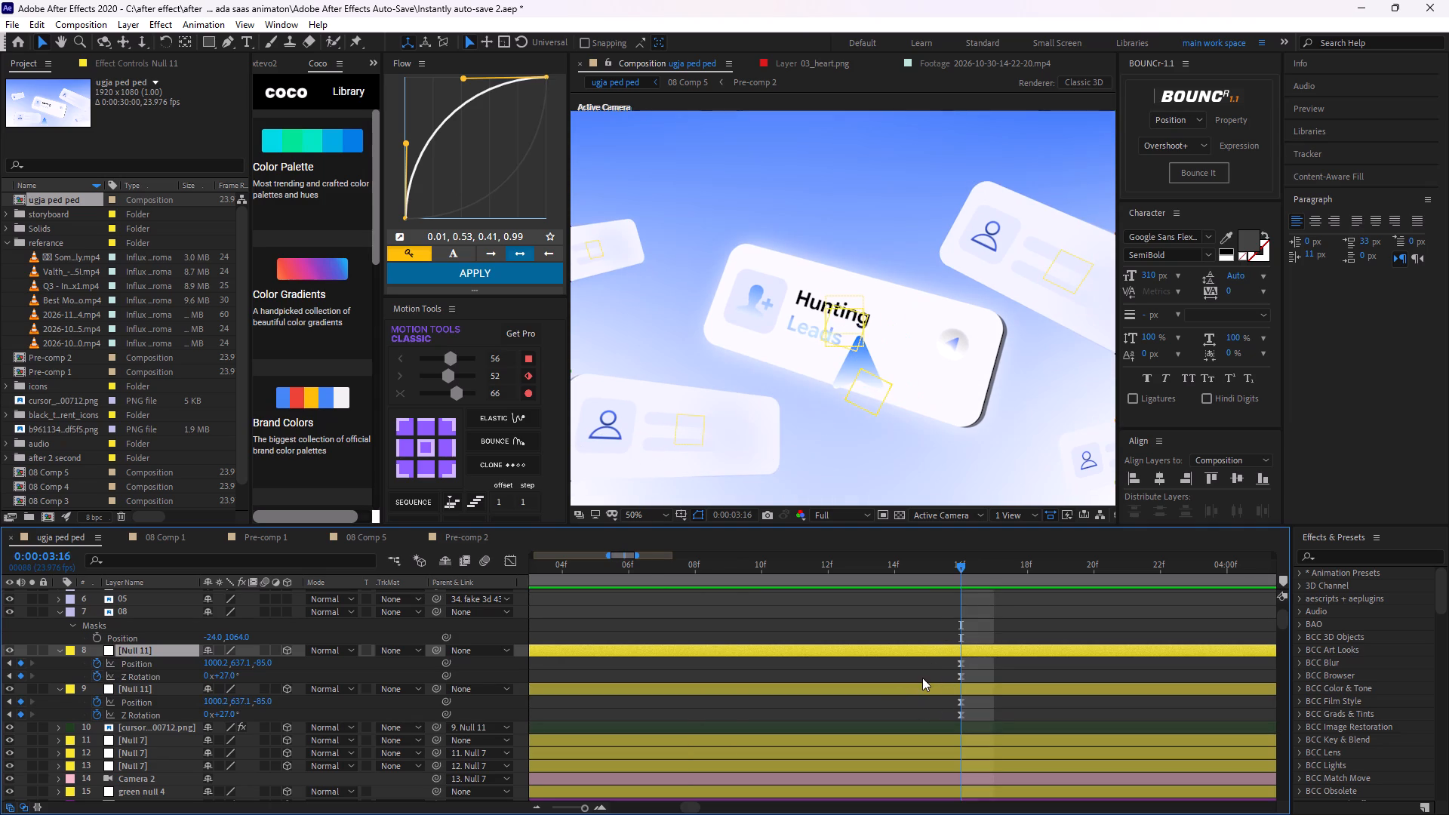
# At 0:00:03:17, remove the Position and Z Rotation animation from the top Null 11 (layer 8), keeping its values there.
pyautogui.moveTo(968, 567); pyautogui.dragTo(995, 577)
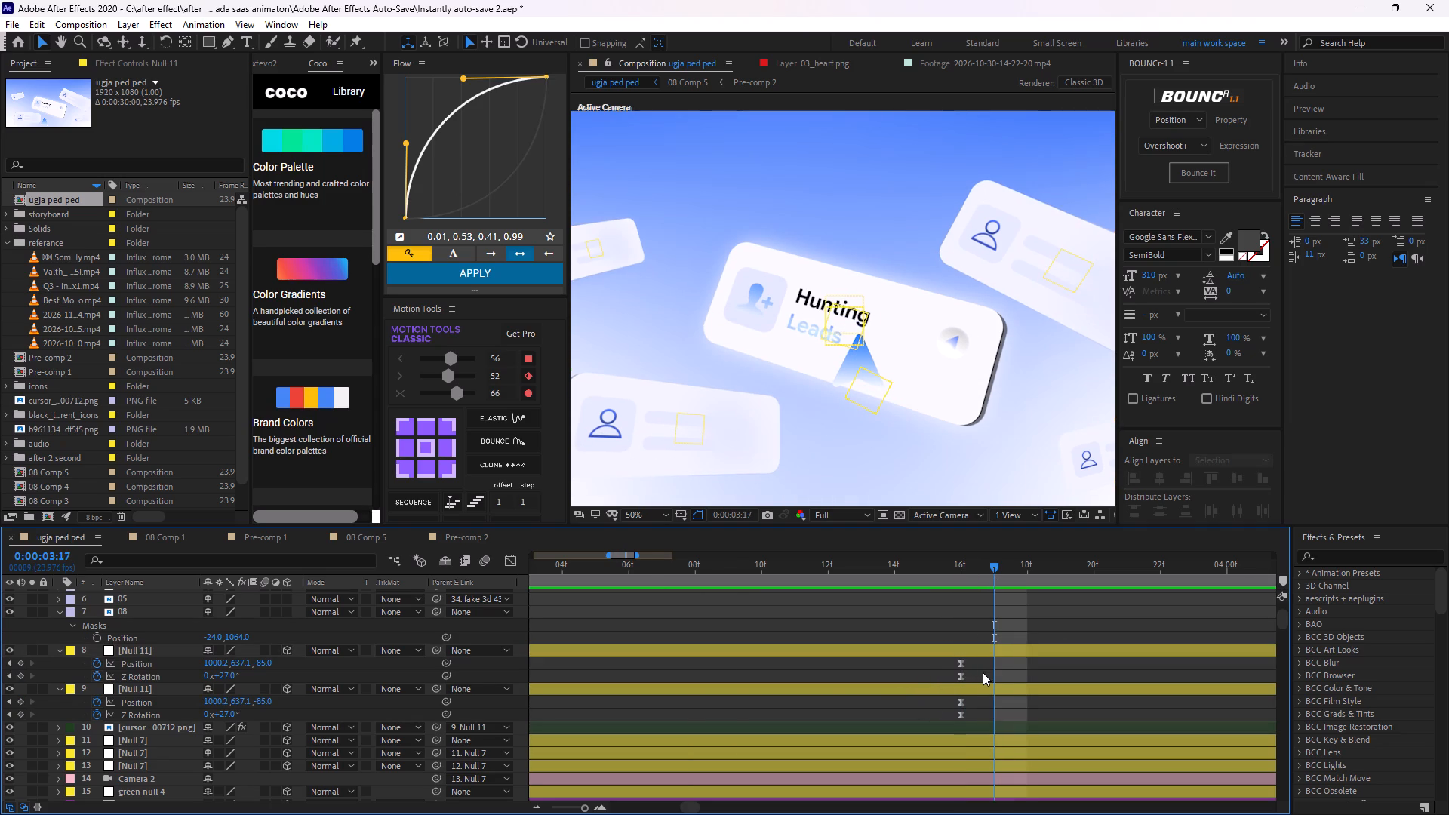
pyautogui.moveTo(991, 664); pyautogui.dragTo(819, 670)
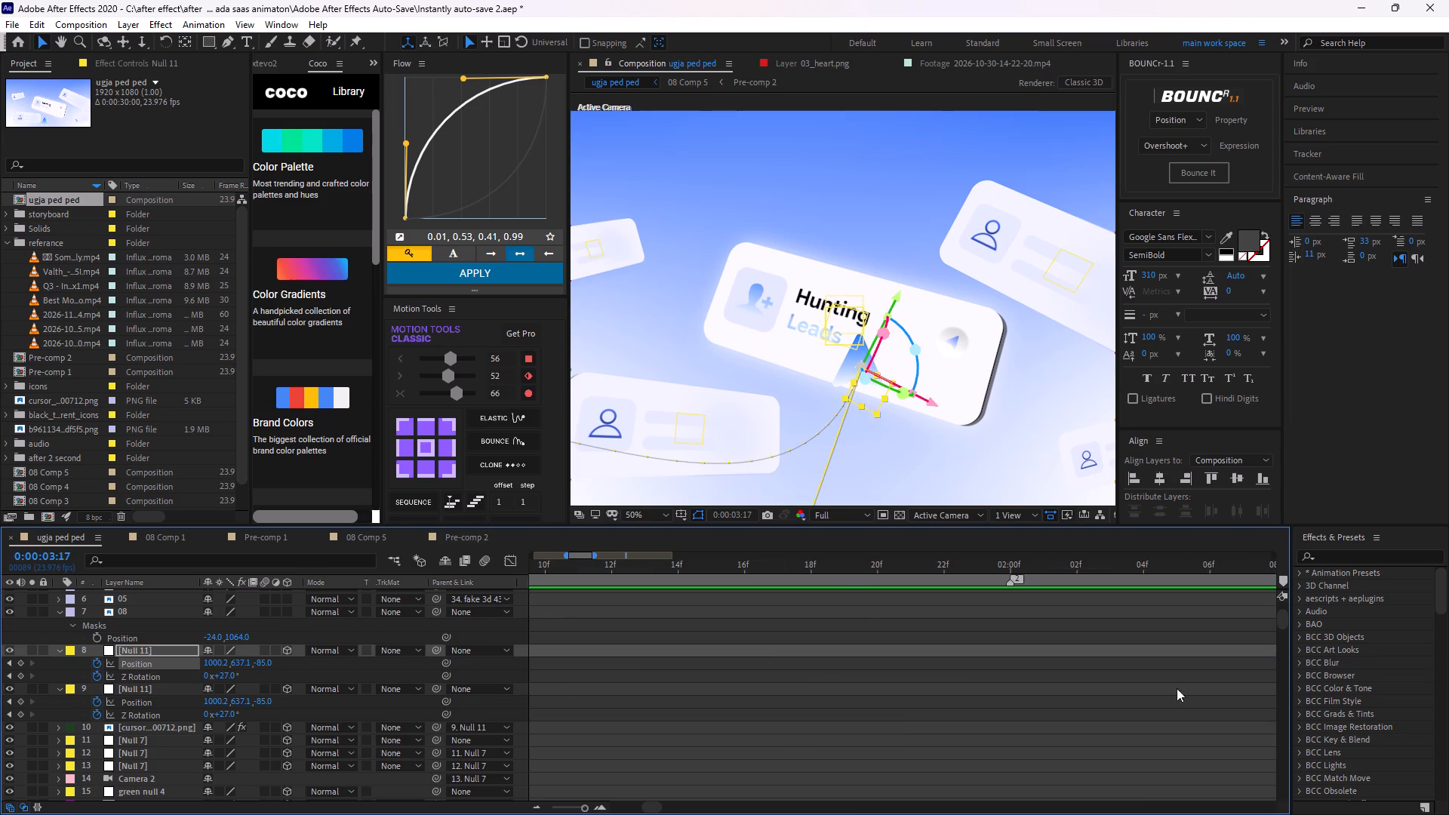
pyautogui.moveTo(1149, 688); pyautogui.dragTo(728, 680, button='middle')
pyautogui.moveTo(1047, 679); pyautogui.dragTo(603, 712, button='middle')
pyautogui.moveTo(1045, 703); pyautogui.dragTo(894, 695, button='middle')
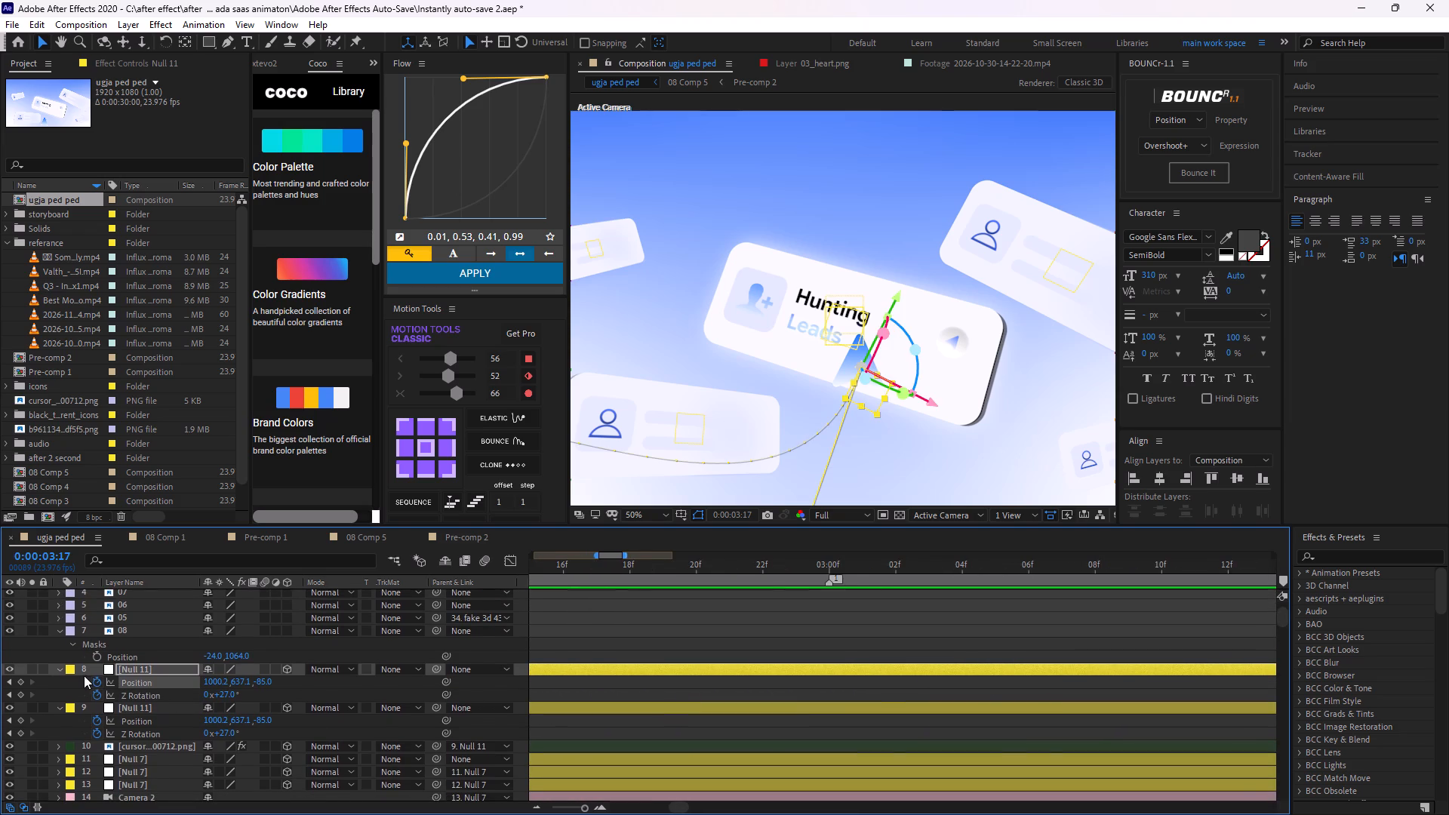
pyautogui.moveTo(101, 685); pyautogui.dragTo(97, 694)
# Parent the lower Null 11 (layer 9) to the top Null 11 (layer 8).
pyautogui.moveTo(433, 706); pyautogui.dragTo(212, 687)
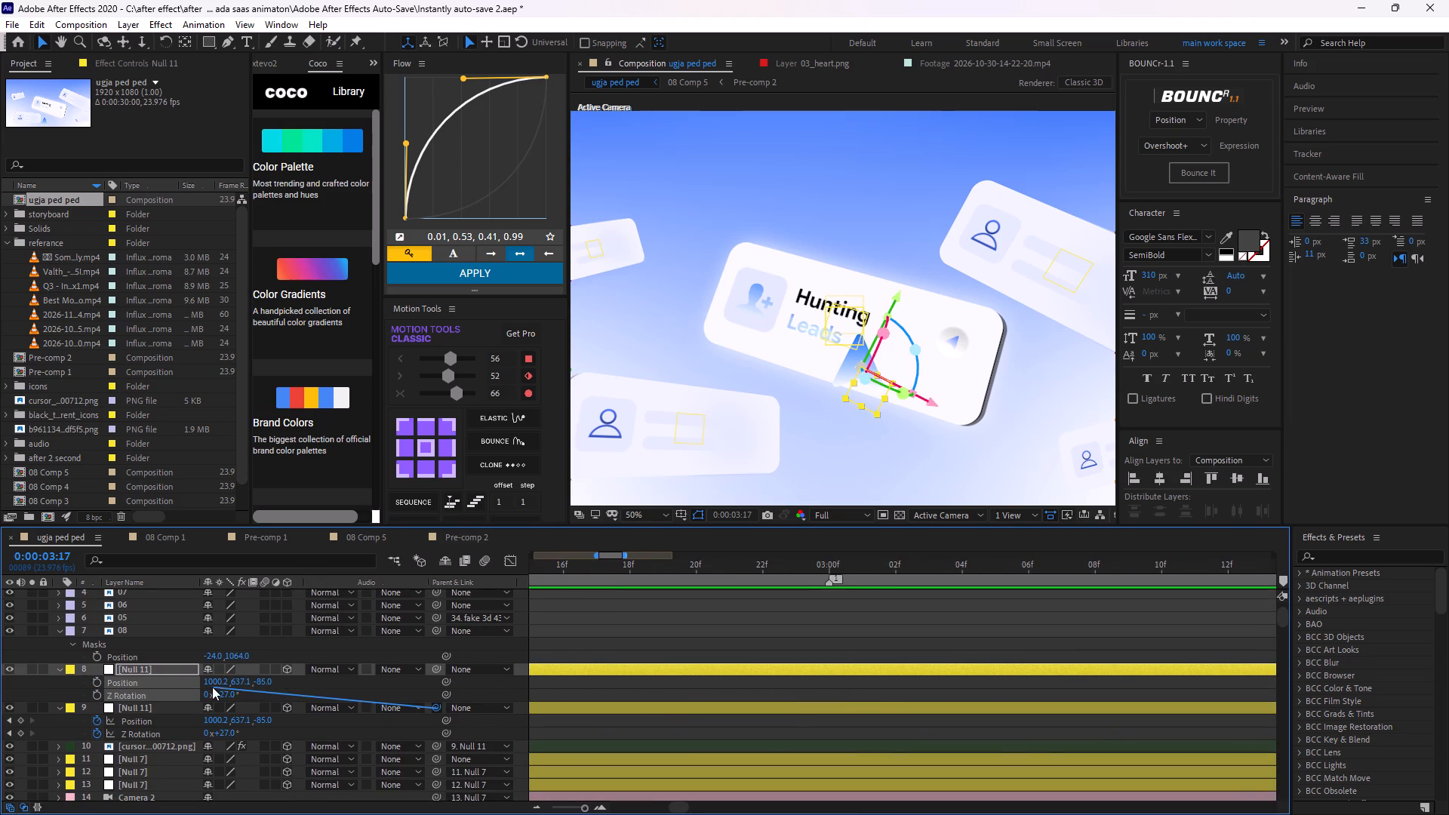
pyautogui.moveTo(212, 687); pyautogui.dragTo(143, 667)
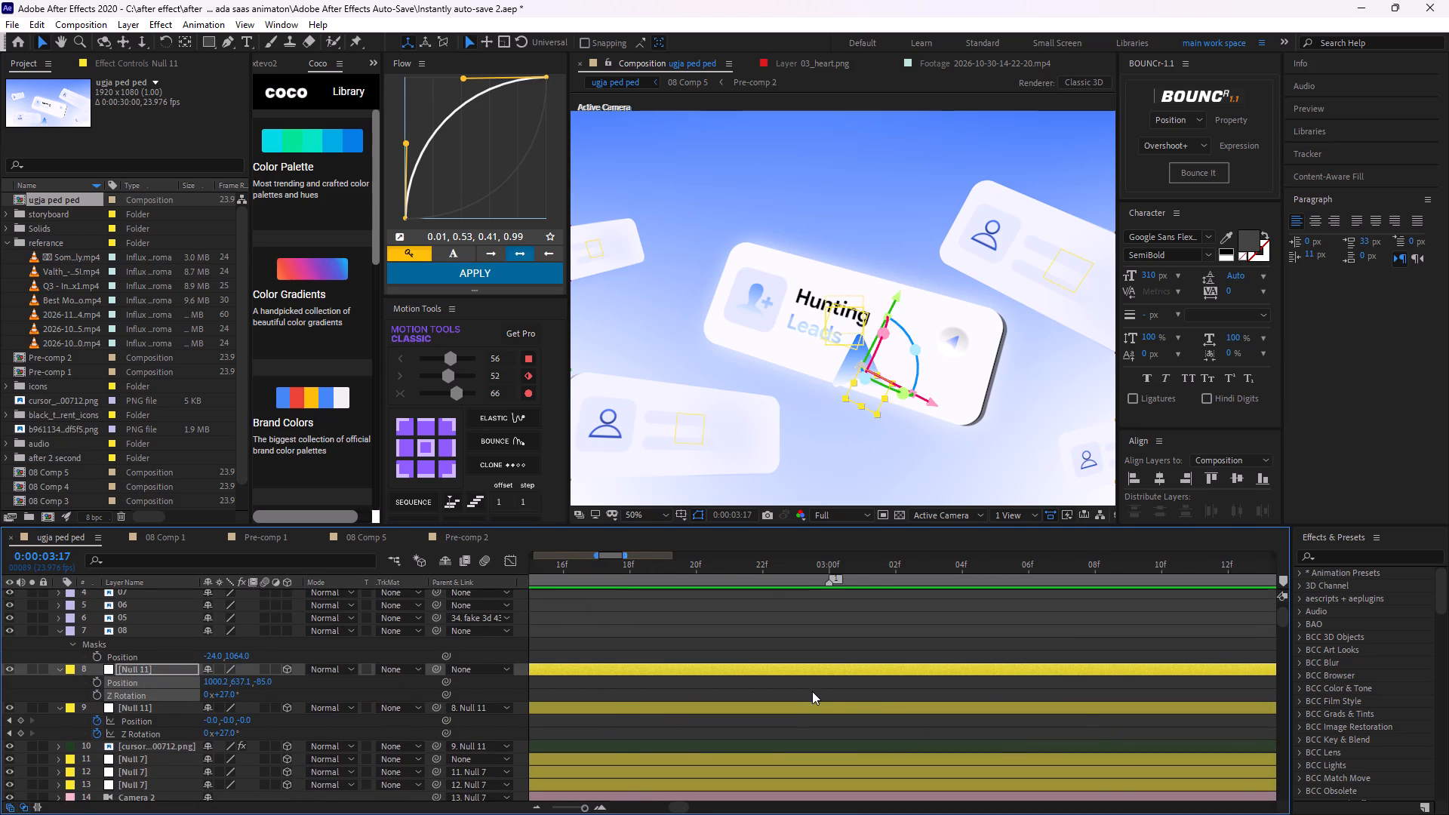
# Scrub back through the cursor's entrance and preview it from 0:00:02:12 to check the motion with the parented nulls.
pyautogui.keyDown('alt'); pyautogui.scroll(-1, 812, 691); pyautogui.keyUp('alt')
pyautogui.moveTo(1112, 568); pyautogui.dragTo(934, 599)
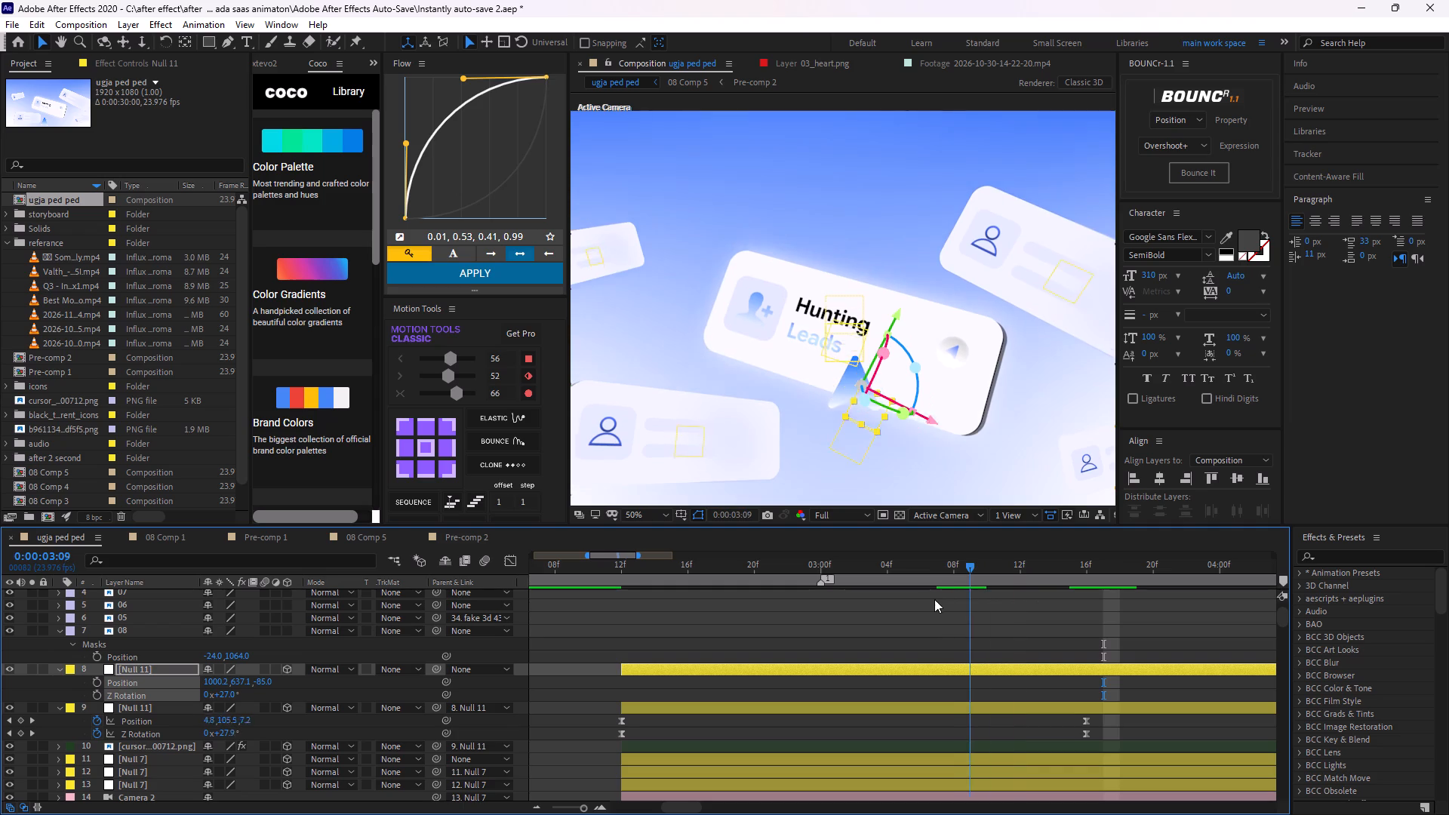
pyautogui.moveTo(934, 599); pyautogui.dragTo(800, 616)
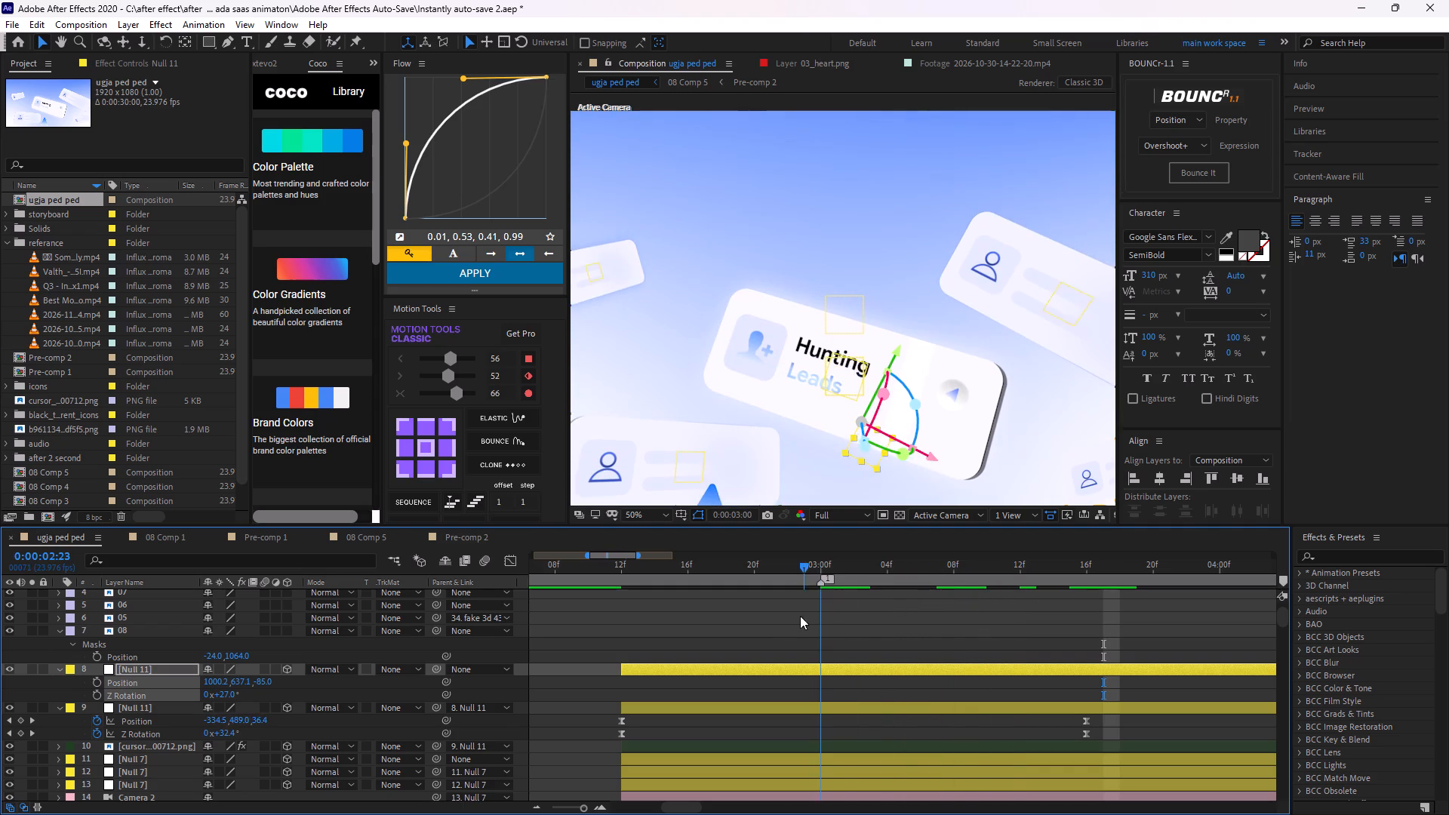
pyautogui.moveTo(800, 616); pyautogui.dragTo(759, 617)
pyautogui.scroll(-2, 876, 463)
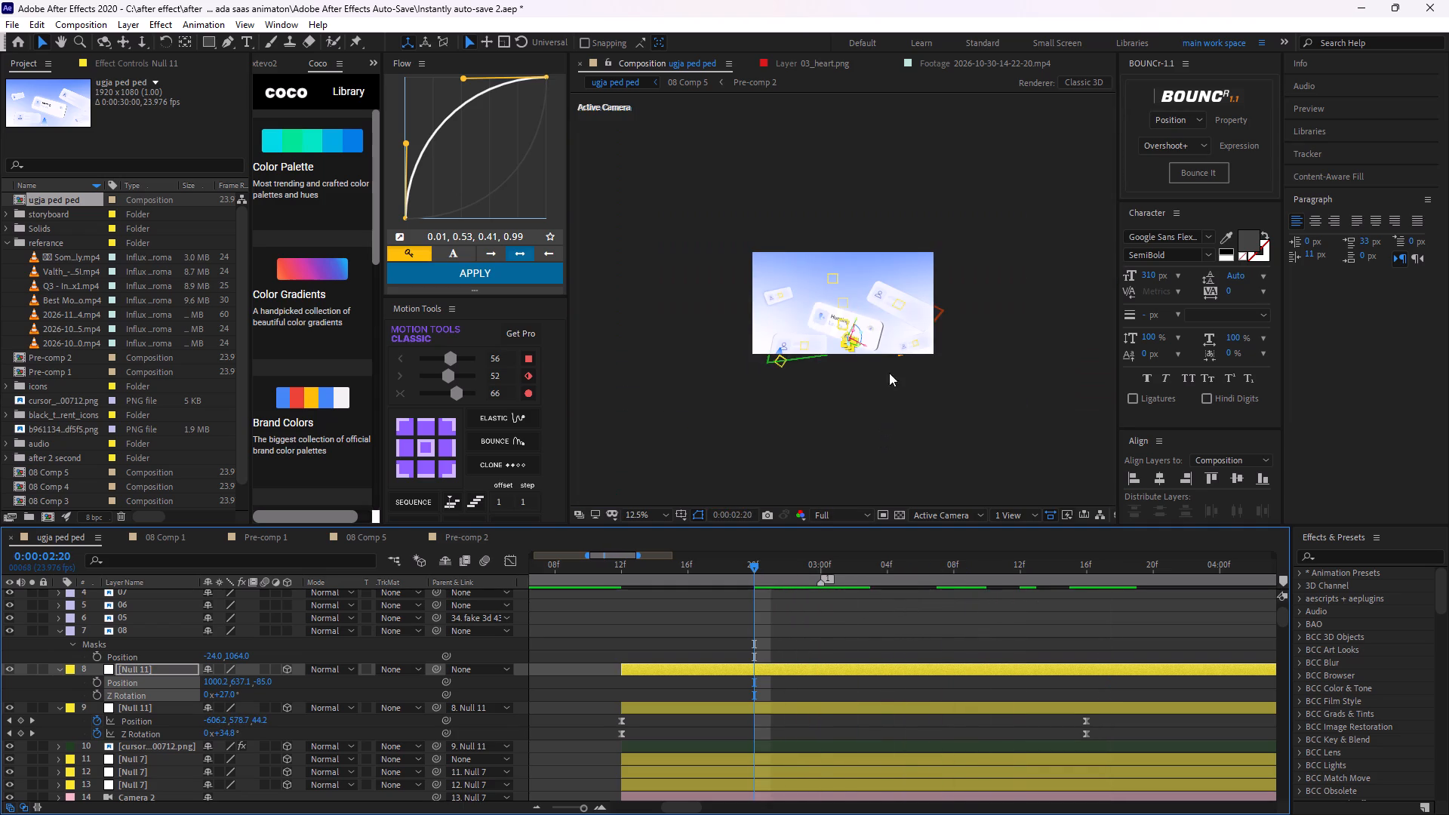
pyautogui.scroll(1, 892, 343)
pyautogui.moveTo(750, 570); pyautogui.dragTo(614, 620)
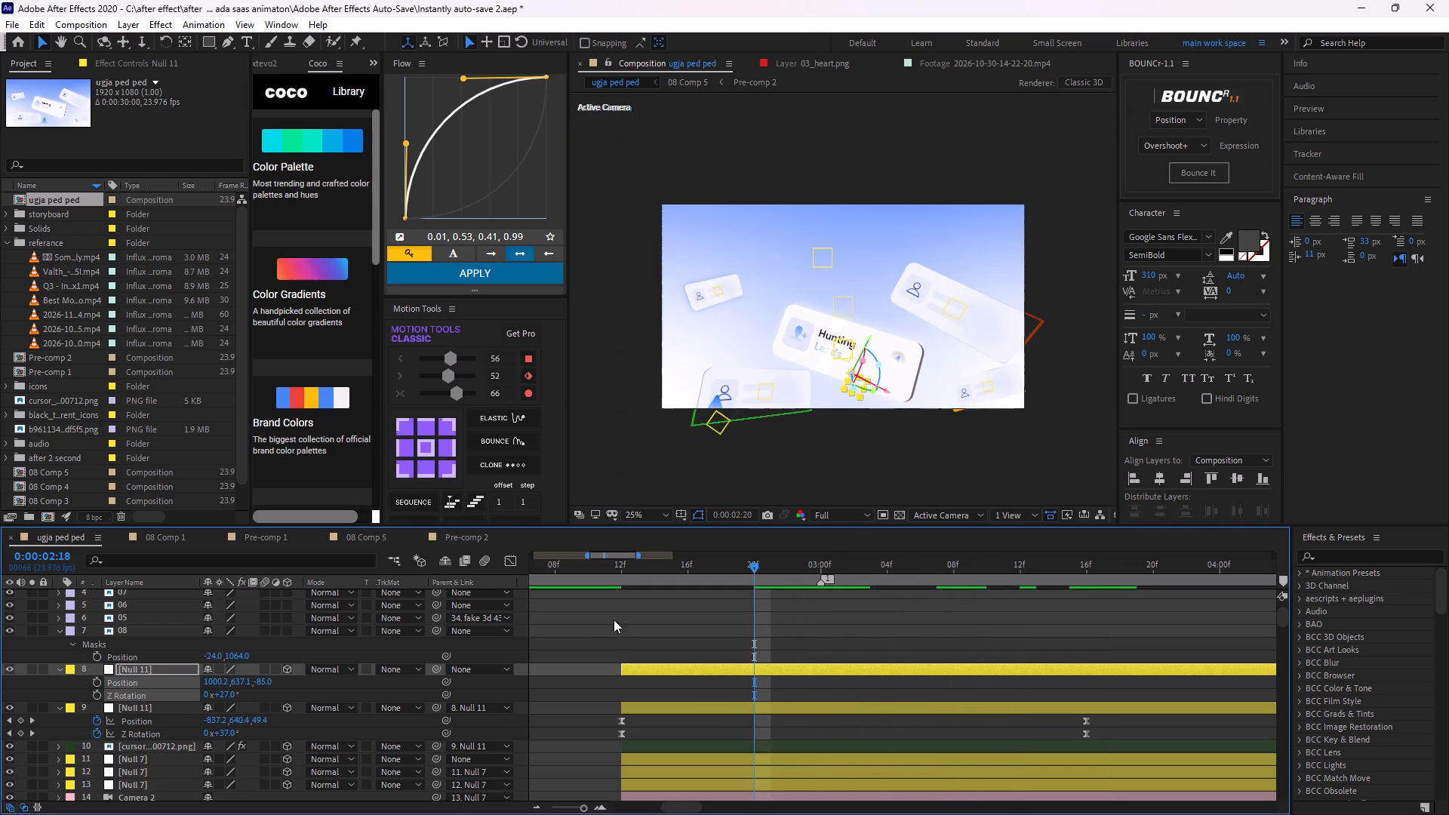
pyautogui.moveTo(614, 620); pyautogui.dragTo(618, 636)
pyautogui.press('space')
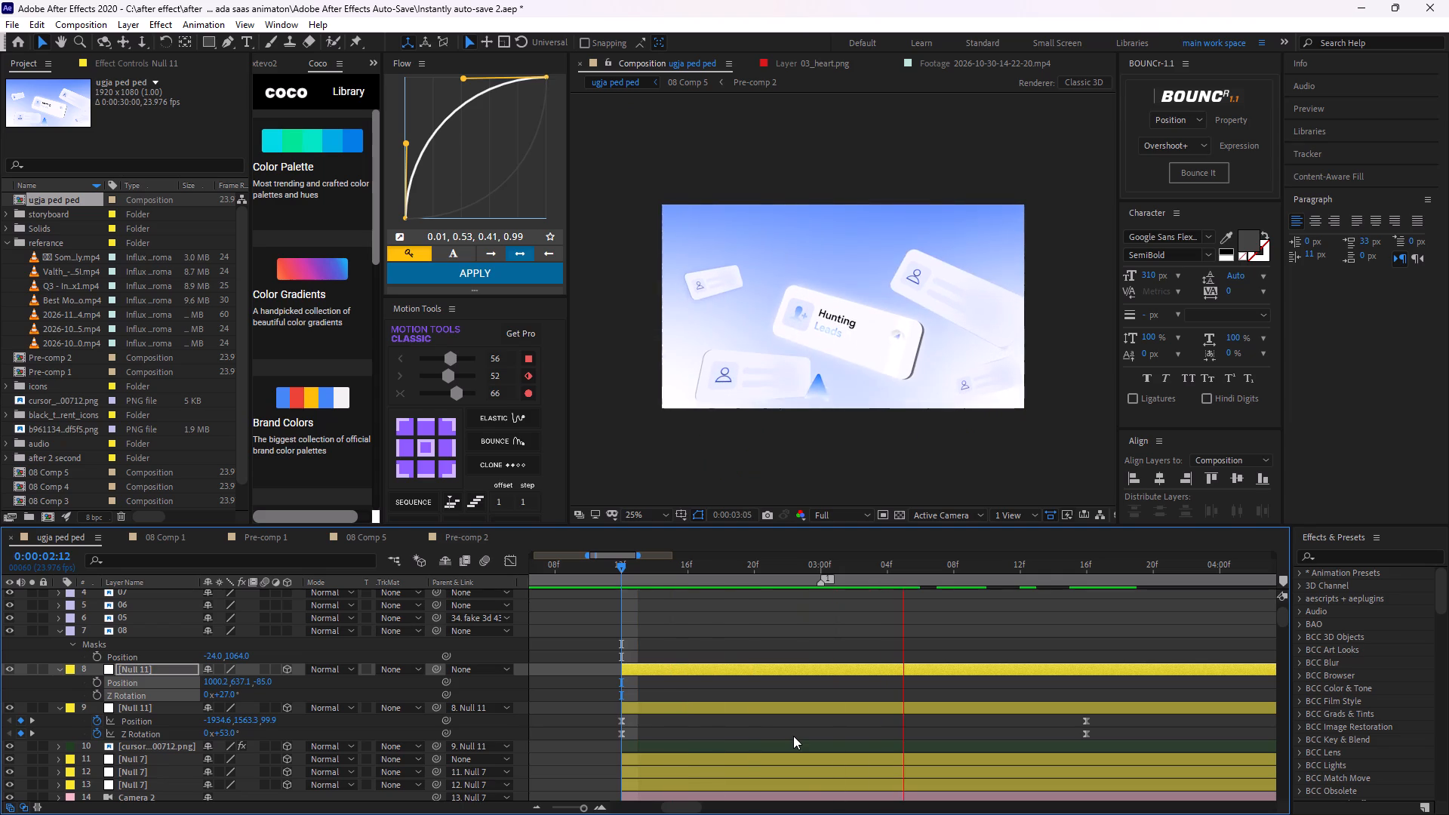
pyautogui.press('space')
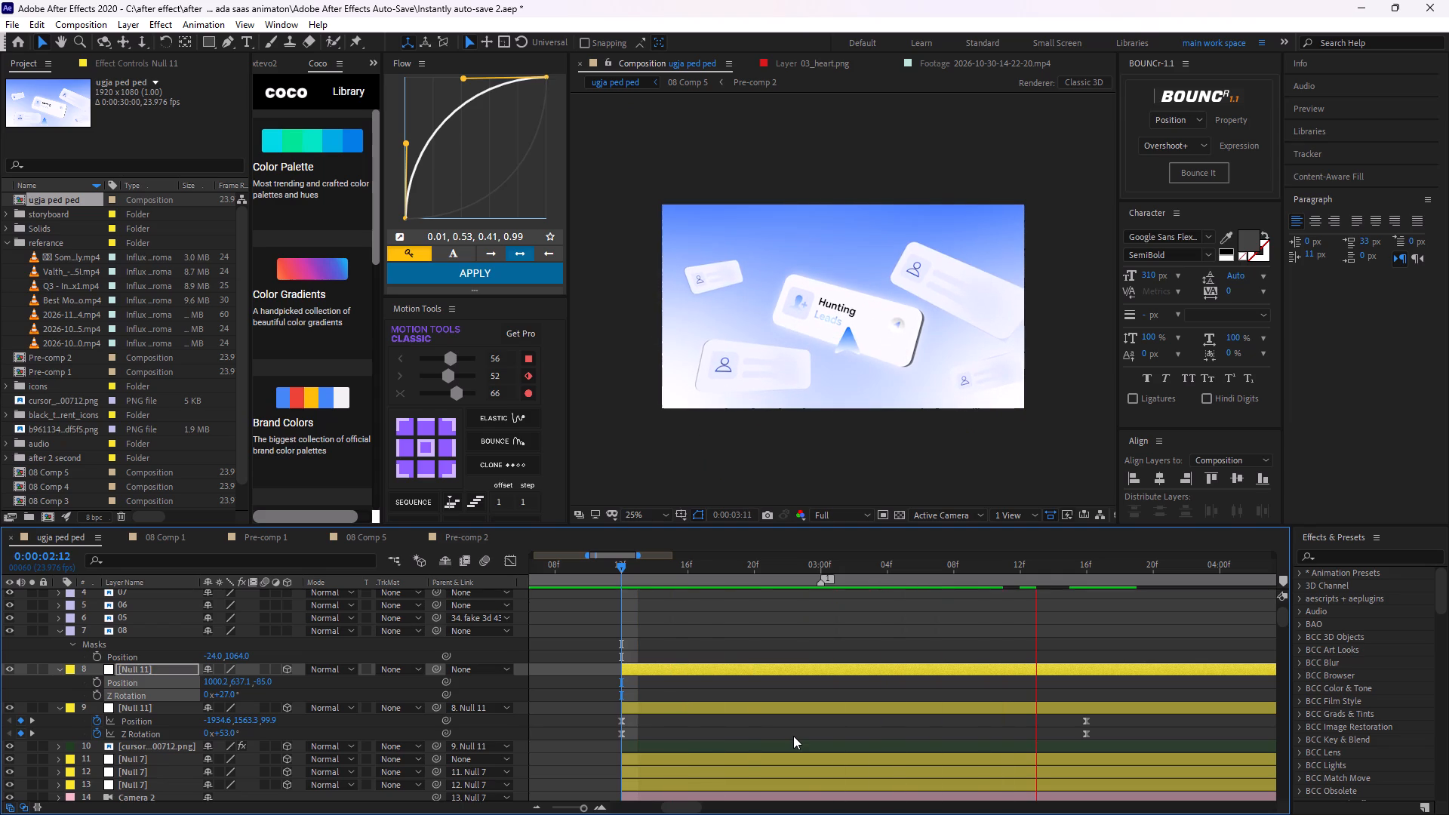
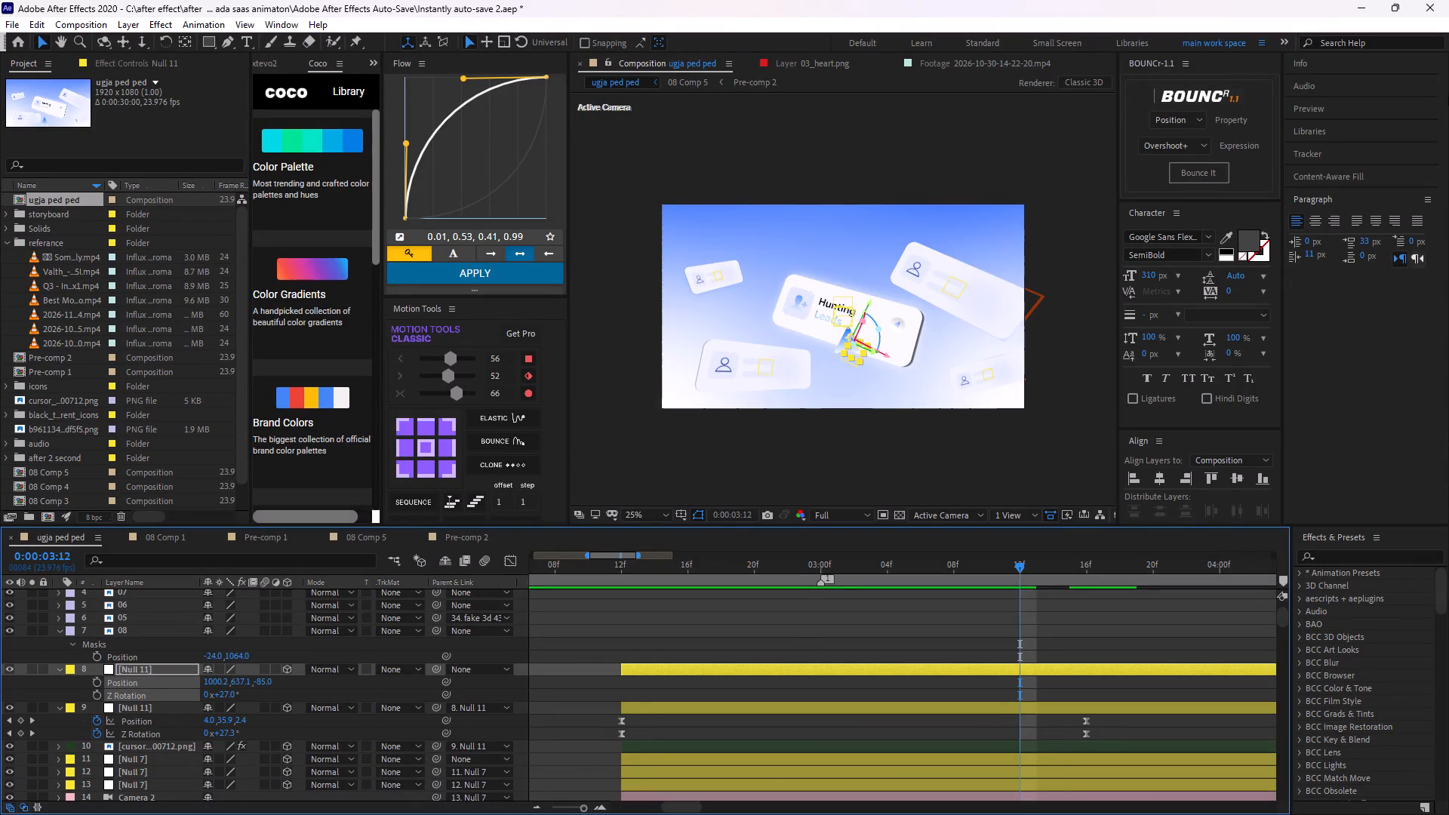
# Scrub back through the cursor's entrance and preview it from 0:00:02:12 to check the motion.
pyautogui.moveTo(1014, 561); pyautogui.dragTo(924, 580)
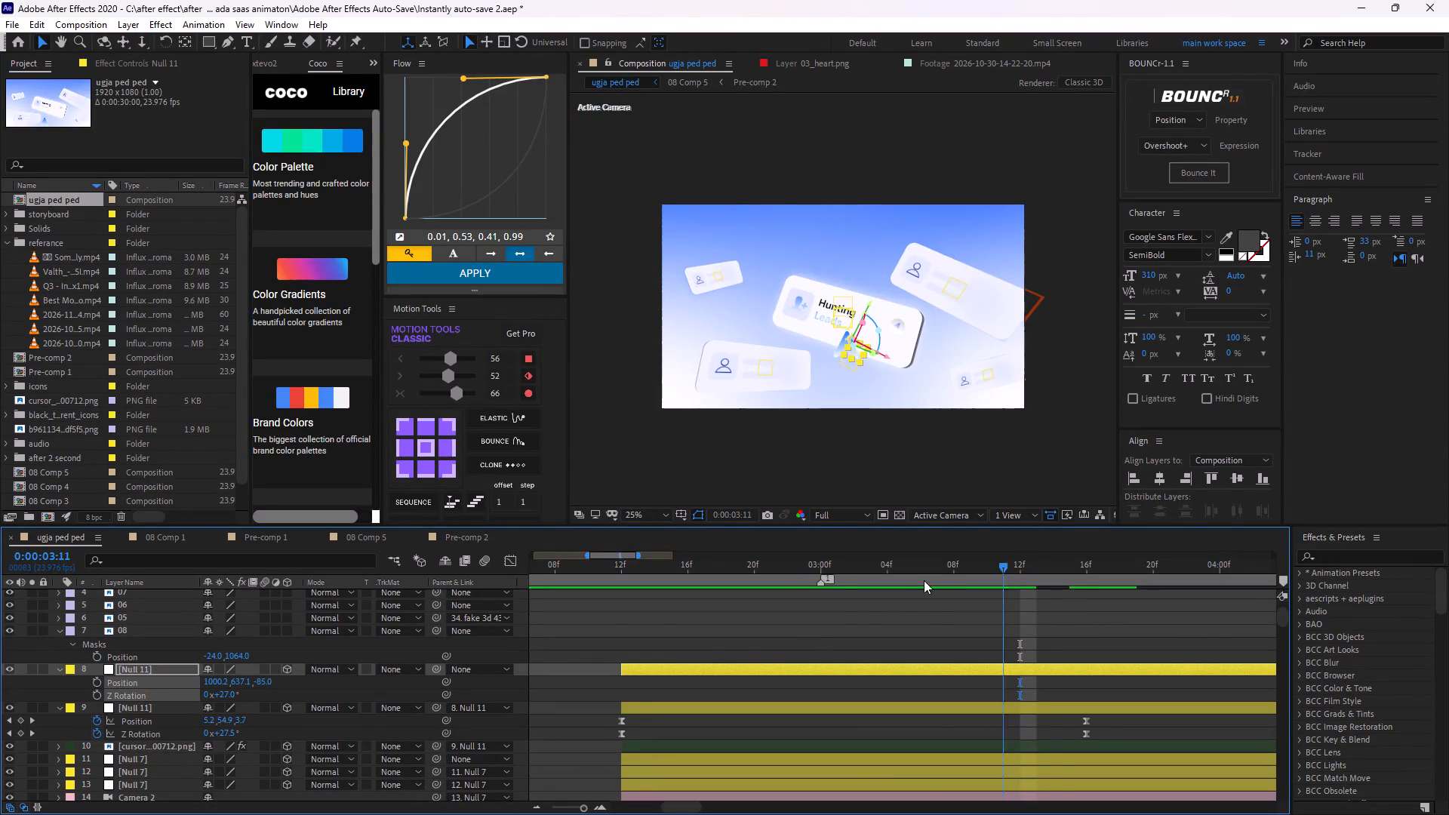
pyautogui.moveTo(924, 580); pyautogui.dragTo(618, 662)
pyautogui.press('space')
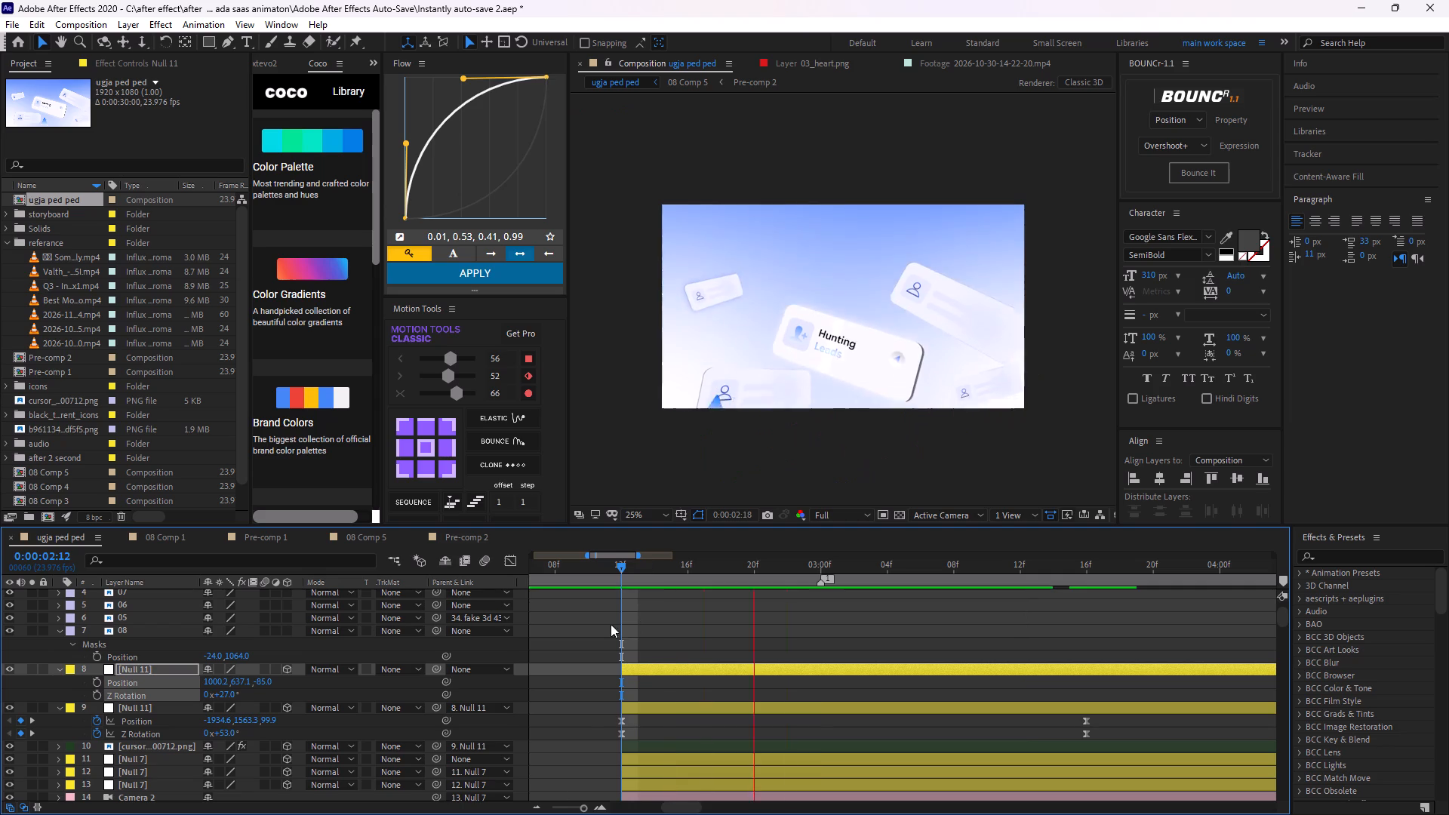
pyautogui.press('space')
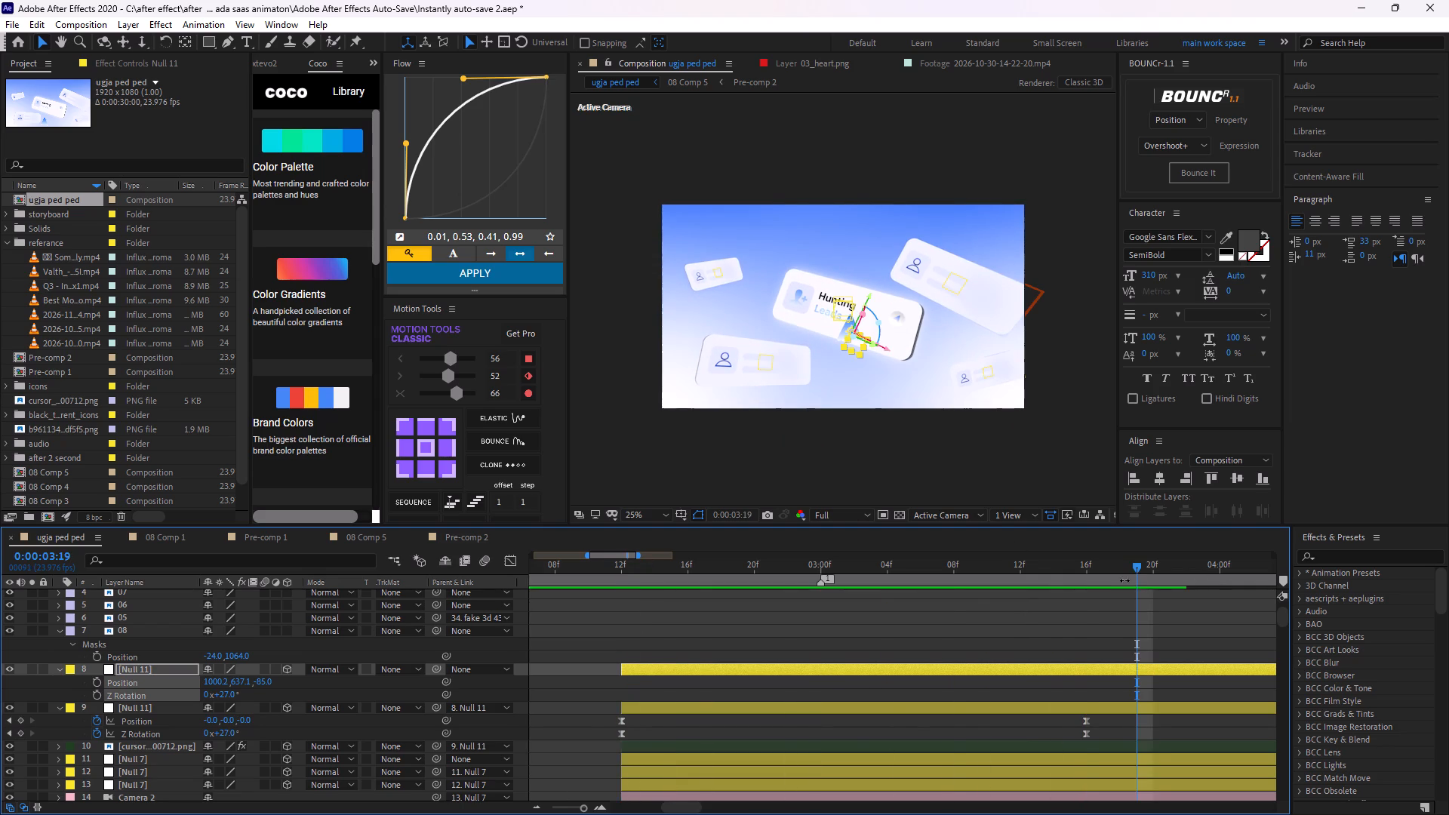
# At 0:00:03:12, start Position and Z Rotation keyframes on the top Null 11 (layer 8).
pyautogui.moveTo(1126, 609); pyautogui.dragTo(1007, 582, button='middle')
pyautogui.keyDown('alt'); pyautogui.scroll(-1, 1017, 619); pyautogui.keyUp('alt')
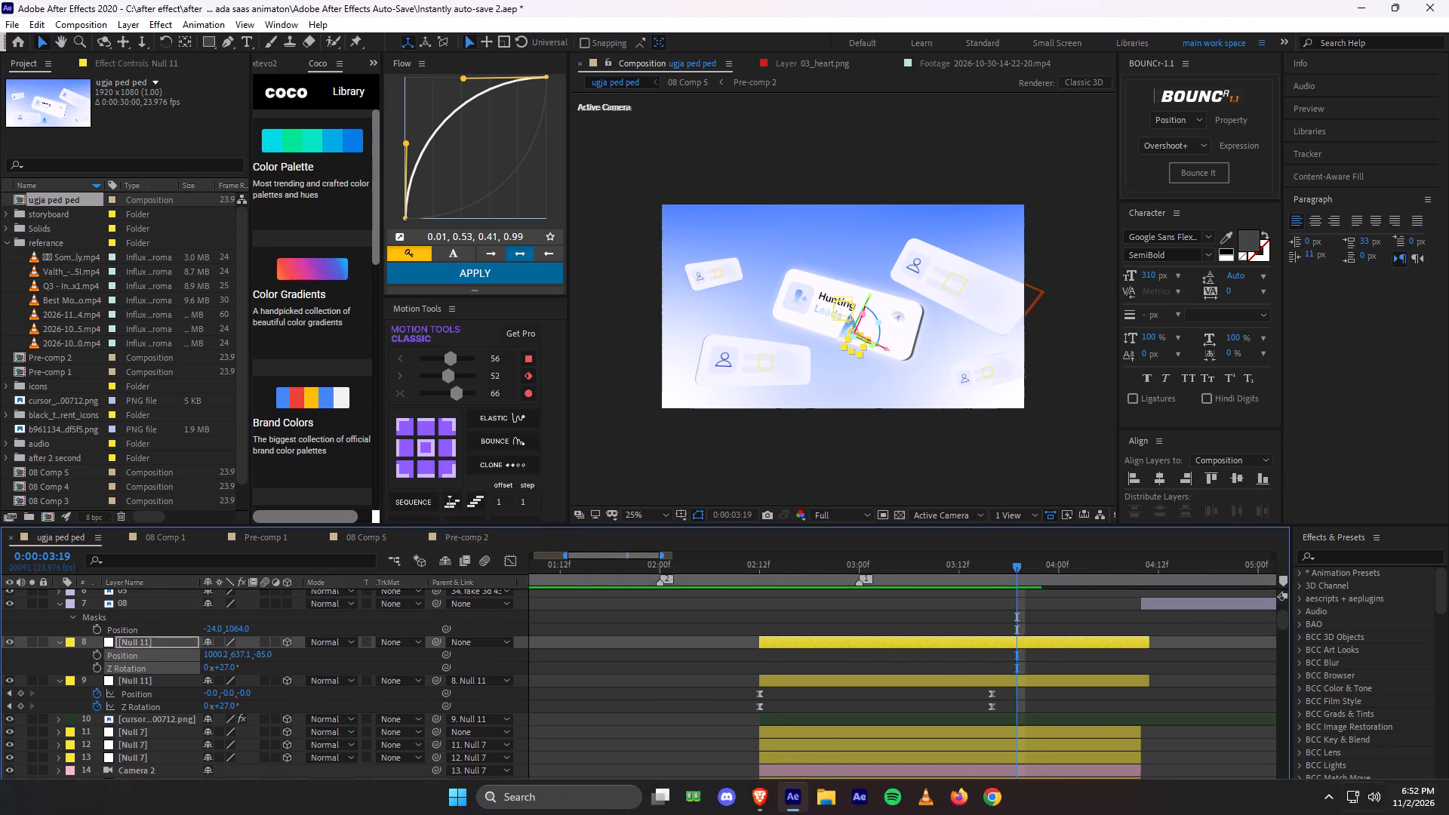
pyautogui.moveTo(1020, 564); pyautogui.dragTo(943, 601)
pyautogui.keyDown('alt'); pyautogui.scroll(2, 958, 617); pyautogui.keyUp('alt')
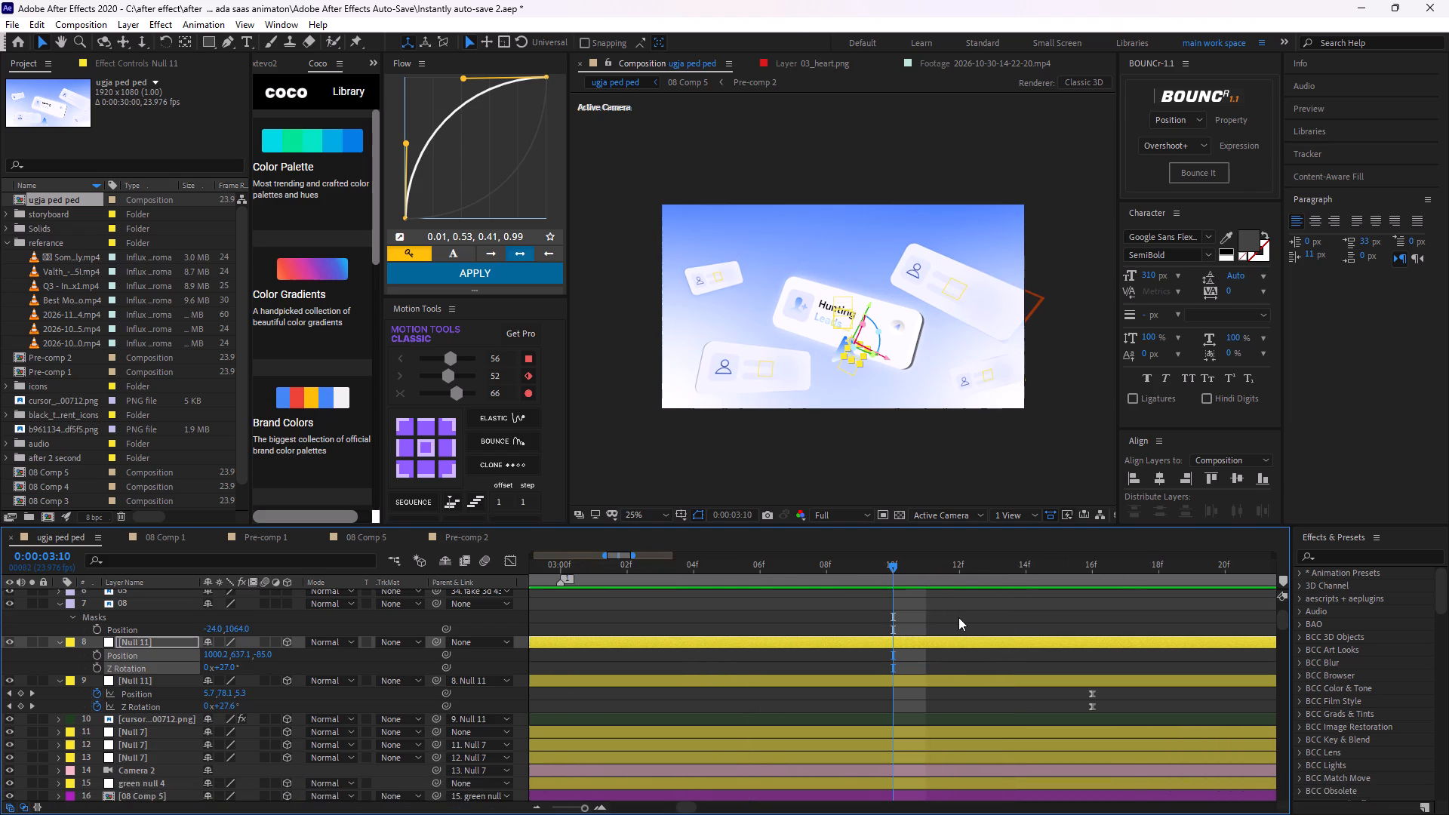
pyautogui.moveTo(901, 558); pyautogui.dragTo(997, 598)
pyautogui.moveTo(997, 598); pyautogui.dragTo(997, 601)
pyautogui.moveTo(900, 571); pyautogui.dragTo(966, 591)
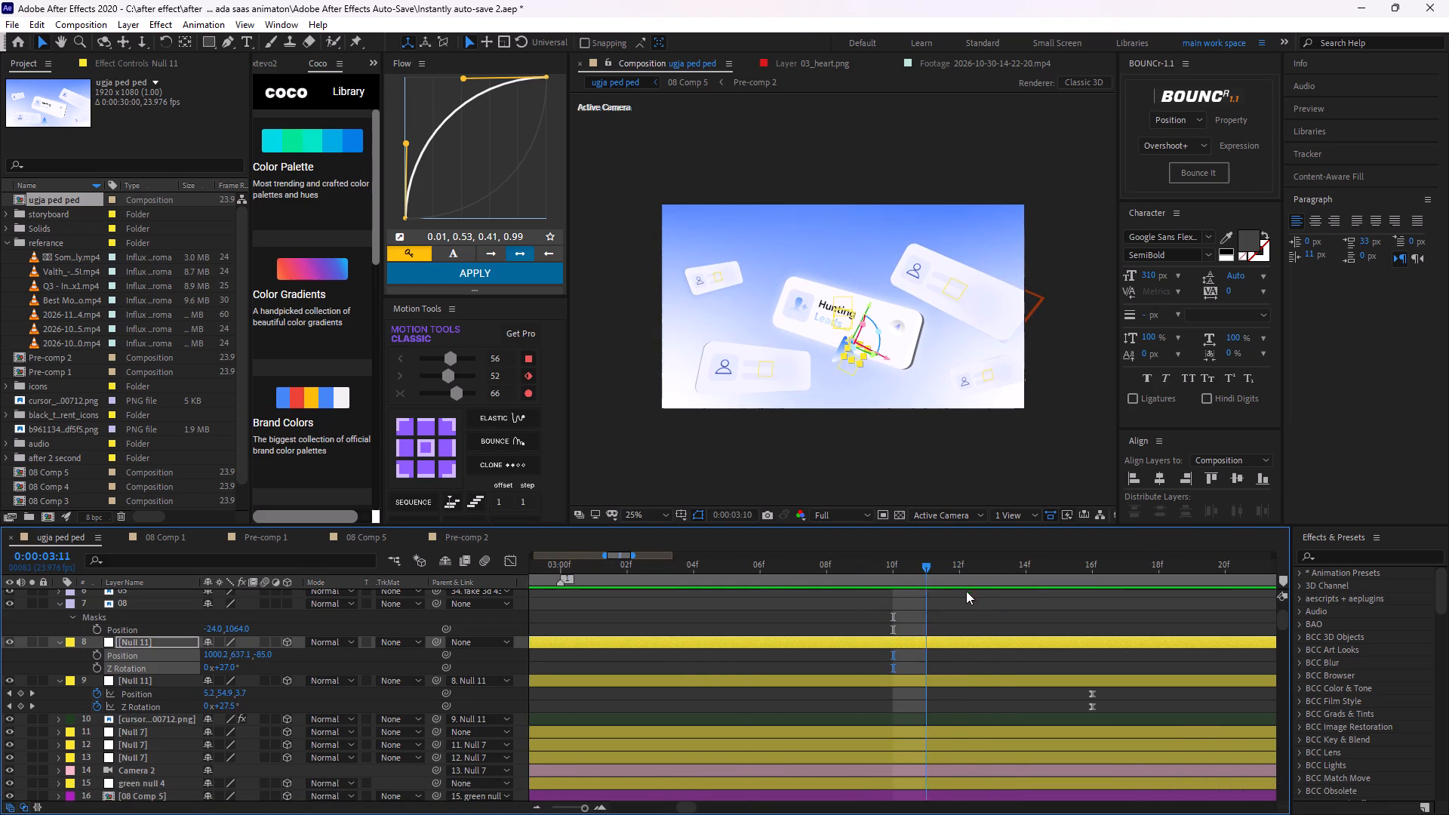
pyautogui.moveTo(966, 591); pyautogui.dragTo(937, 592)
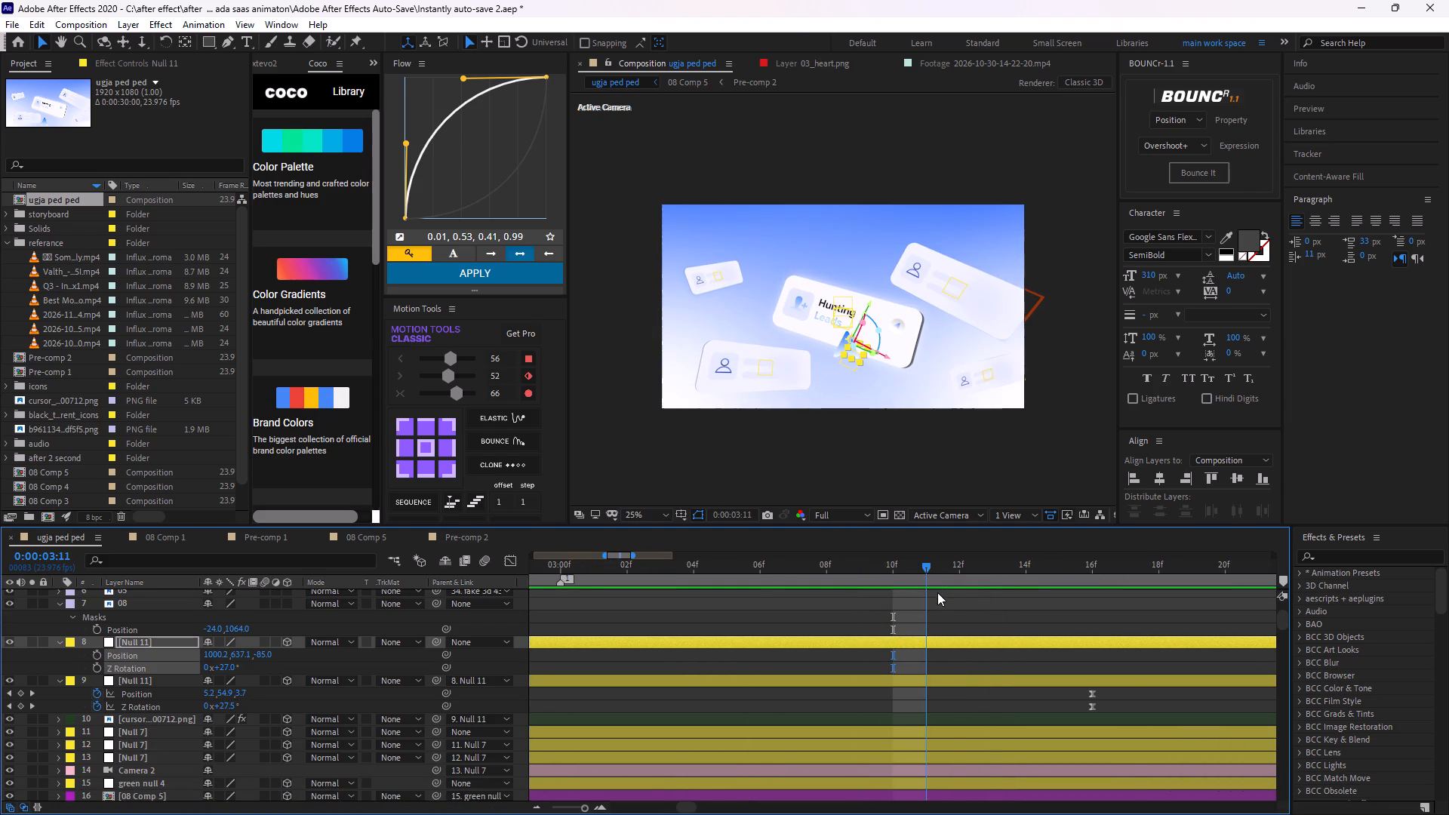
pyautogui.moveTo(937, 592); pyautogui.dragTo(953, 586)
pyautogui.moveTo(968, 654); pyautogui.dragTo(968, 647)
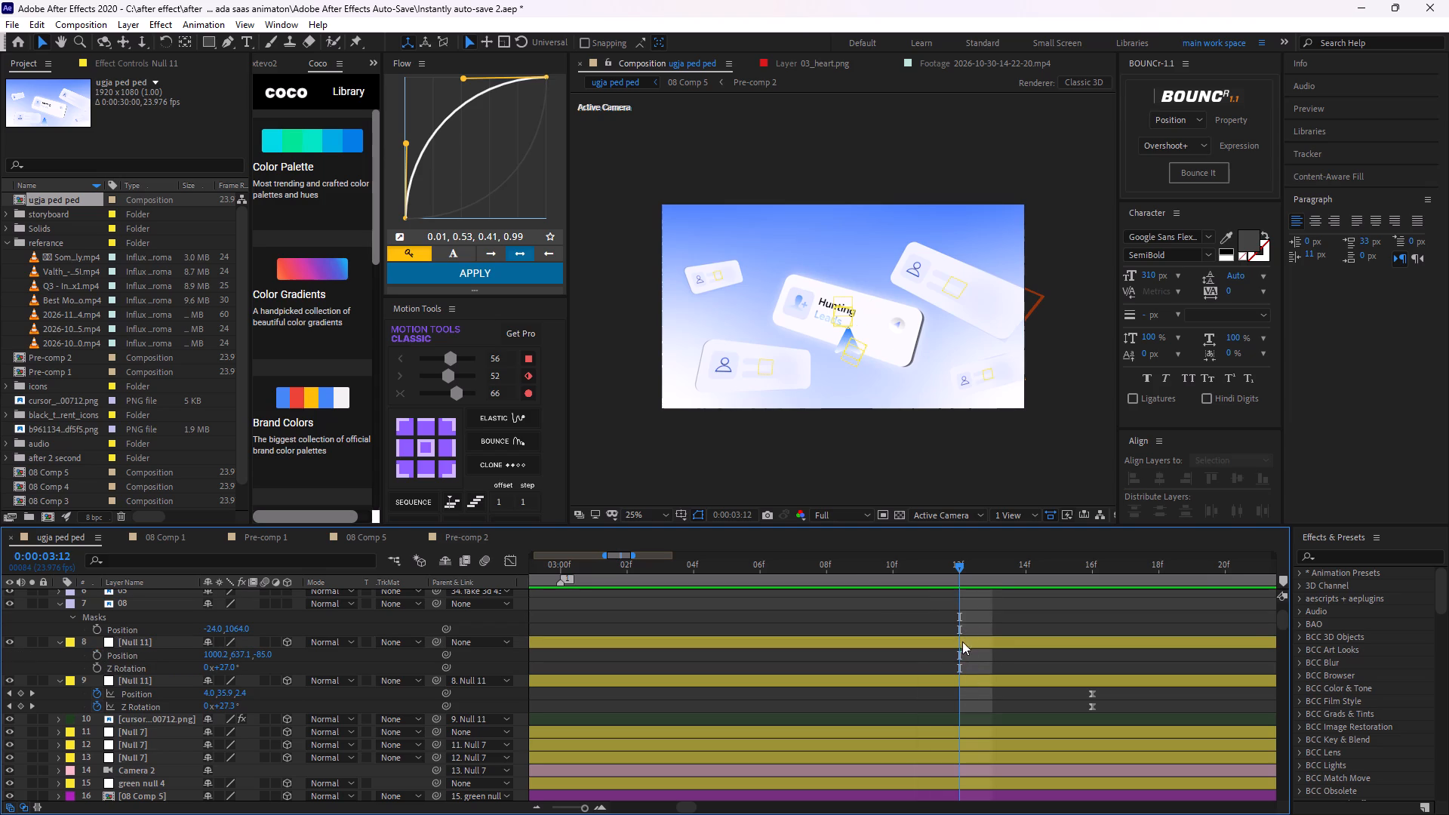
pyautogui.click(962, 641)
pyautogui.moveTo(100, 657); pyautogui.dragTo(99, 666)
pyautogui.click(978, 653)
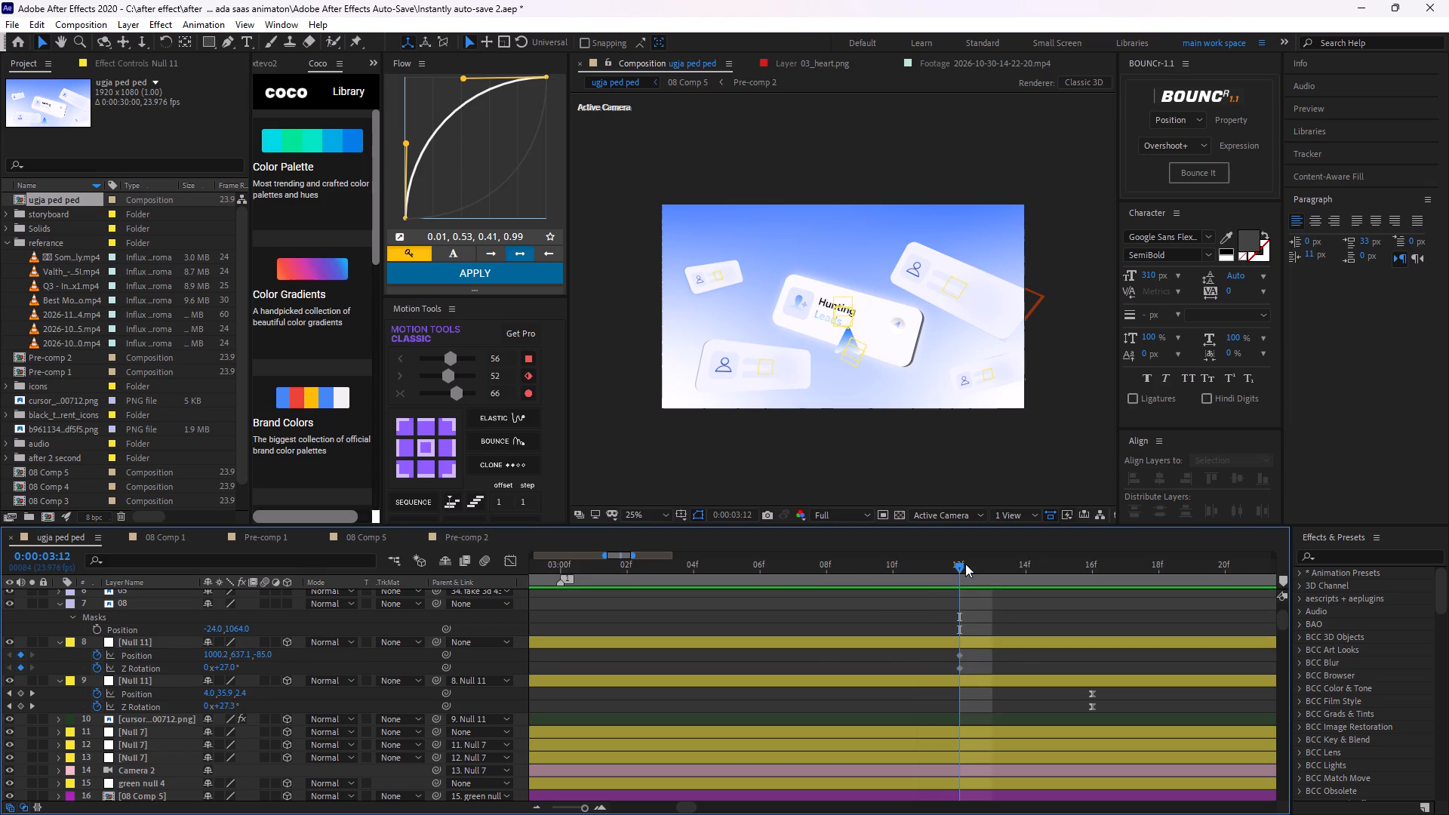
# Add Position and Z Rotation keyframes with unchanged values to the top Null 11 (layer 8) at 0:00:03:20.
pyautogui.moveTo(964, 564); pyautogui.dragTo(1255, 623)
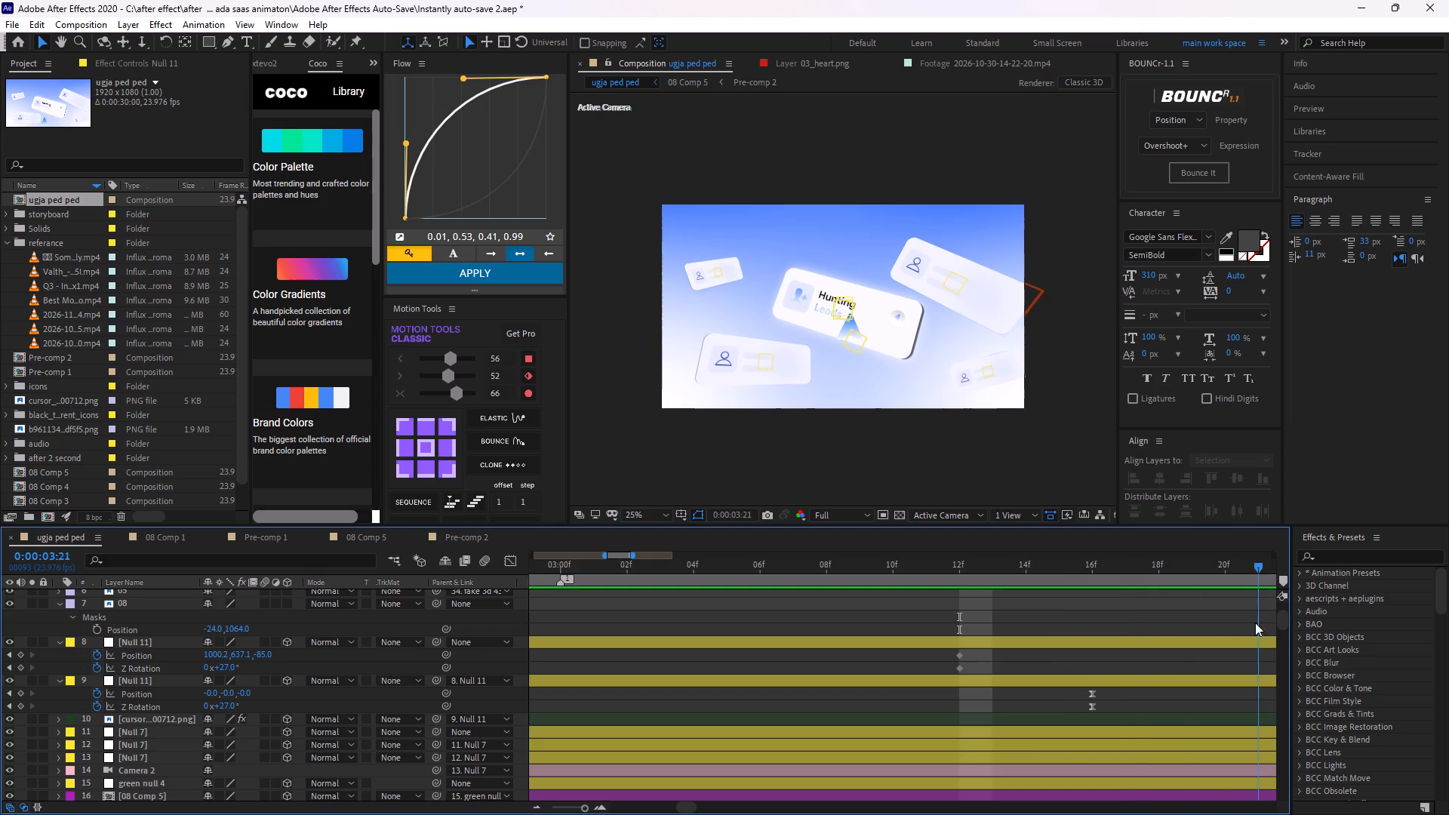
pyautogui.moveTo(1255, 623); pyautogui.dragTo(978, 632)
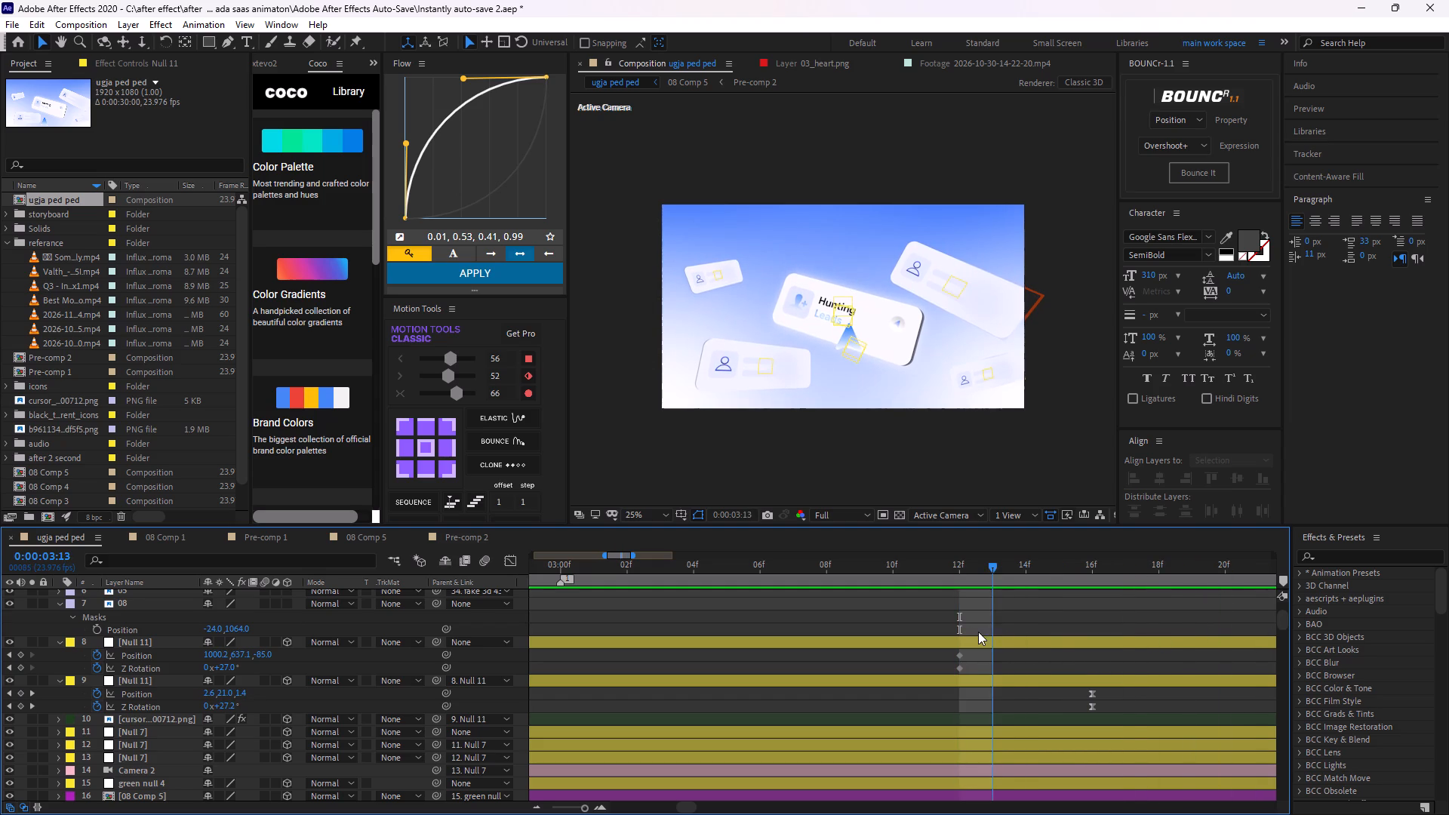
pyautogui.moveTo(978, 632); pyautogui.dragTo(1196, 629)
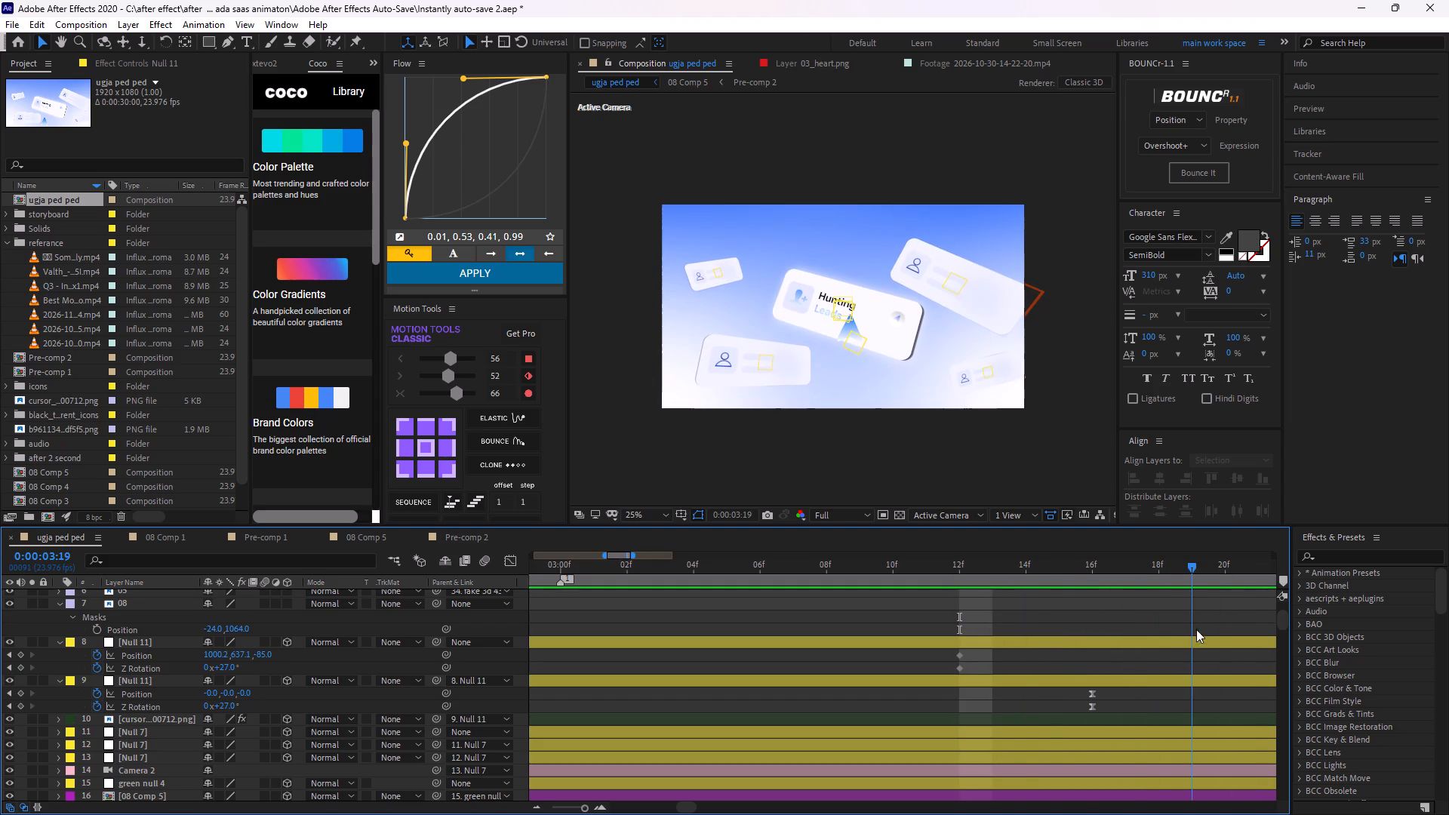
pyautogui.moveTo(1196, 629); pyautogui.dragTo(1219, 624)
pyautogui.moveTo(1232, 657); pyautogui.dragTo(998, 685, button='middle')
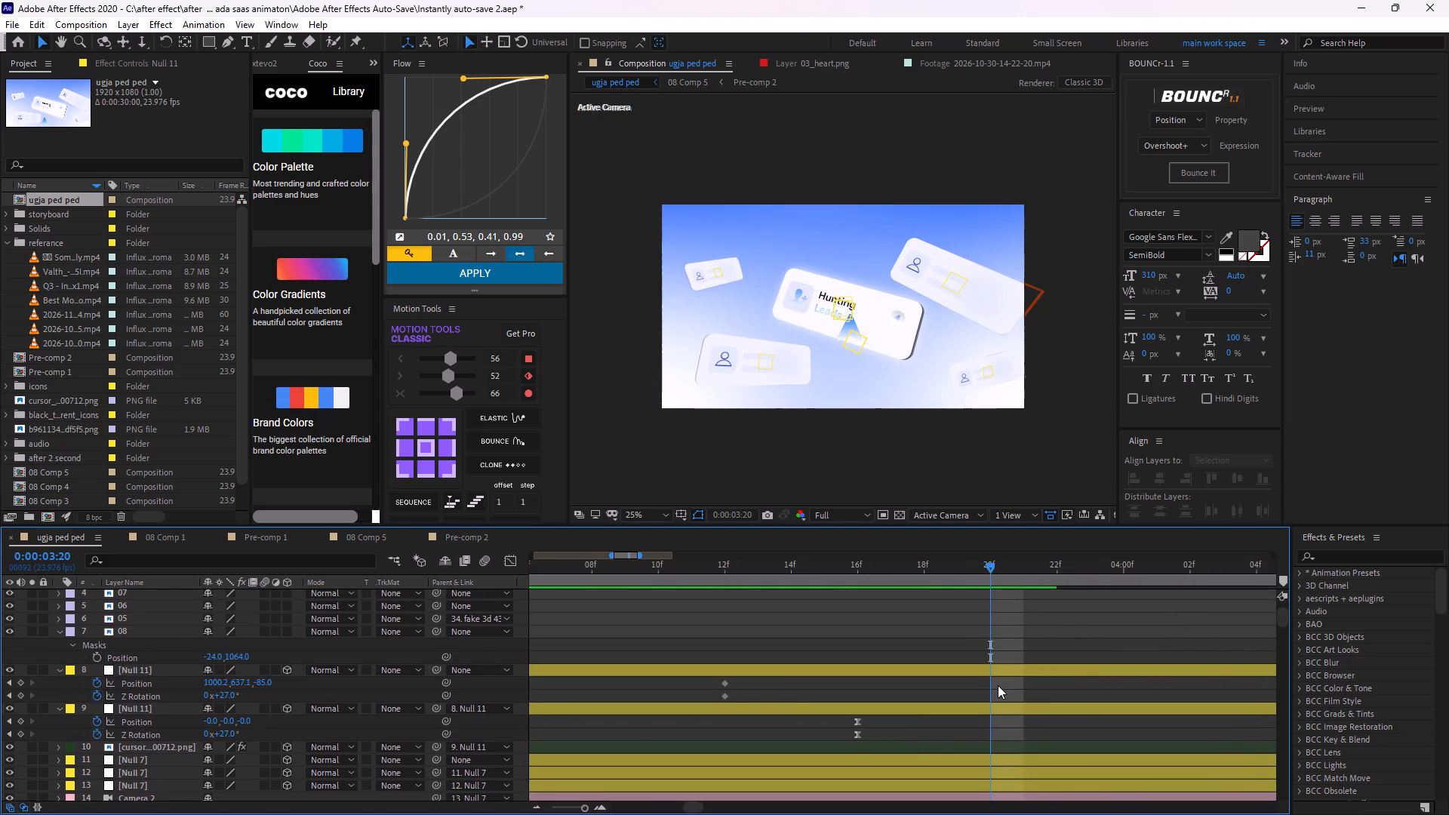
pyautogui.scroll(1, 398, 600)
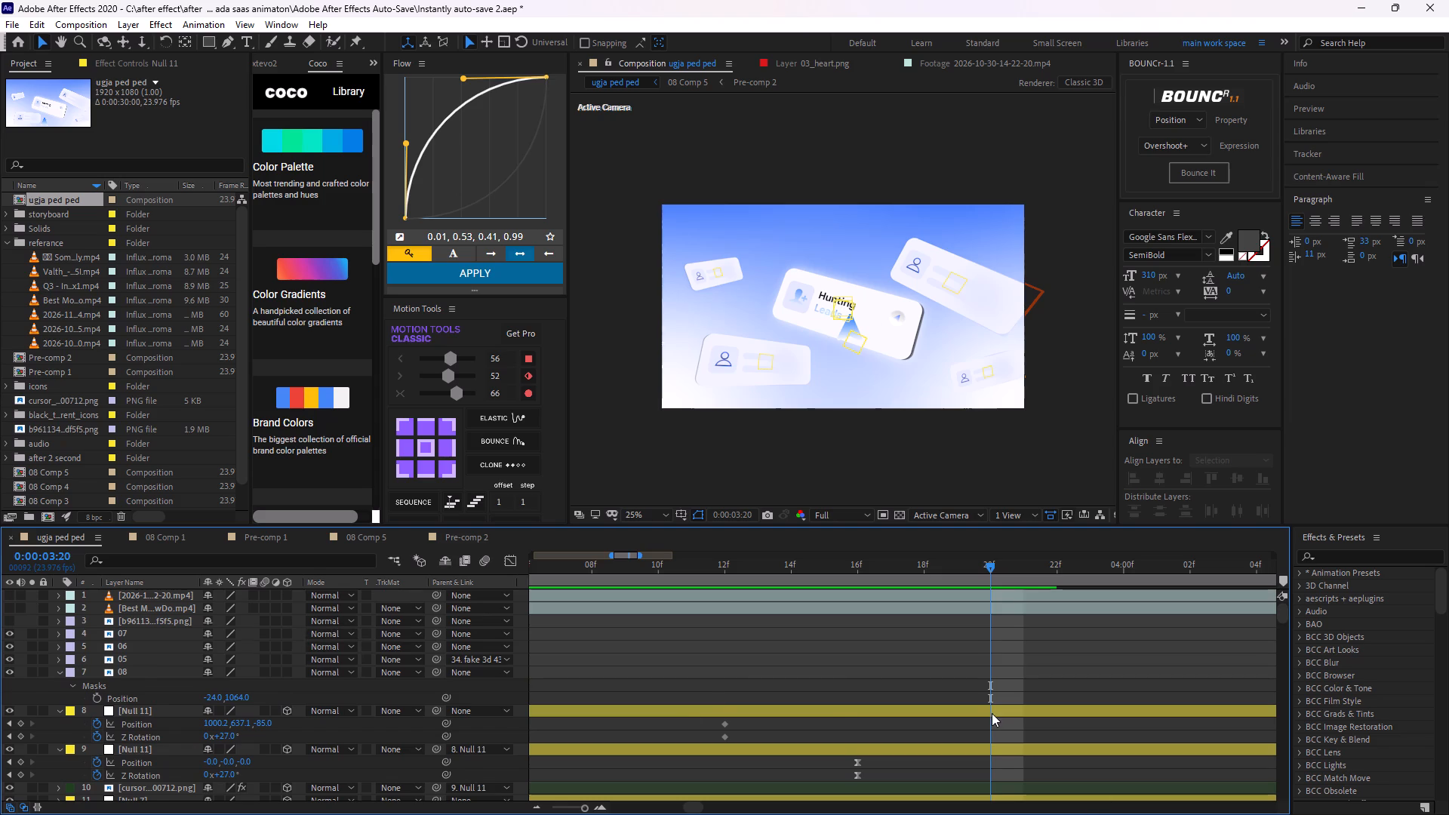
pyautogui.scroll(-1, 991, 712)
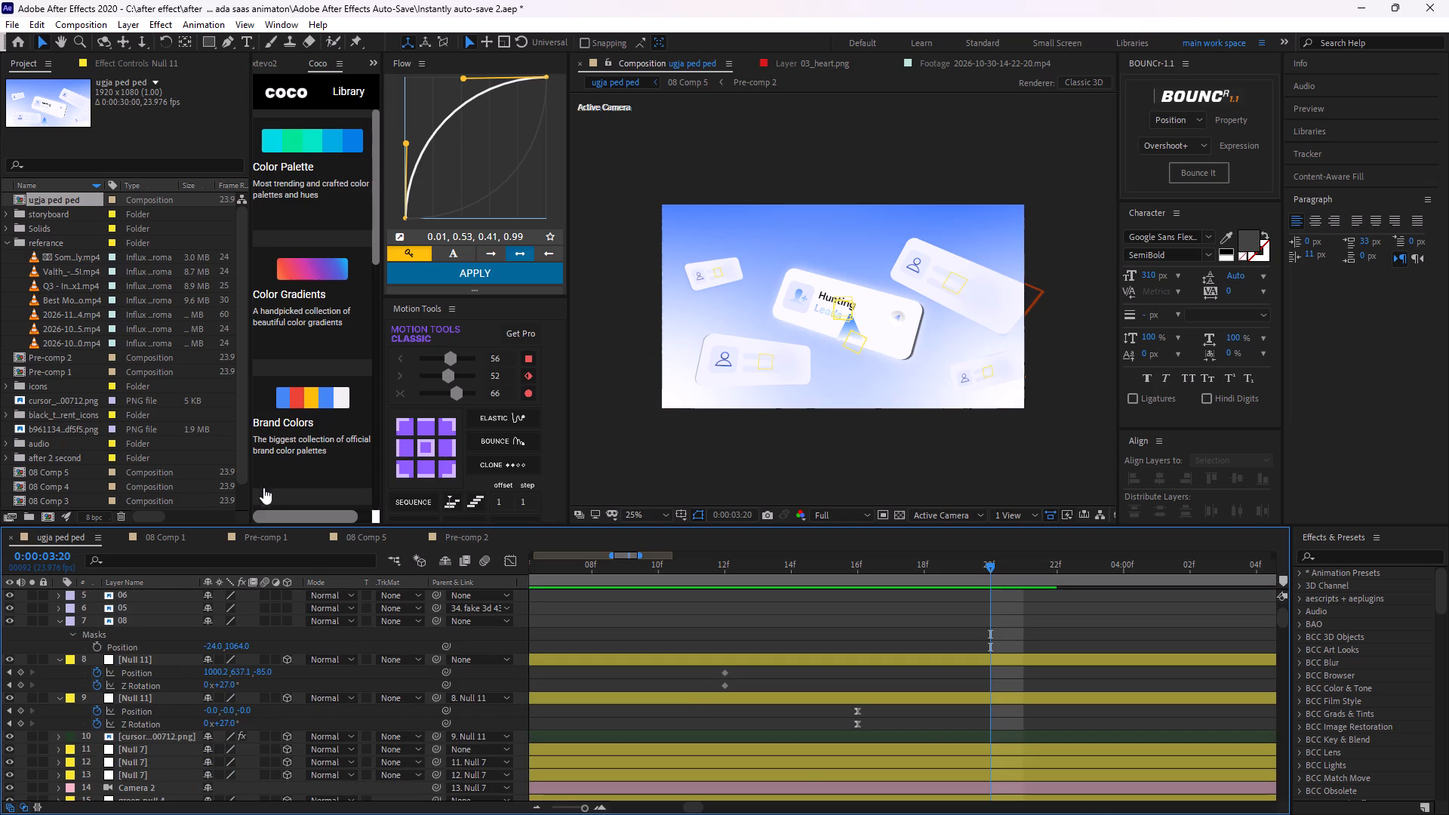
pyautogui.moveTo(996, 564); pyautogui.dragTo(979, 614)
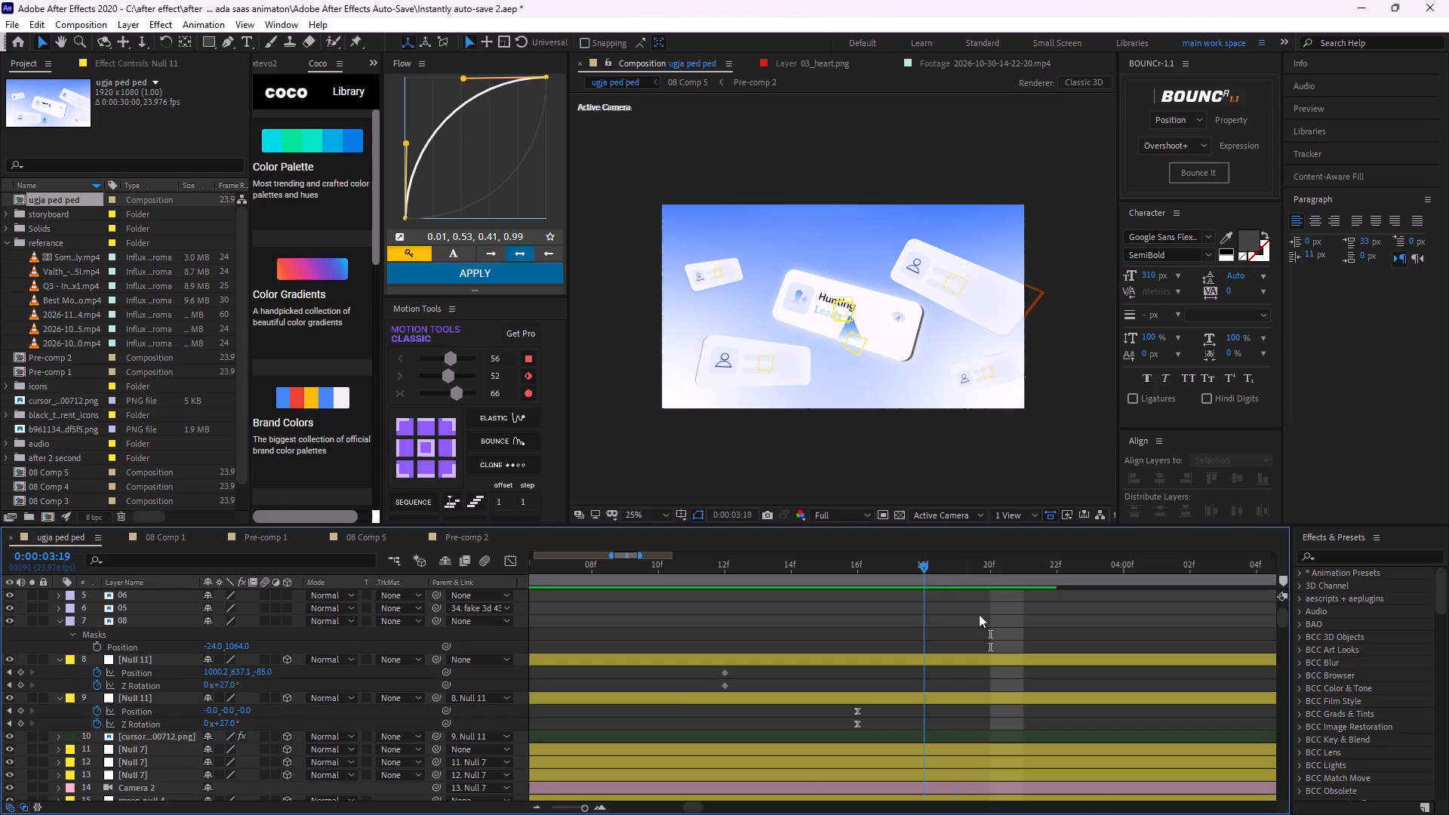
pyautogui.moveTo(979, 614); pyautogui.dragTo(987, 607)
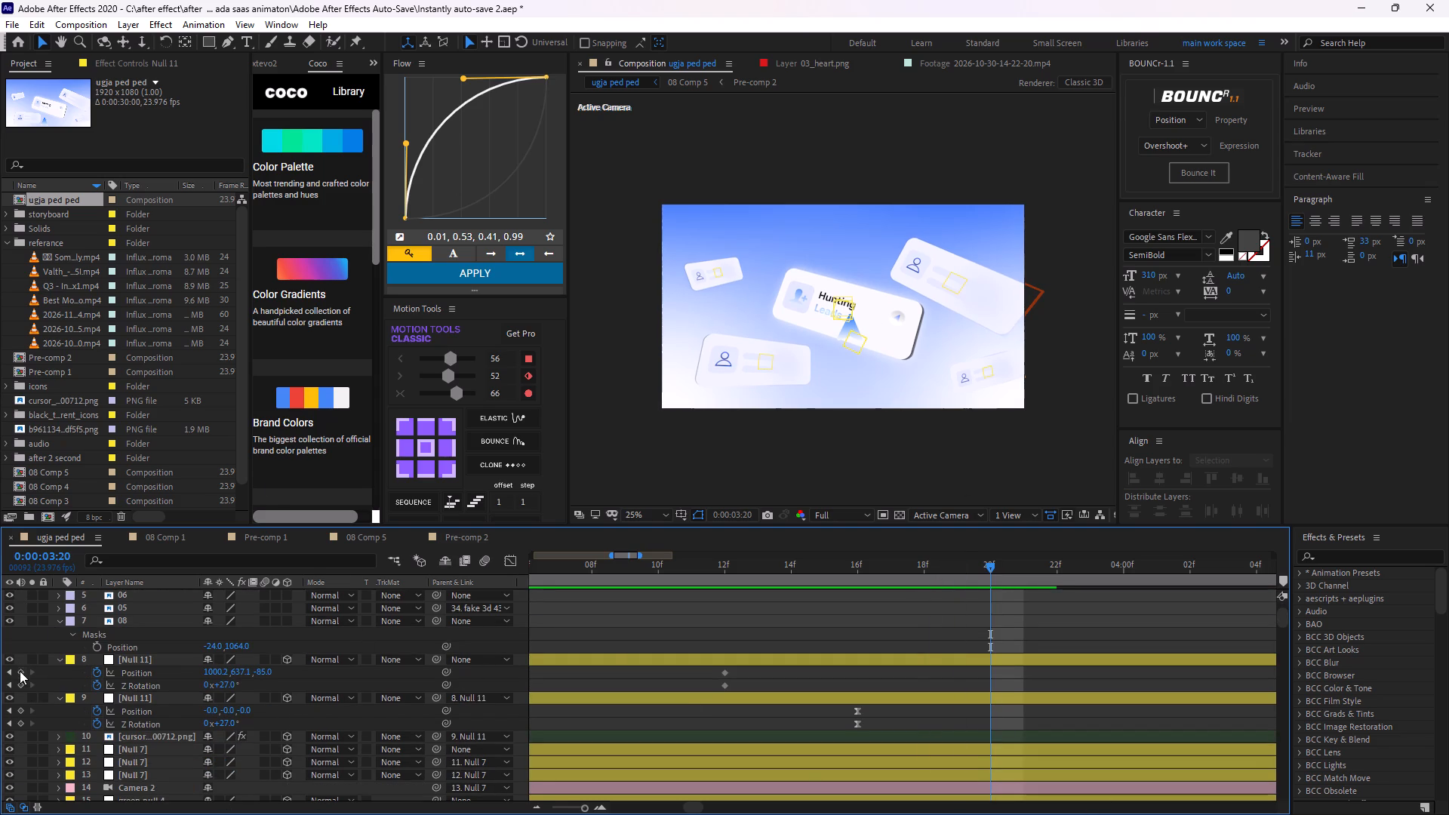
pyautogui.moveTo(20, 671); pyautogui.dragTo(20, 684)
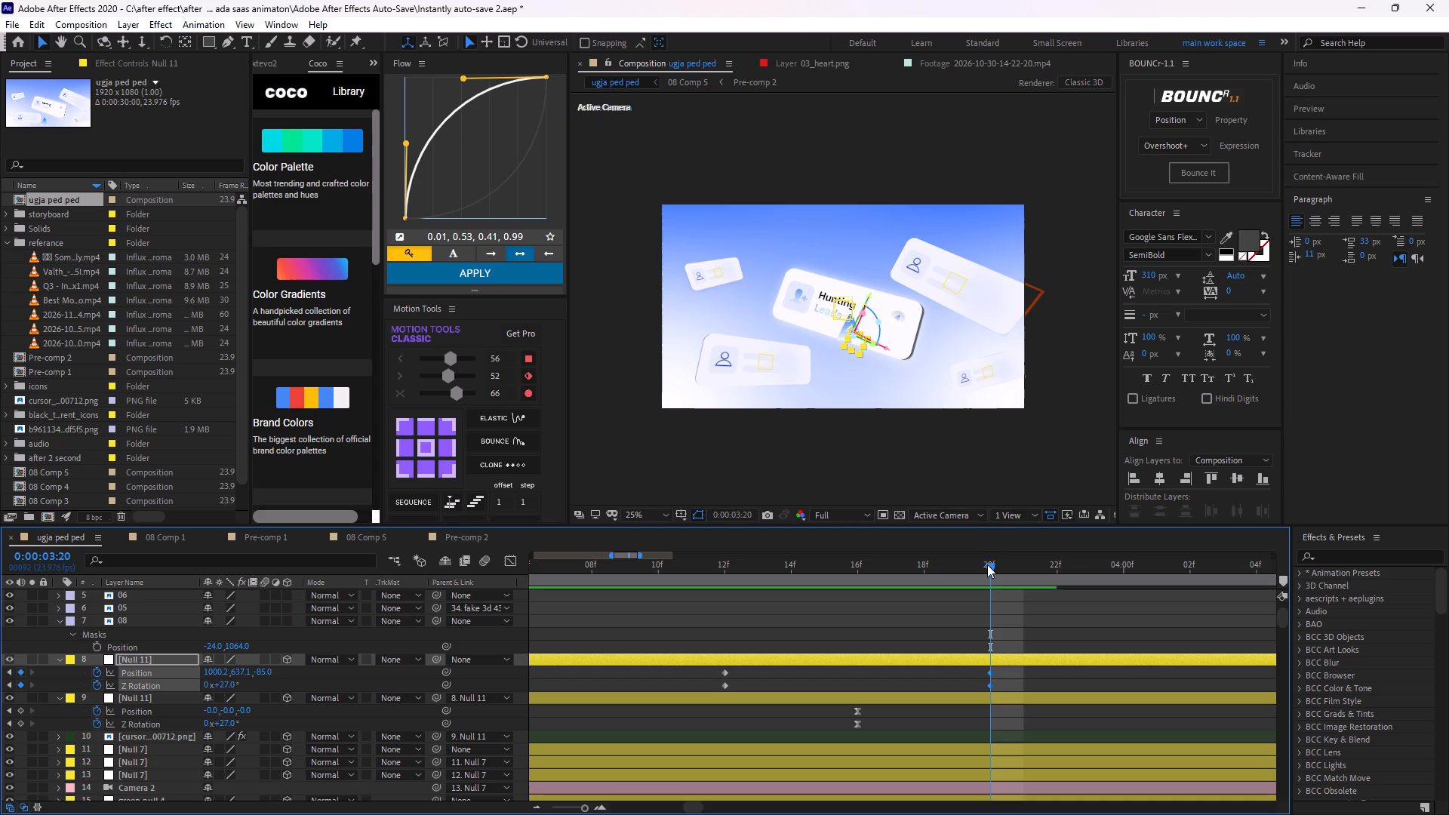
# In Custom View 1, add middle Position and Z Rotation keyframes to the top Null 11 (layer 8) at 0:00:03:16.
pyautogui.moveTo(987, 564); pyautogui.dragTo(851, 647)
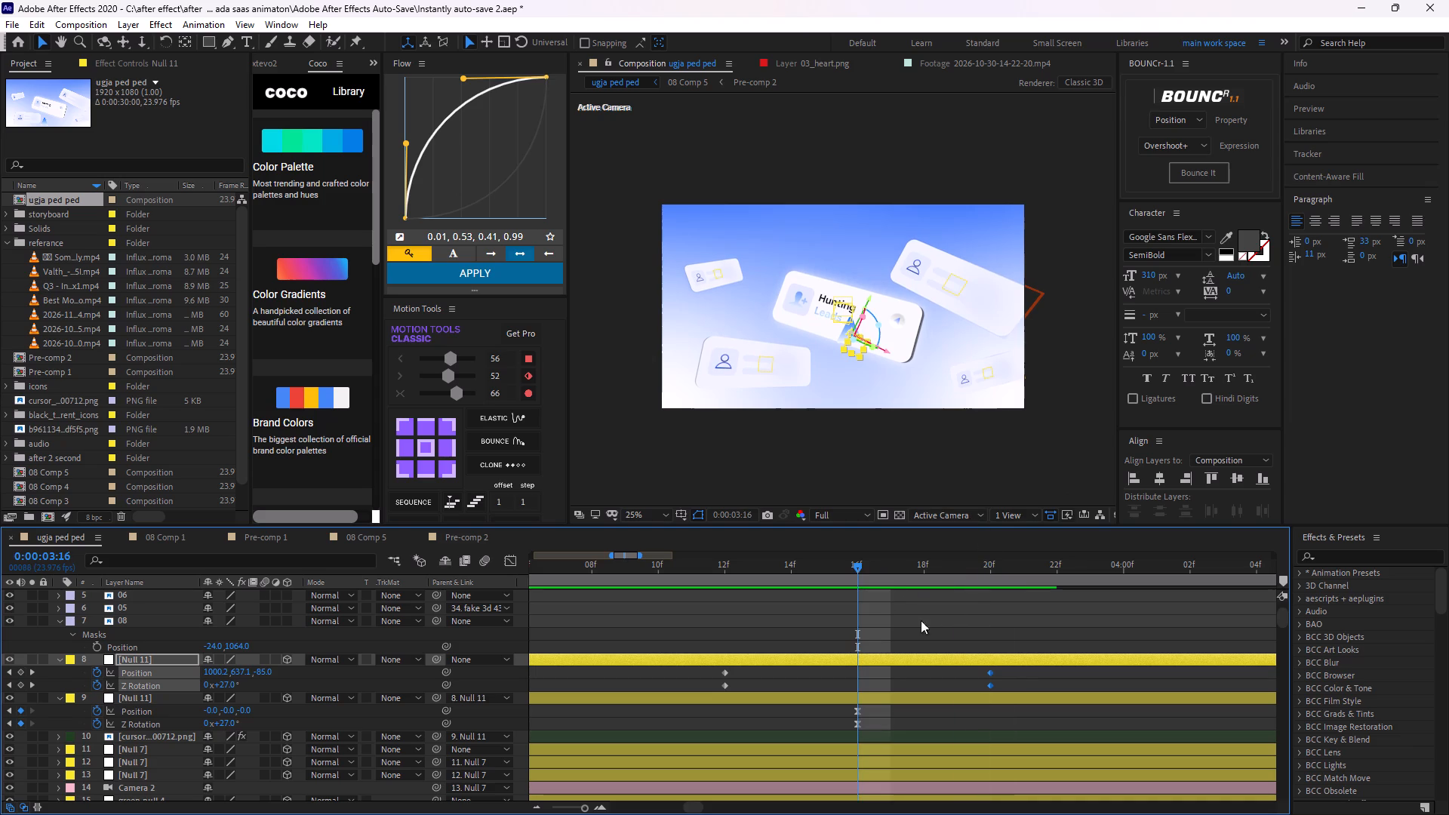
pyautogui.click(952, 501)
pyautogui.moveTo(949, 521); pyautogui.dragTo(950, 509)
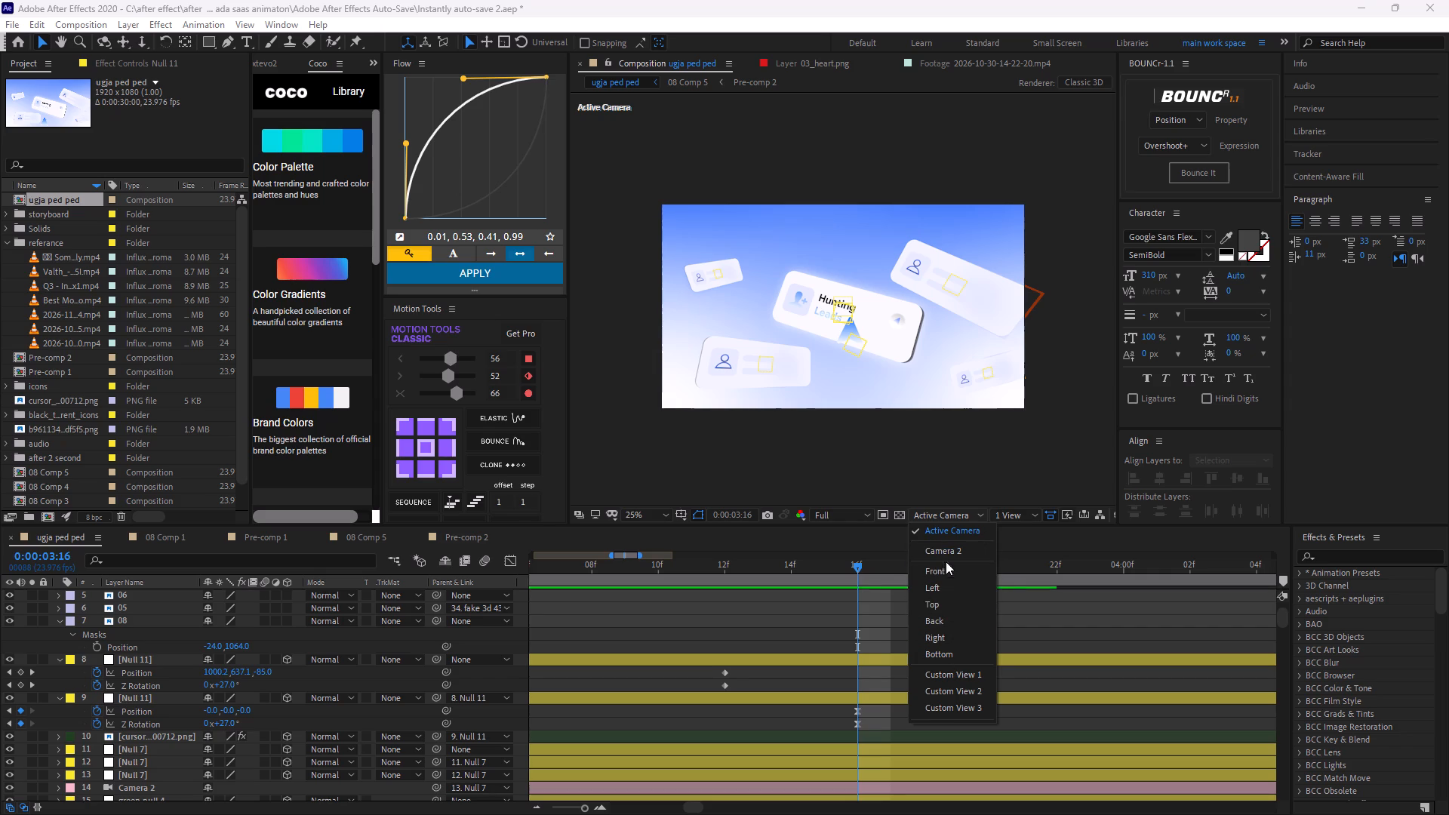
pyautogui.click(943, 678)
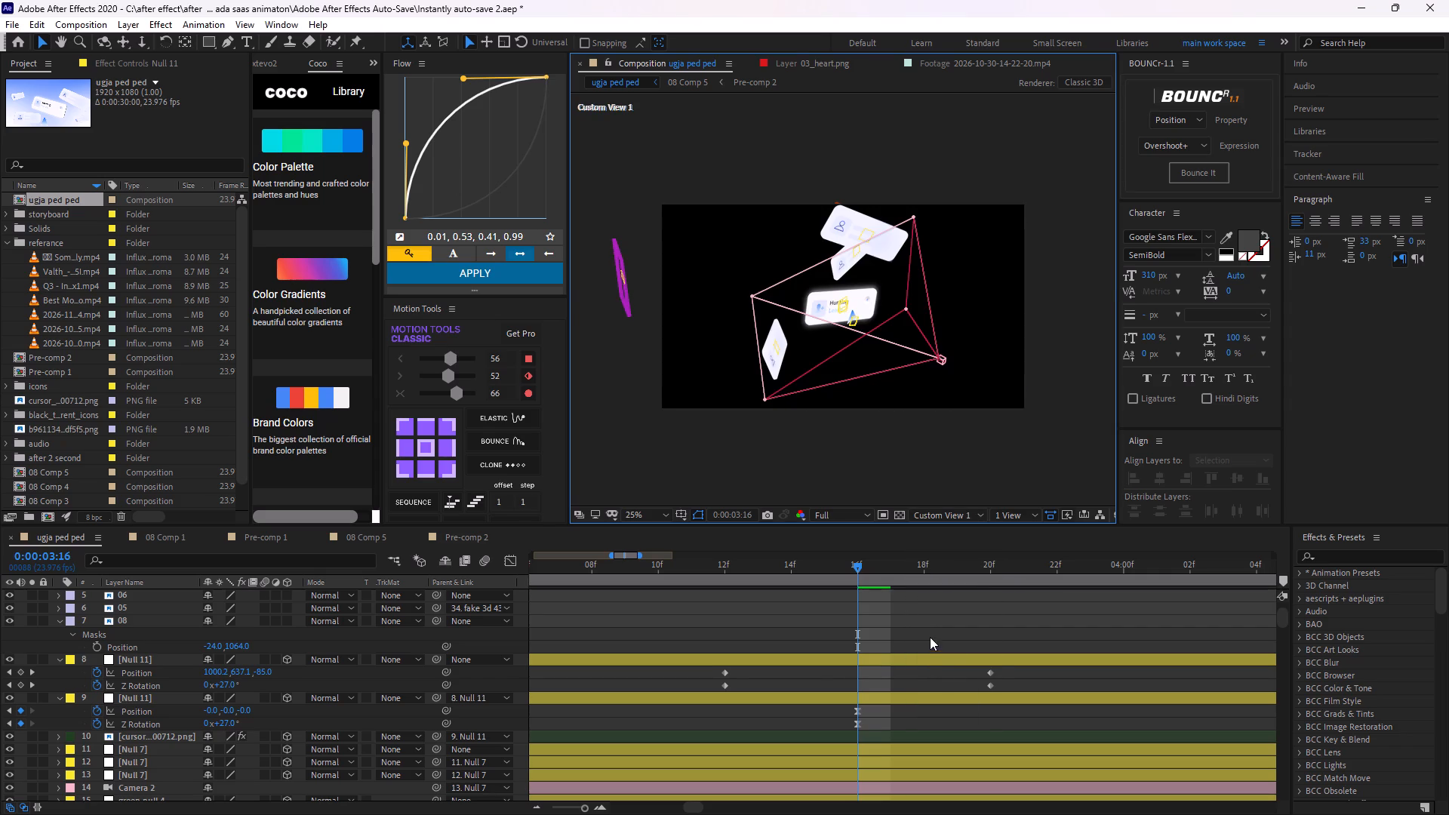
pyautogui.click(866, 662)
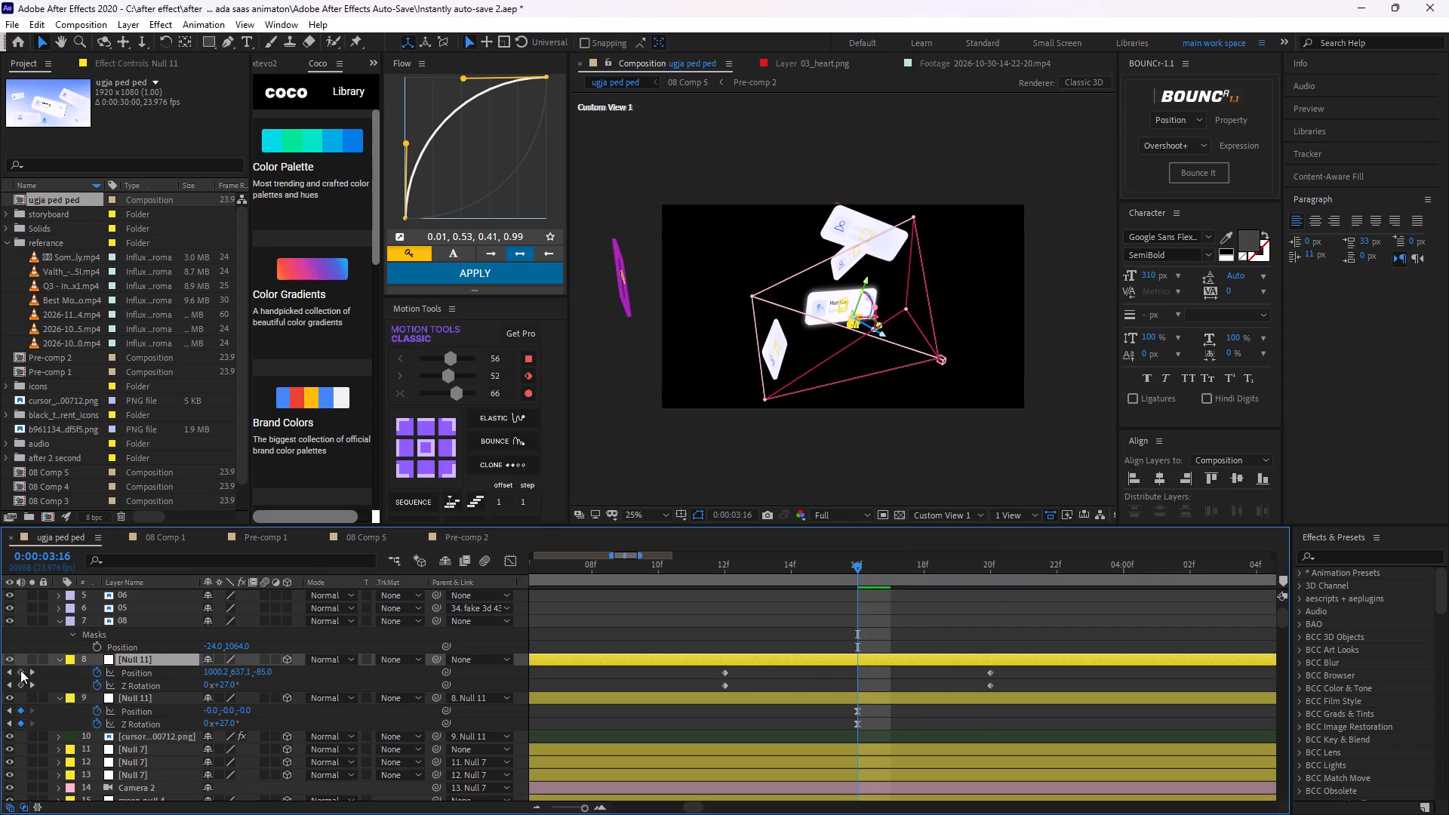
pyautogui.moveTo(20, 671); pyautogui.dragTo(17, 688)
# Enable X and Y Rotation keyframing on the top Null 11 (layer 8) and place those first keyframes at 0:00:03:12.
pyautogui.scroll(2, 851, 274)
pyautogui.scroll(1, 932, 393)
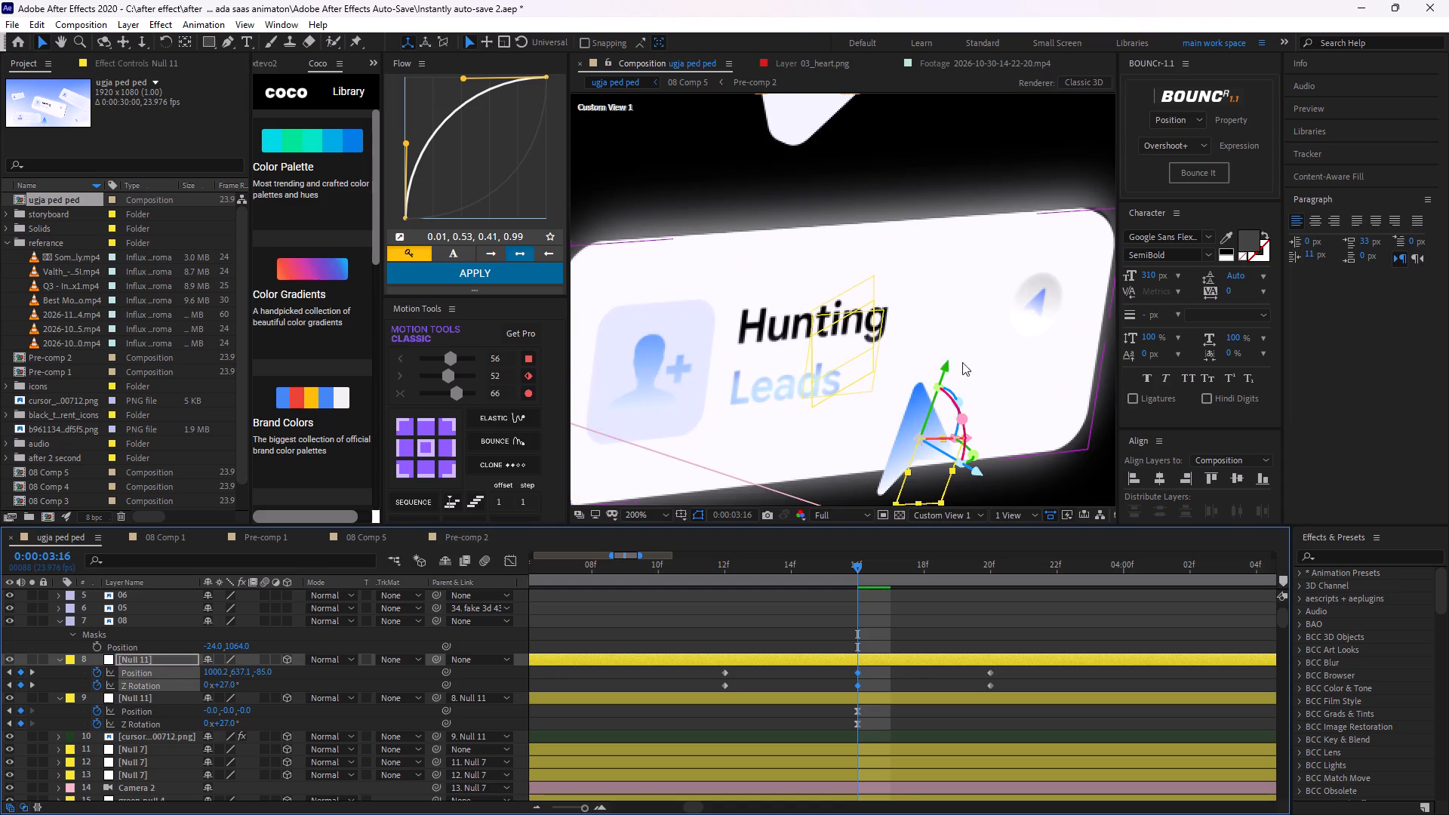
pyautogui.moveTo(962, 362); pyautogui.dragTo(939, 283, button='middle')
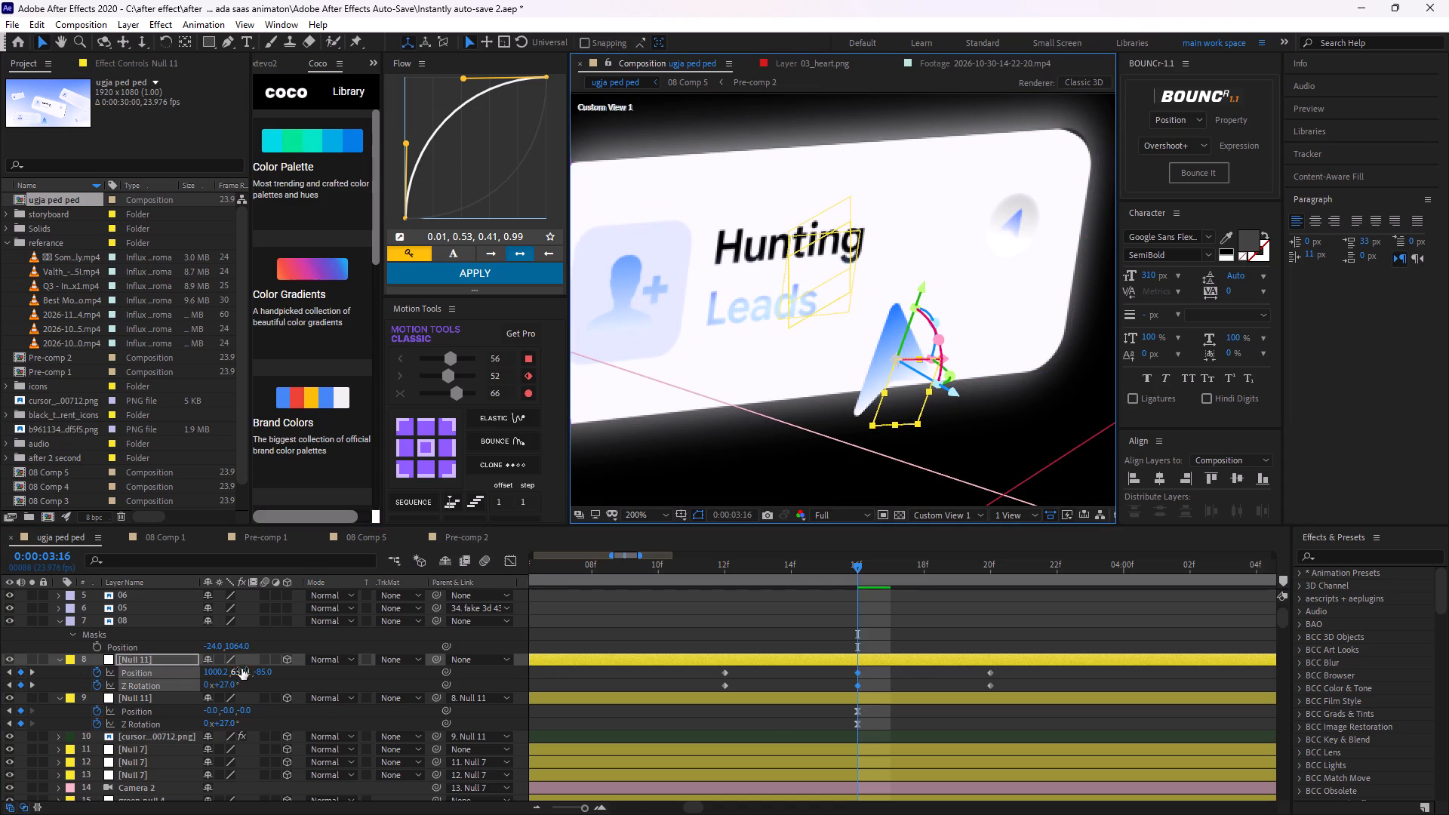
pyautogui.press('r')
pyautogui.click(96, 690)
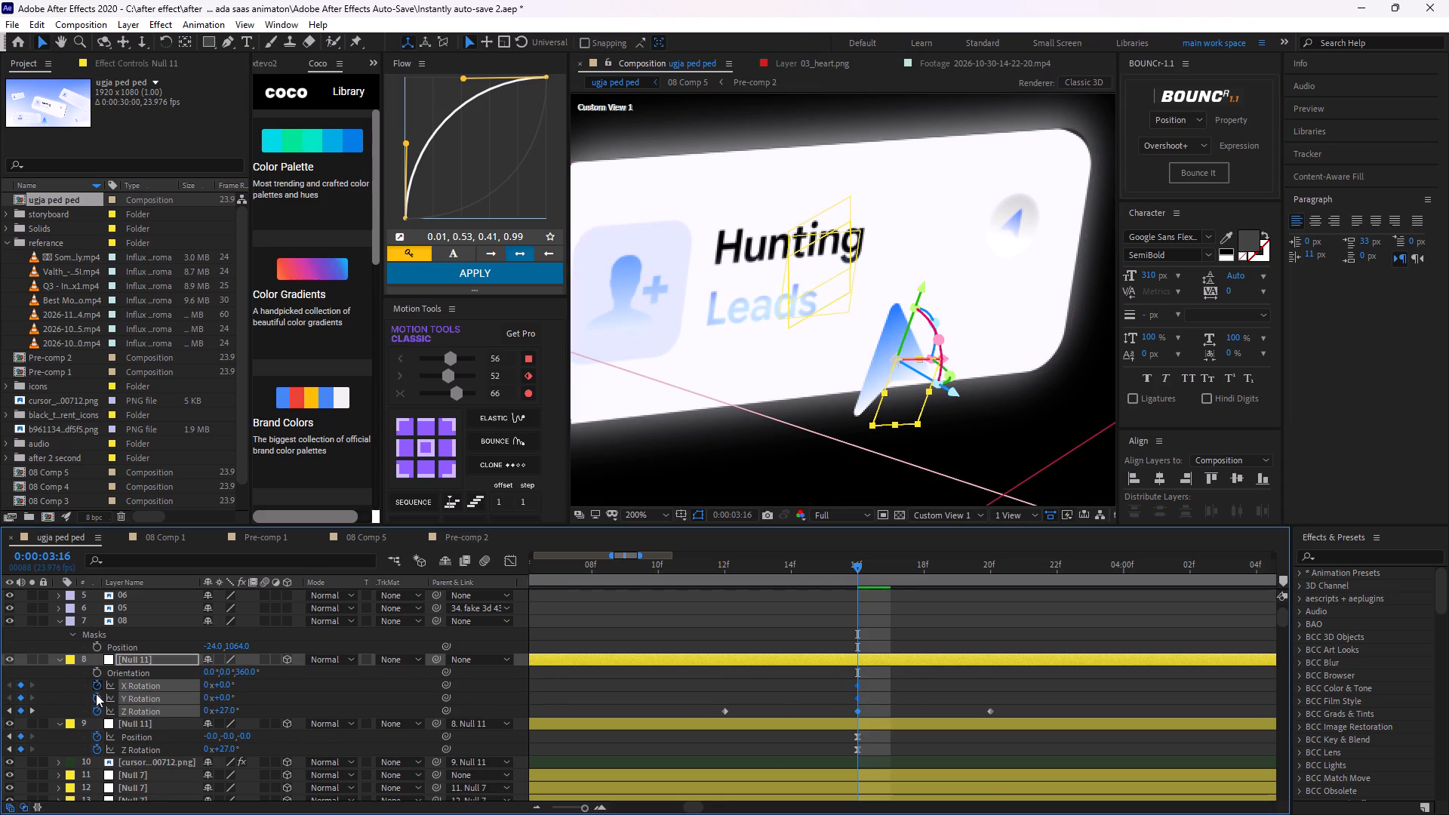
pyautogui.press('u')
pyautogui.moveTo(880, 687); pyautogui.dragTo(817, 718)
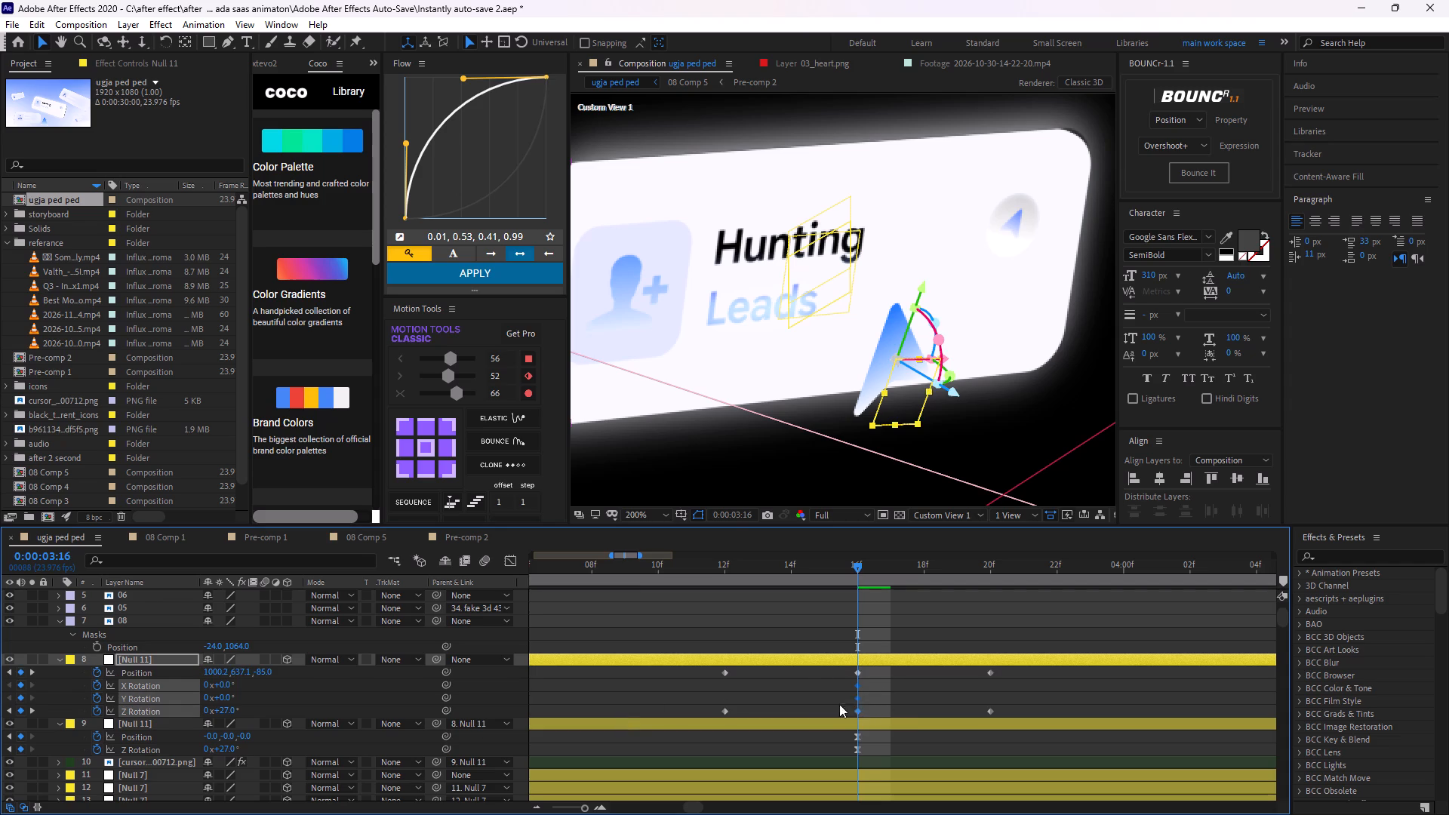
pyautogui.click(865, 690)
pyautogui.moveTo(863, 688); pyautogui.dragTo(838, 705)
pyautogui.moveTo(858, 681); pyautogui.dragTo(846, 689)
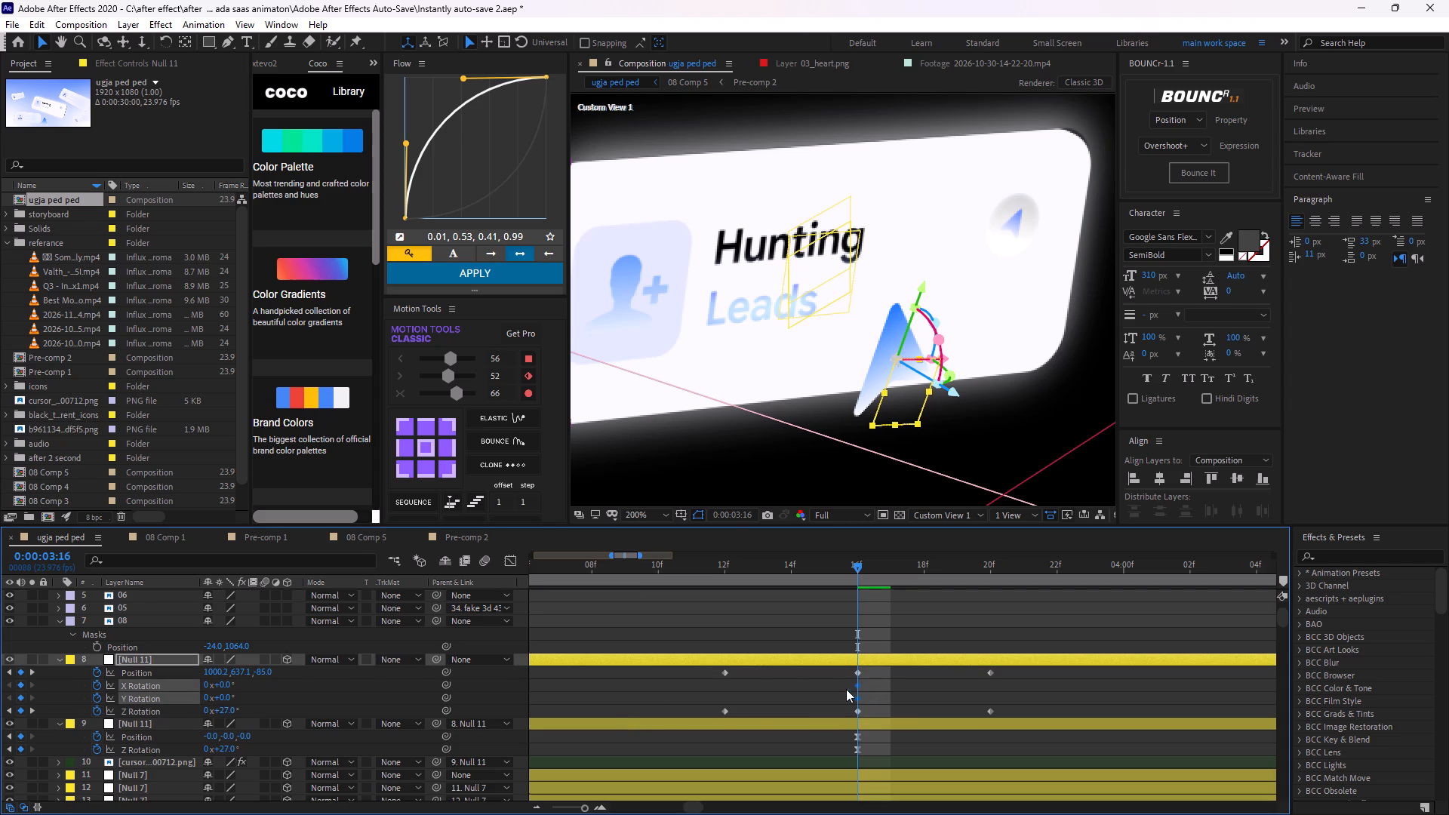
pyautogui.moveTo(846, 689); pyautogui.dragTo(720, 724)
# Add another pair of X and Y Rotation keyframes to the top Null 11 (layer 8) and move them to 0:00:03:20.
pyautogui.click(20, 687)
pyautogui.click(838, 672)
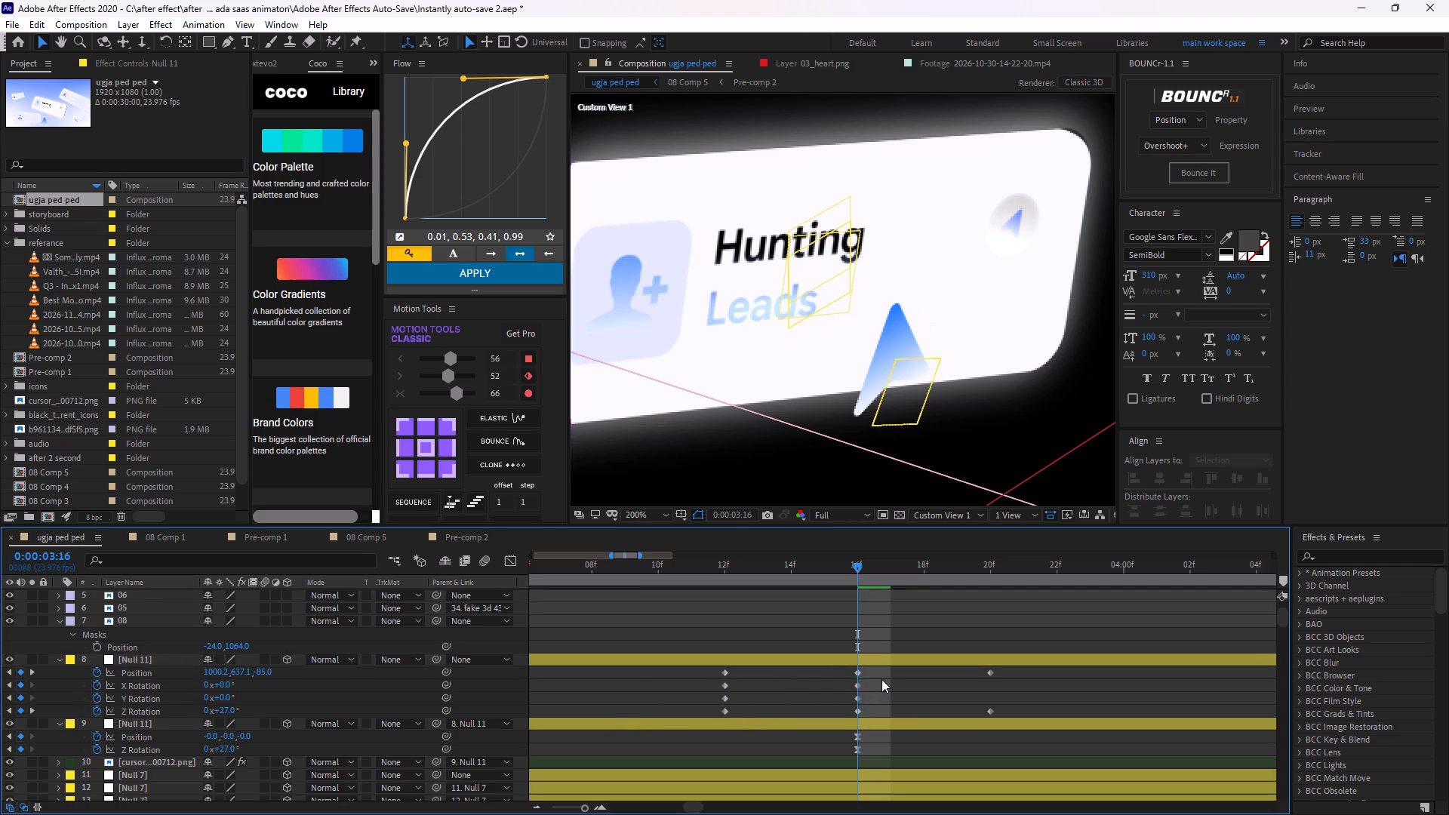
pyautogui.moveTo(878, 680); pyautogui.dragTo(837, 698)
pyautogui.moveTo(859, 684); pyautogui.dragTo(998, 689)
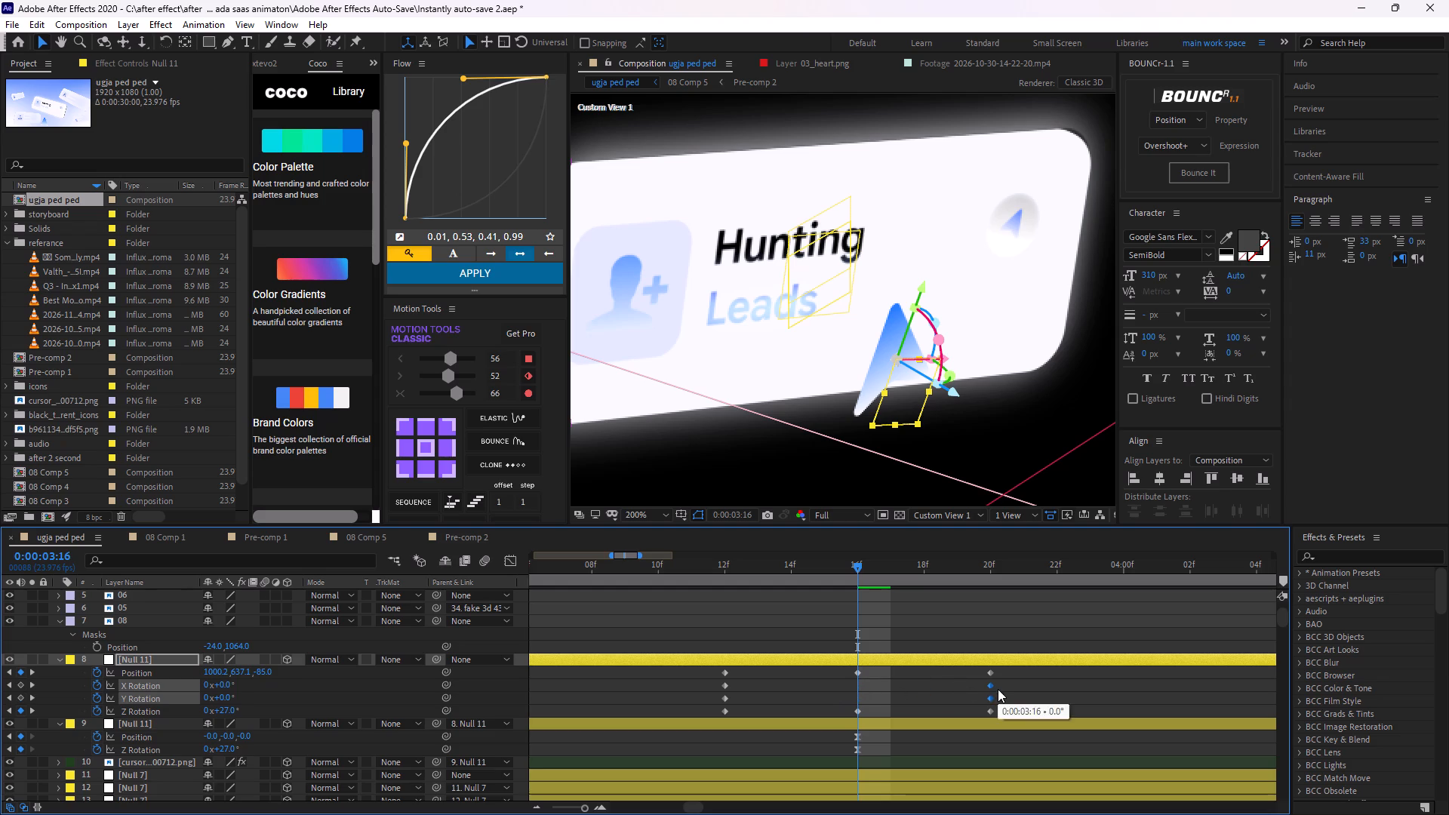
pyautogui.moveTo(998, 689); pyautogui.dragTo(995, 689)
pyautogui.click(931, 691)
# At 0:00:03:16, set the top Null 11's X Rotation to about -22° to tilt the cursor.
pyautogui.click(858, 658)
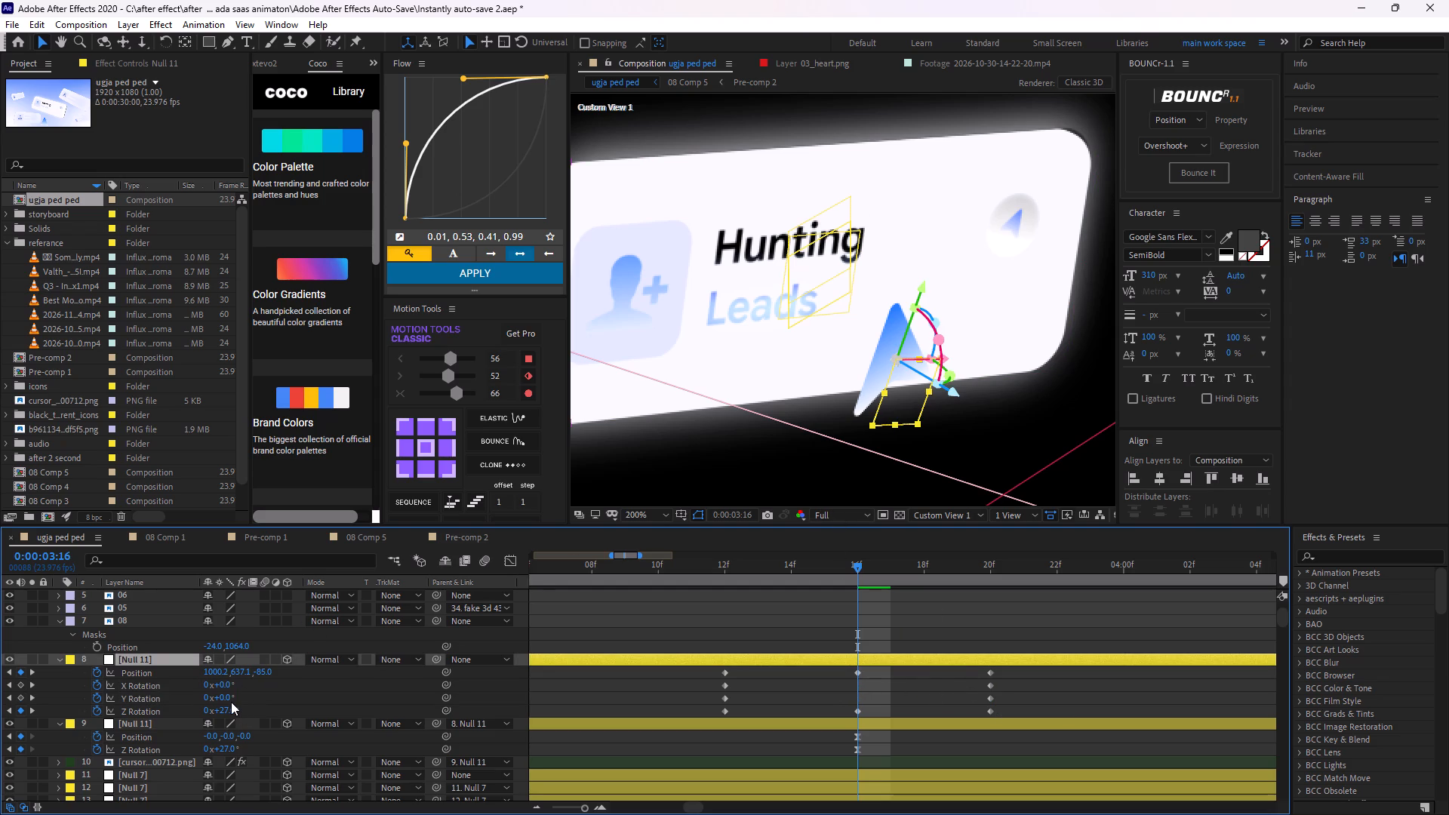
pyautogui.moveTo(229, 686); pyautogui.dragTo(229, 687)
pyautogui.moveTo(229, 687); pyautogui.dragTo(214, 687)
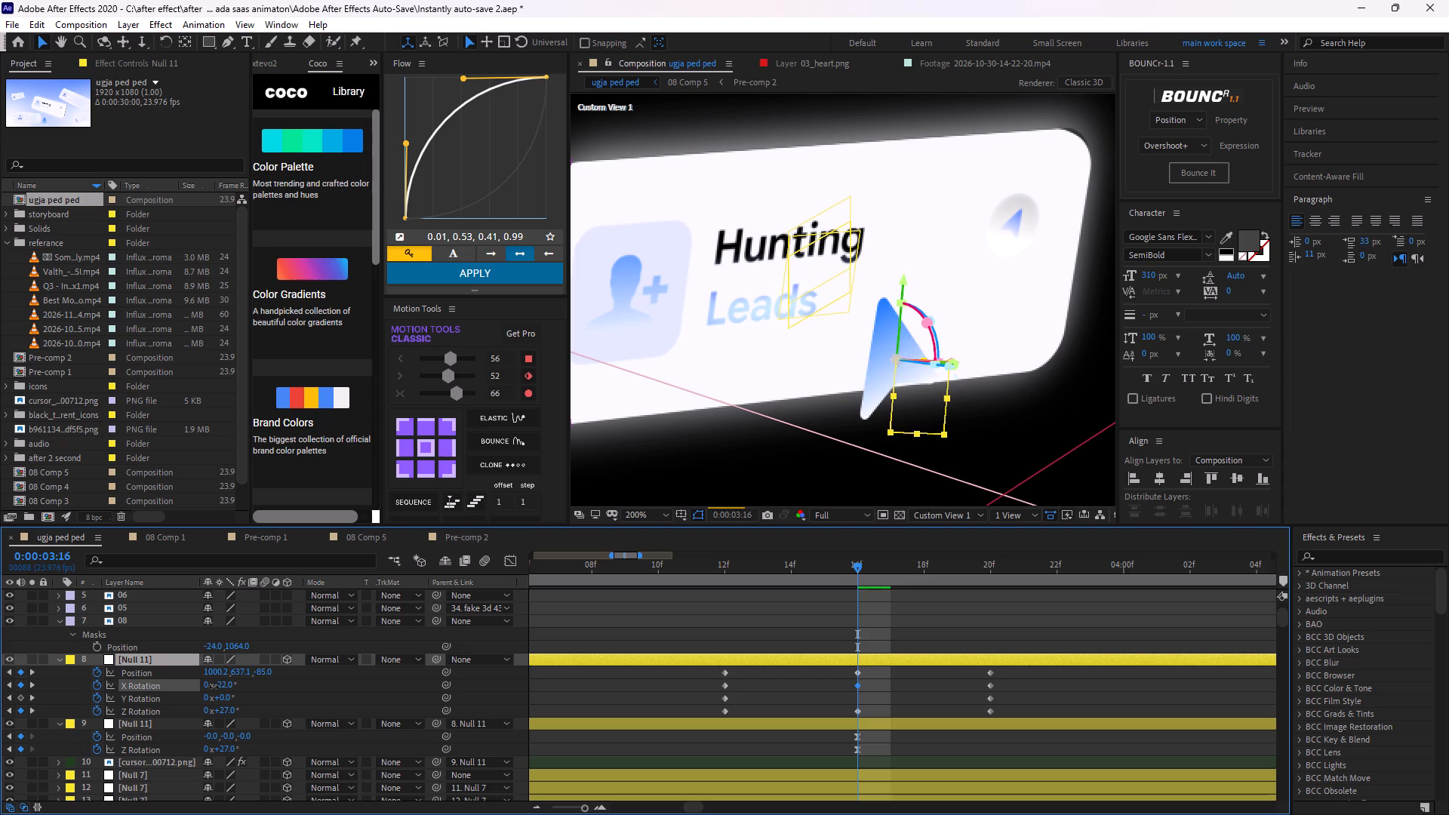
# At 0:00:03:16, fine-tune the top Null 11's (layer 8) X Rotation to -21°.
pyautogui.moveTo(214, 687); pyautogui.dragTo(213, 687)
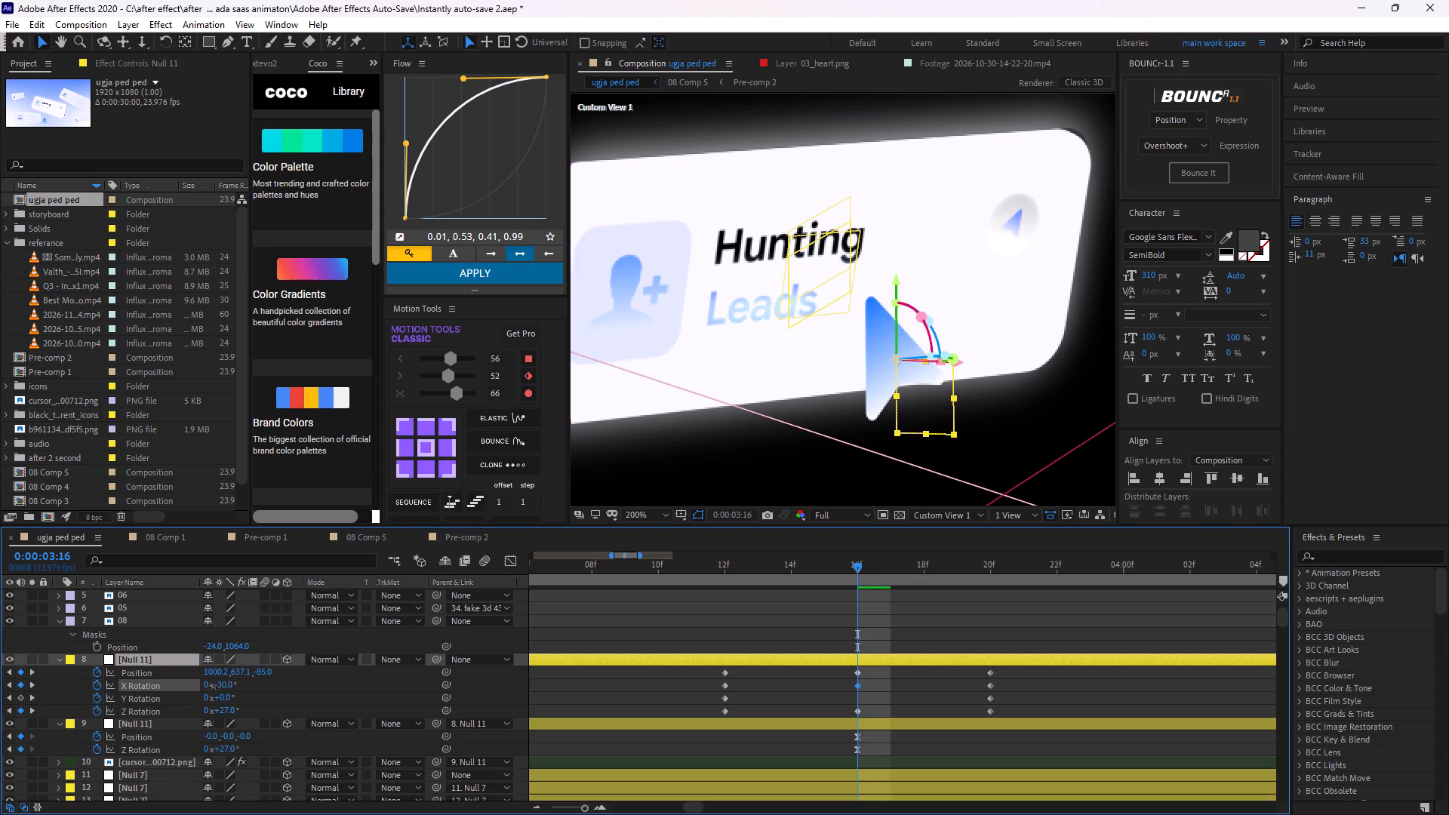
pyautogui.moveTo(213, 687); pyautogui.dragTo(215, 687)
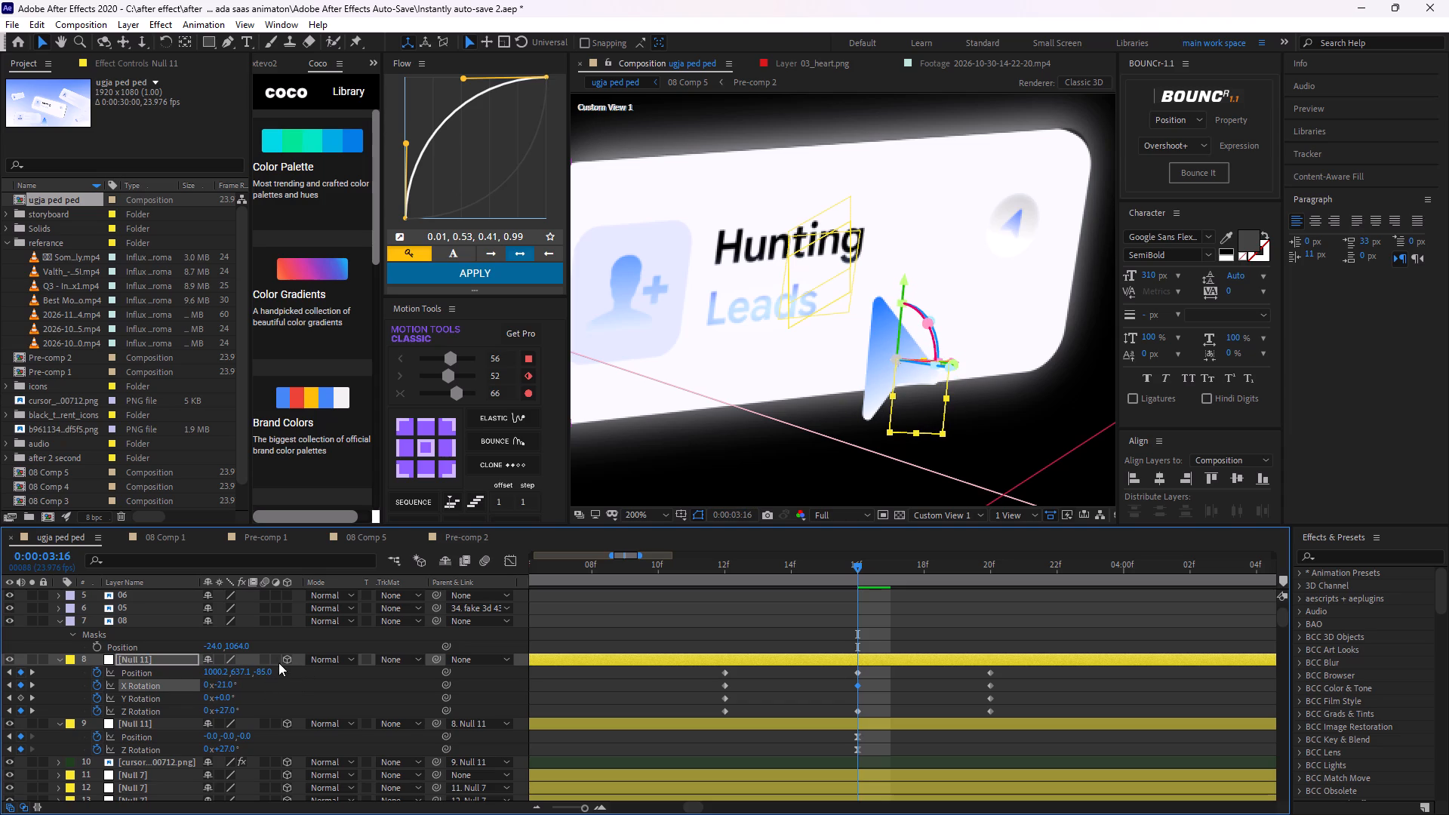
# Set the Z value of the top Null 11's Position to -35 at 0:00:03:16.
pyautogui.moveTo(266, 671); pyautogui.dragTo(250, 672)
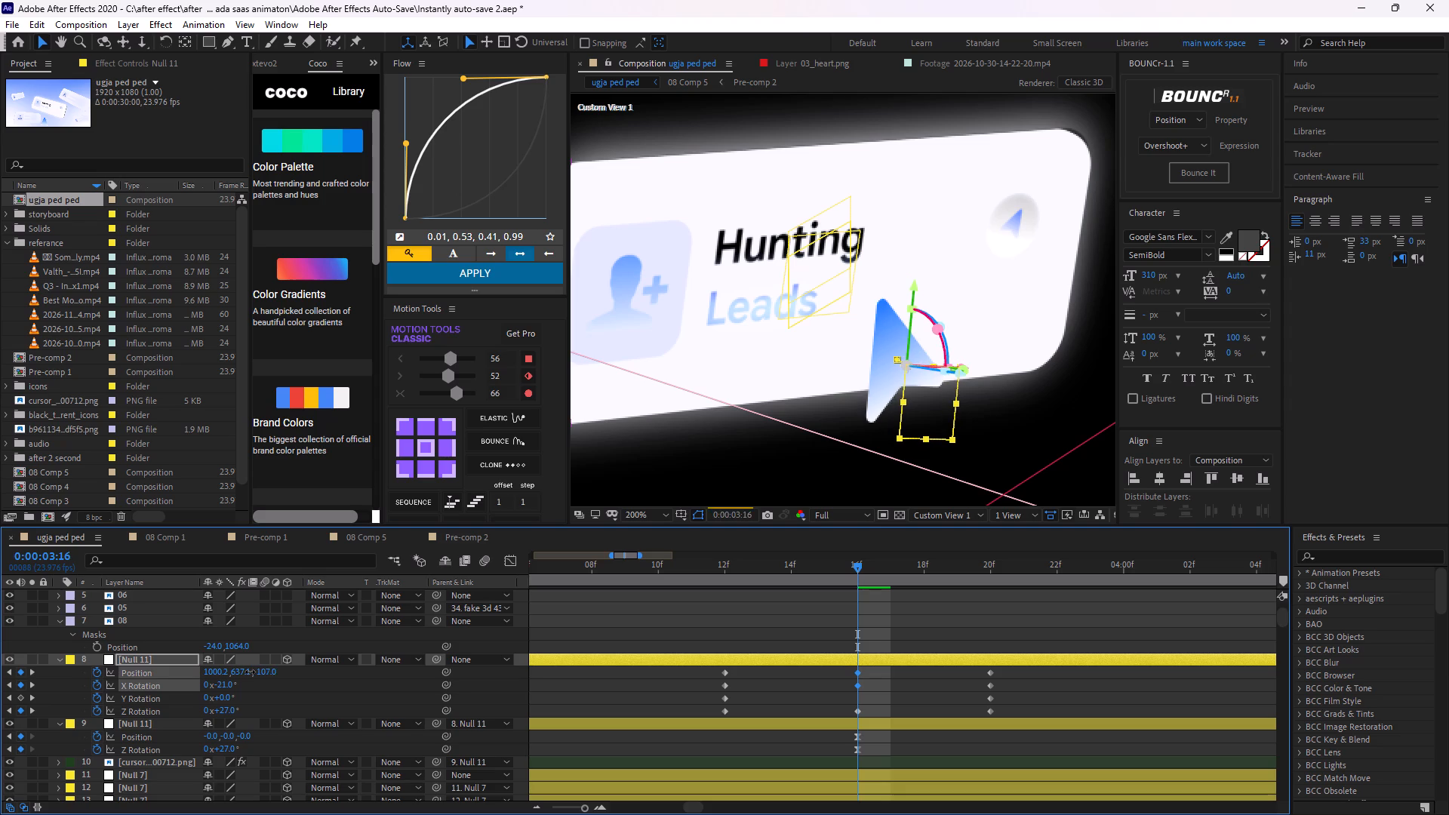
pyautogui.moveTo(250, 672); pyautogui.dragTo(315, 675)
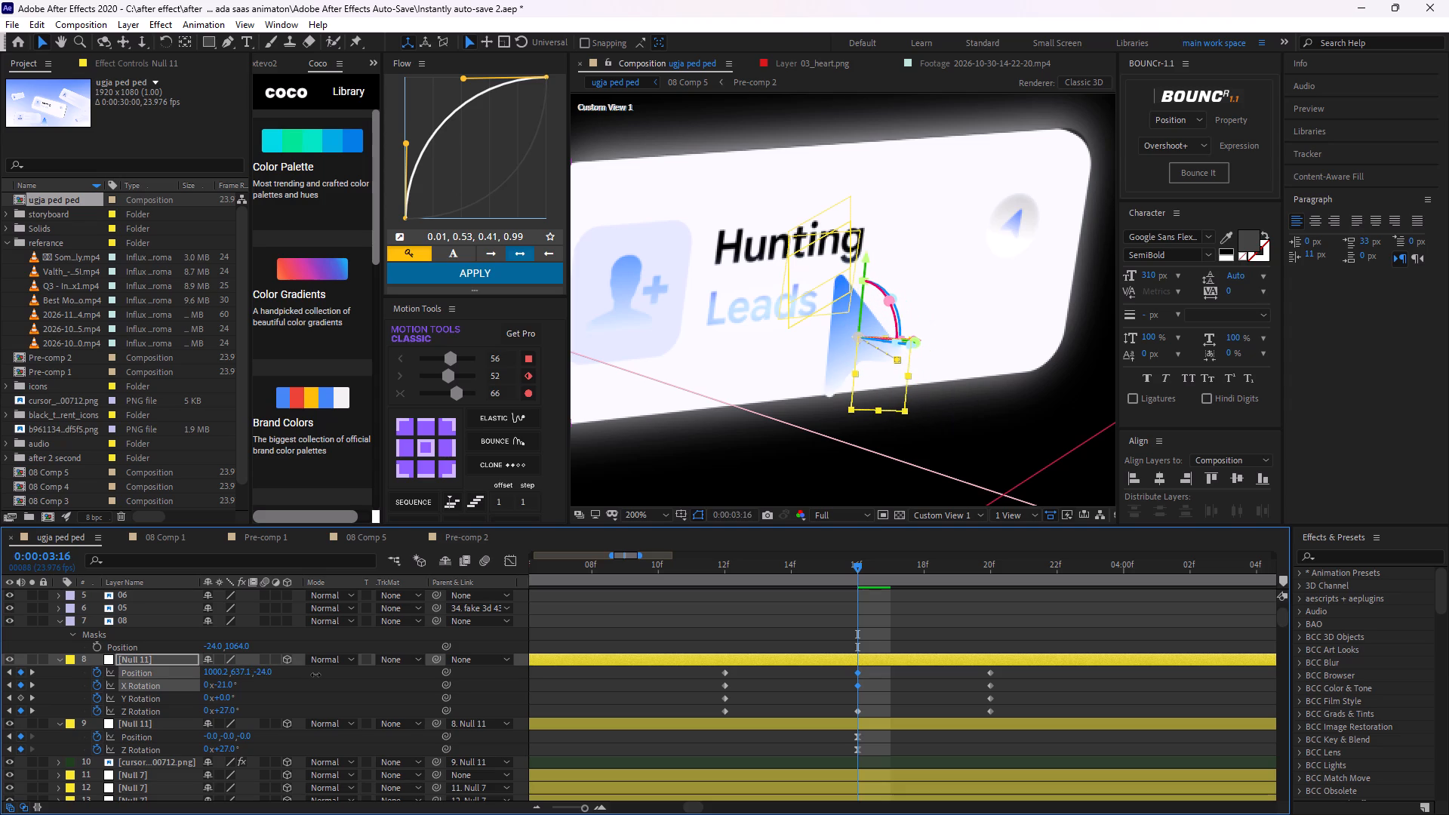
pyautogui.moveTo(315, 675); pyautogui.dragTo(306, 672)
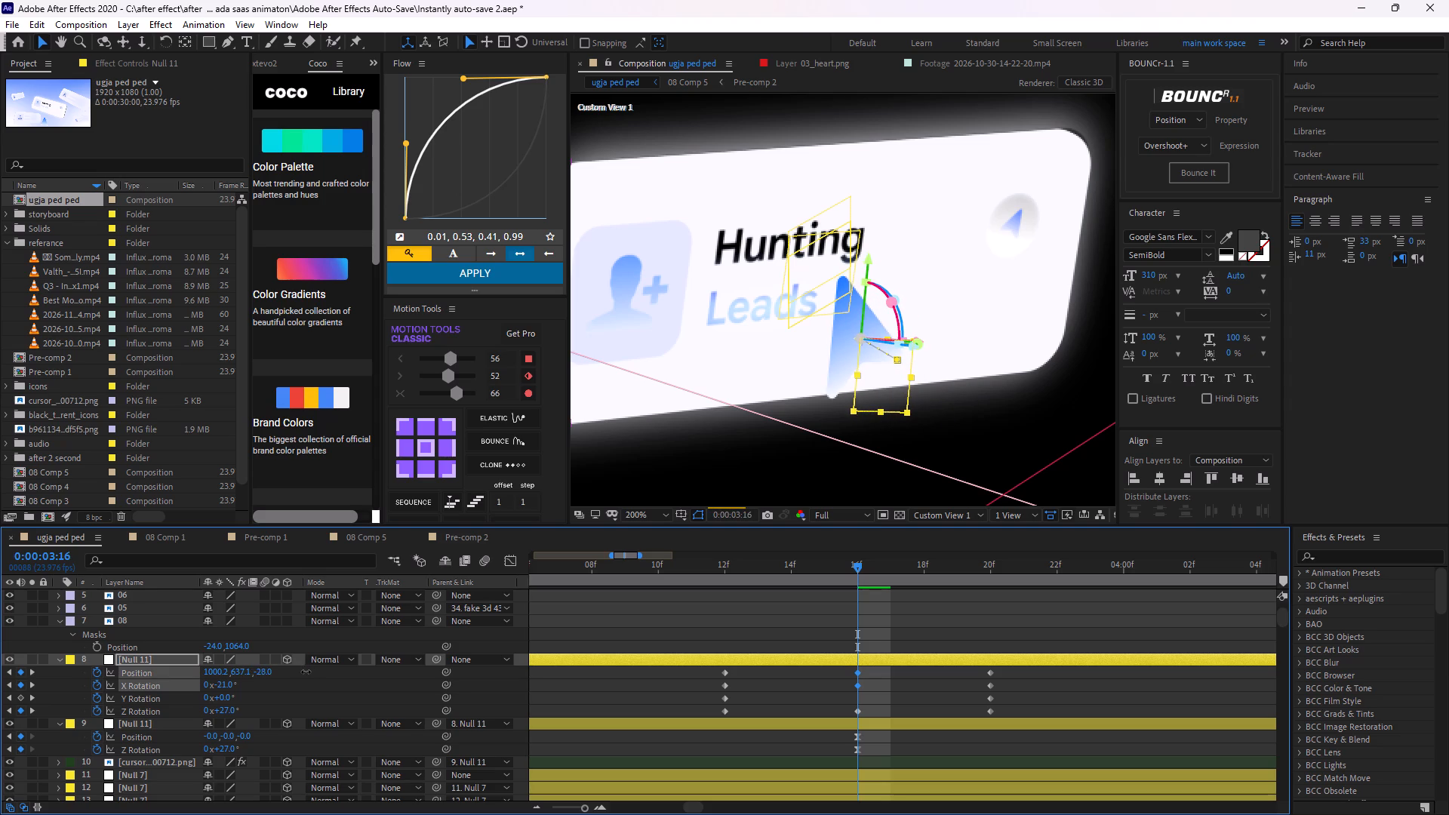
pyautogui.moveTo(306, 672); pyautogui.dragTo(304, 672)
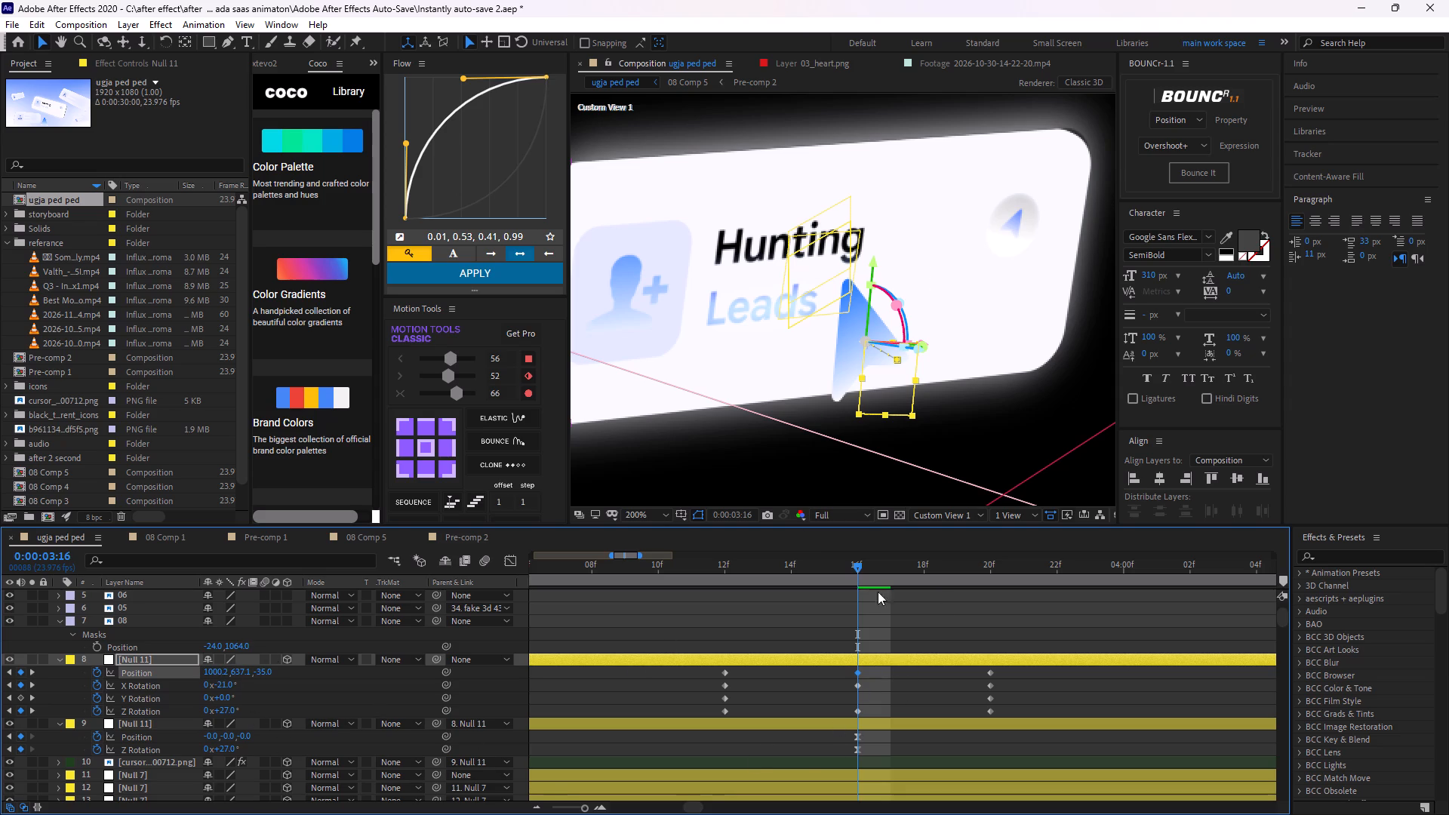
# Set the top Null 11's Y Rotation to -13° at 0:00:03:16 and scrub through the cursor's tilt.
pyautogui.moveTo(808, 686); pyautogui.dragTo(813, 712)
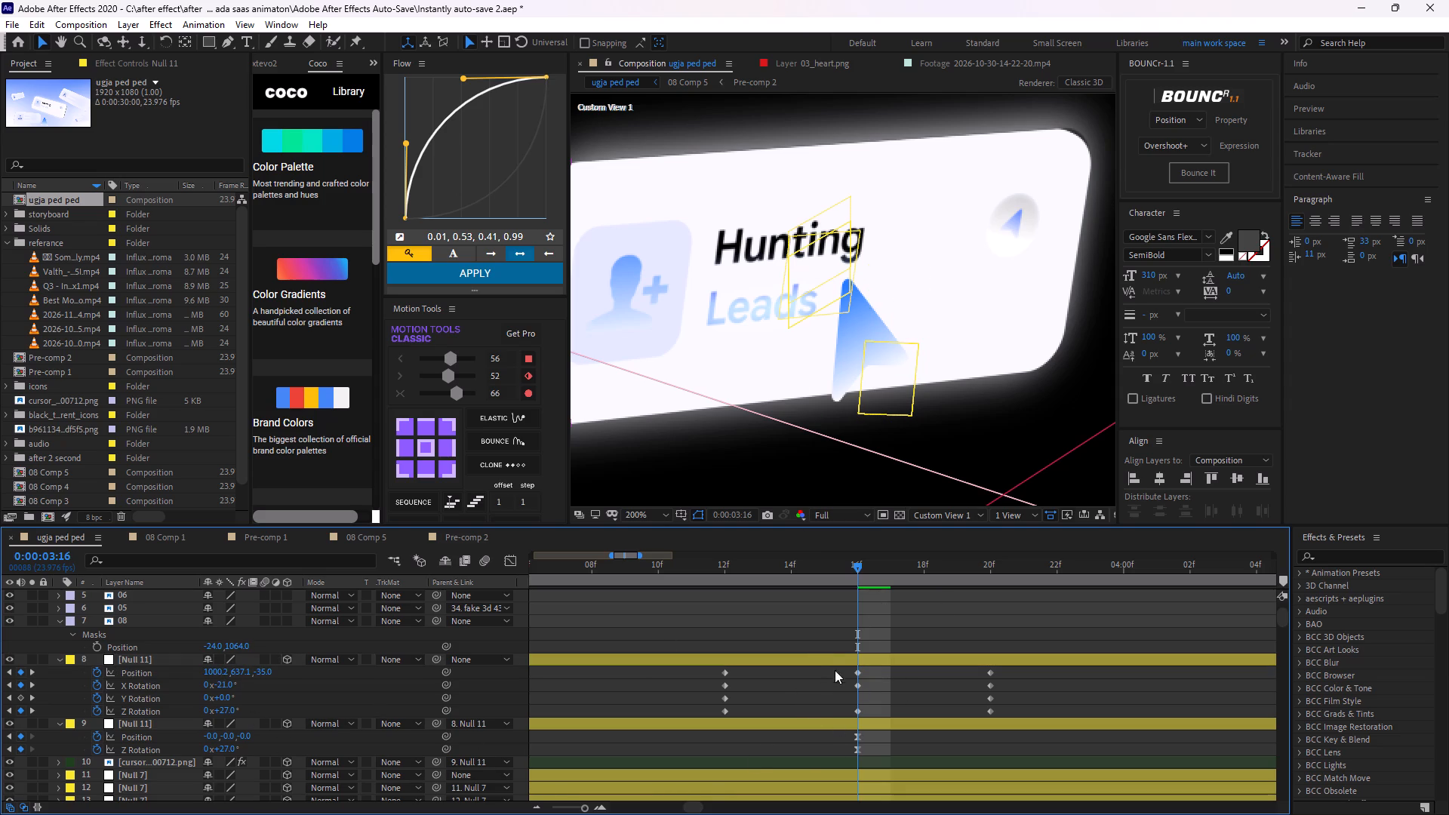
pyautogui.click(866, 660)
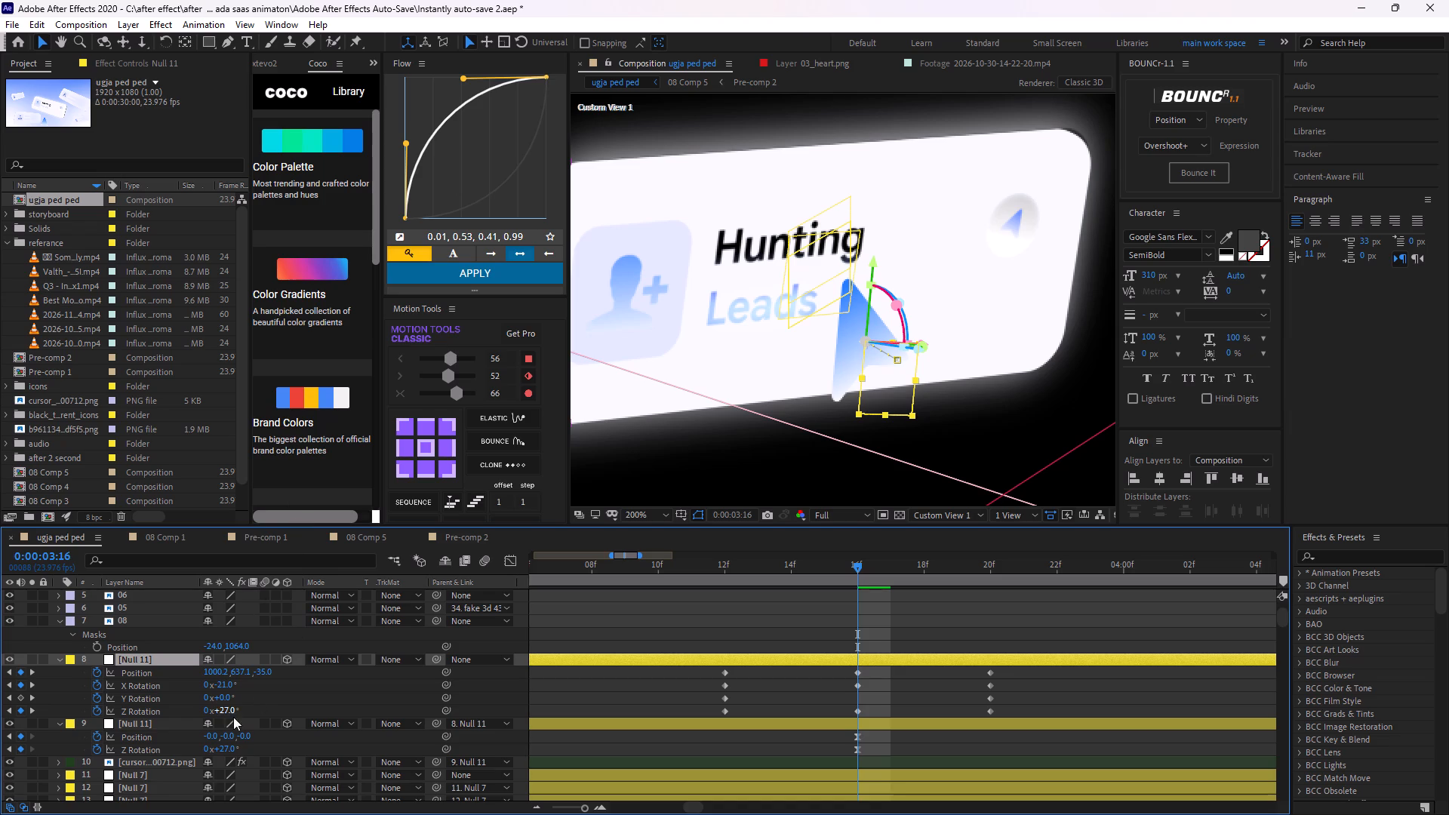
pyautogui.moveTo(226, 703); pyautogui.dragTo(235, 701)
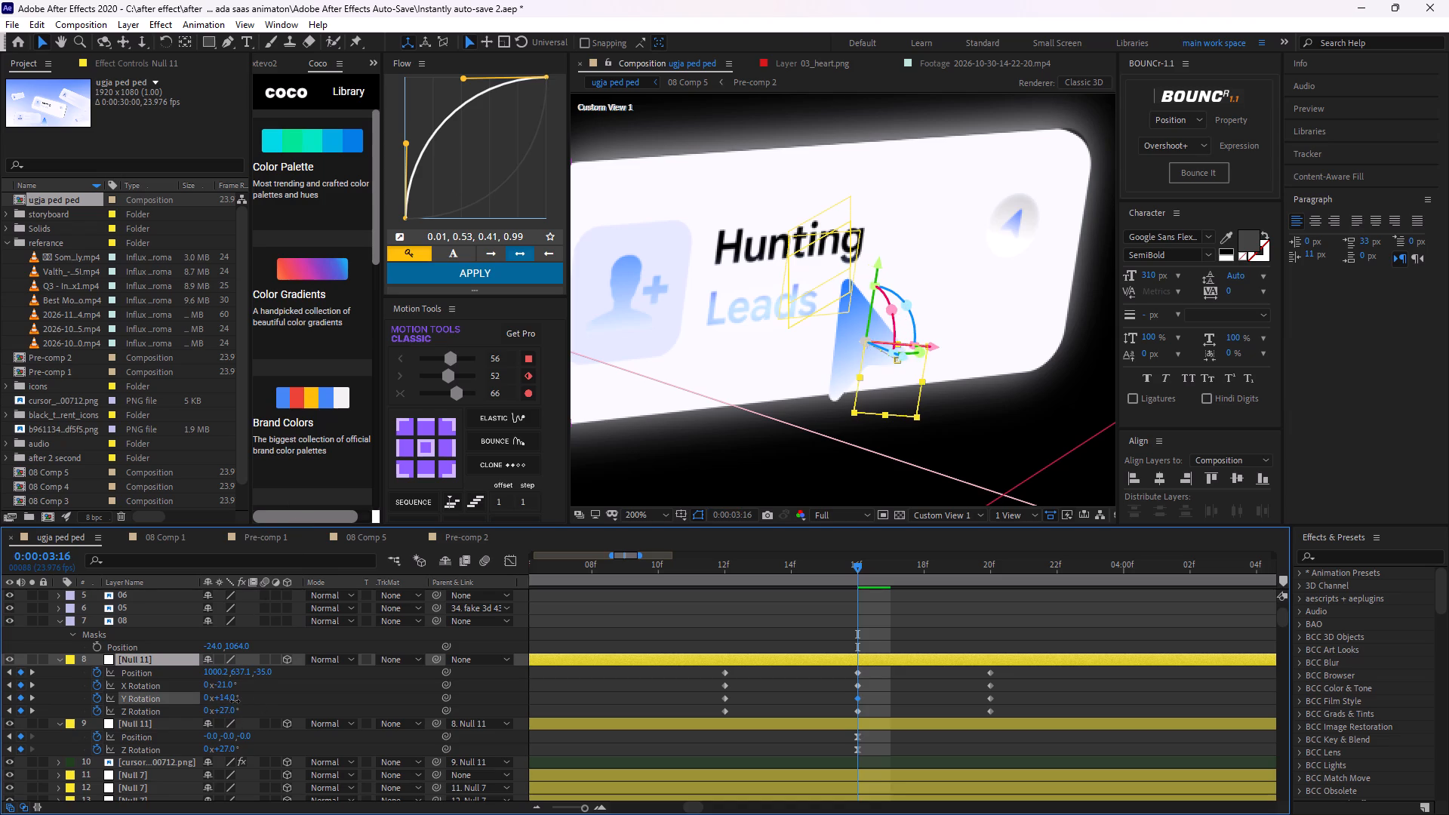
pyautogui.moveTo(235, 701); pyautogui.dragTo(218, 699)
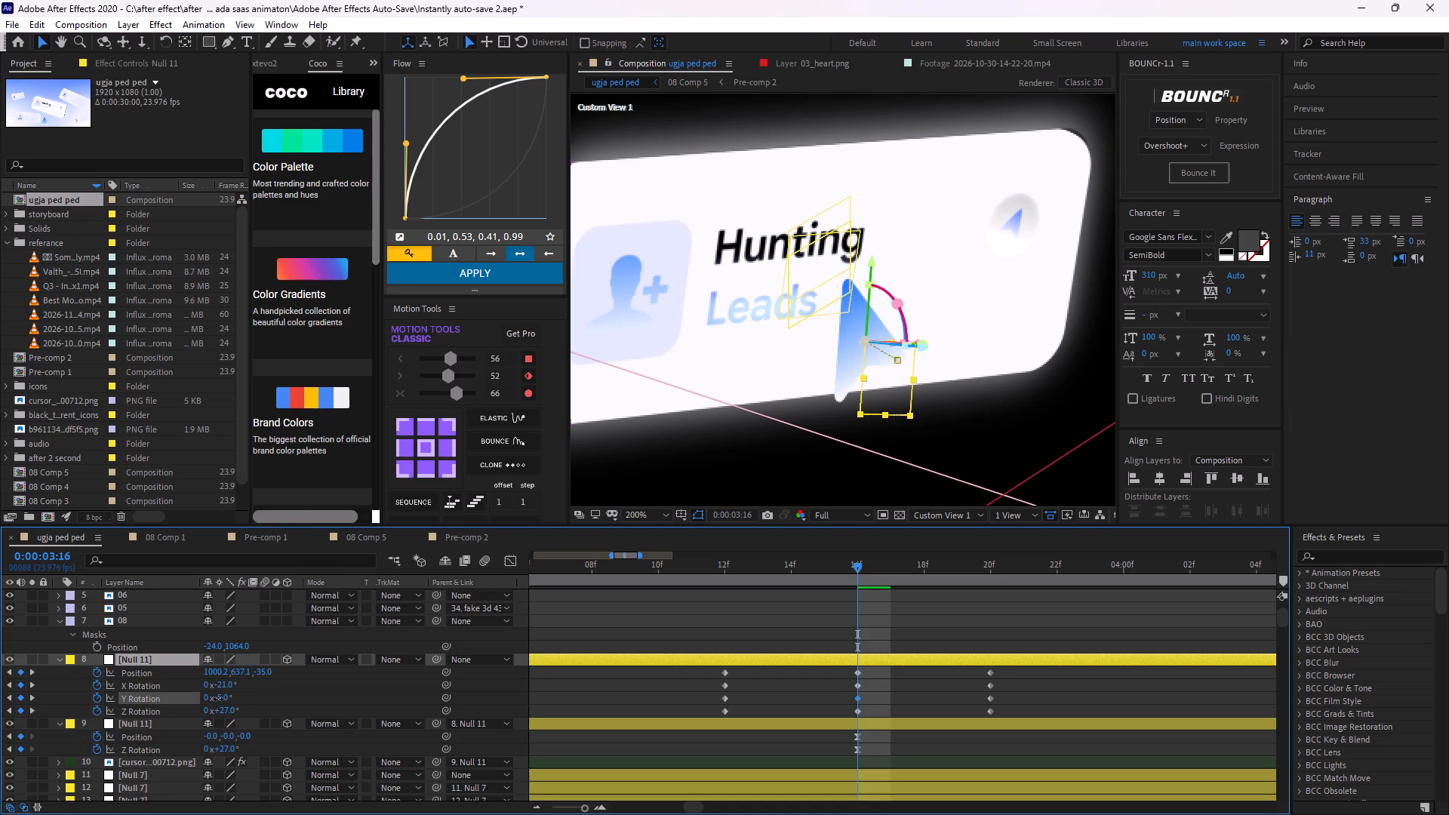
pyautogui.moveTo(218, 699); pyautogui.dragTo(211, 697)
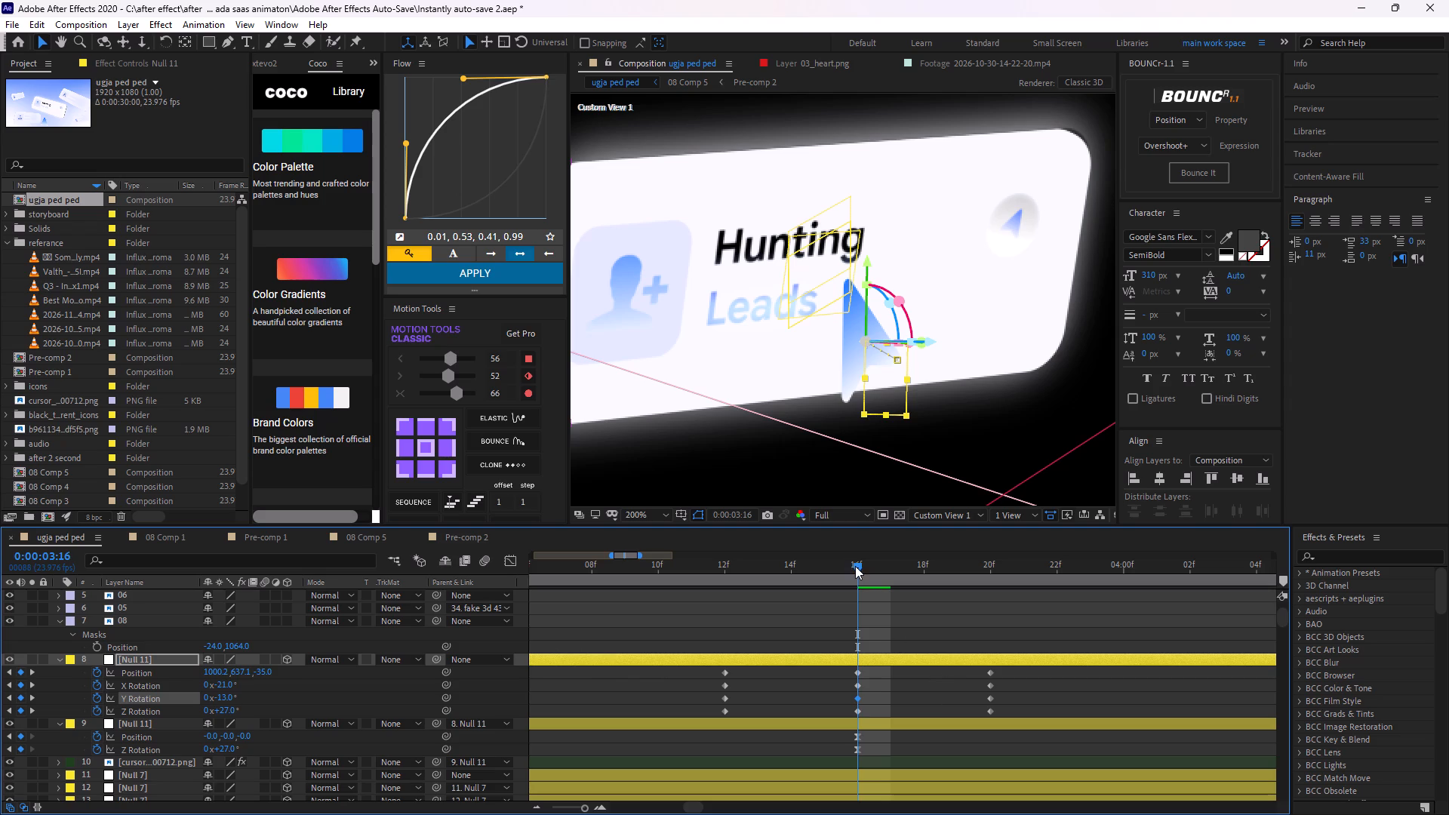
pyautogui.moveTo(856, 570); pyautogui.dragTo(746, 600)
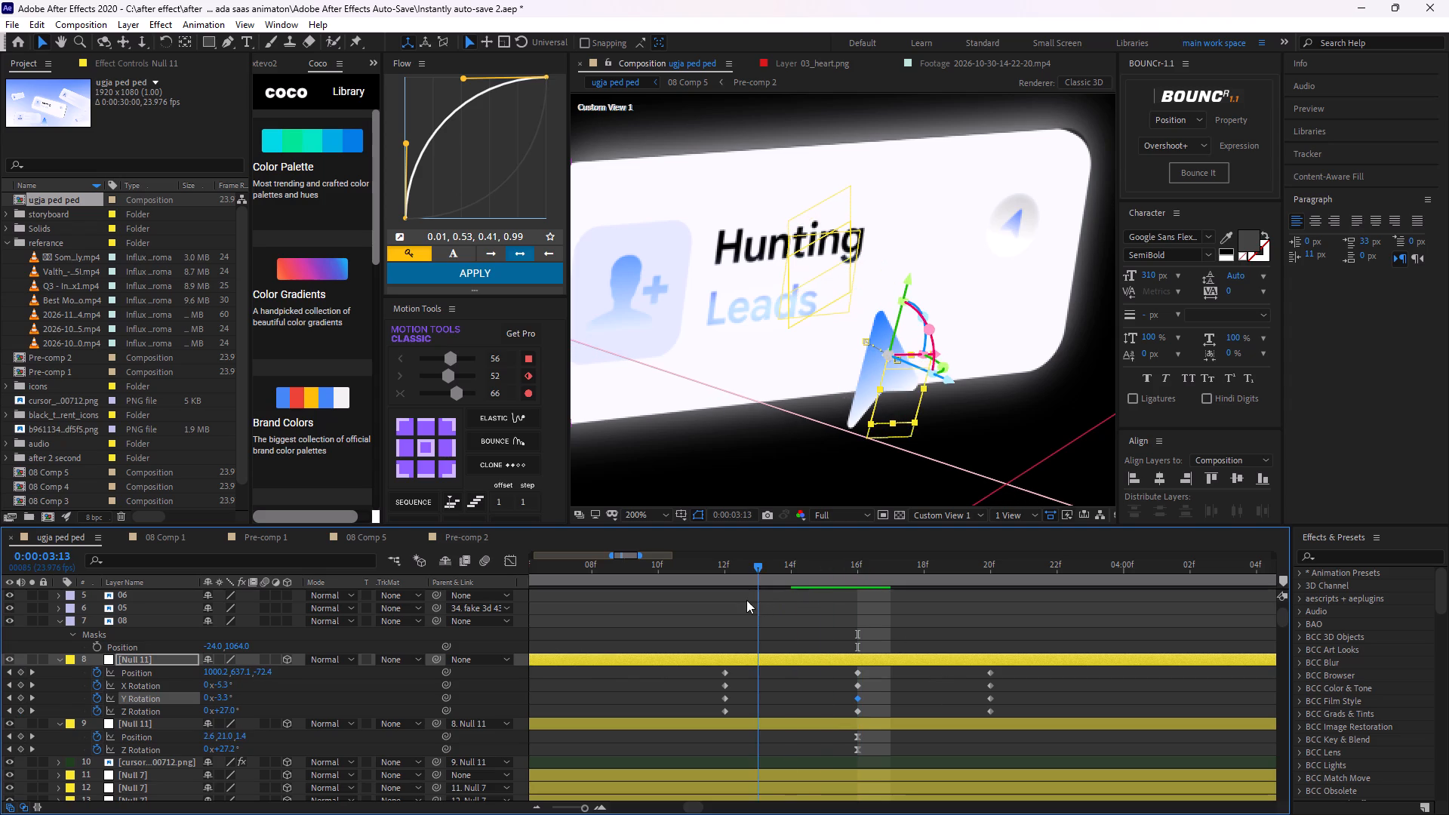
pyautogui.moveTo(746, 600); pyautogui.dragTo(720, 598)
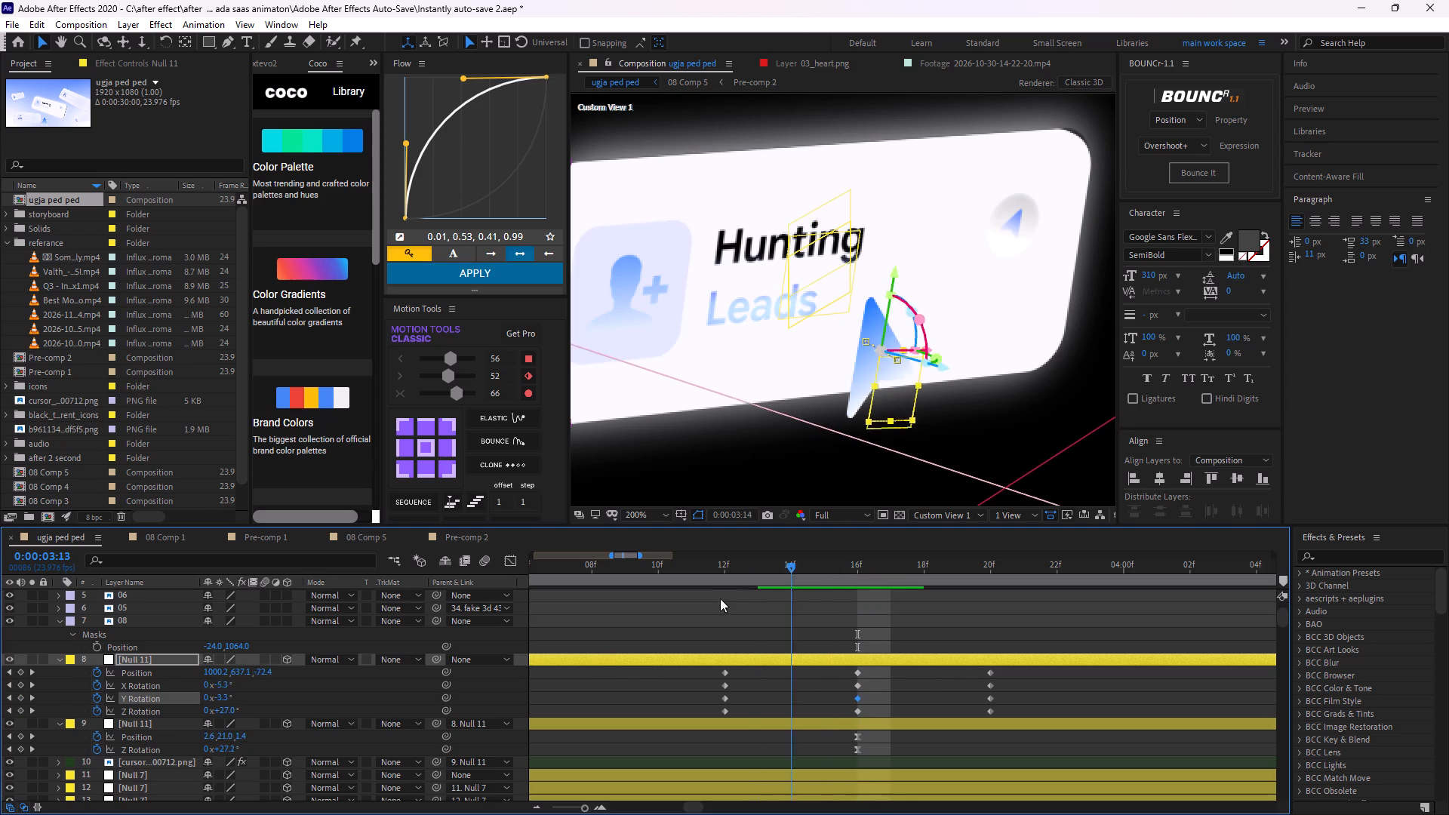
pyautogui.moveTo(720, 598); pyautogui.dragTo(1008, 597)
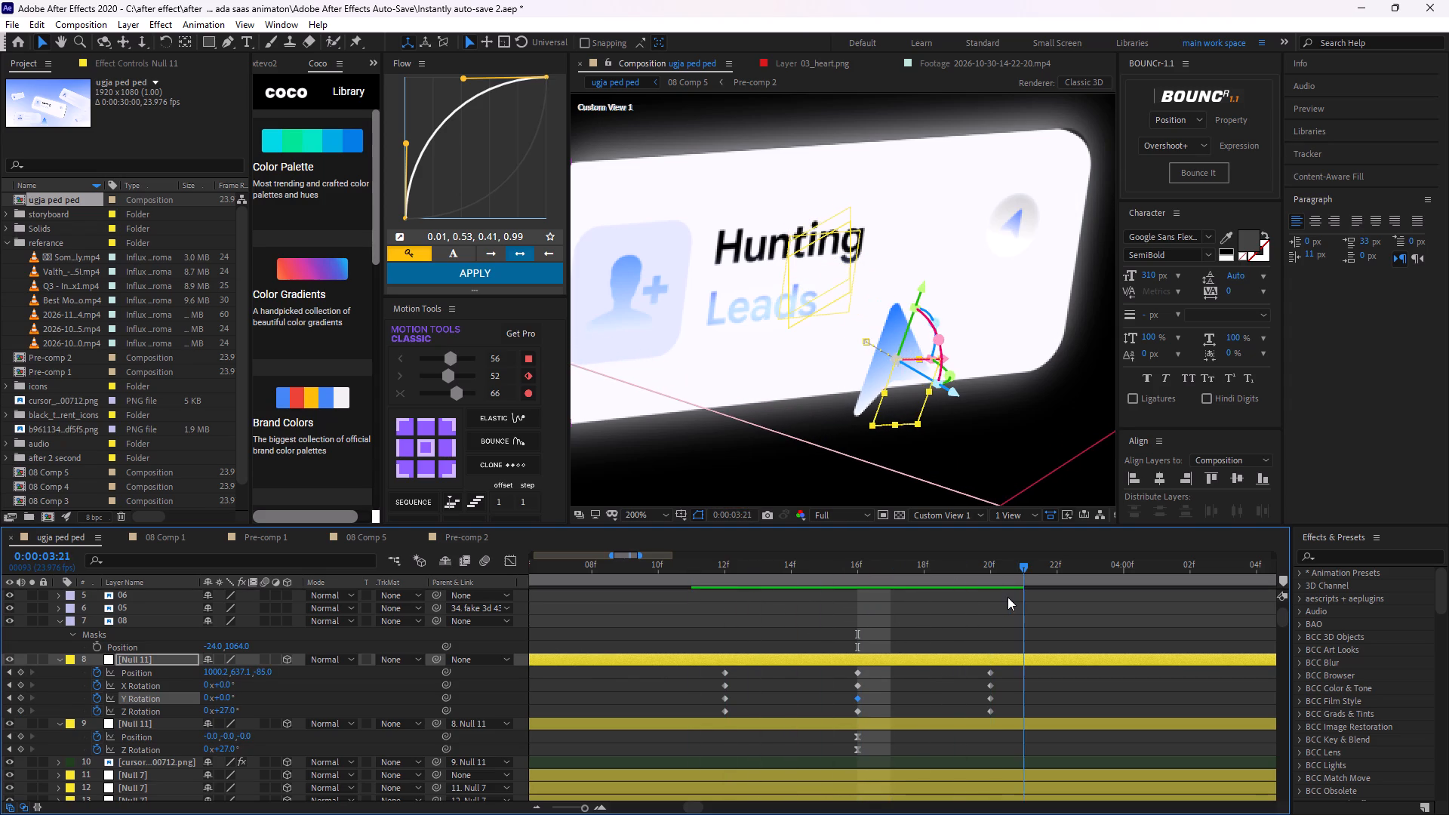
pyautogui.moveTo(1008, 597); pyautogui.dragTo(764, 574)
# Apply Easy Ease to all Position and X, Y and Z Rotation keyframes of the top Null 11 (layer 8).
pyautogui.click(931, 684)
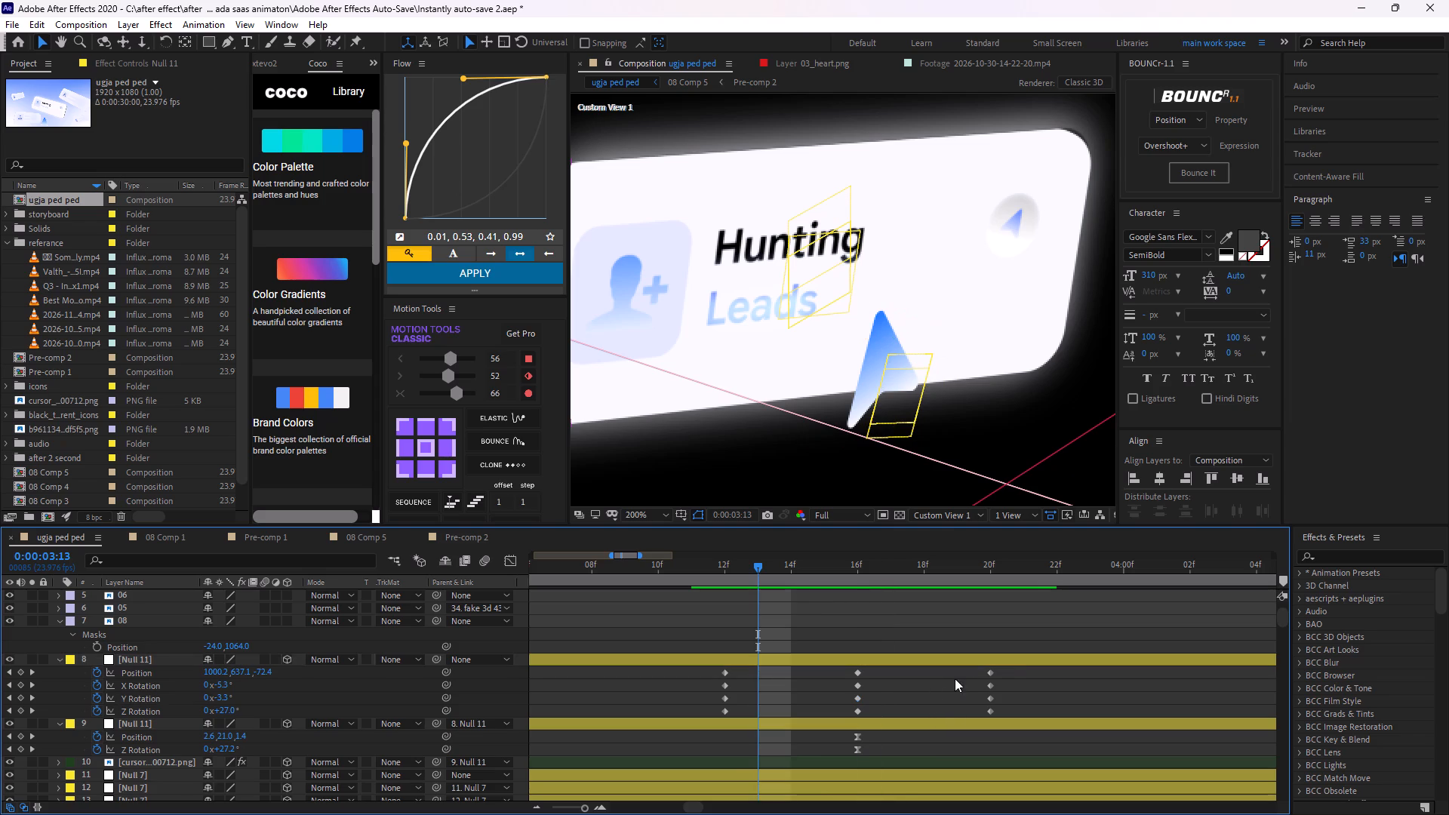
pyautogui.moveTo(1029, 671); pyautogui.dragTo(608, 718)
pyautogui.press('F9')
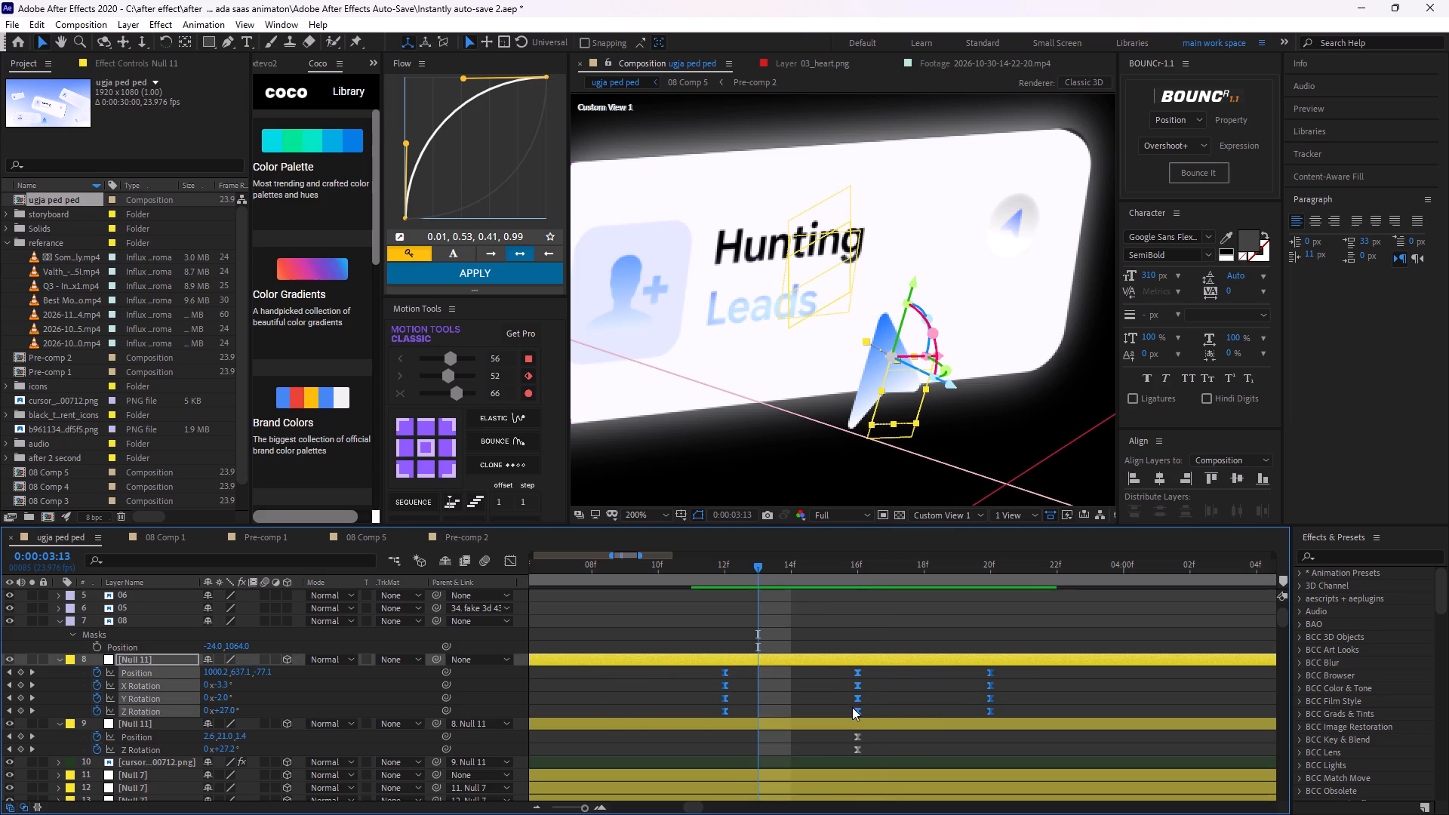
# Preview the eased cursor tilt around 0:00:03:16 in Custom View 1, and again in Active Camera view fitted to the viewer.
pyautogui.press('space')
pyautogui.press('space')
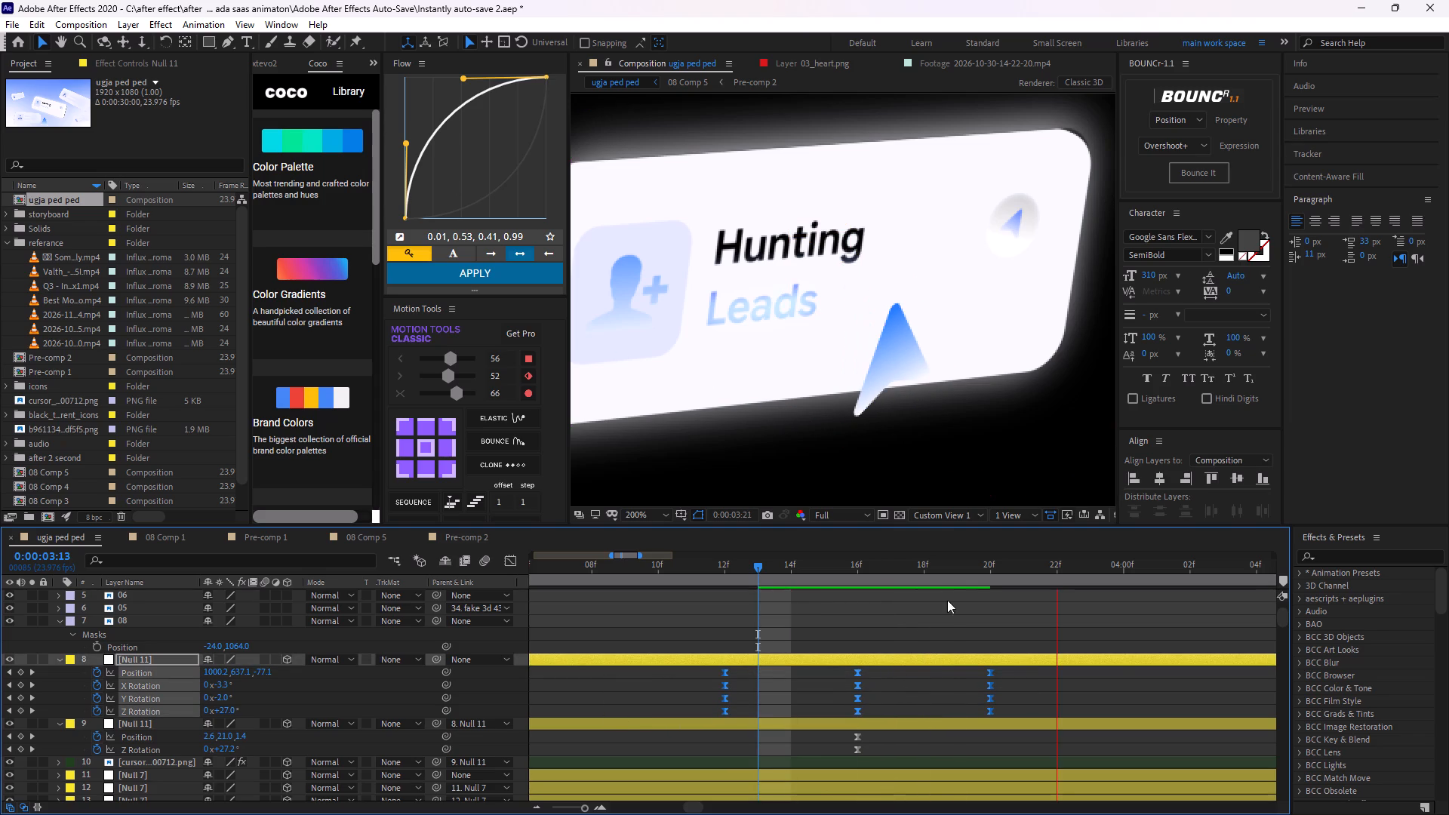
pyautogui.moveTo(1020, 573); pyautogui.dragTo(812, 659)
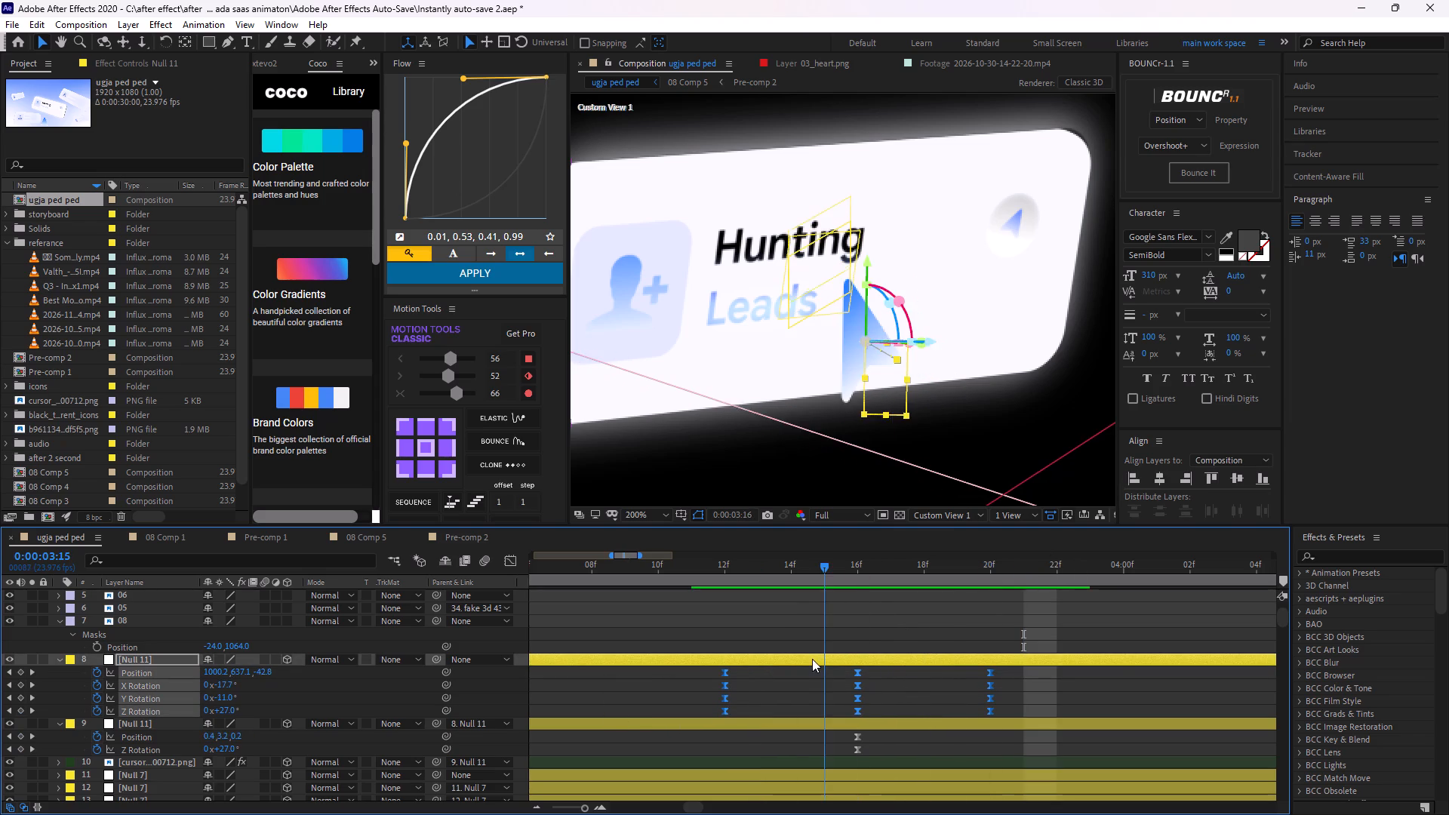
pyautogui.moveTo(812, 659); pyautogui.dragTo(848, 642)
pyautogui.click(945, 521)
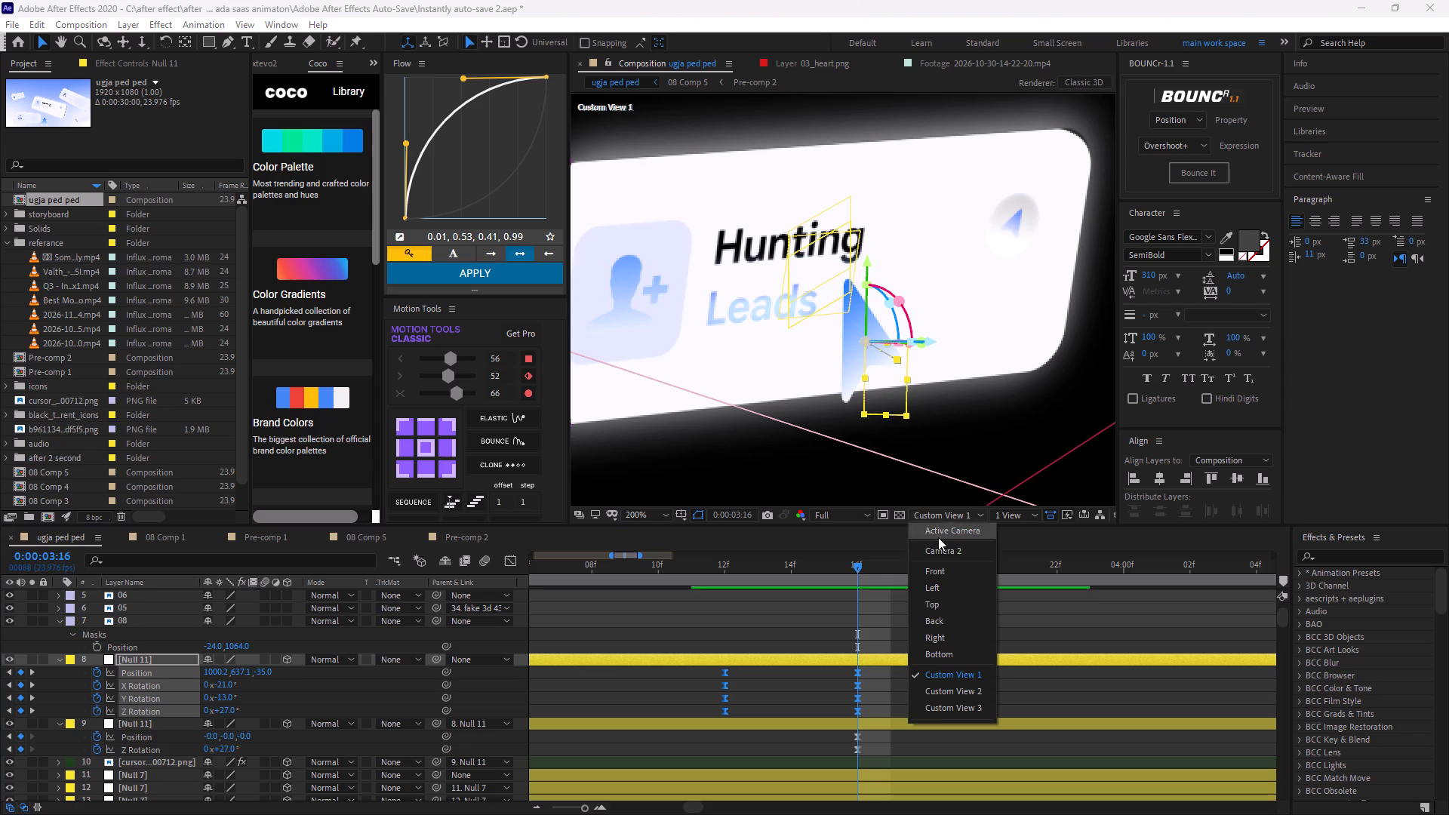
pyautogui.click(938, 537)
pyautogui.click(660, 518)
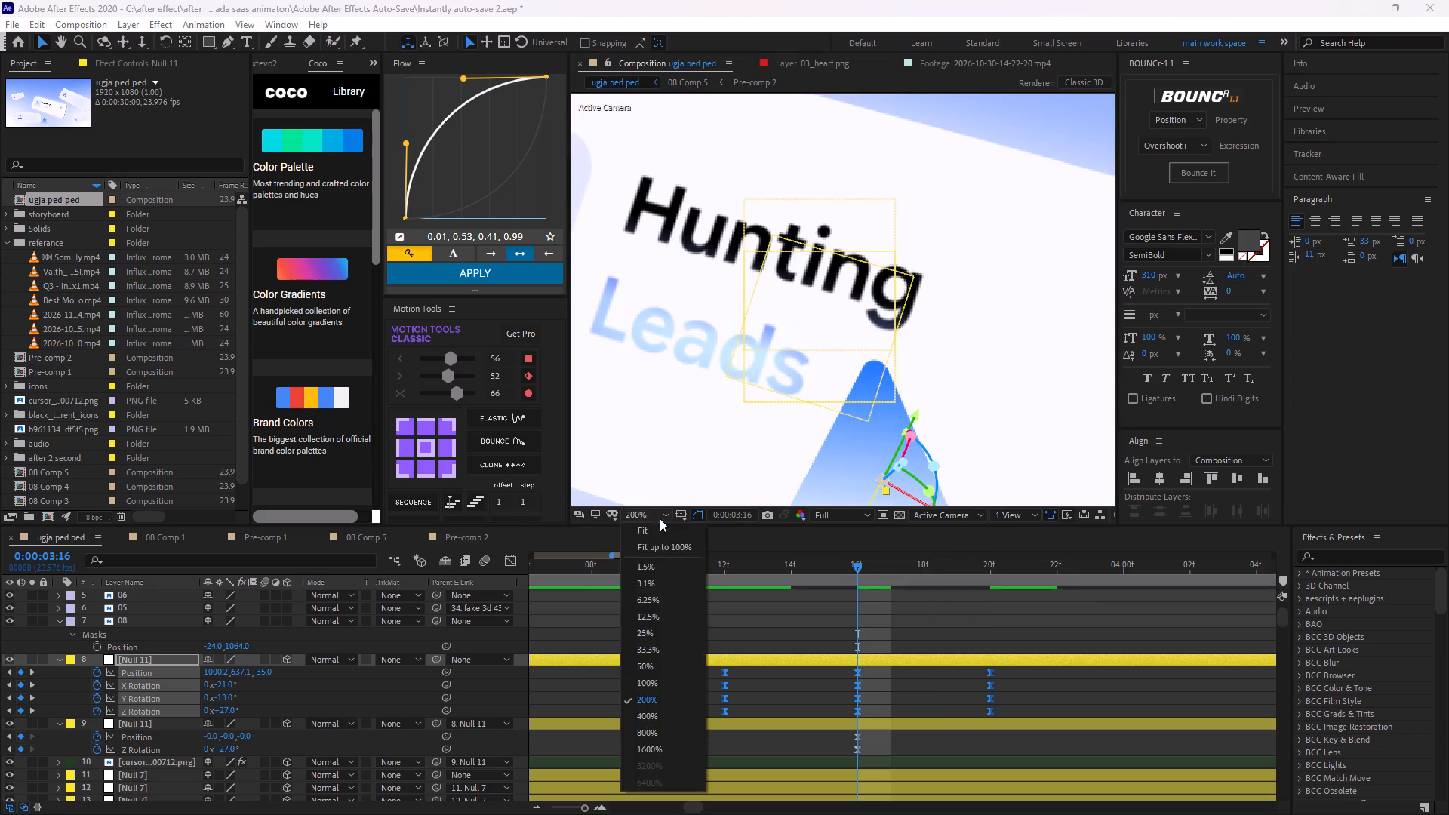
pyautogui.click(658, 531)
pyautogui.moveTo(854, 551); pyautogui.dragTo(850, 560)
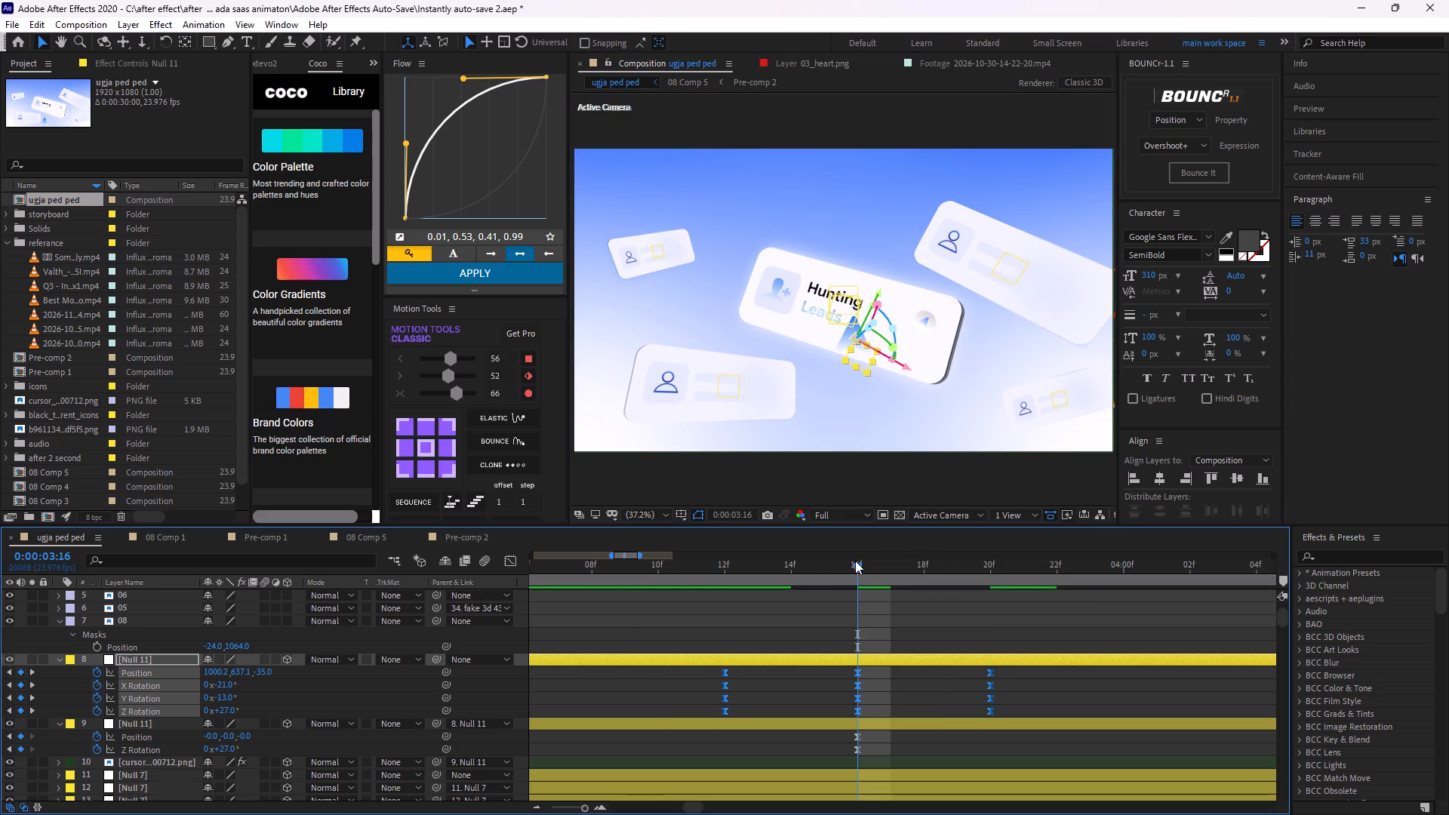
pyautogui.moveTo(857, 563); pyautogui.dragTo(672, 606)
pyautogui.press('space')
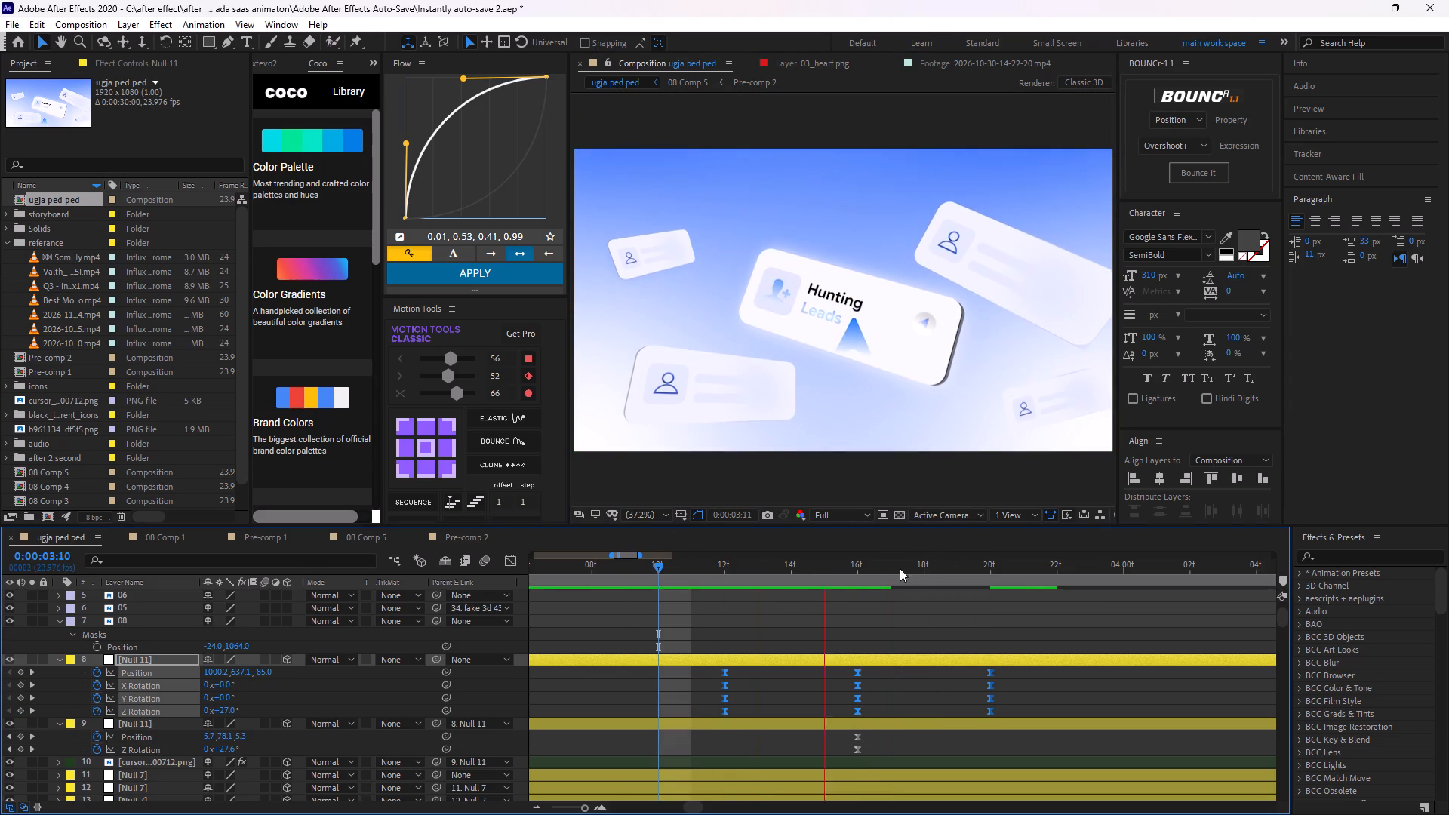
pyautogui.press('space')
pyautogui.moveTo(1023, 567); pyautogui.dragTo(928, 579)
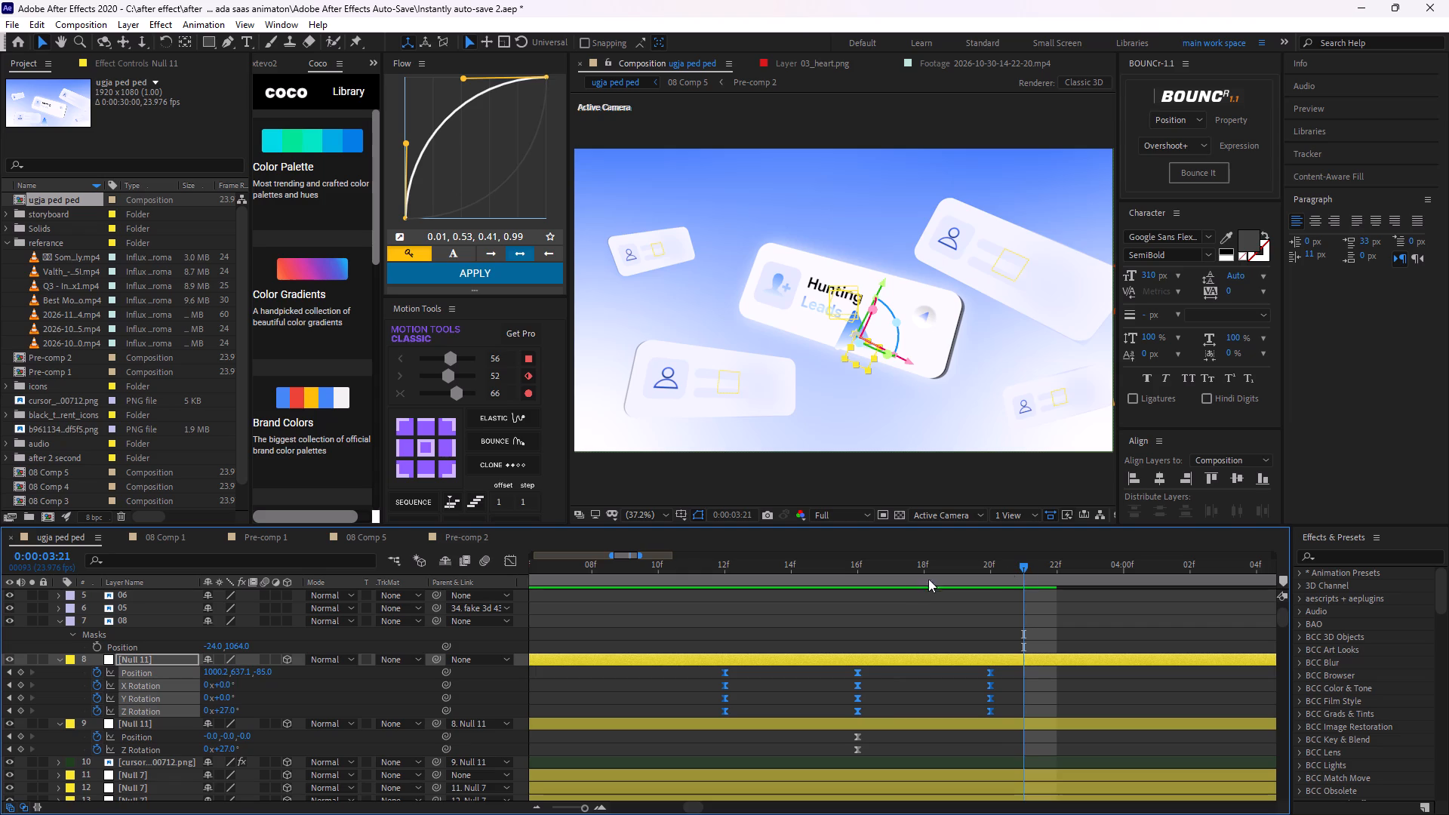
pyautogui.moveTo(928, 579); pyautogui.dragTo(857, 603)
pyautogui.click(906, 677)
pyautogui.click(900, 614)
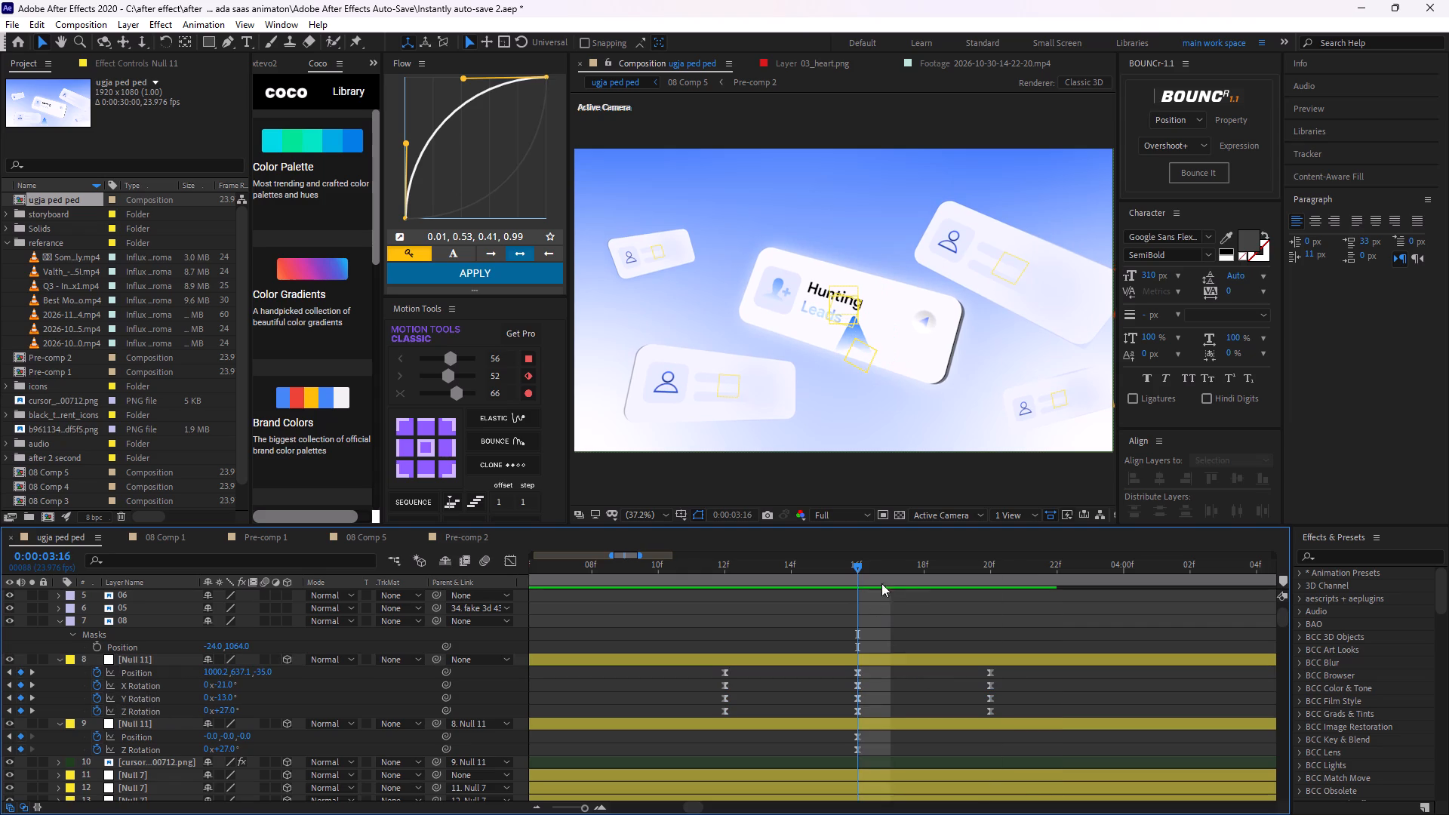
# Replay the cursor's approach and tilt from 0:00:03:03 into Frame 02 in Active Camera view to judge its motion and timing.
pyautogui.moveTo(862, 567); pyautogui.dragTo(521, 610)
pyautogui.press('space')
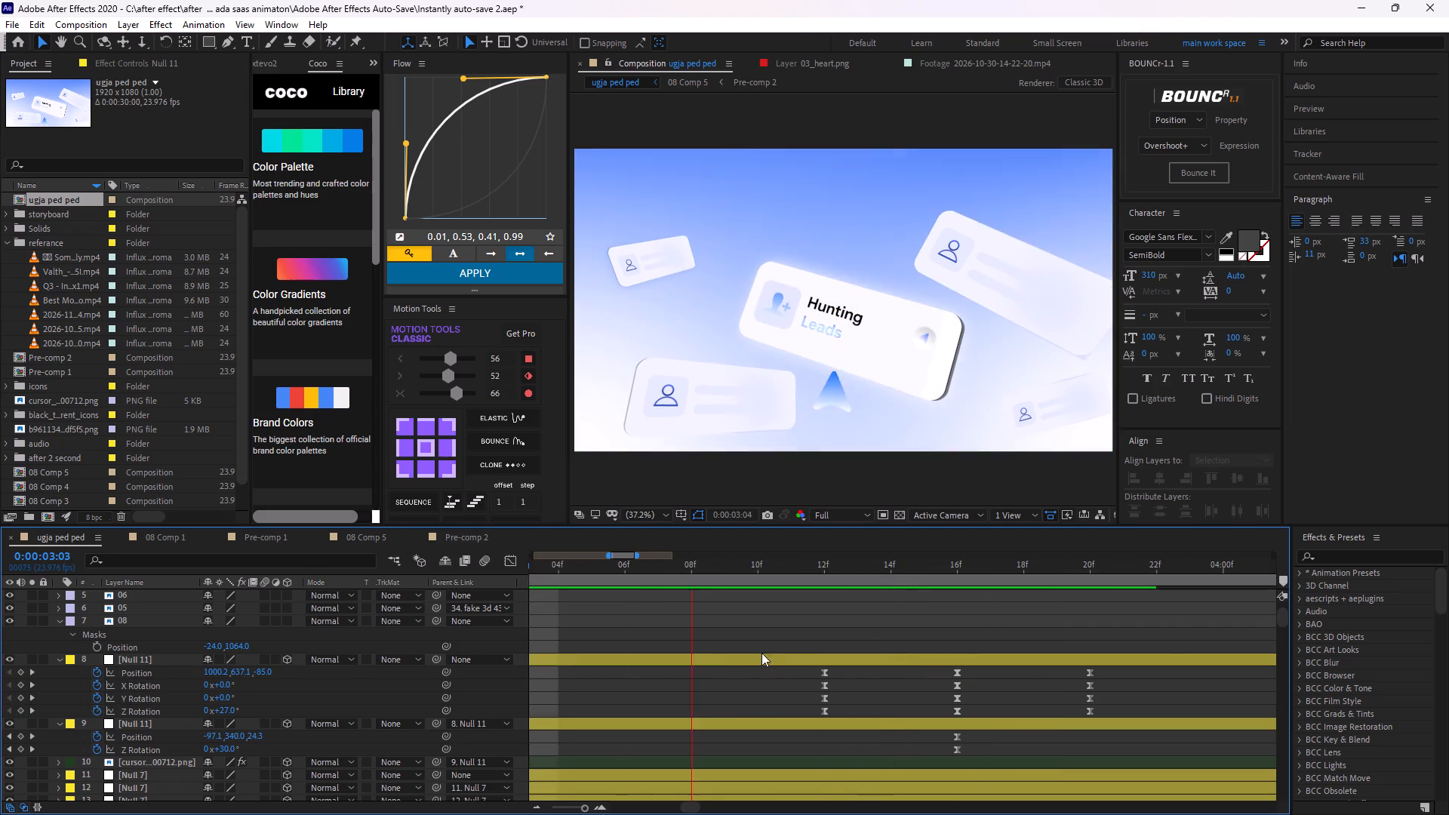
pyautogui.press('space')
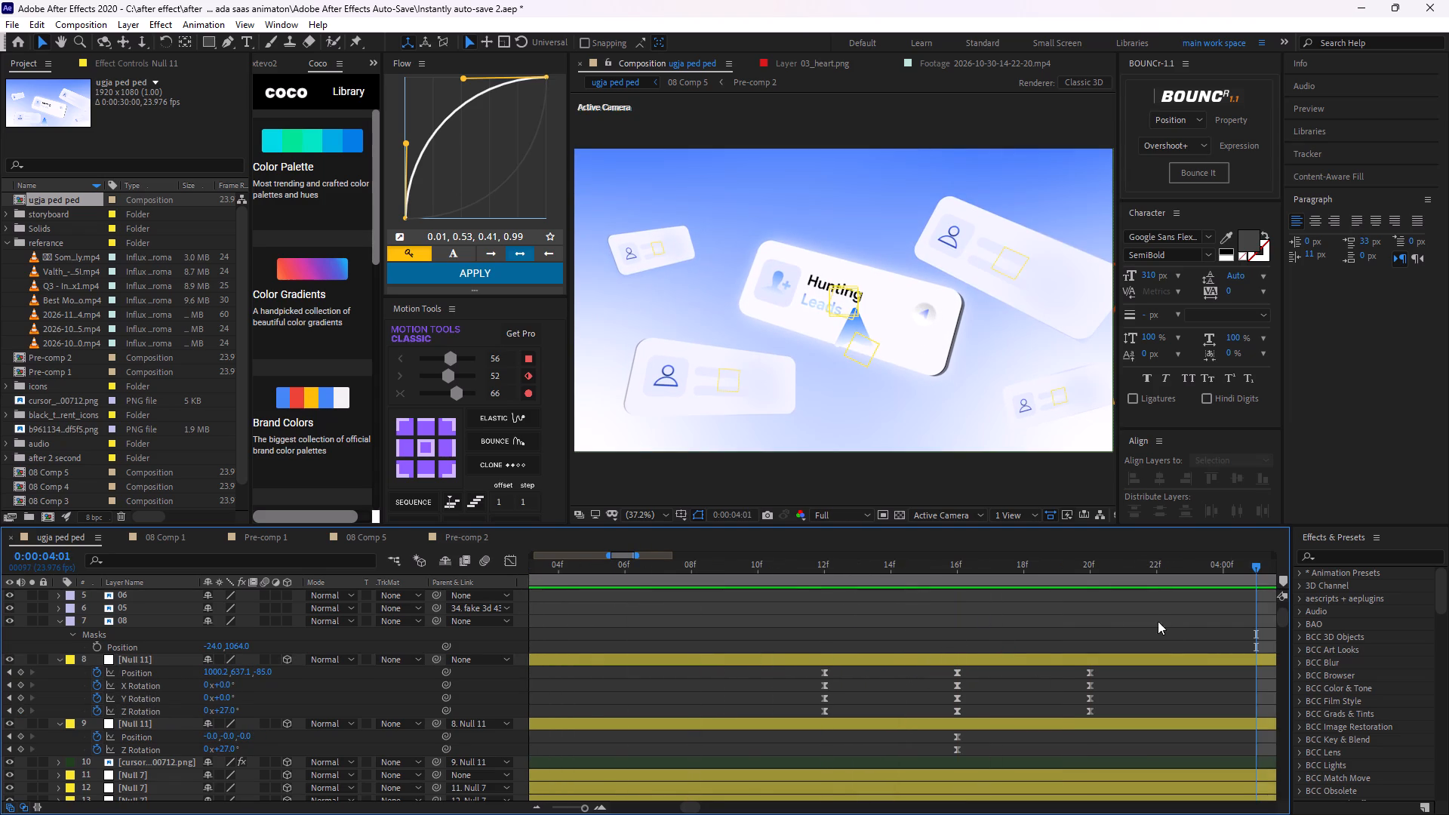
pyautogui.keyDown('alt'); pyautogui.scroll(-1, 1166, 632); pyautogui.keyUp('alt')
pyautogui.moveTo(1206, 561); pyautogui.dragTo(902, 616)
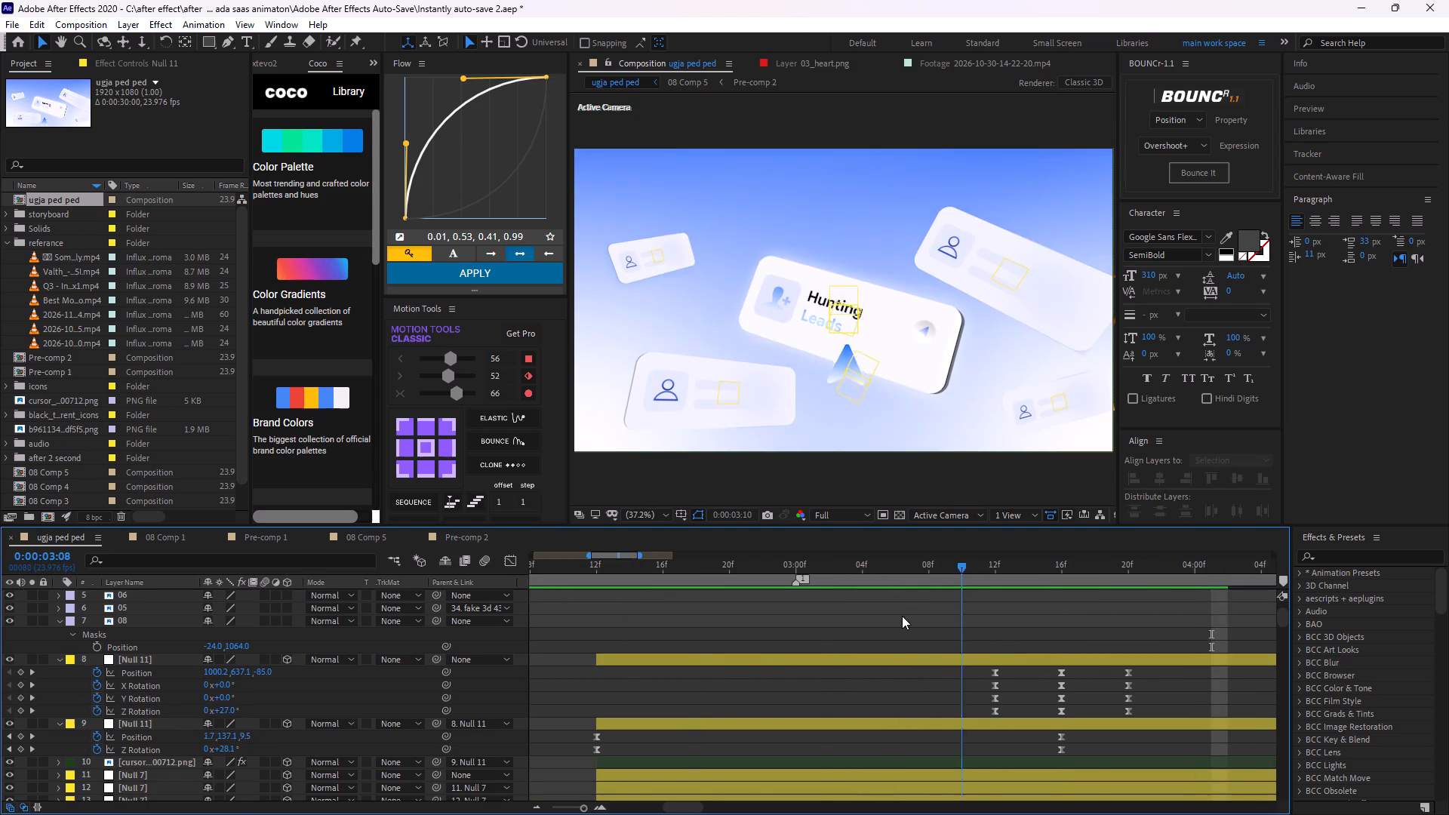
pyautogui.moveTo(902, 616); pyautogui.dragTo(901, 616)
pyautogui.press('space')
pyautogui.press('space')
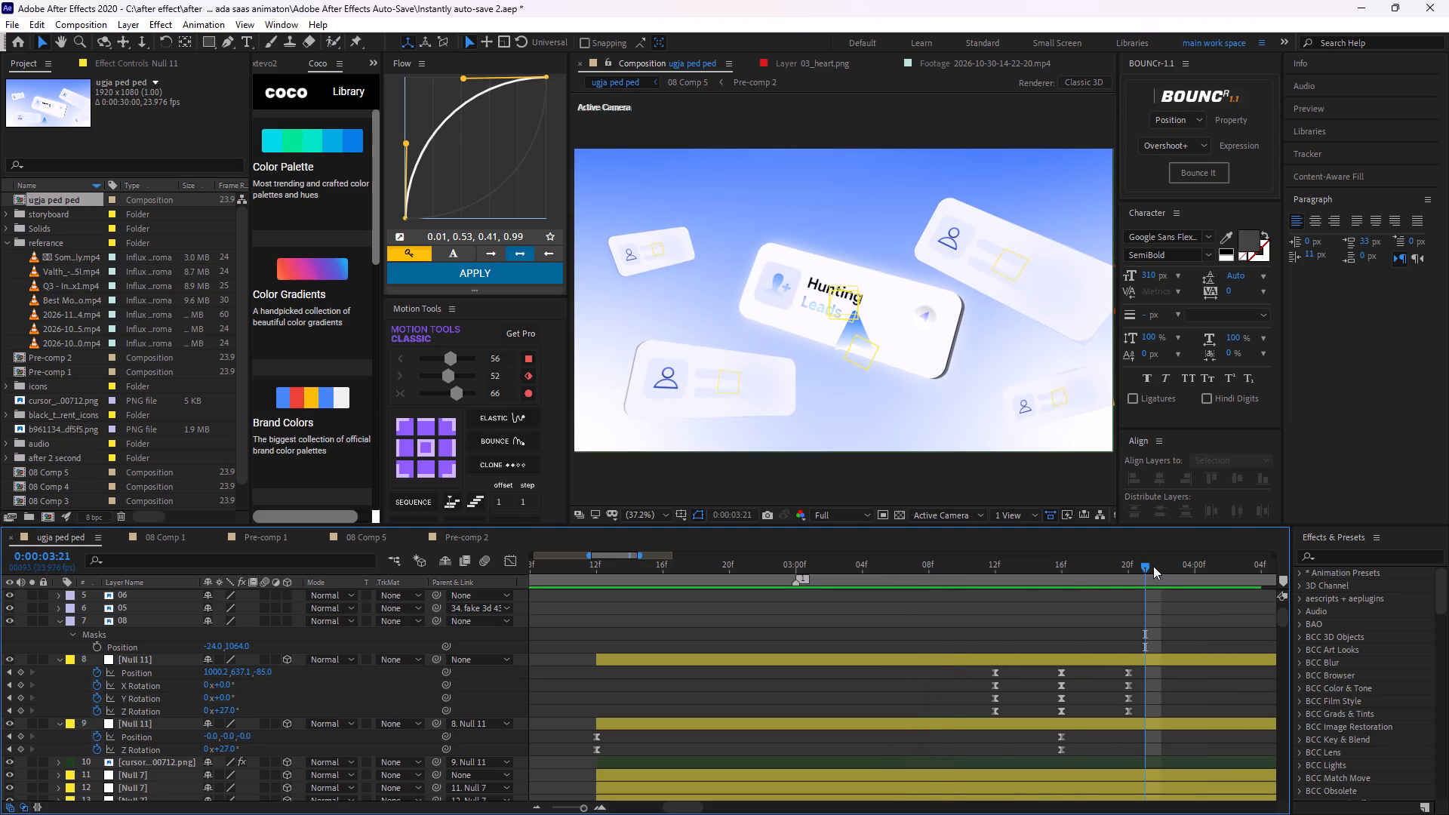
pyautogui.moveTo(1152, 567); pyautogui.dragTo(936, 582)
pyautogui.press('space')
pyautogui.press('space')
pyautogui.moveTo(1150, 565); pyautogui.dragTo(1001, 580)
pyautogui.press('space')
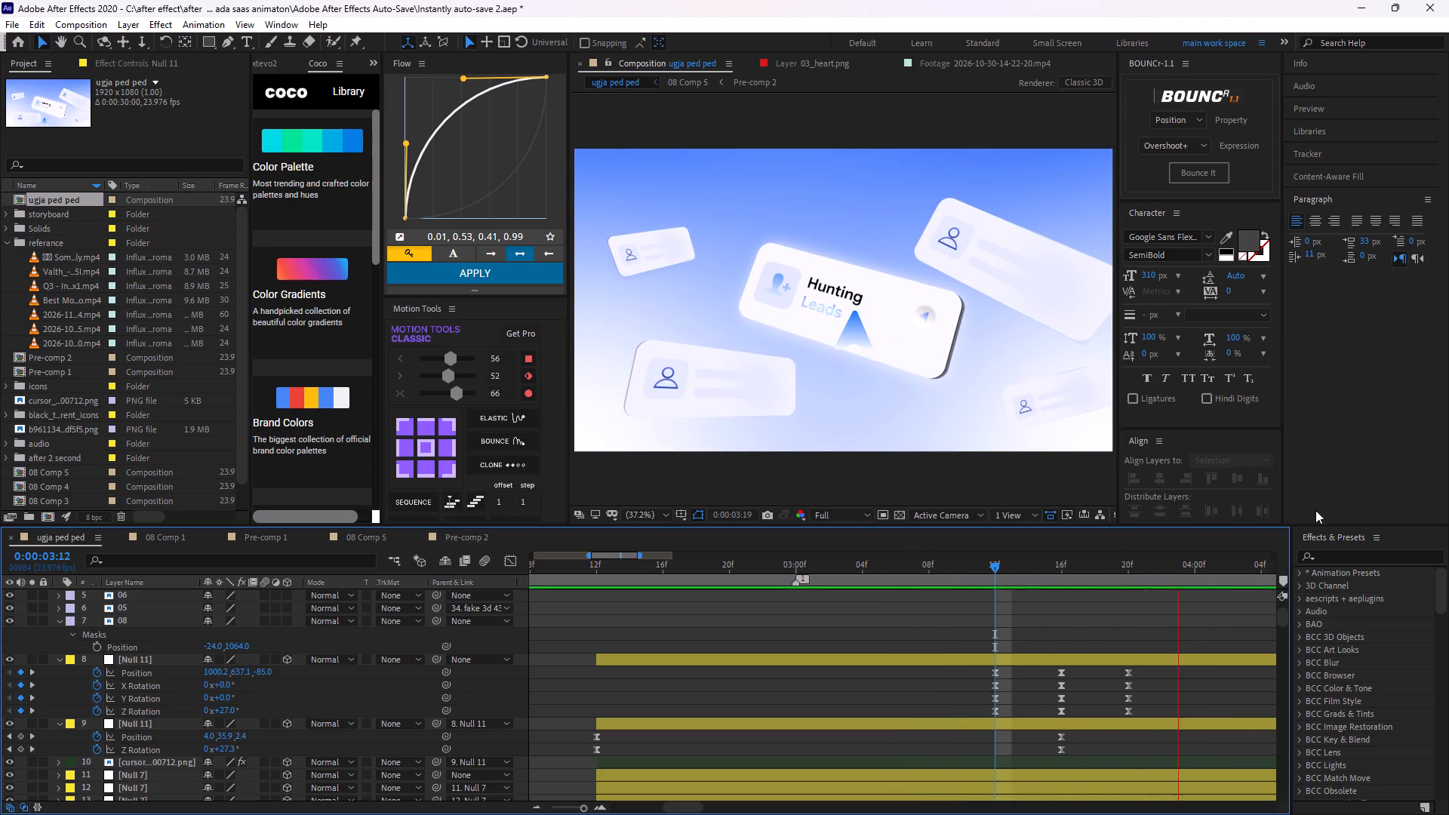
pyautogui.press('space')
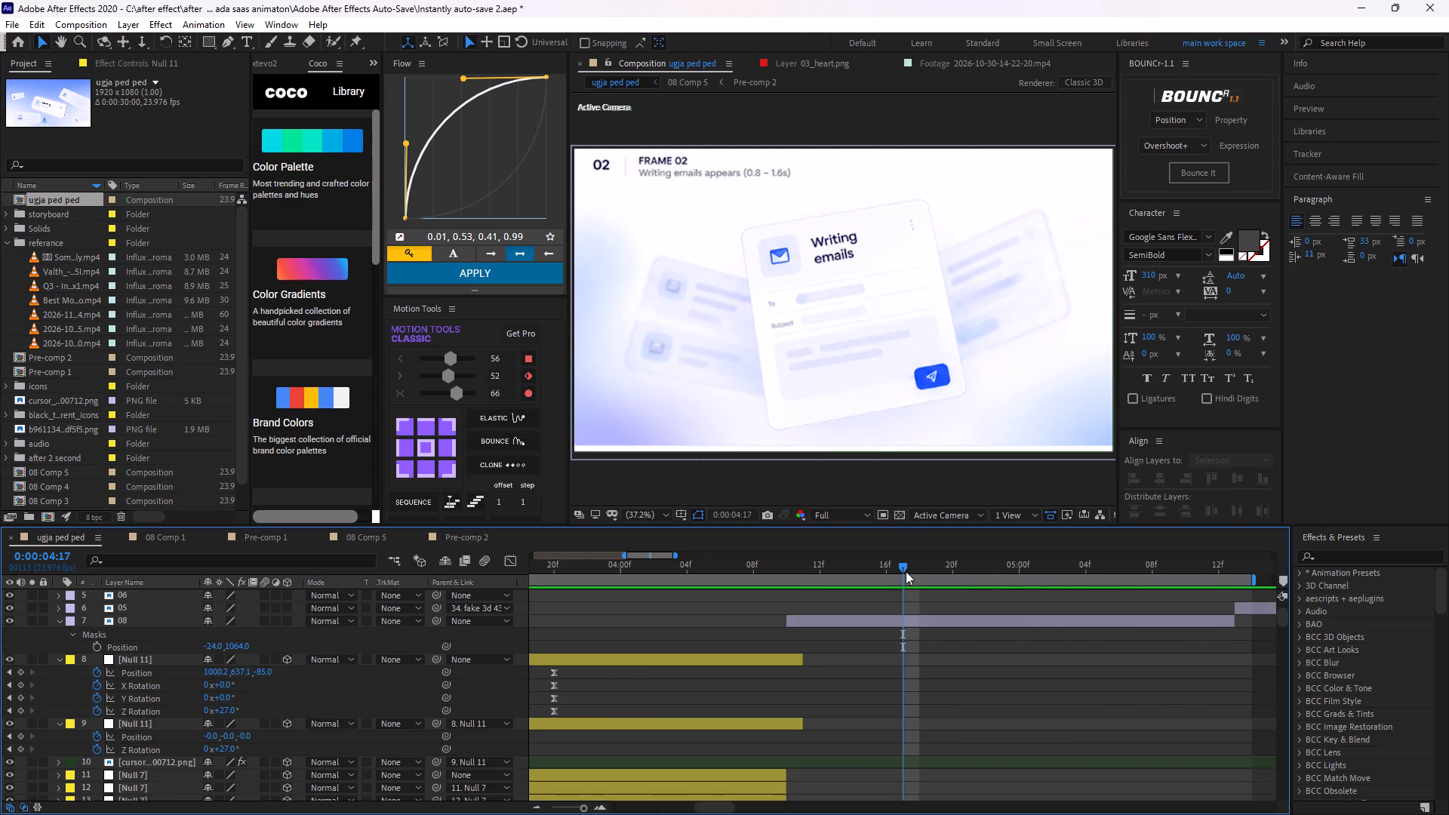
pyautogui.moveTo(904, 567); pyautogui.dragTo(783, 674)
pyautogui.press('space')
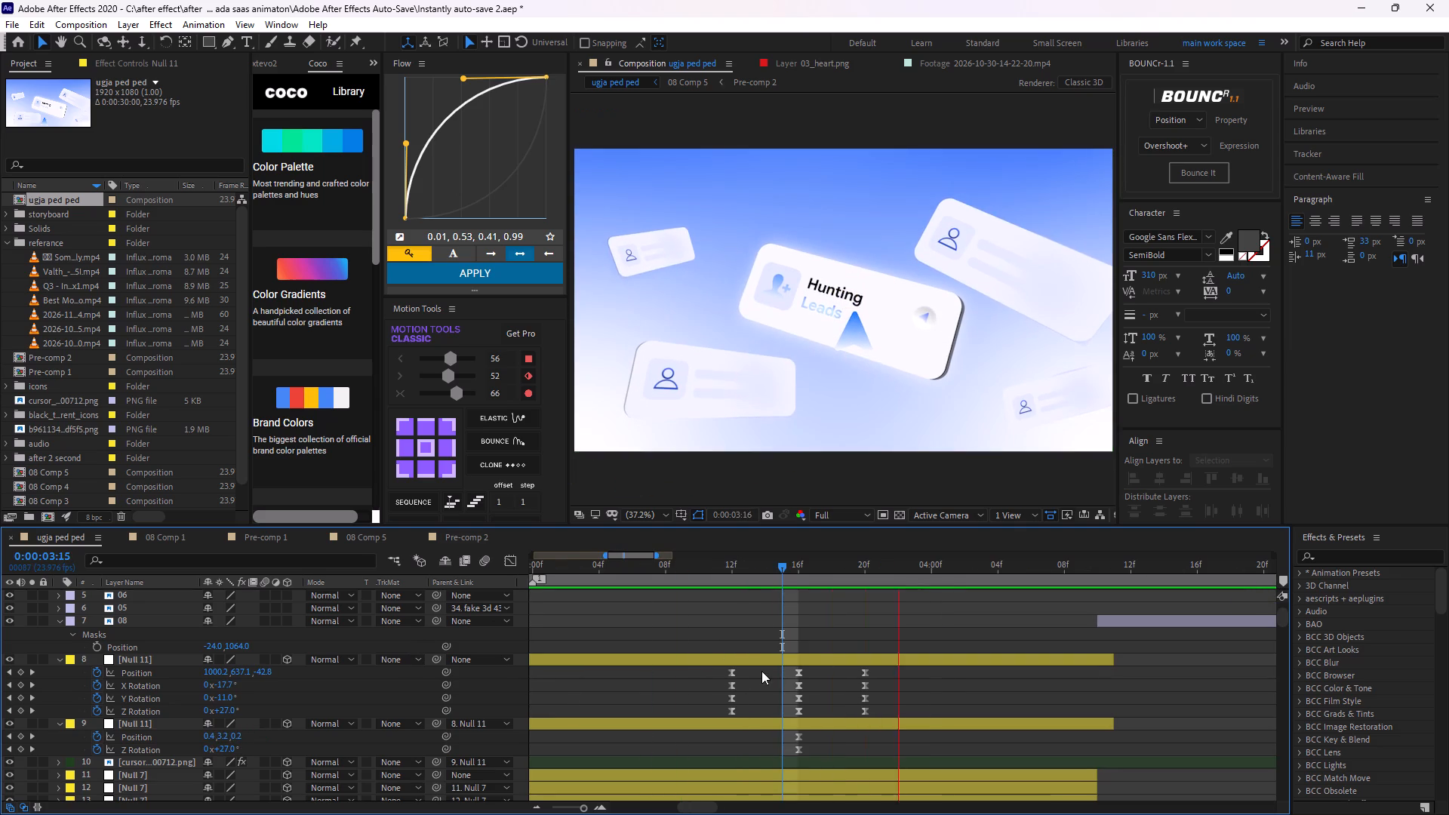
pyautogui.press('space')
pyautogui.moveTo(931, 566); pyautogui.dragTo(800, 654)
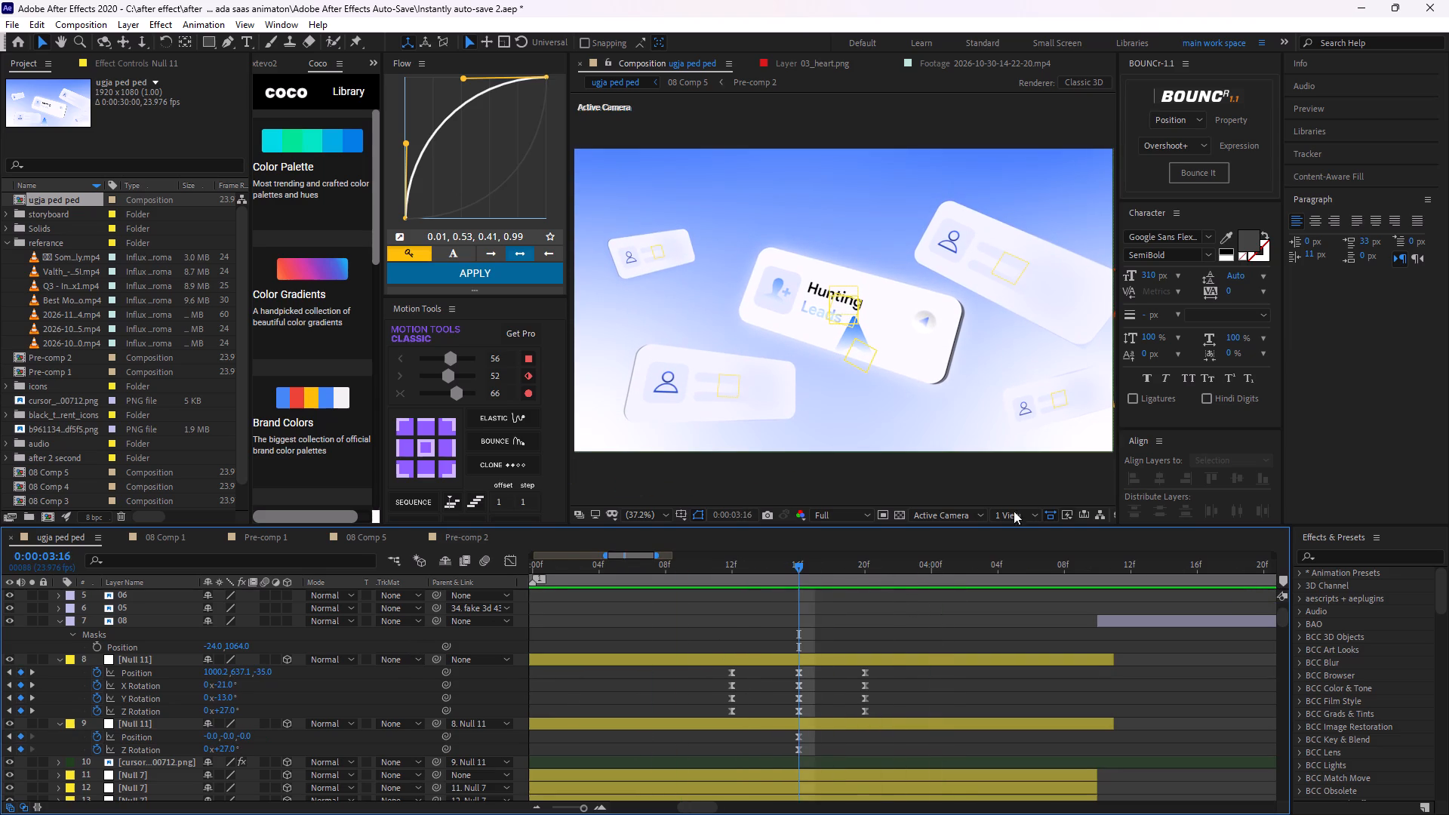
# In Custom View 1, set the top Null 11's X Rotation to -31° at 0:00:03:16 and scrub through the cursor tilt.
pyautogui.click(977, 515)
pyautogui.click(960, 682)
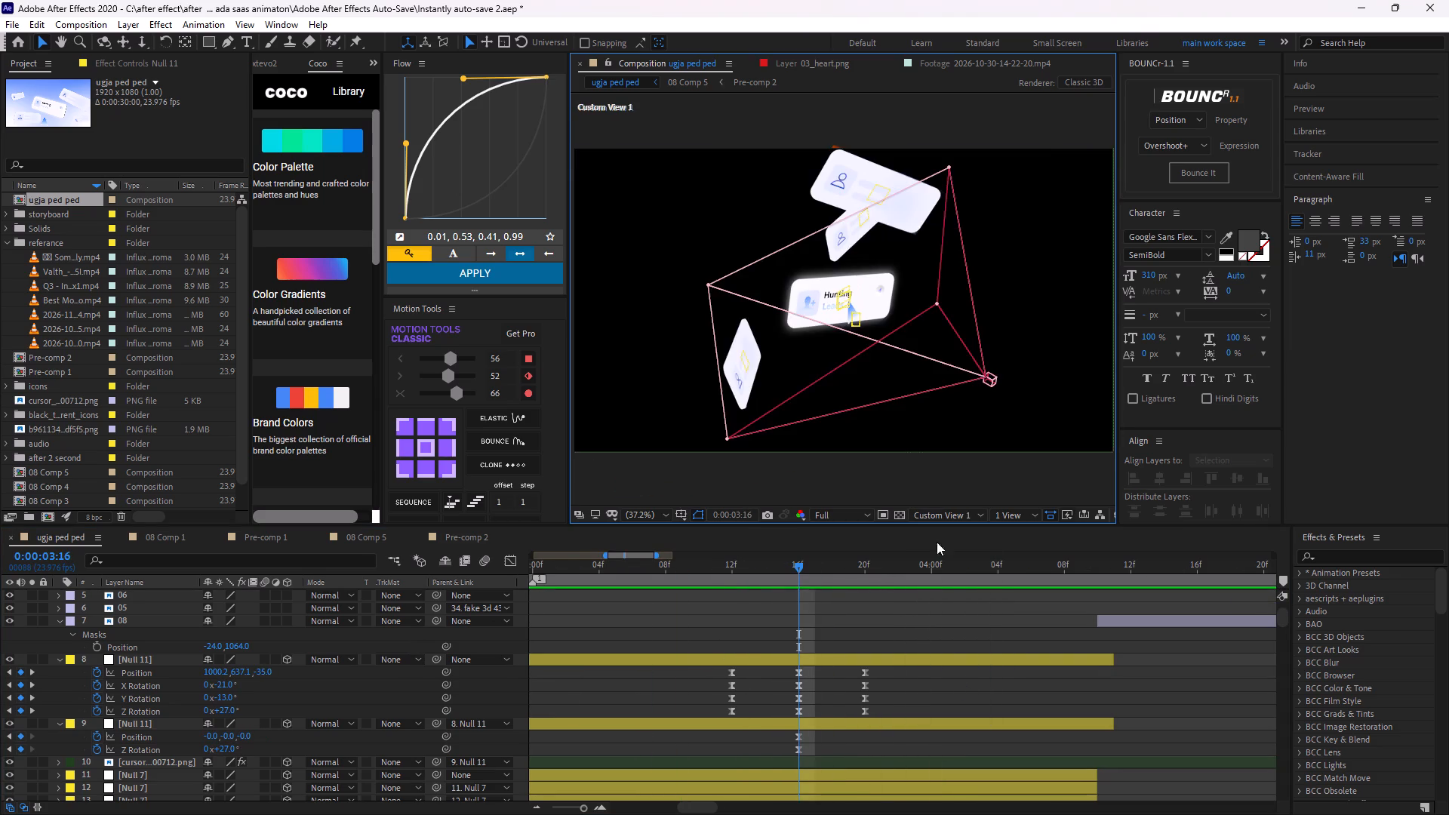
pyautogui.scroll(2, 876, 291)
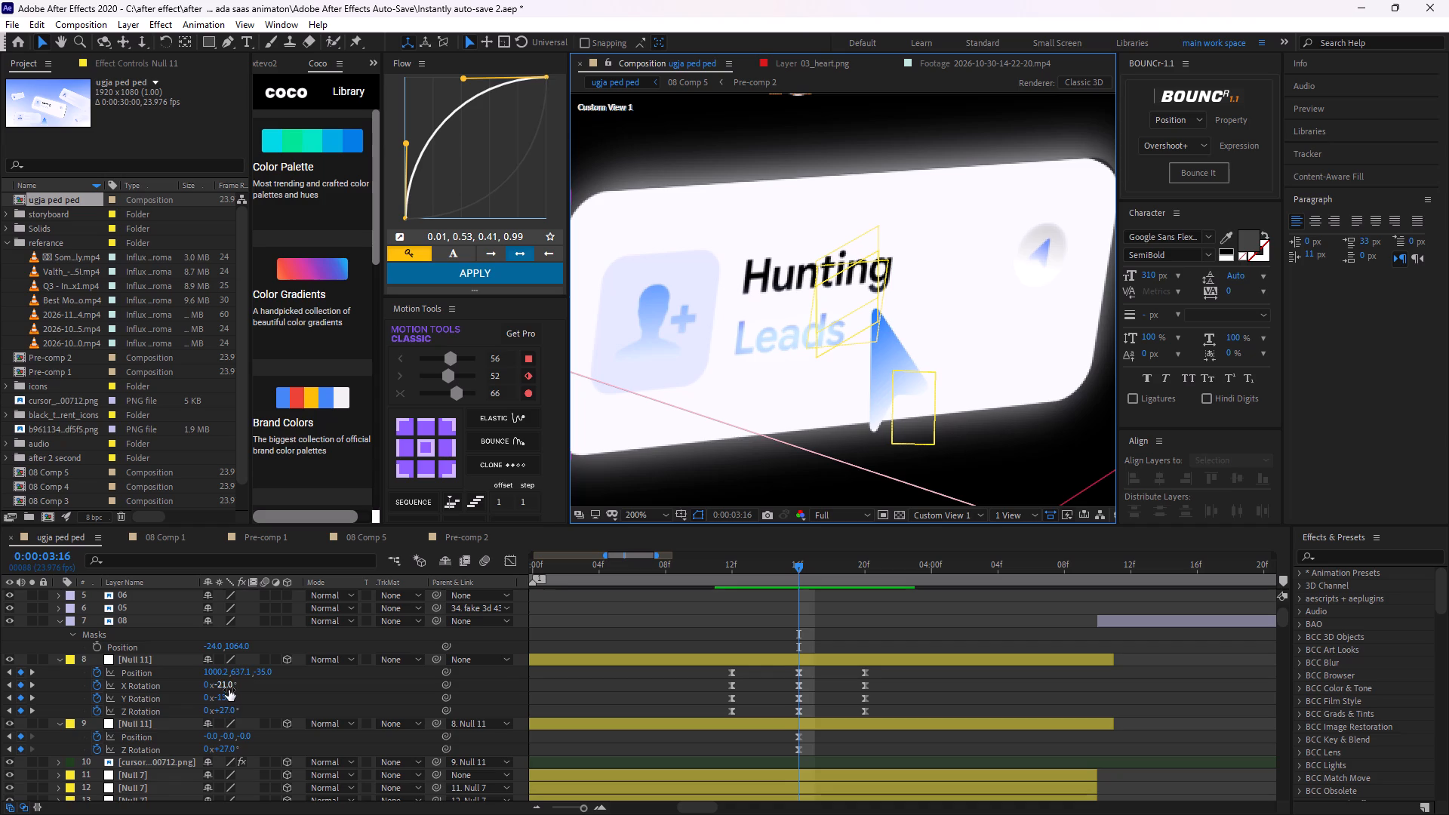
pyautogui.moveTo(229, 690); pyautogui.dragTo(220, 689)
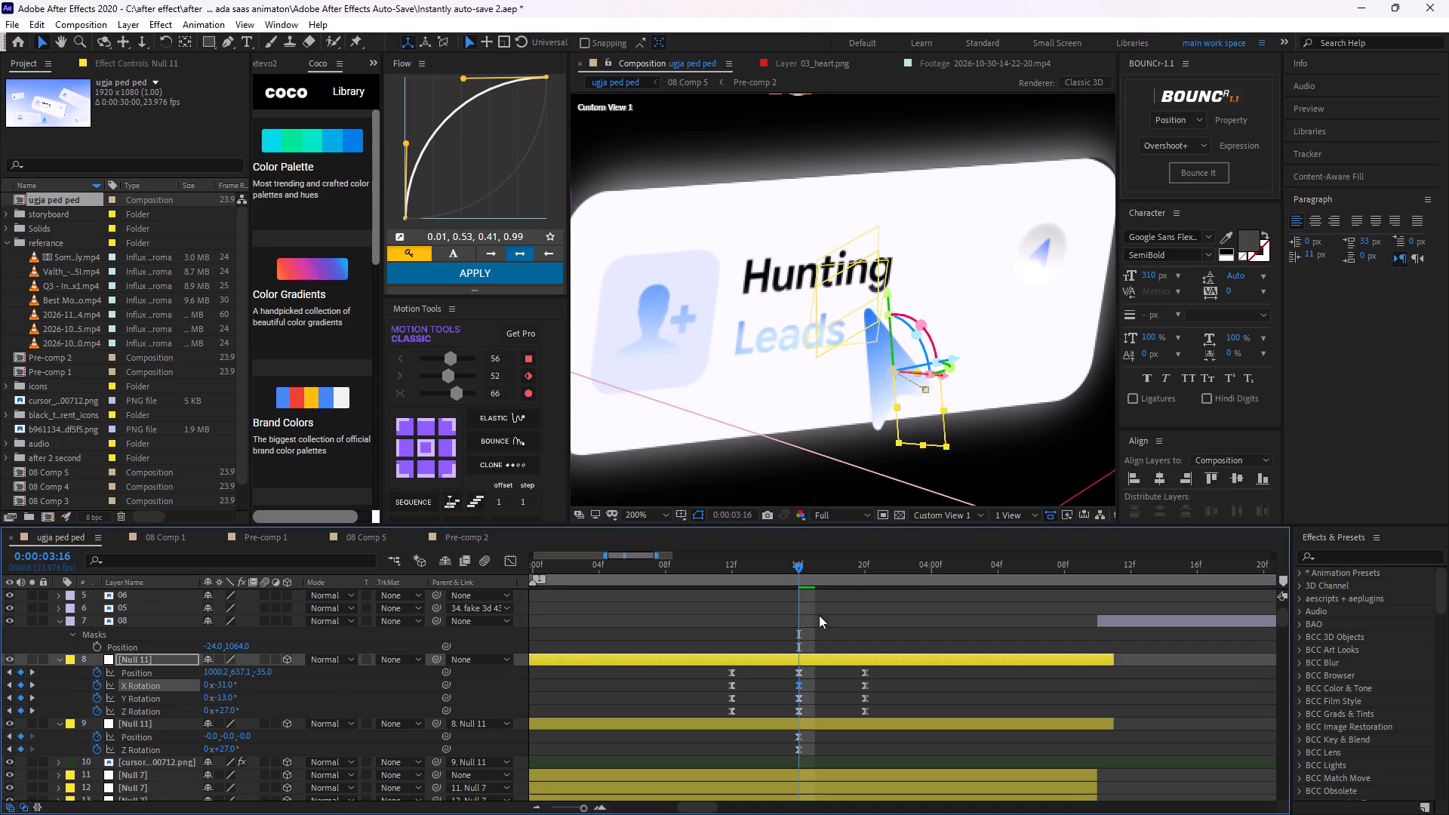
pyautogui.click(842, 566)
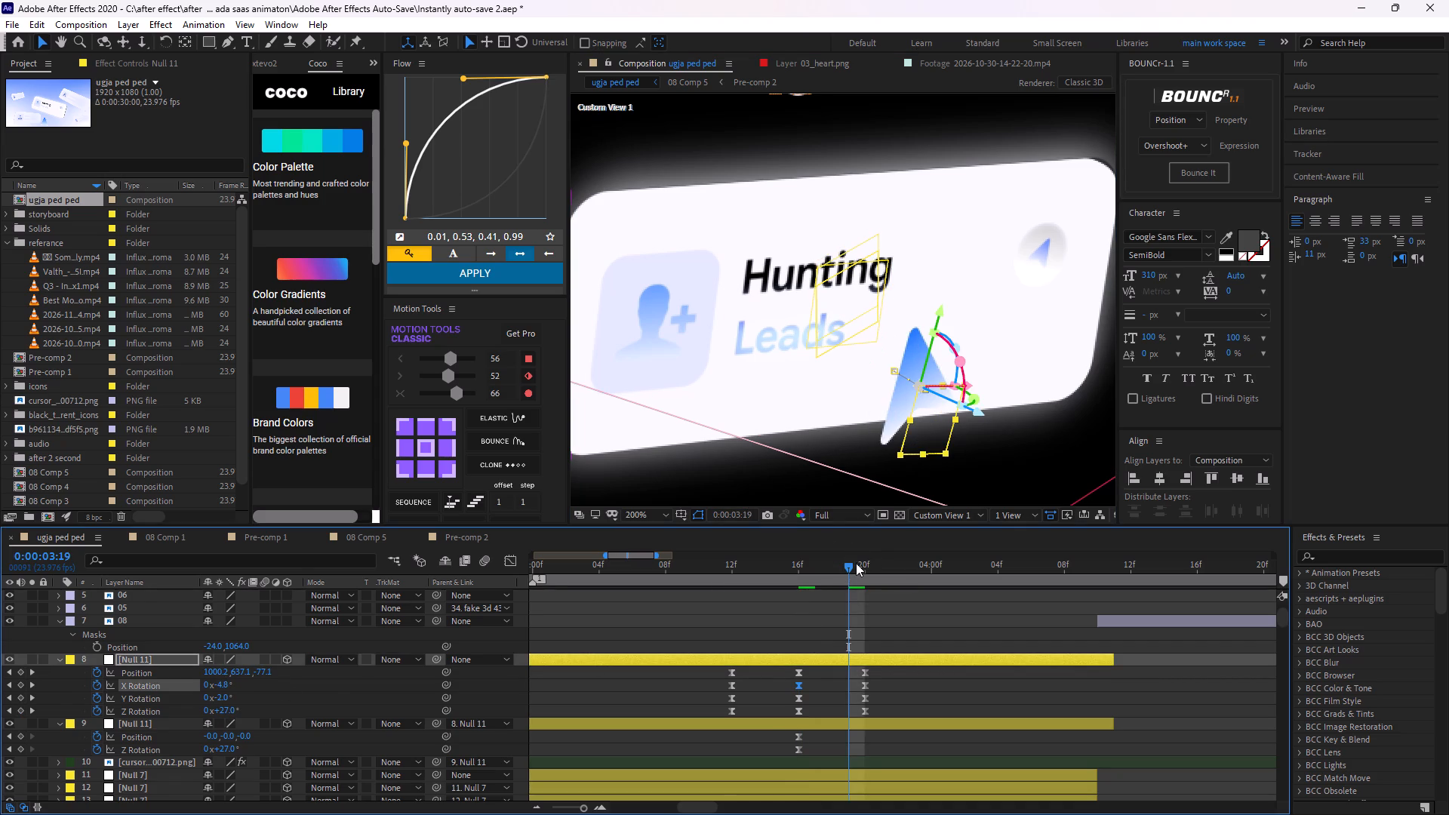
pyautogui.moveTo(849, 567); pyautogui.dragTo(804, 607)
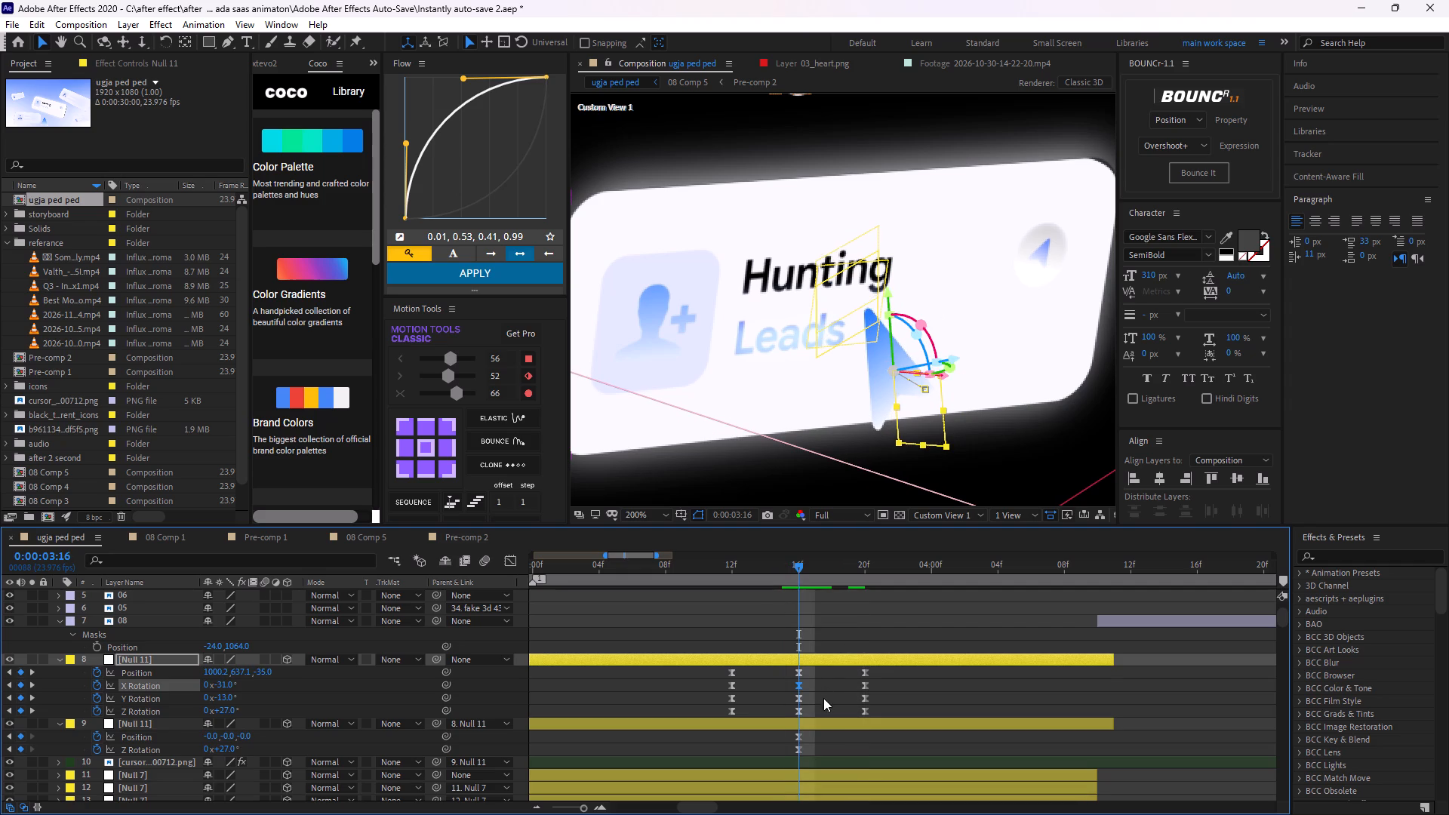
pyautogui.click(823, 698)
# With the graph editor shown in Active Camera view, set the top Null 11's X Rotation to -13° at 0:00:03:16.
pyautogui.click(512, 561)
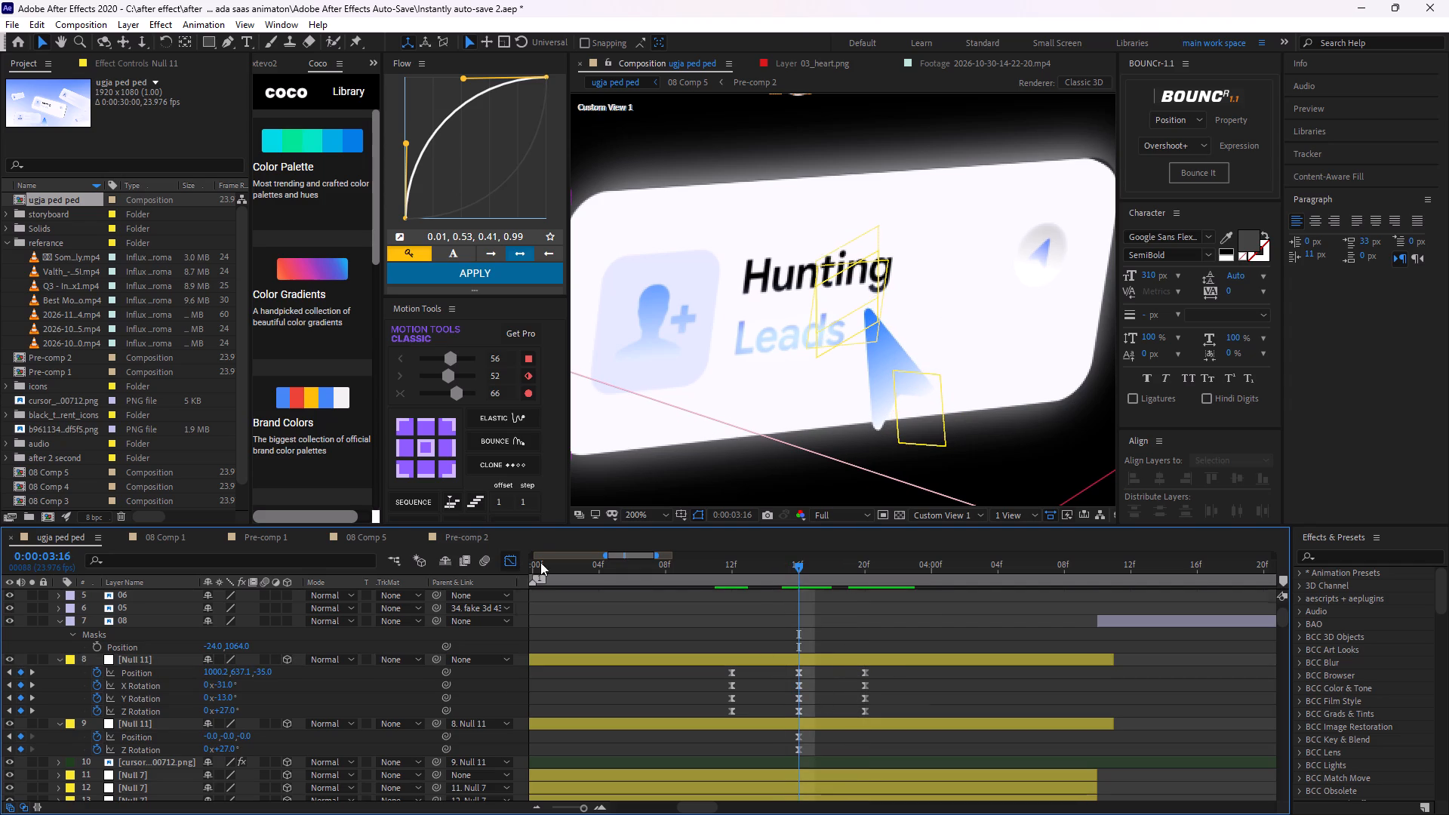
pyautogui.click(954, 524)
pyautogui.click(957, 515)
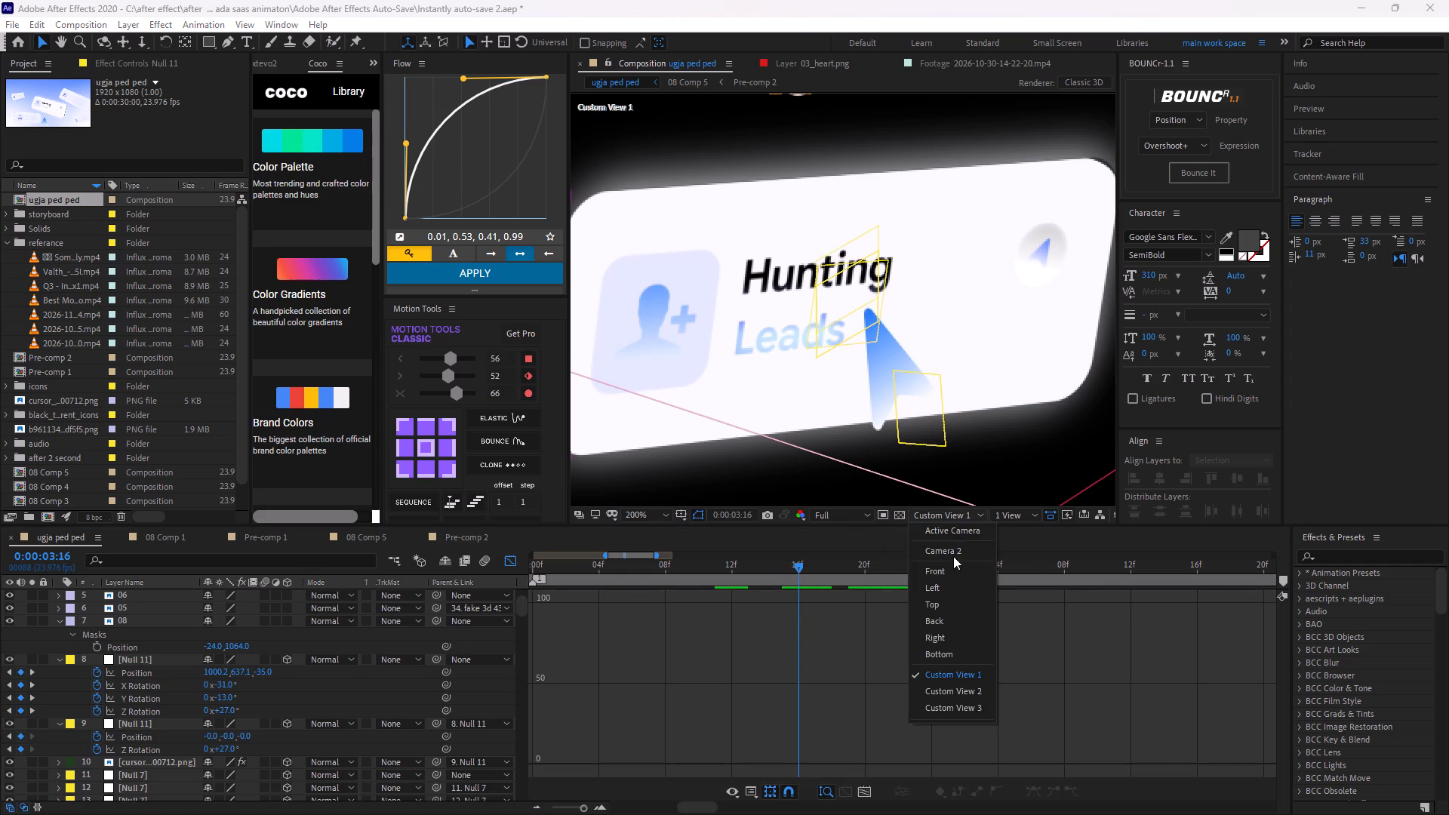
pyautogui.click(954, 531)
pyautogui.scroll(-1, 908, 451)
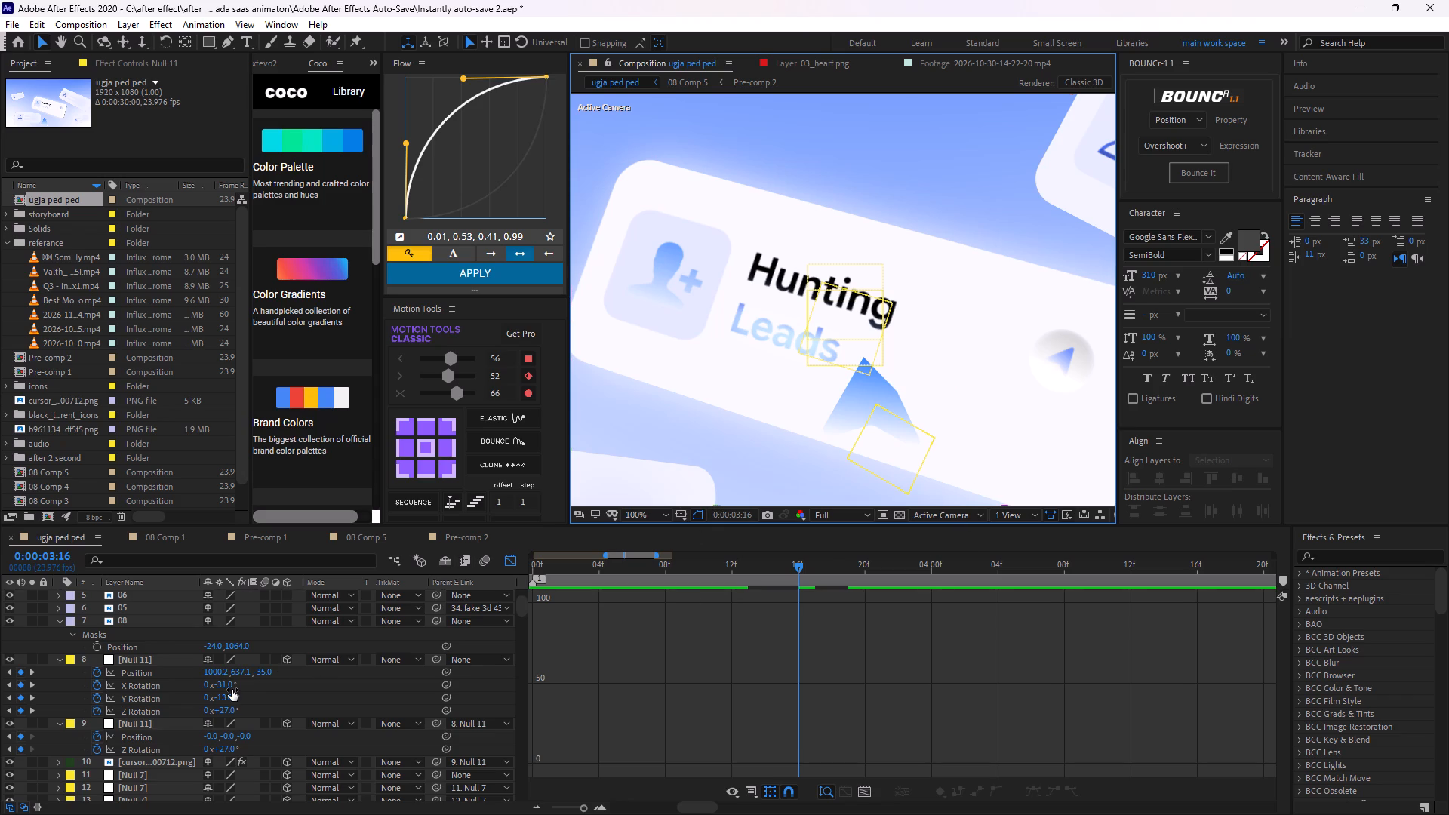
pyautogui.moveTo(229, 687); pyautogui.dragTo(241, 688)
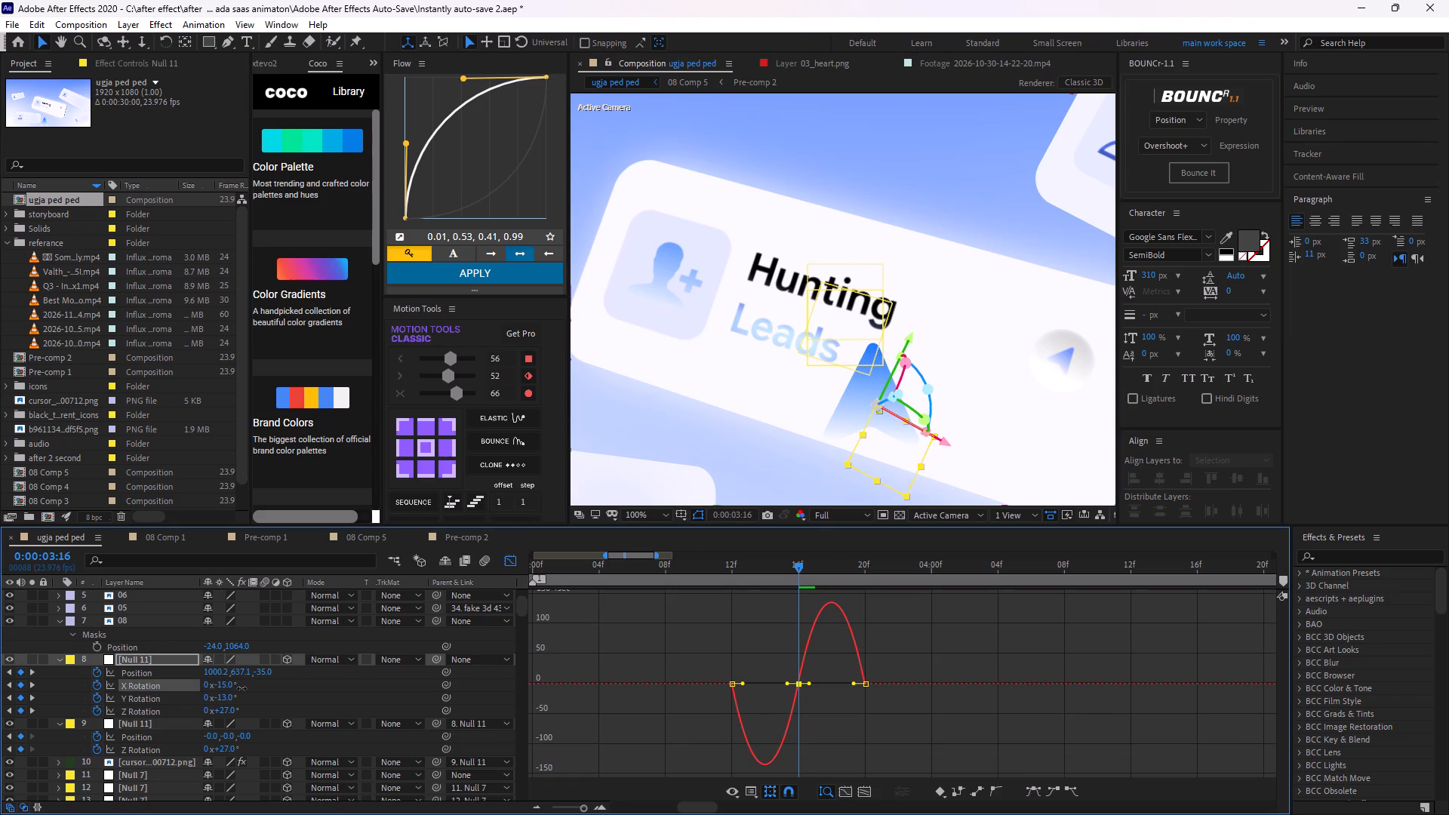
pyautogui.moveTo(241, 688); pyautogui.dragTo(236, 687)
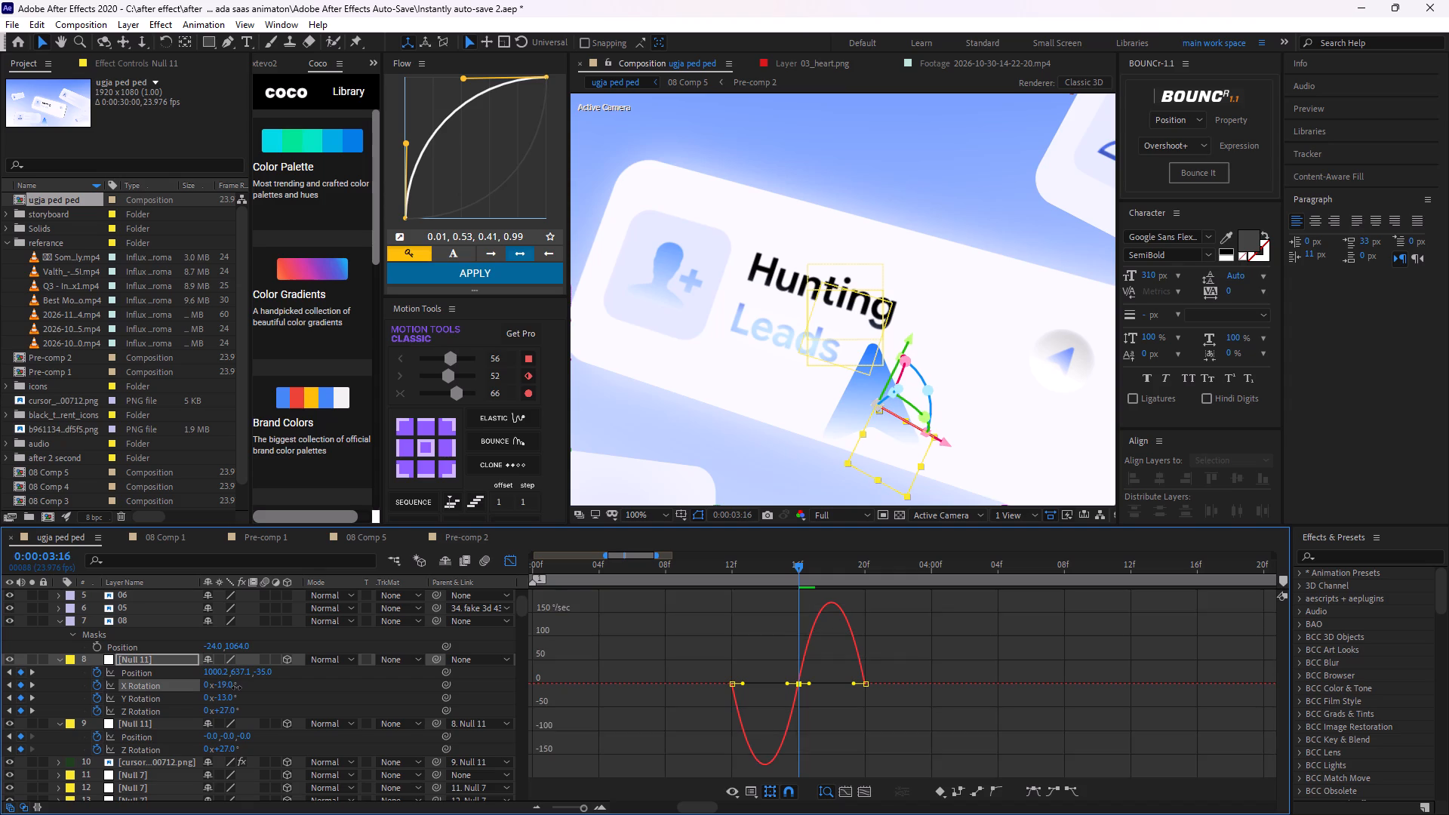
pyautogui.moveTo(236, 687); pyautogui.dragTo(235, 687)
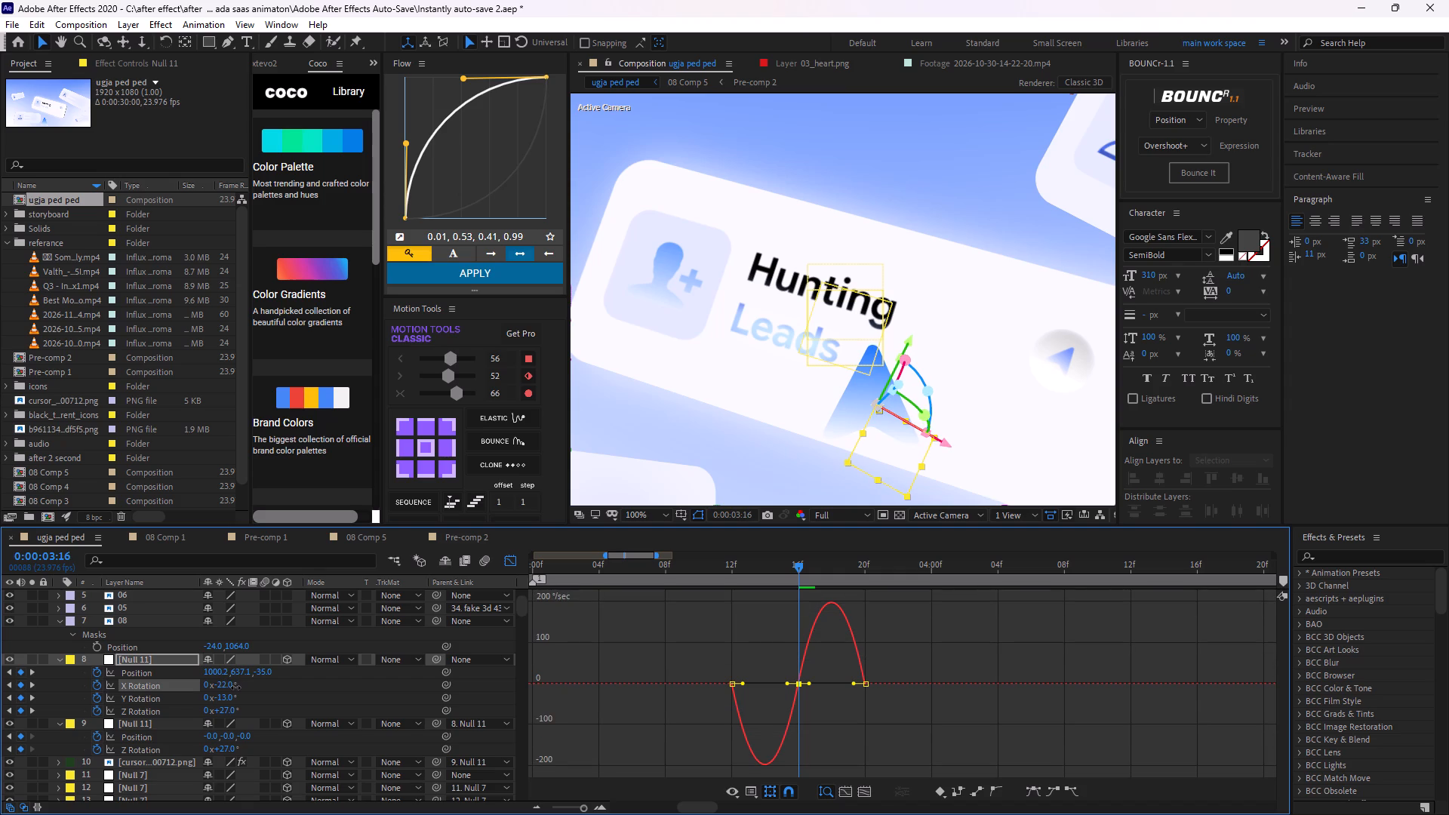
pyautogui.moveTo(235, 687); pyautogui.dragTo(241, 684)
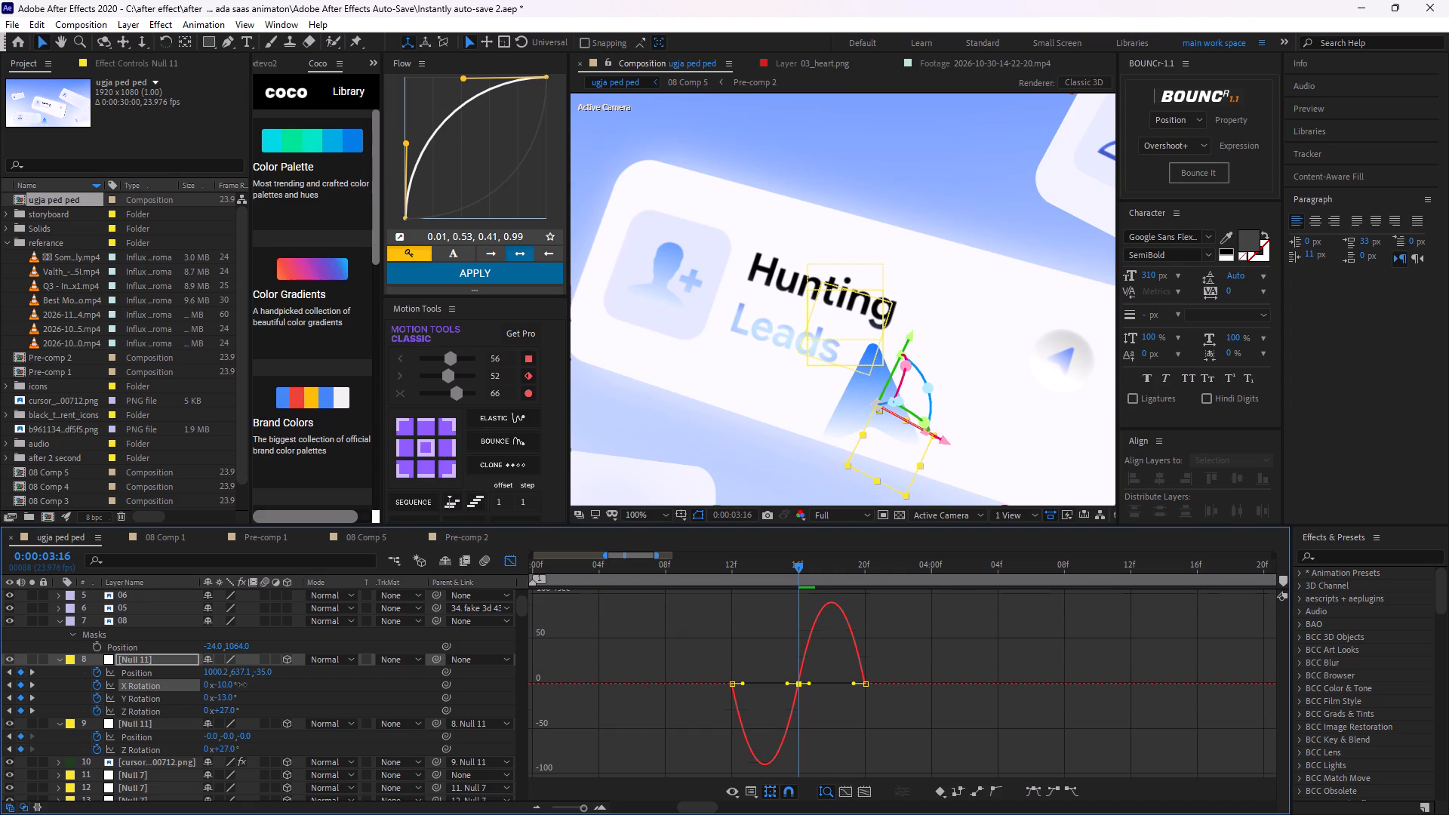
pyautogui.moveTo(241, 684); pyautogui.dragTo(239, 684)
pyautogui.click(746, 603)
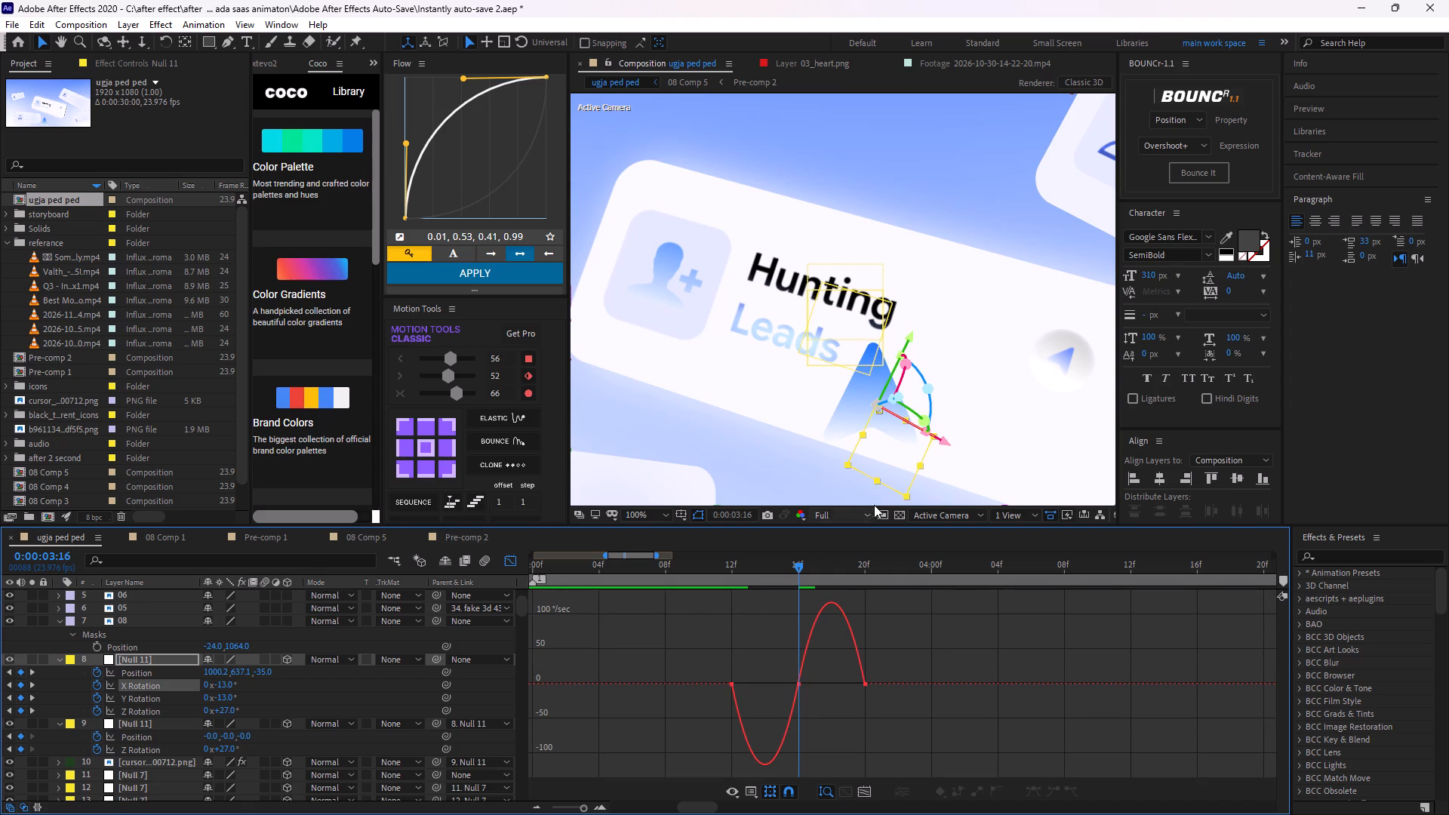
# Inspect the cursor close up in Custom View 1 with the graph editor hidden, scrubbing its tilt around 0:00:03:16.
pyautogui.click(949, 517)
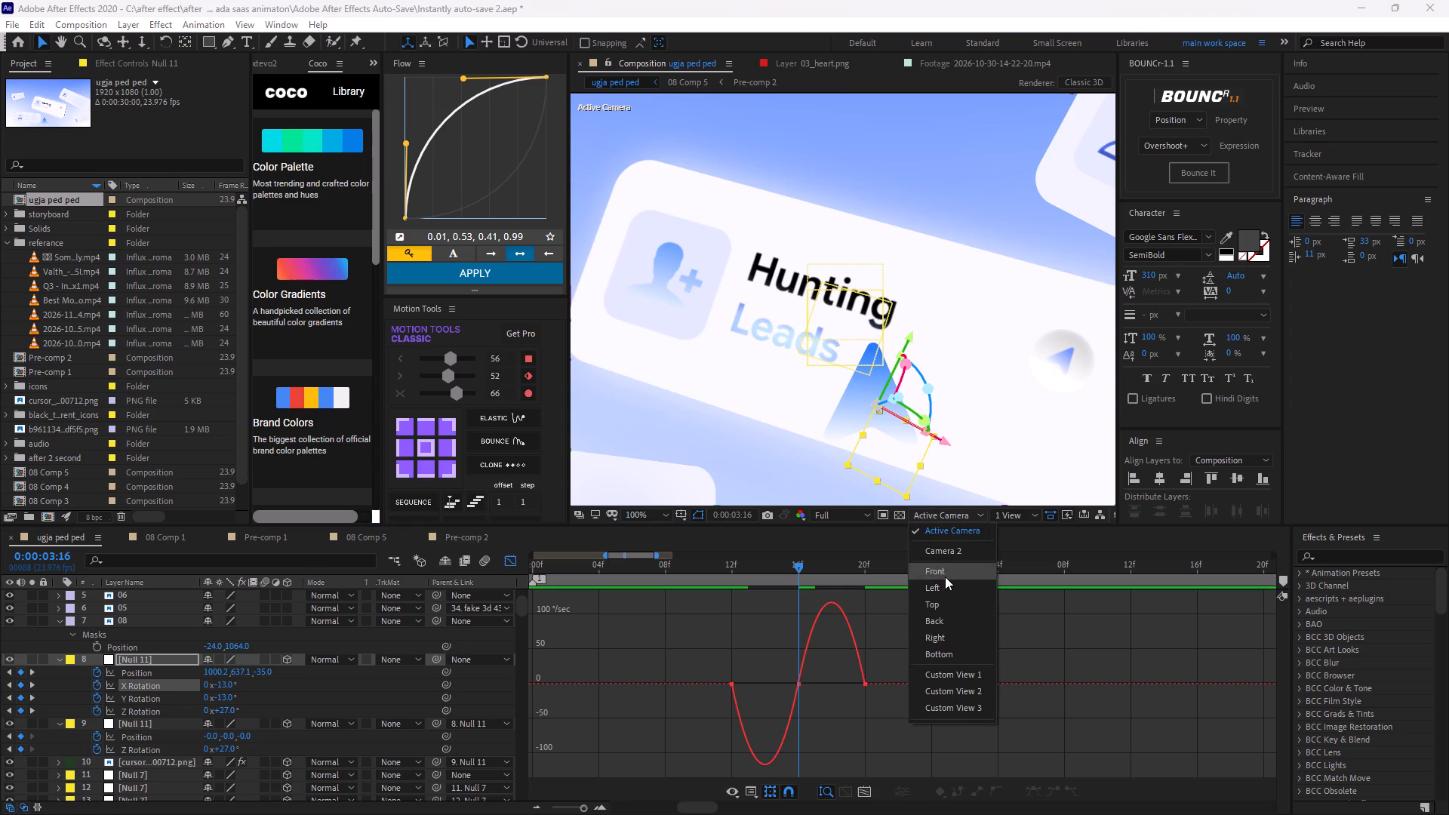
pyautogui.click(937, 671)
pyautogui.scroll(2, 909, 346)
pyautogui.moveTo(977, 312); pyautogui.dragTo(865, 248, button='middle')
pyautogui.click(935, 640)
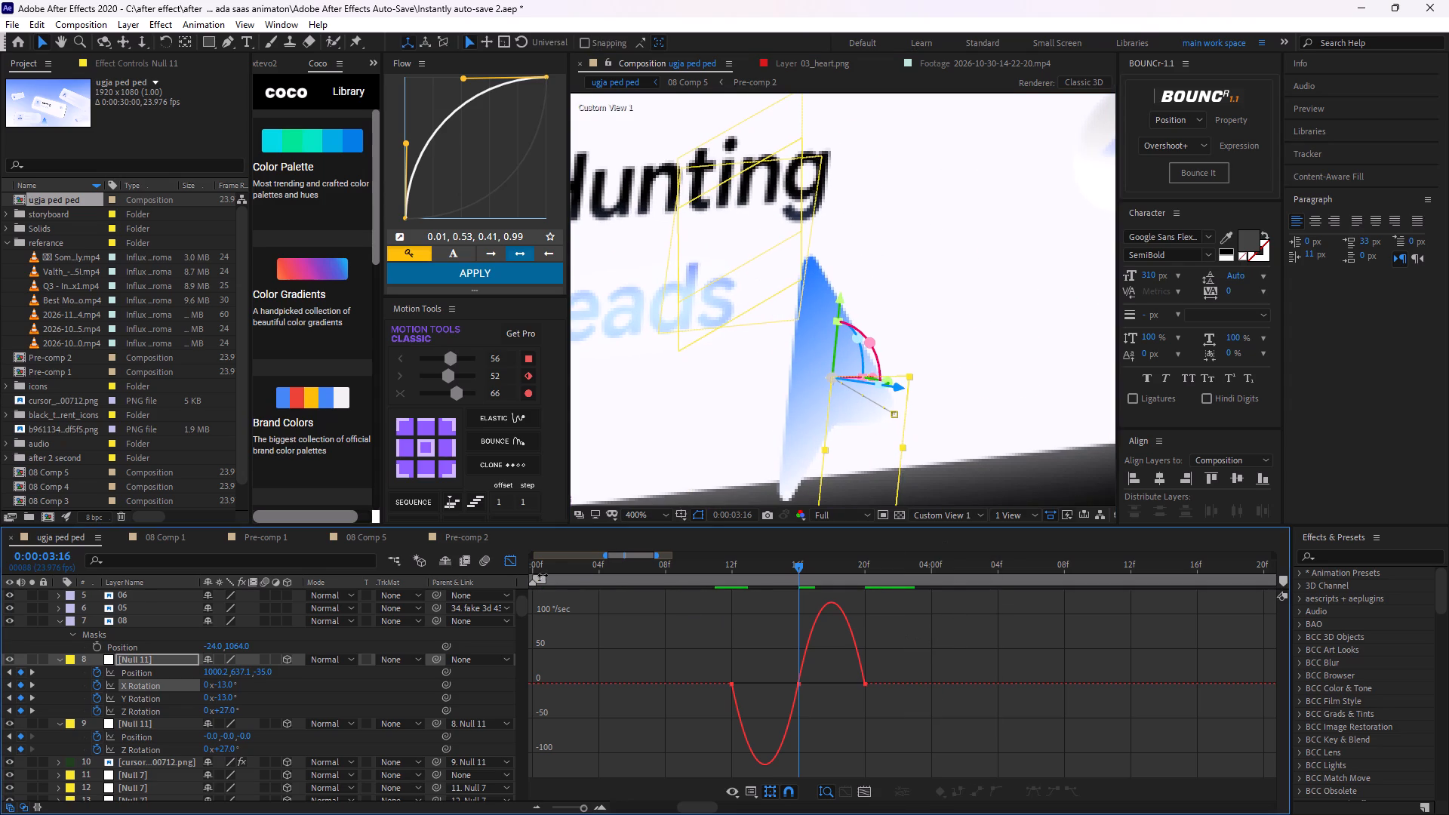
pyautogui.click(511, 564)
pyautogui.click(906, 681)
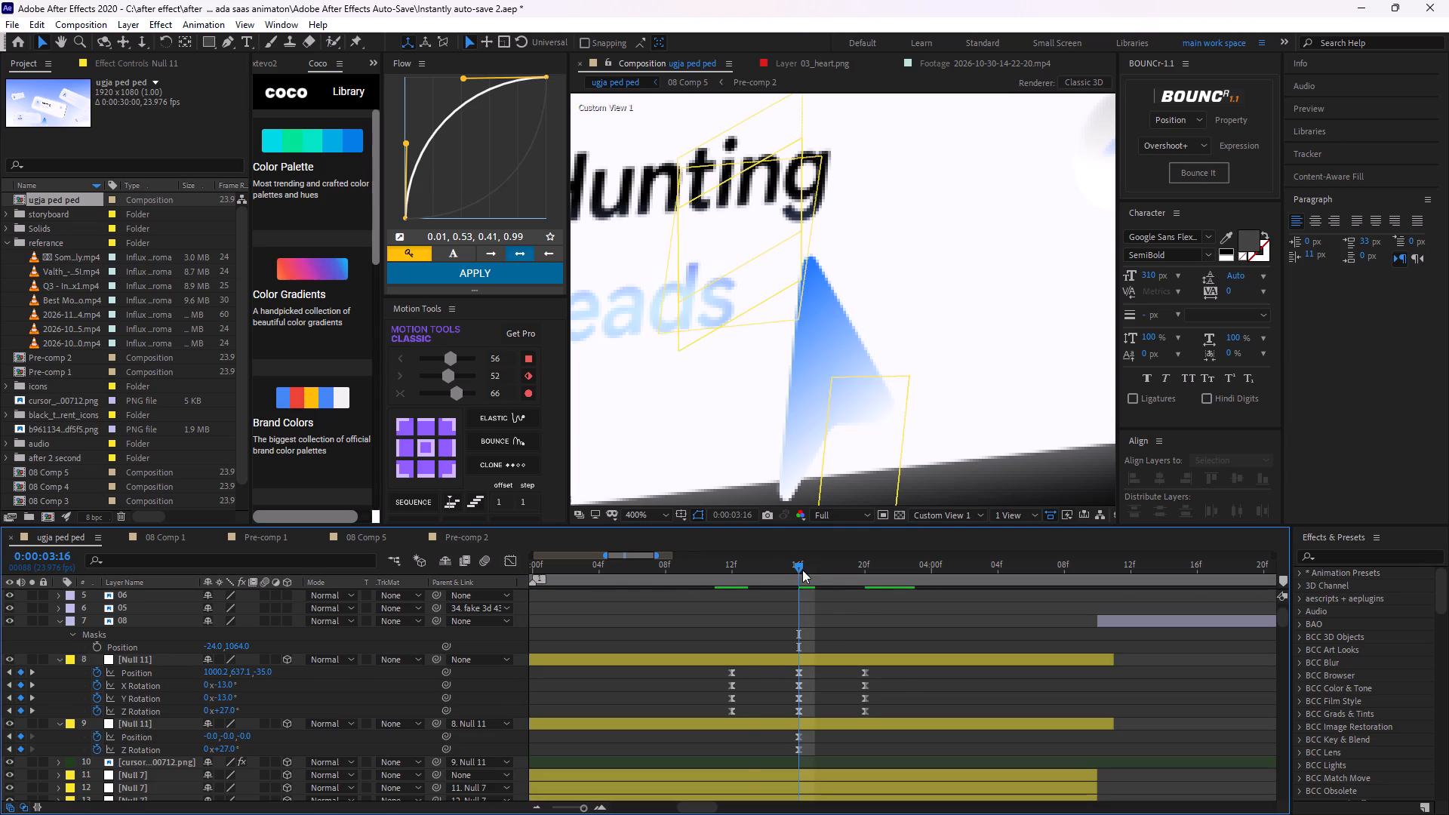
pyautogui.moveTo(793, 568); pyautogui.dragTo(839, 562)
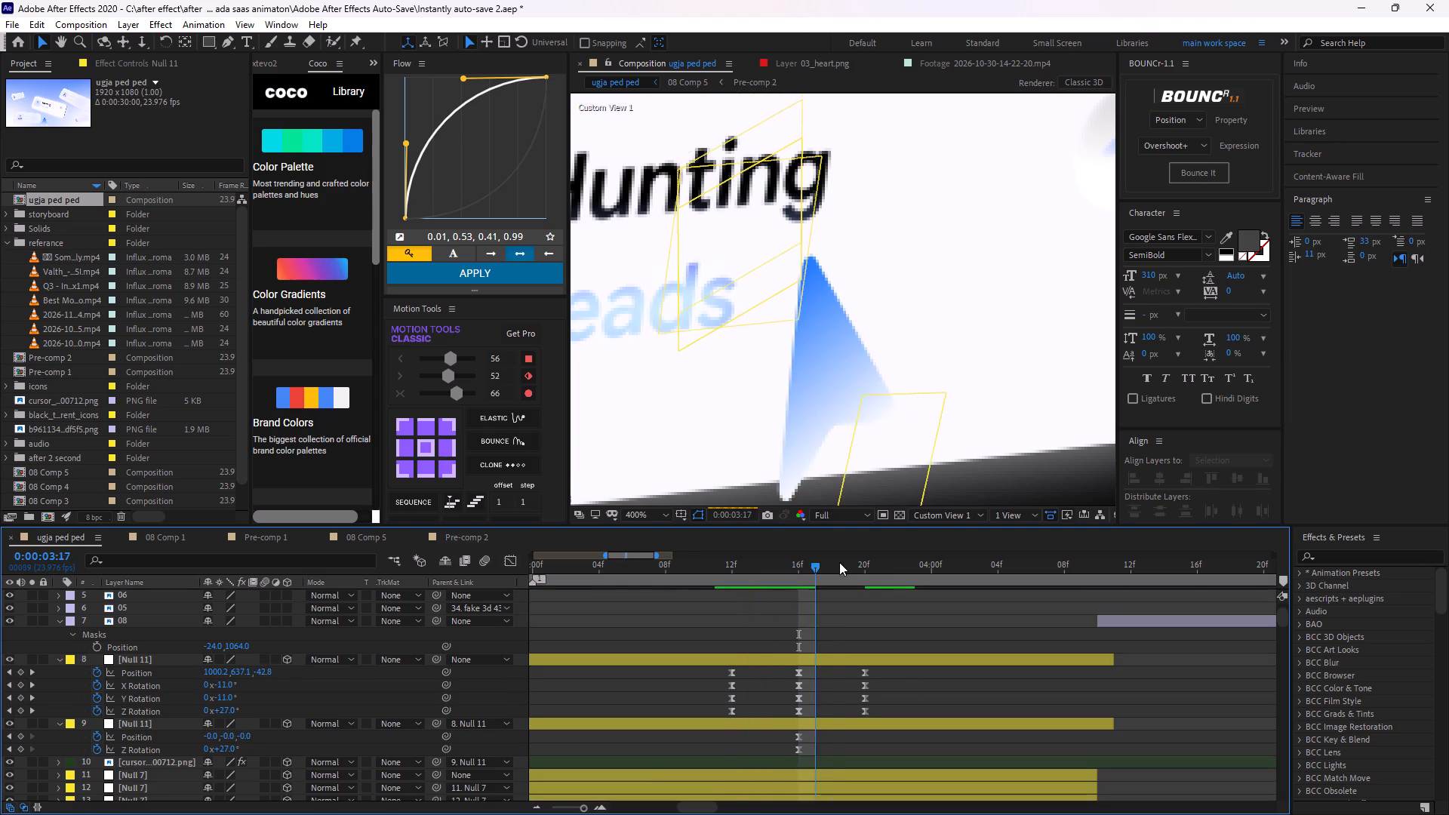
pyautogui.moveTo(839, 562); pyautogui.dragTo(750, 555)
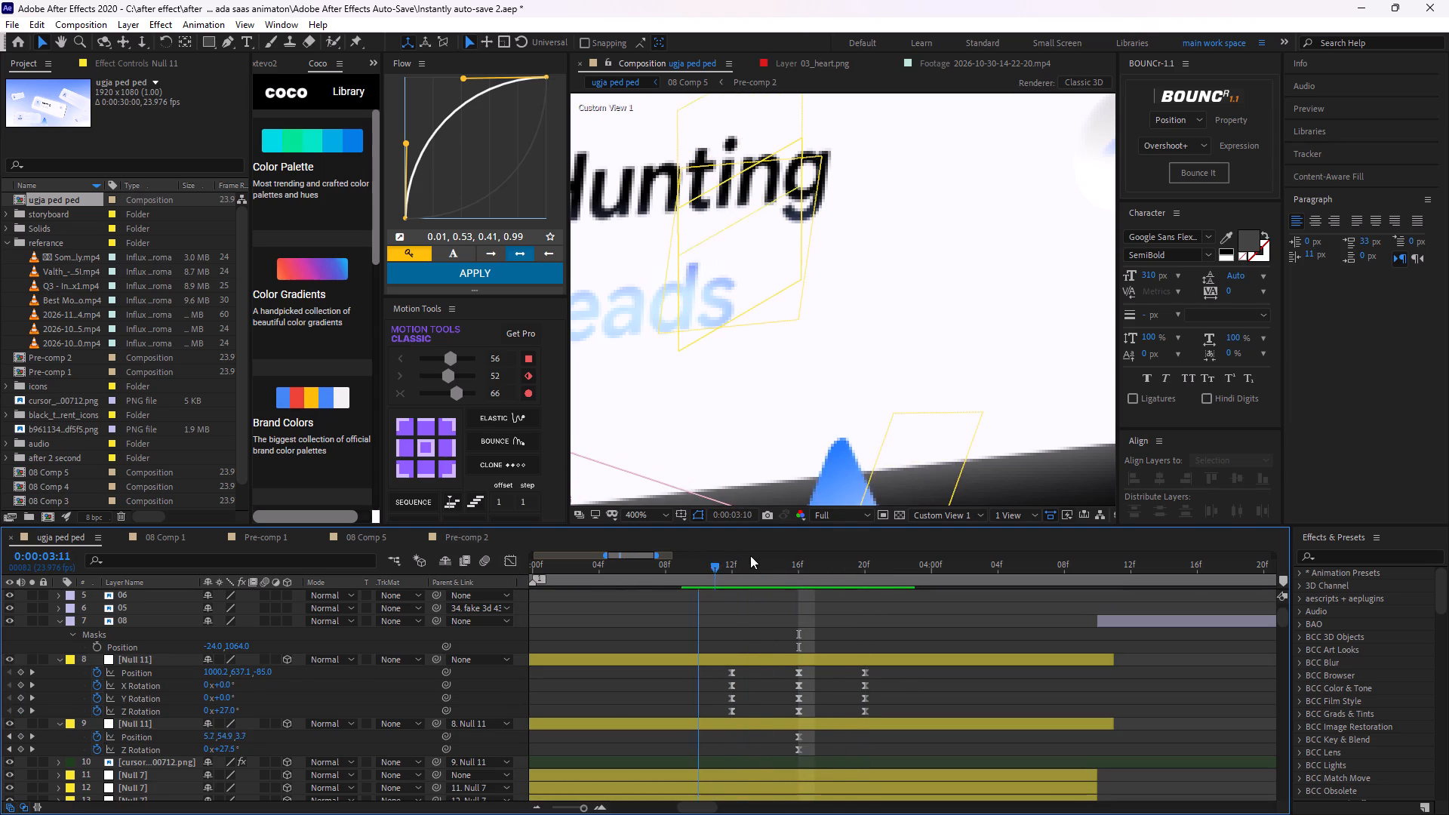
pyautogui.moveTo(750, 555); pyautogui.dragTo(802, 582)
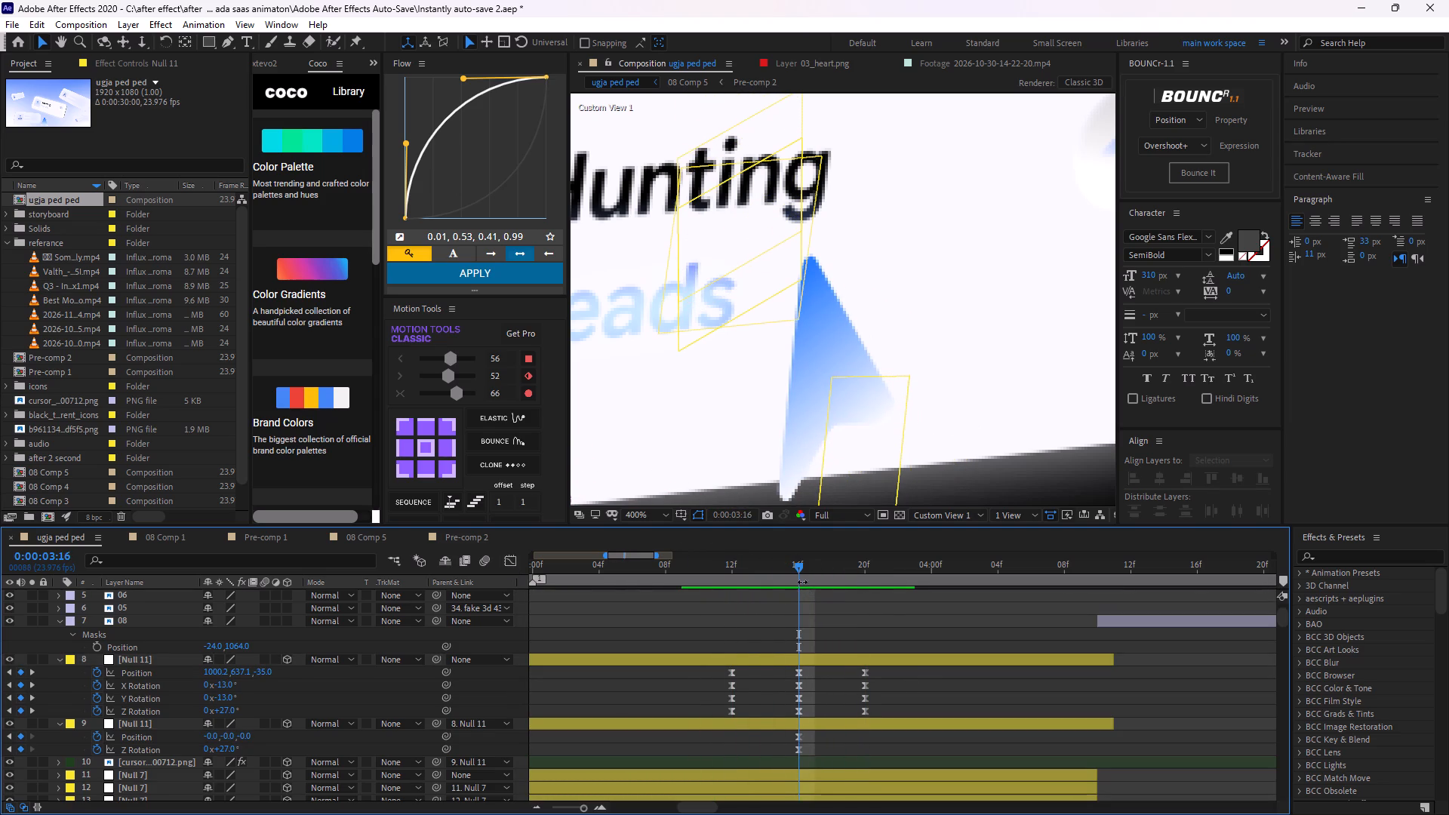
pyautogui.click(914, 672)
# Replay the cursor's approach and tilt from about 0:00:03:09 in Active Camera view to judge the motion.
pyautogui.scroll(-2, 835, 451)
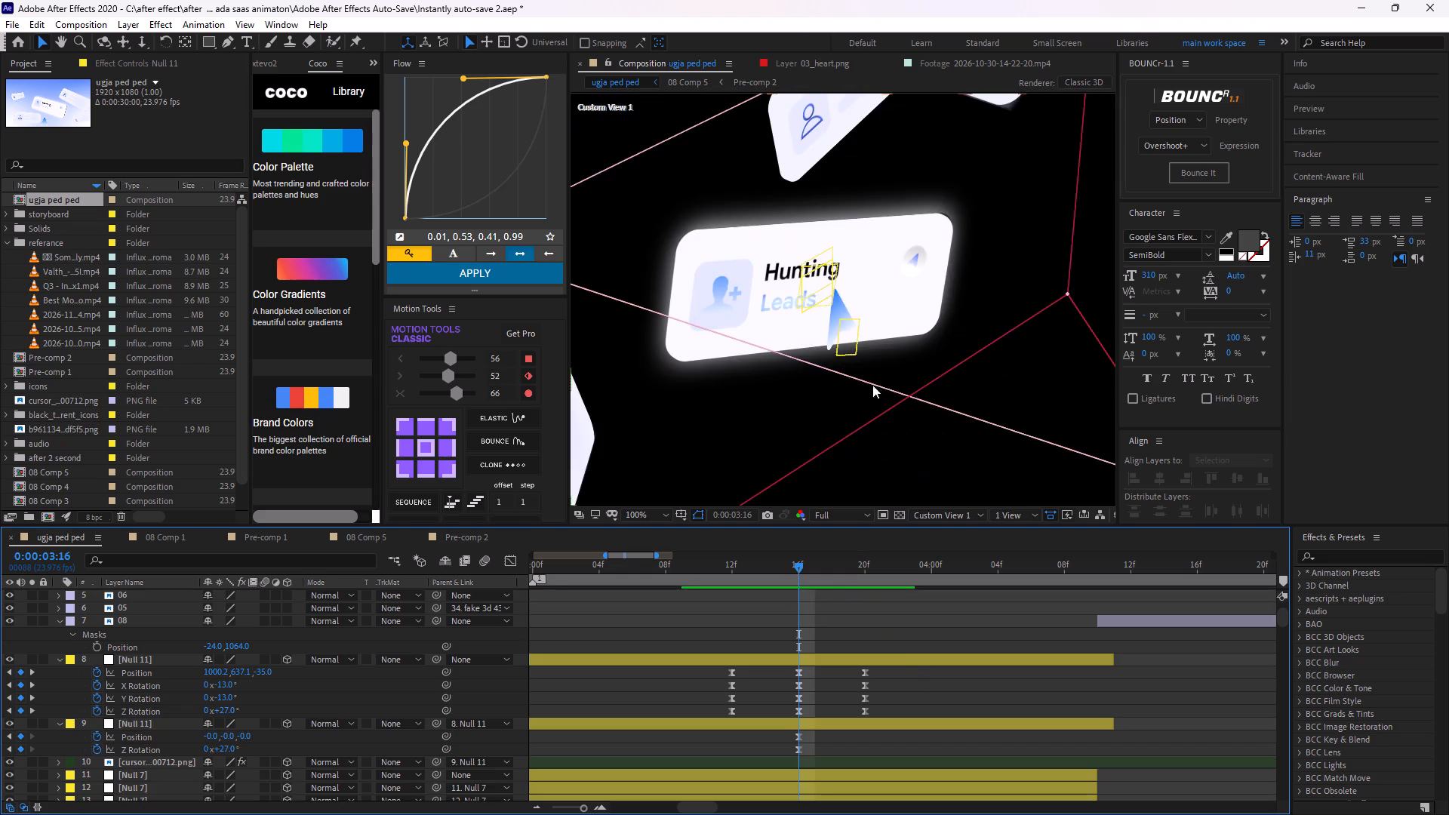
pyautogui.scroll(-1, 889, 352)
pyautogui.click(943, 518)
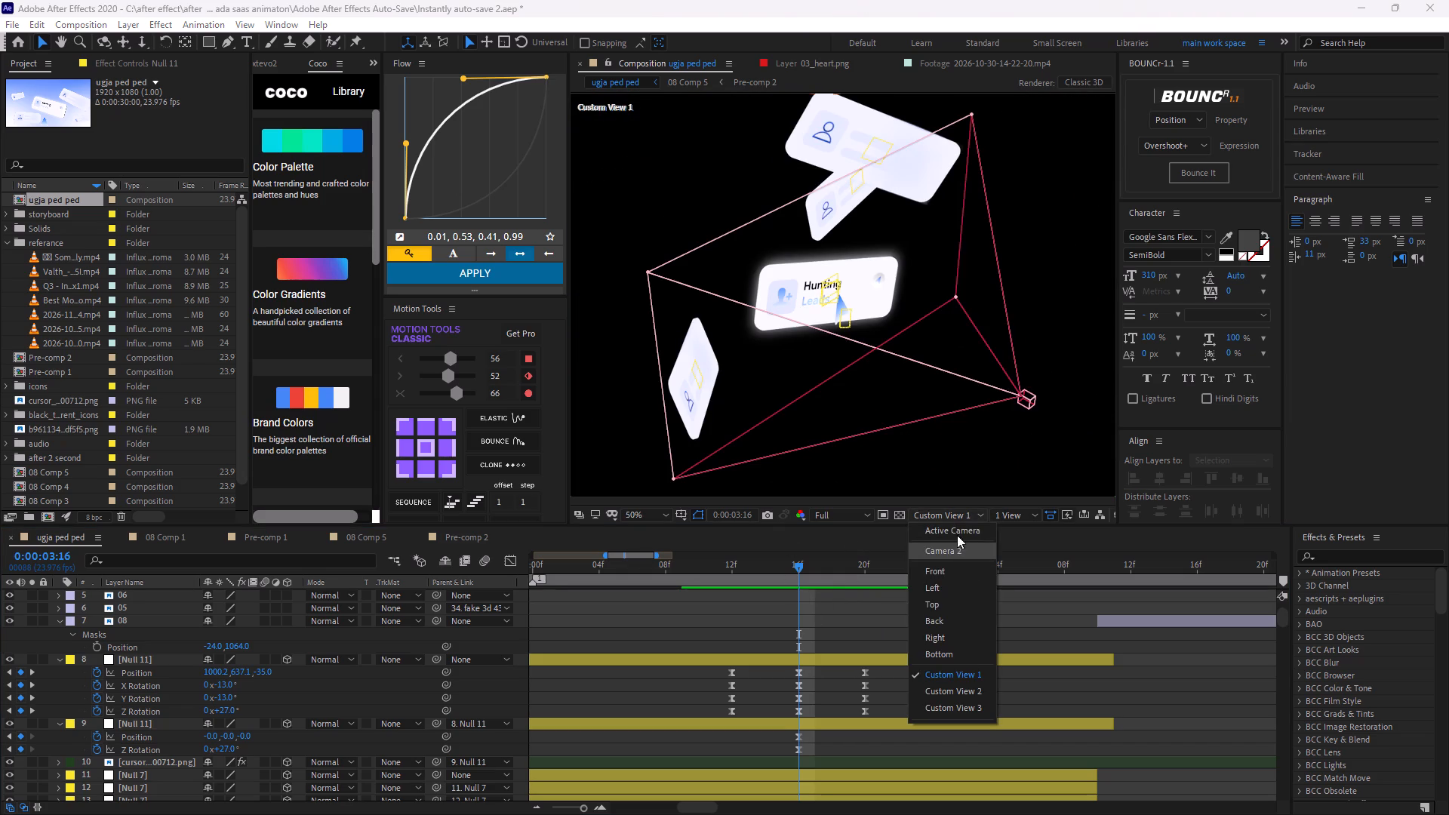
pyautogui.click(957, 533)
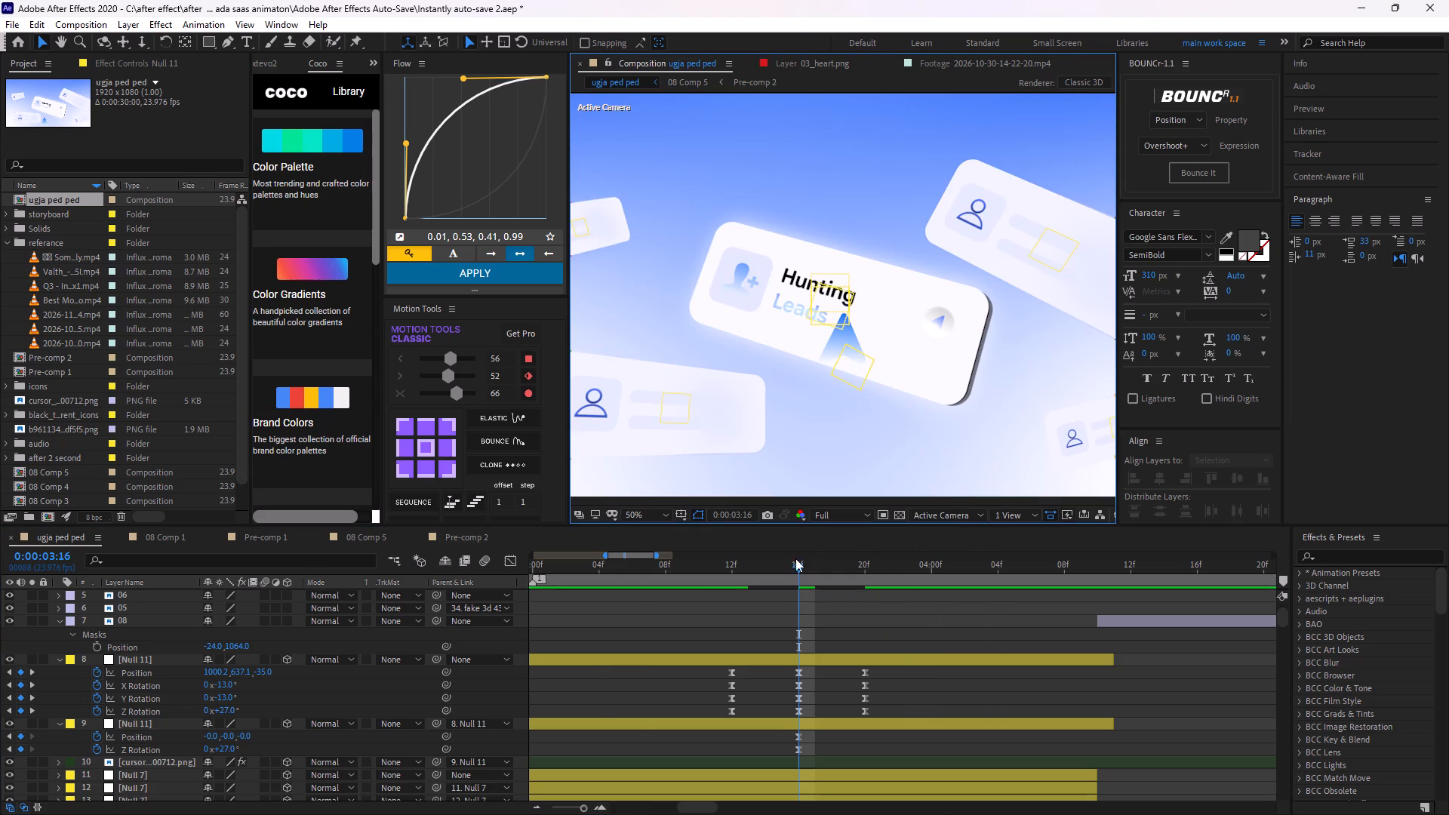
pyautogui.moveTo(804, 566); pyautogui.dragTo(685, 590)
pyautogui.press('space')
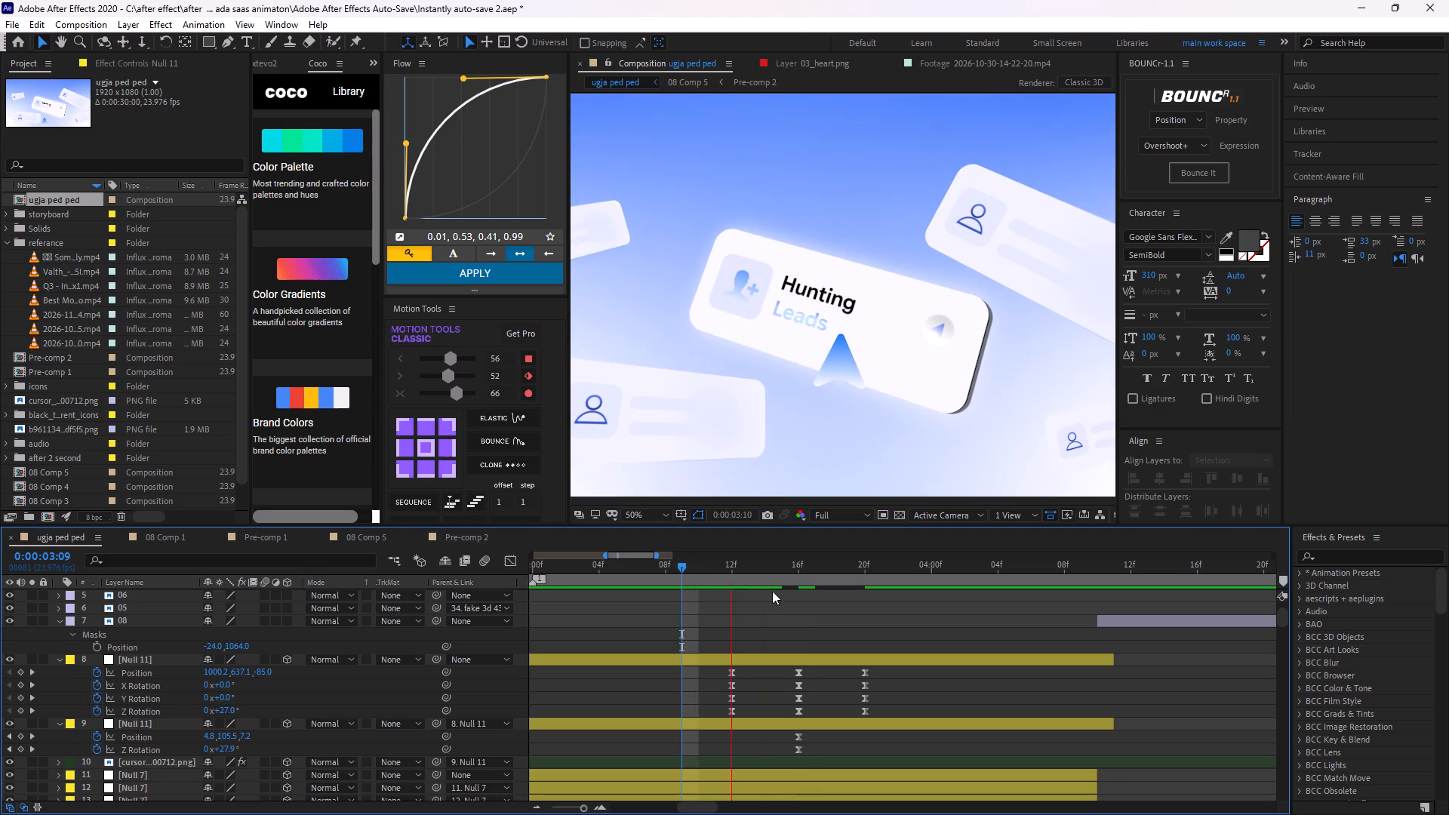
pyautogui.press('space')
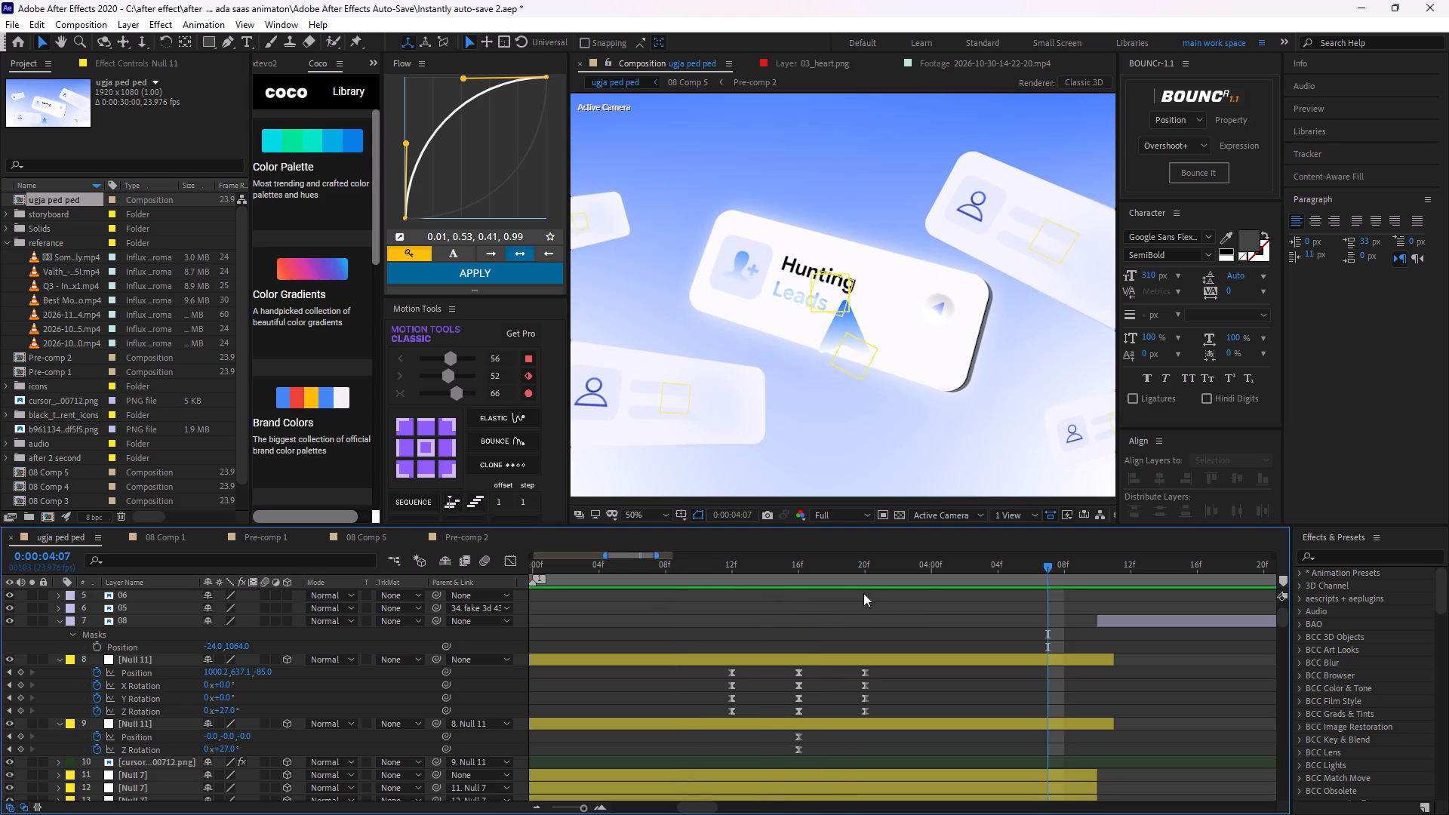
pyautogui.moveTo(1051, 570); pyautogui.dragTo(725, 592)
pyautogui.press('space')
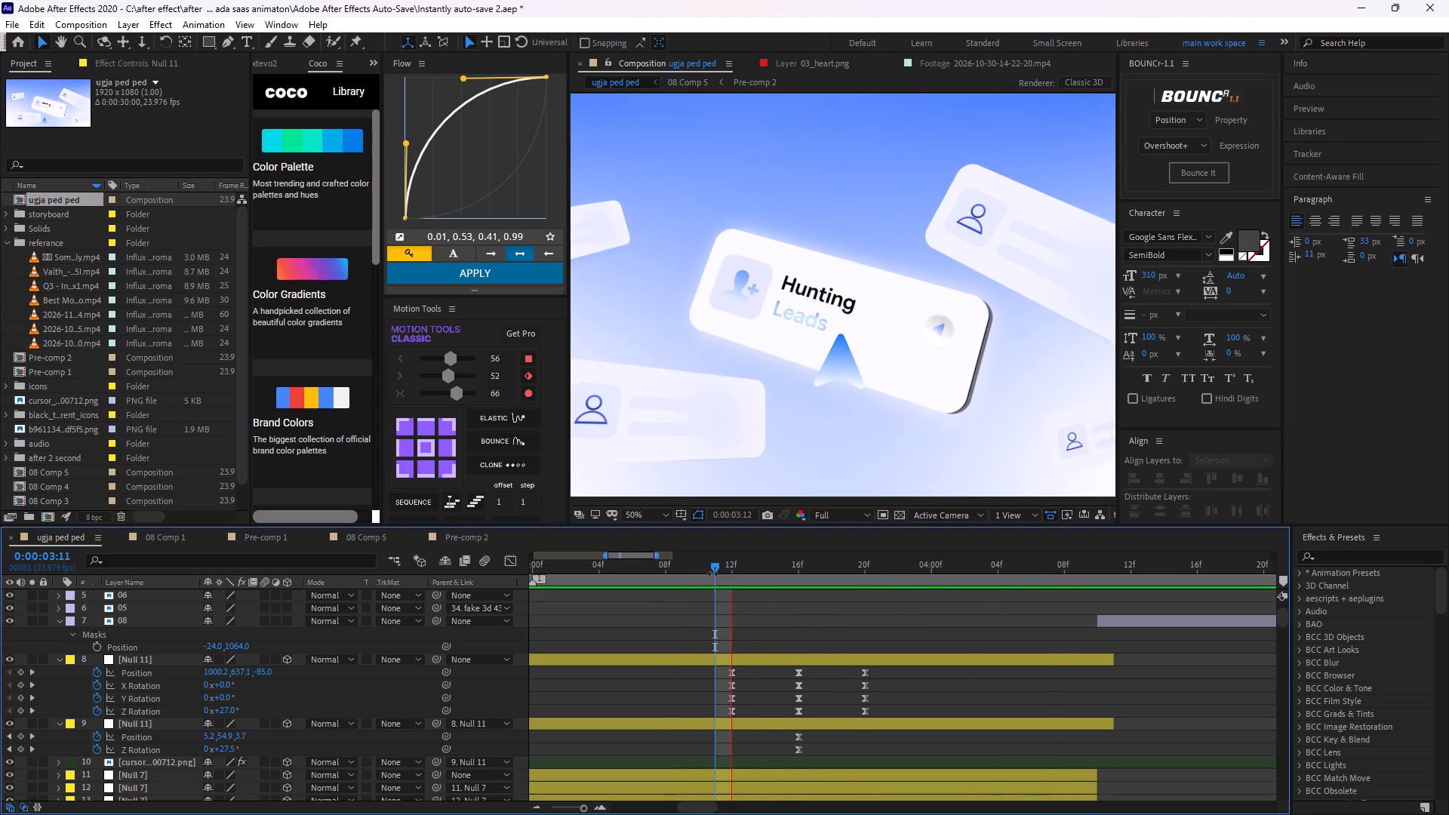
pyautogui.press('space')
pyautogui.moveTo(949, 563); pyautogui.dragTo(747, 581)
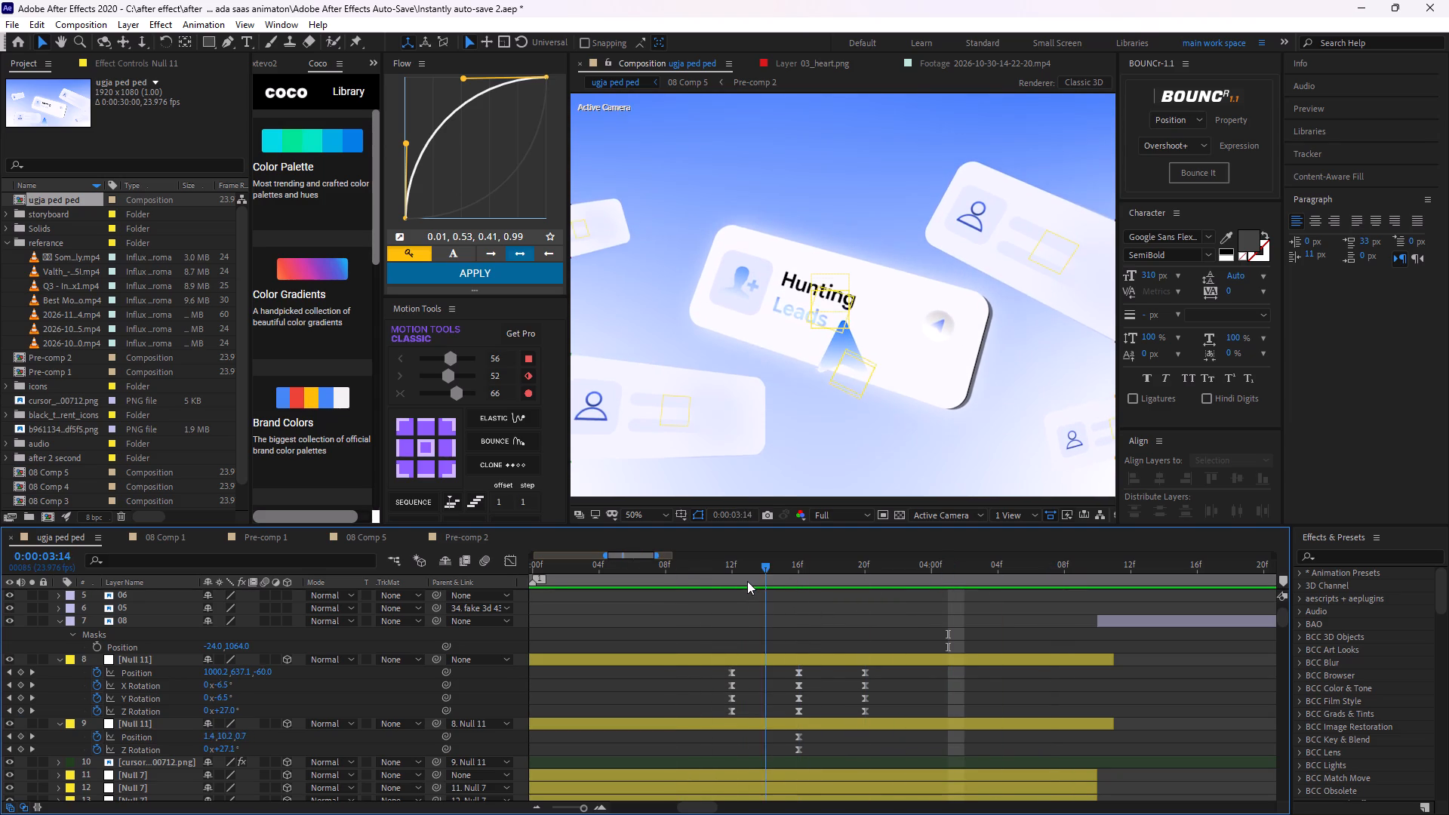
pyautogui.moveTo(747, 581); pyautogui.dragTo(715, 580)
pyautogui.press('space')
pyautogui.press('space')
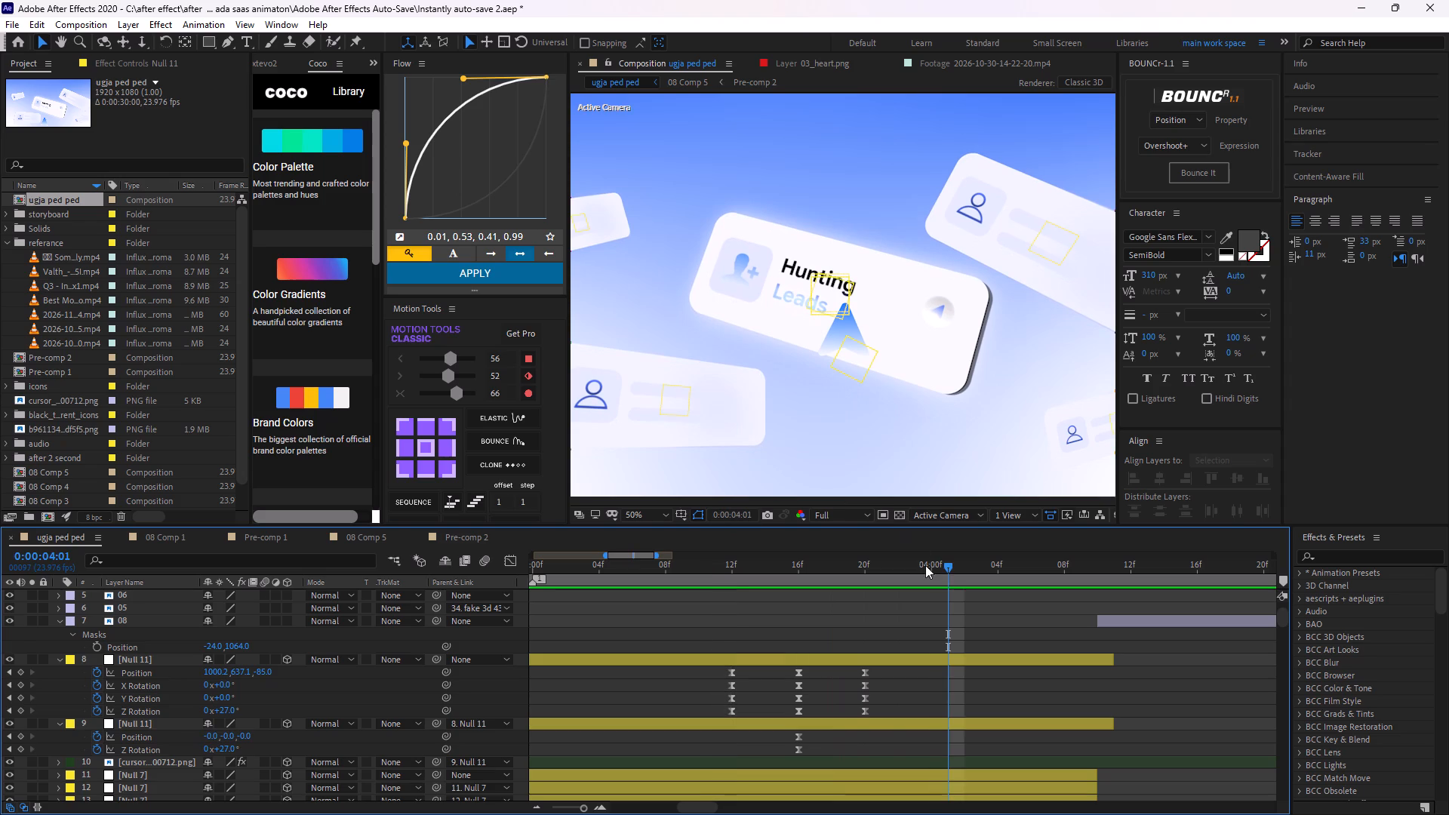
# Set the top Null 11's X Rotation to -23° at 0:00:03:16, judging the cursor close up in Active Camera view.
pyautogui.moveTo(944, 564); pyautogui.dragTo(808, 621)
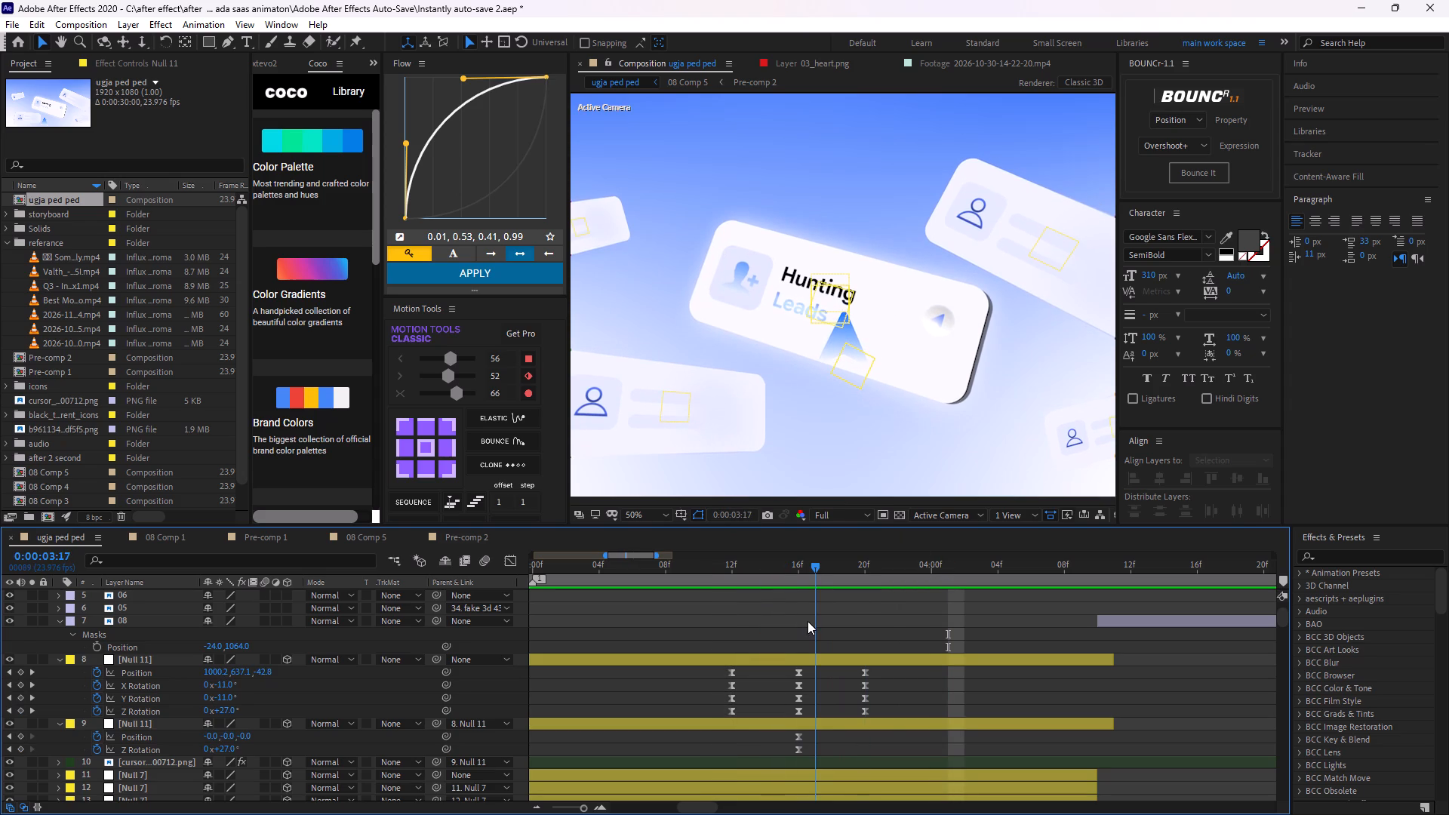
pyautogui.moveTo(808, 621); pyautogui.dragTo(801, 624)
pyautogui.click(844, 680)
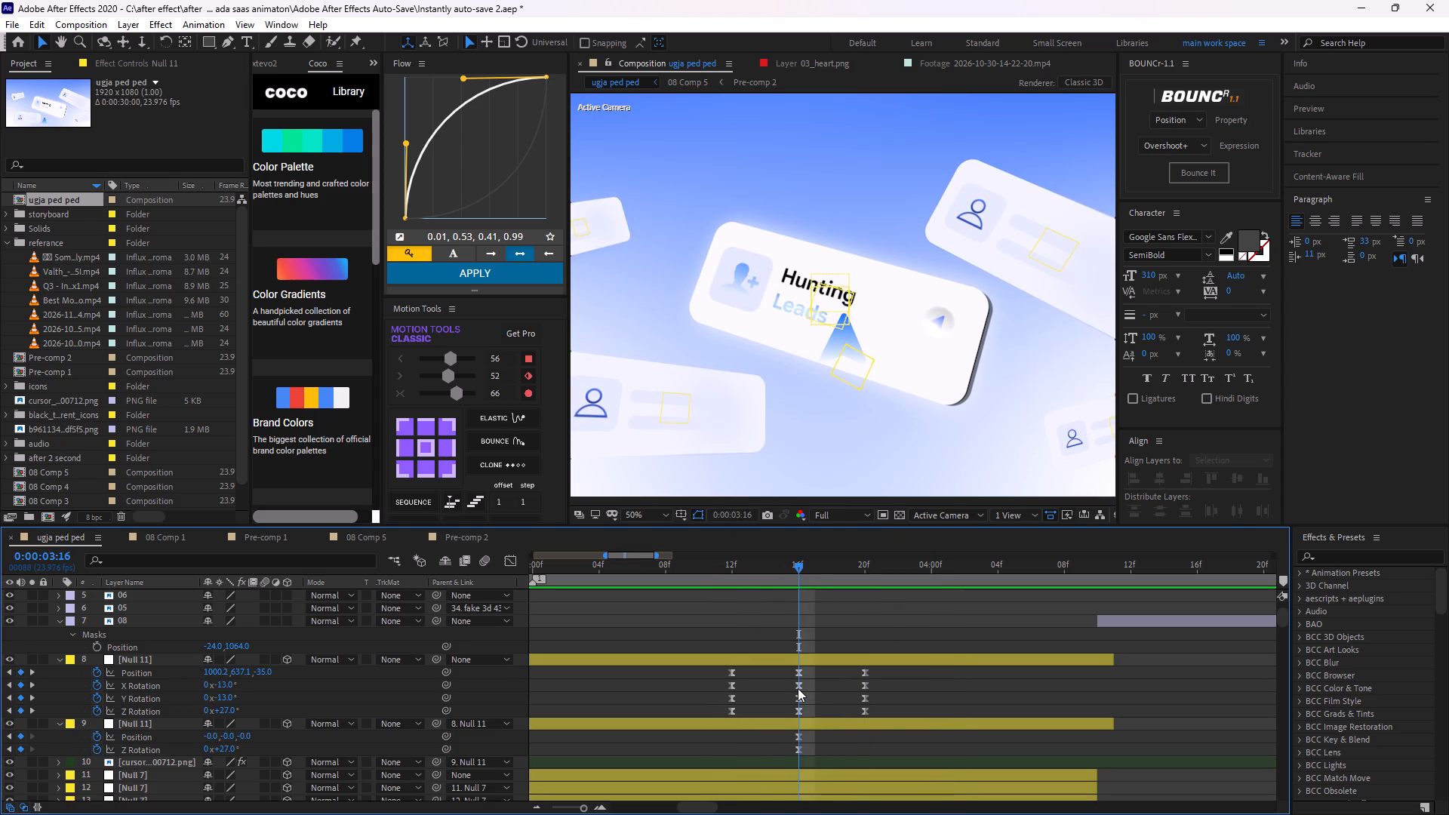
pyautogui.click(798, 688)
pyautogui.click(229, 687)
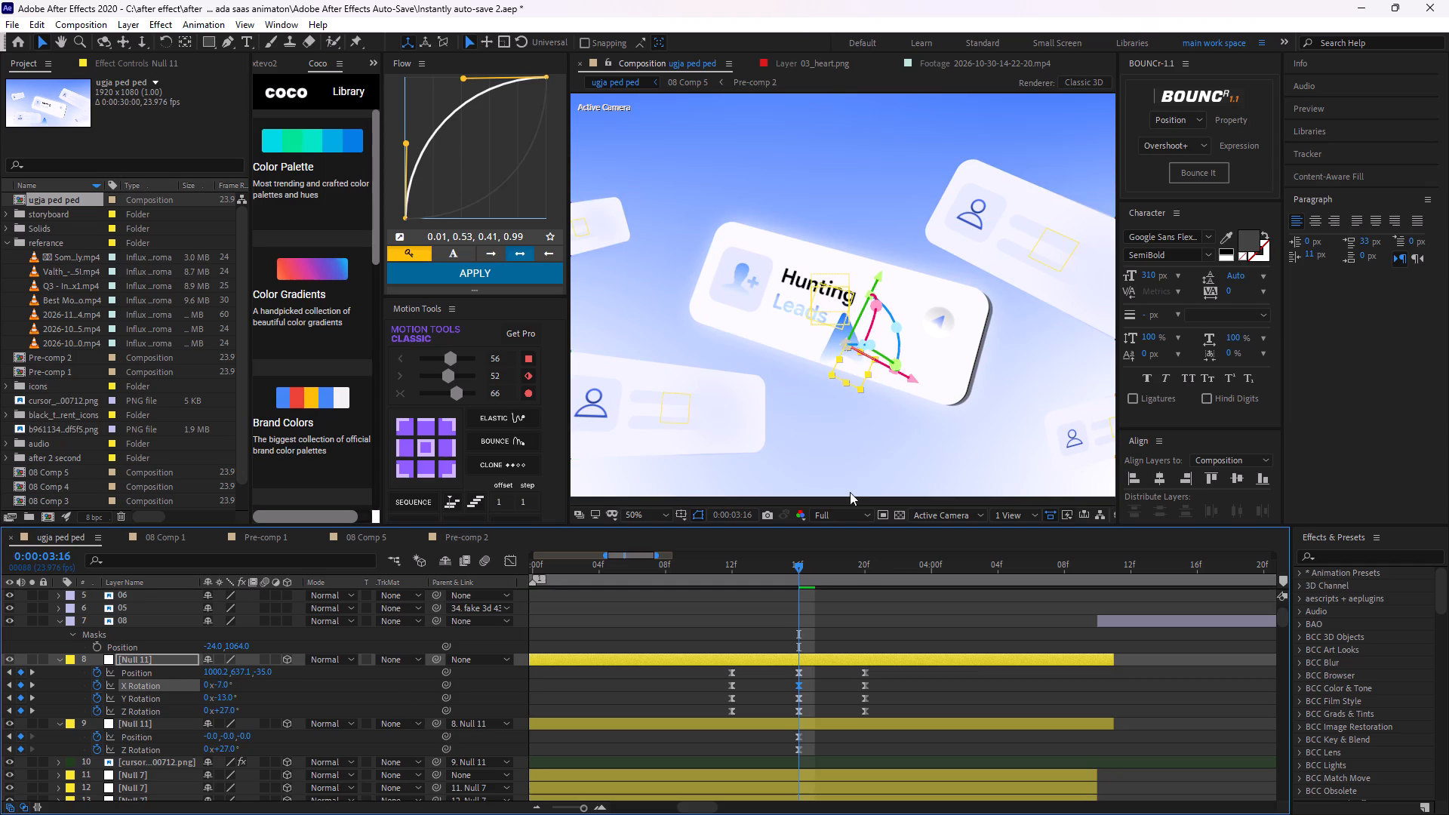
pyautogui.scroll(2, 870, 303)
pyautogui.moveTo(881, 368); pyautogui.dragTo(860, 306, button='middle')
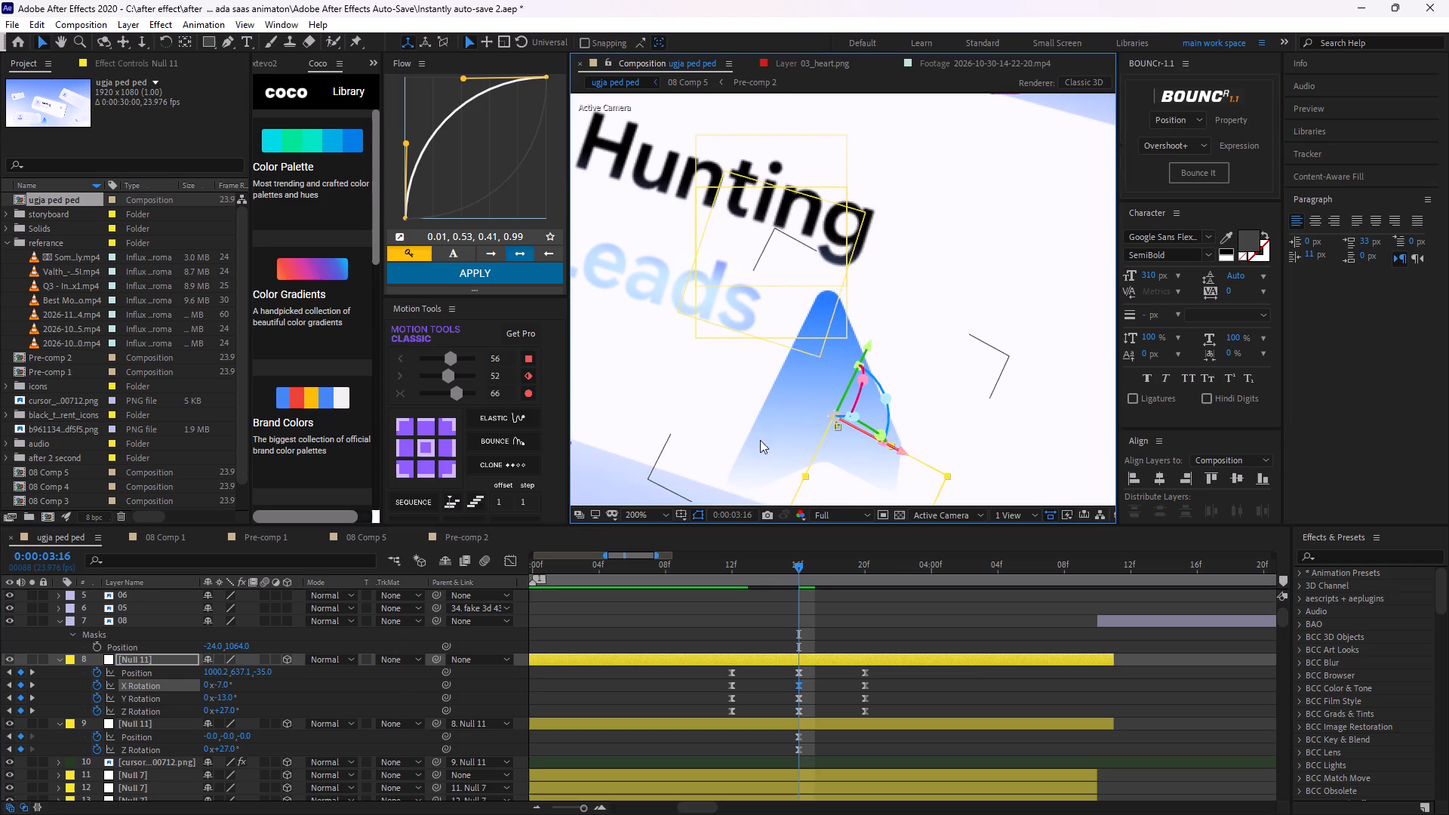
pyautogui.moveTo(226, 685); pyautogui.dragTo(220, 685)
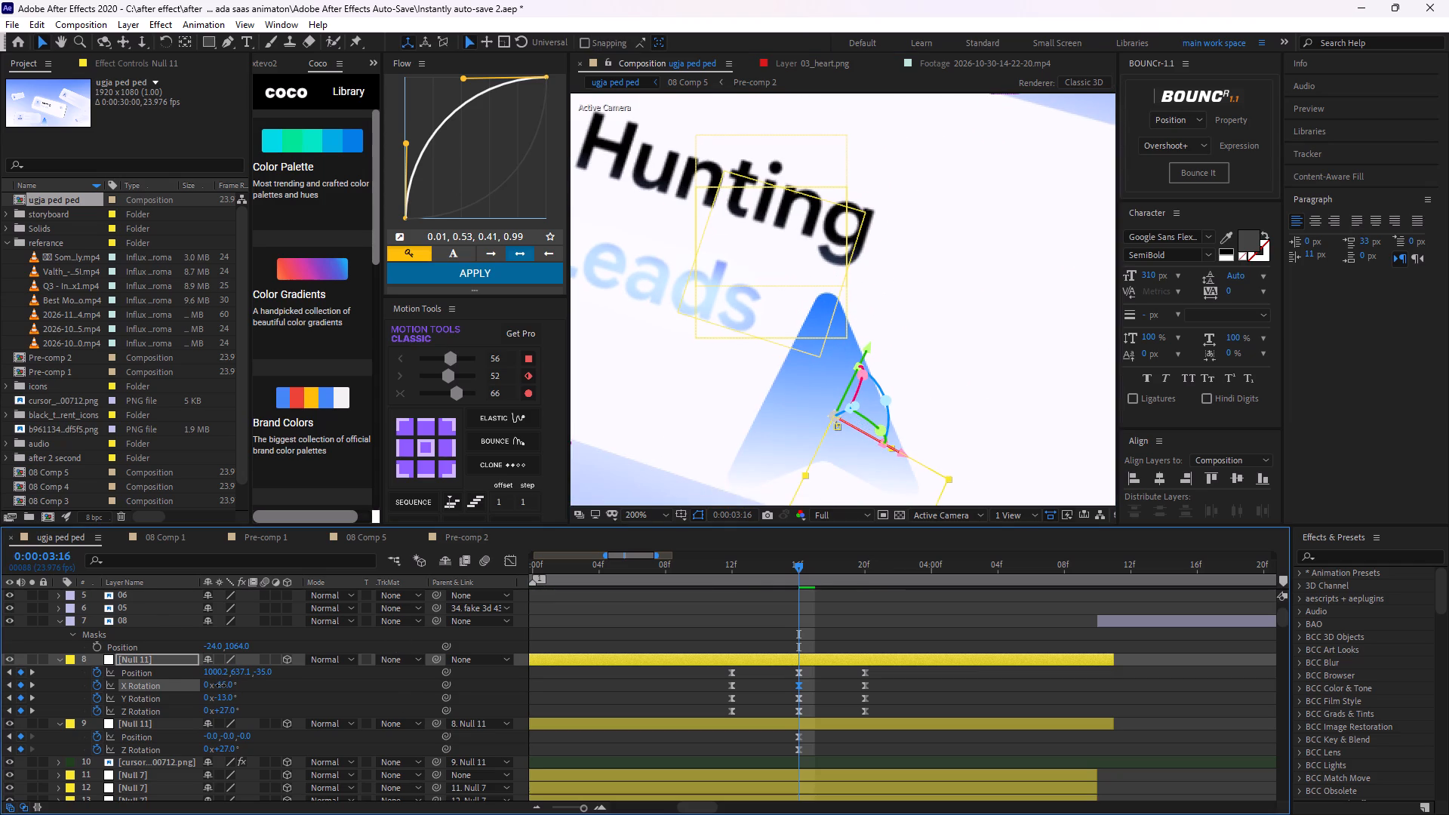
pyautogui.moveTo(220, 685); pyautogui.dragTo(216, 687)
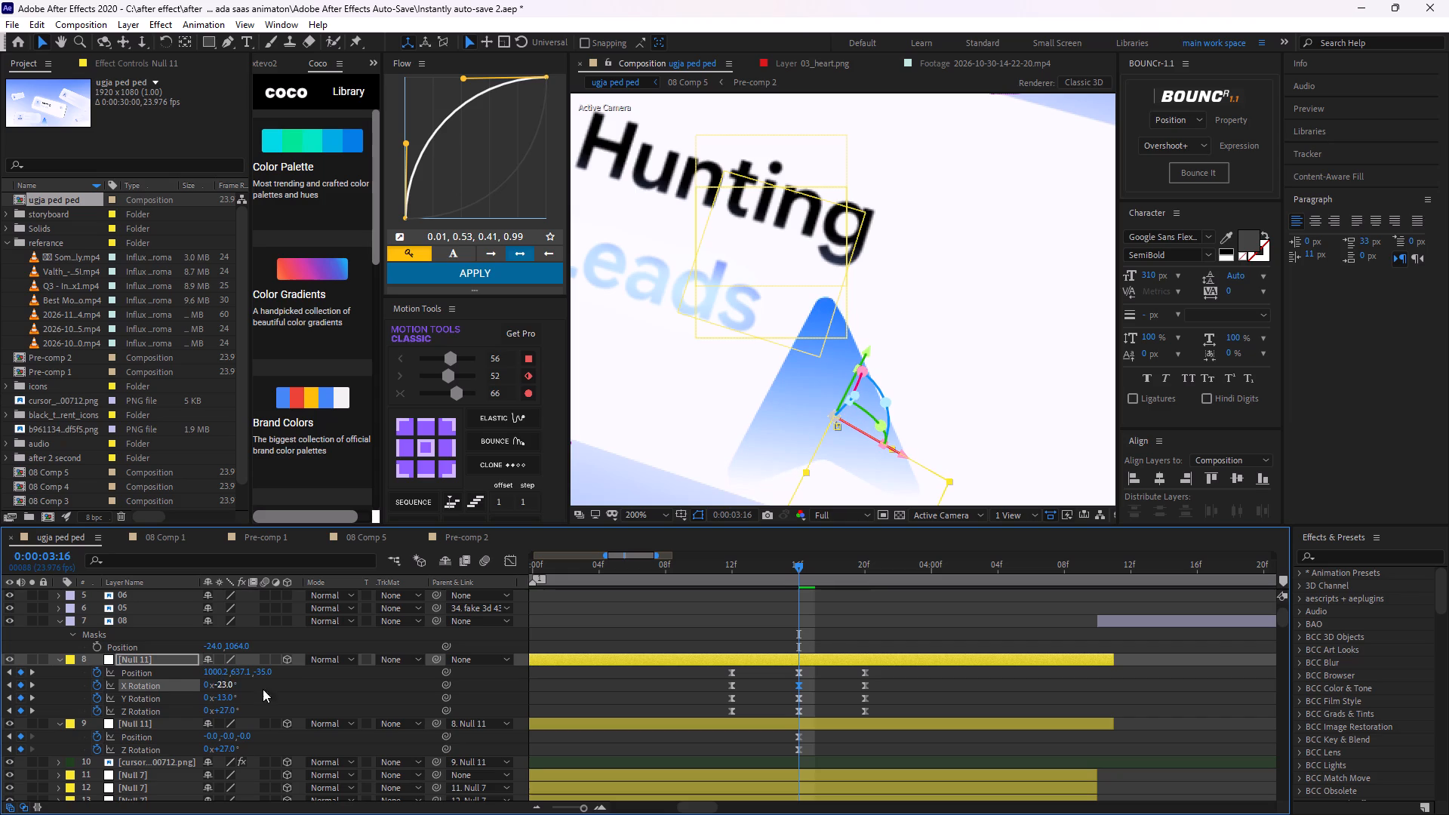
# Set the top Null 11's X Rotation to -22° at 0:00:03:16 and scrub the surrounding frames to check the cursor's tilt.
pyautogui.click(222, 687)
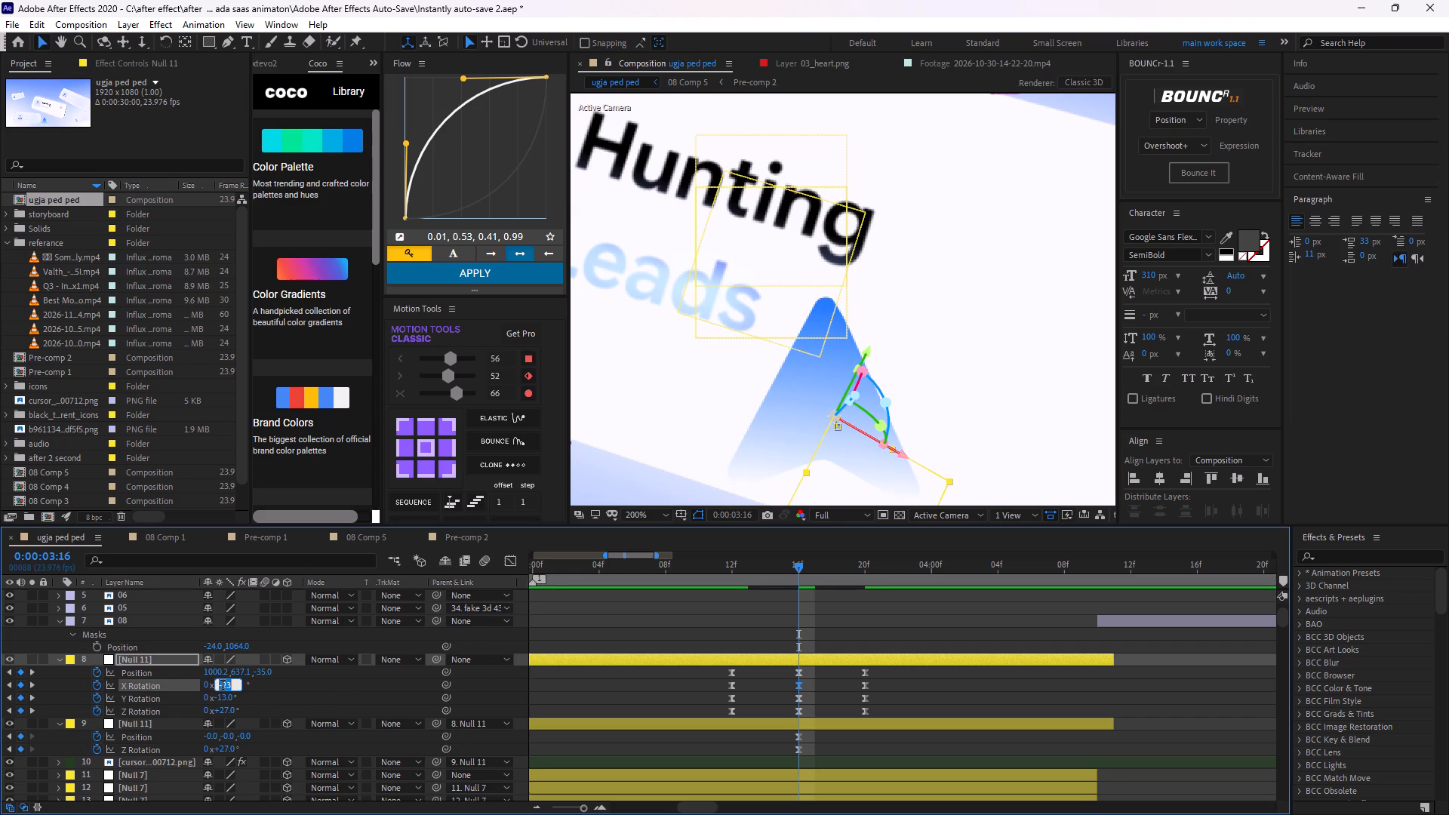
pyautogui.write('-22')
pyautogui.press('Return')
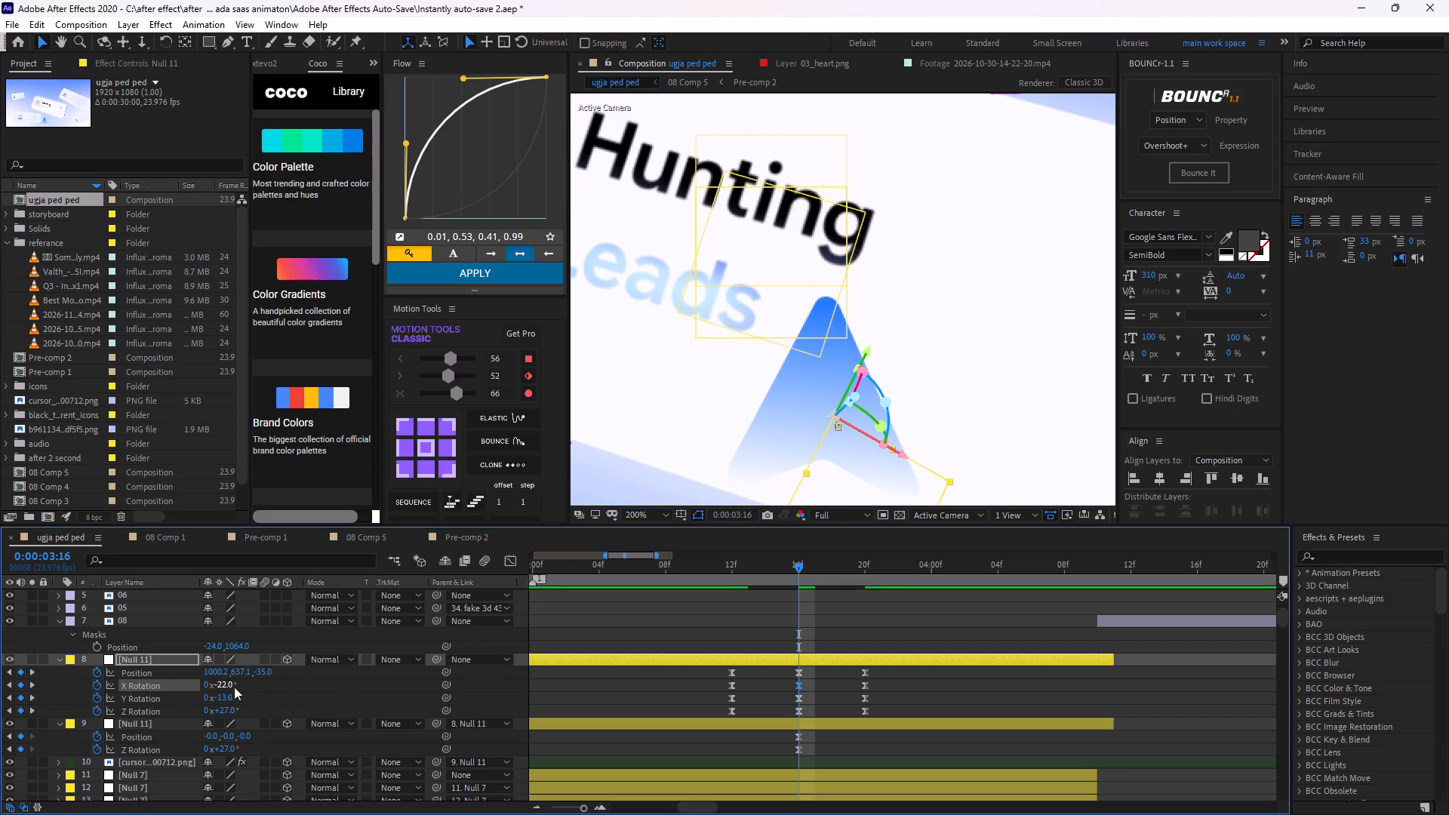
pyautogui.click(866, 620)
pyautogui.scroll(-1, 902, 314)
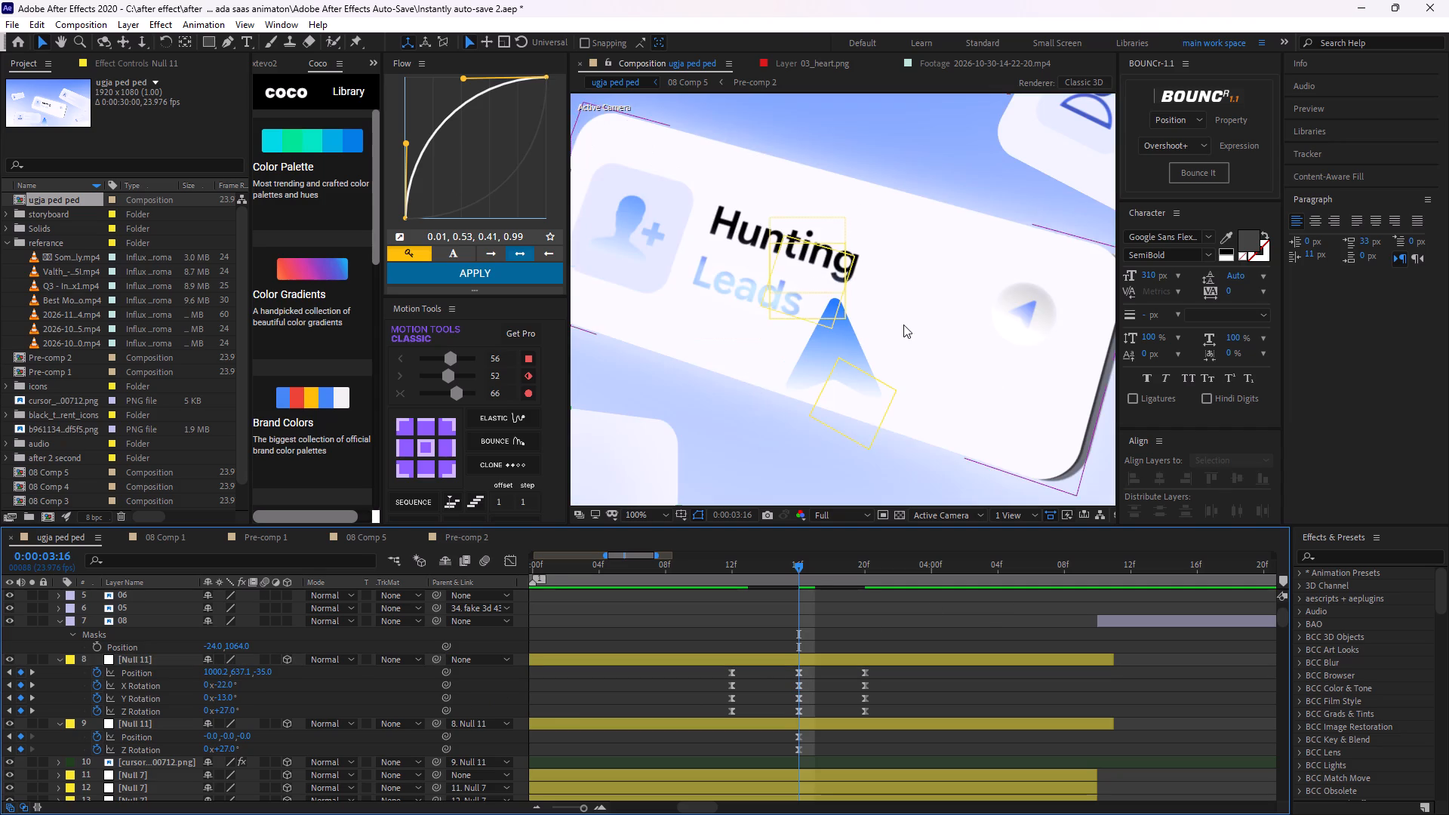
pyautogui.scroll(-1, 905, 337)
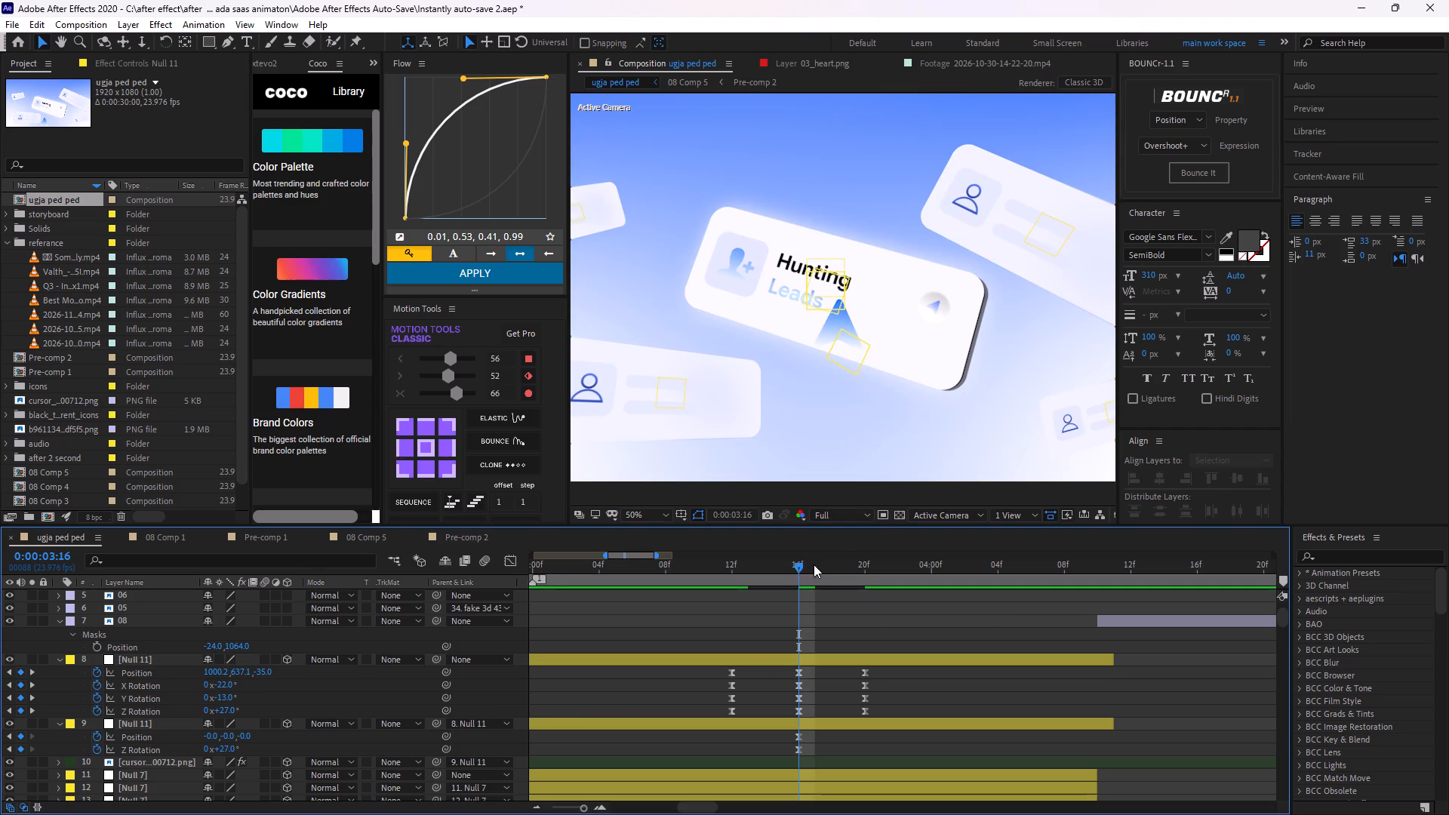
pyautogui.moveTo(802, 565); pyautogui.dragTo(819, 587)
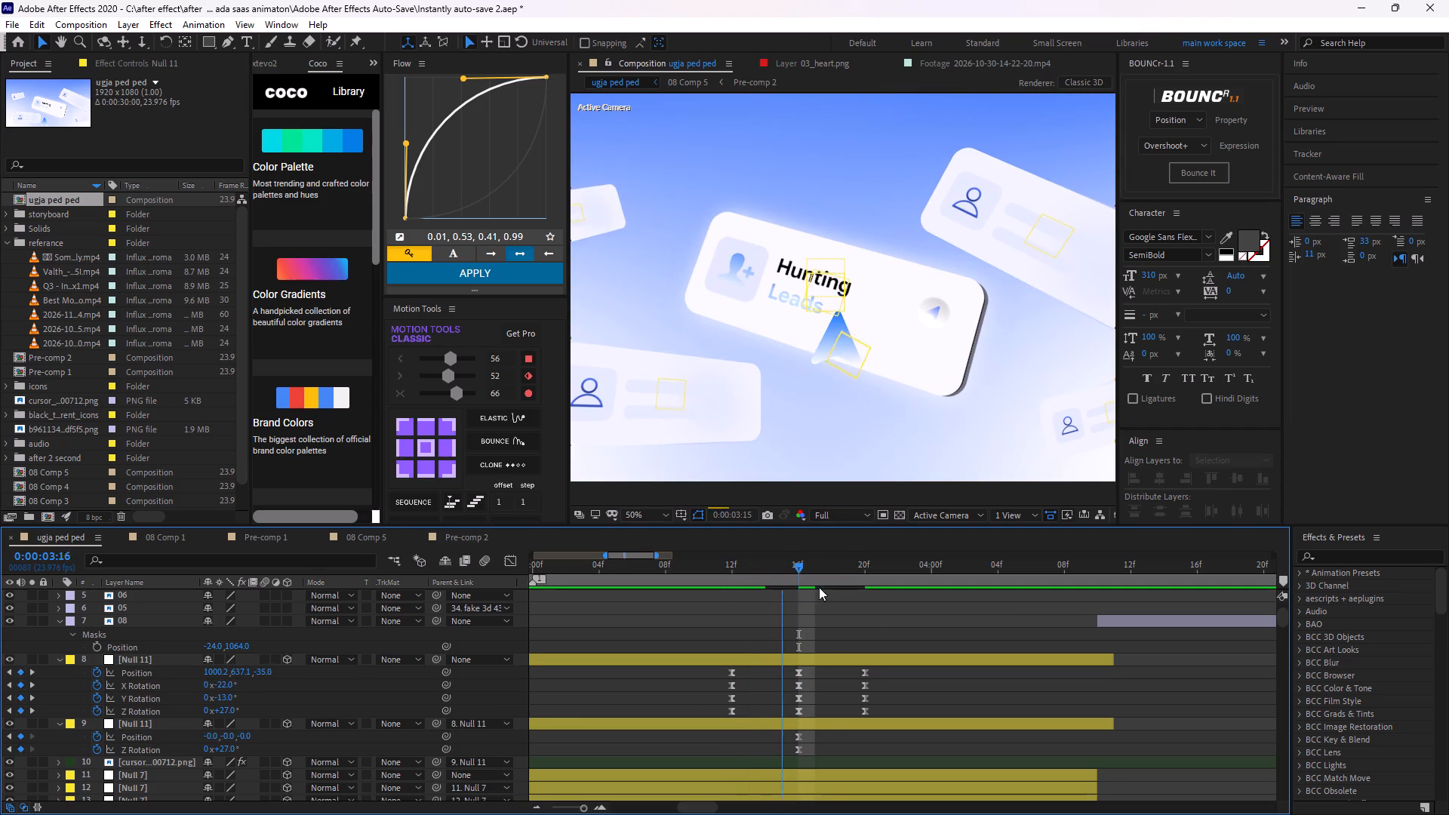
pyautogui.moveTo(819, 587); pyautogui.dragTo(768, 594)
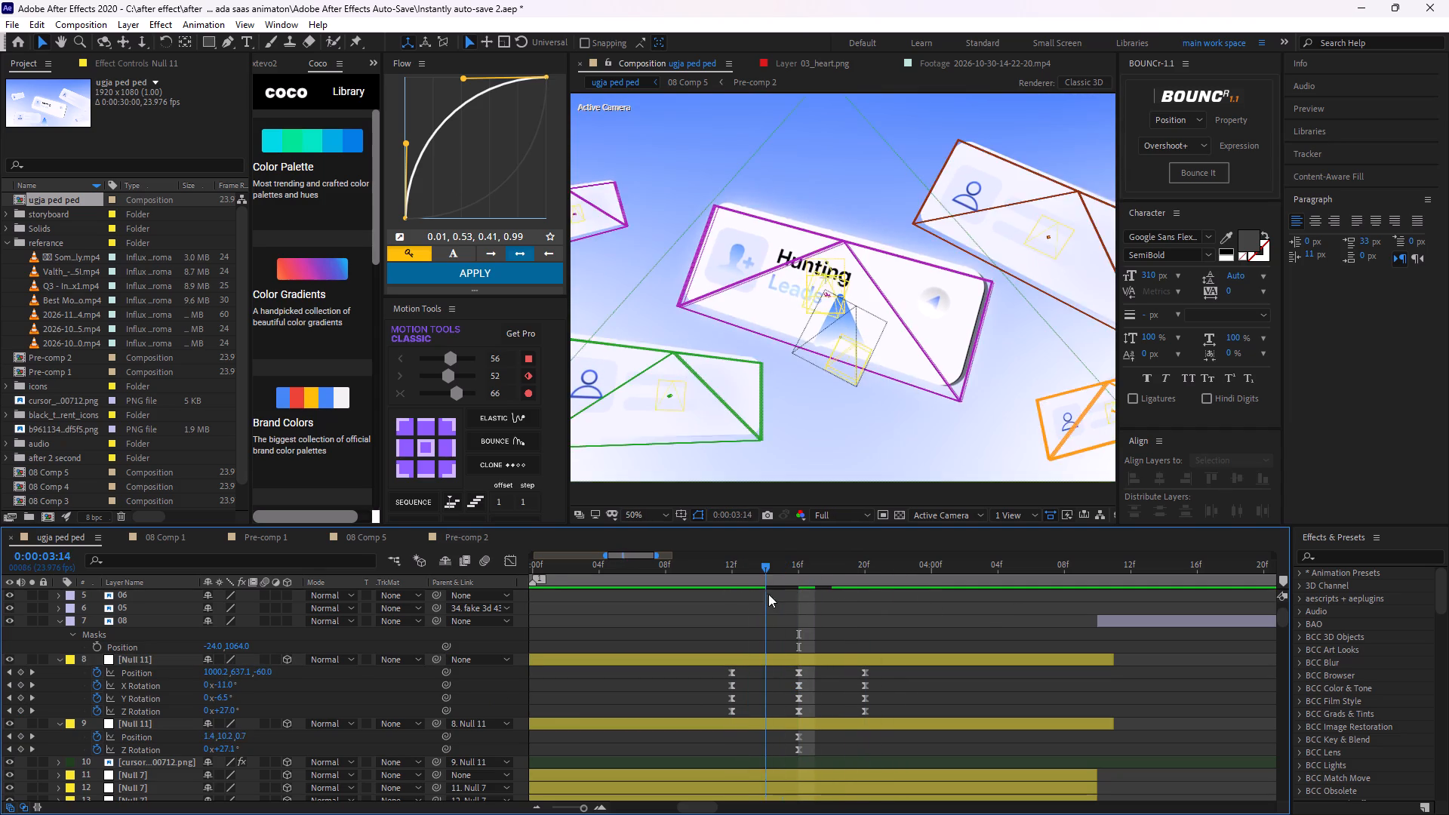
pyautogui.moveTo(768, 594); pyautogui.dragTo(792, 650)
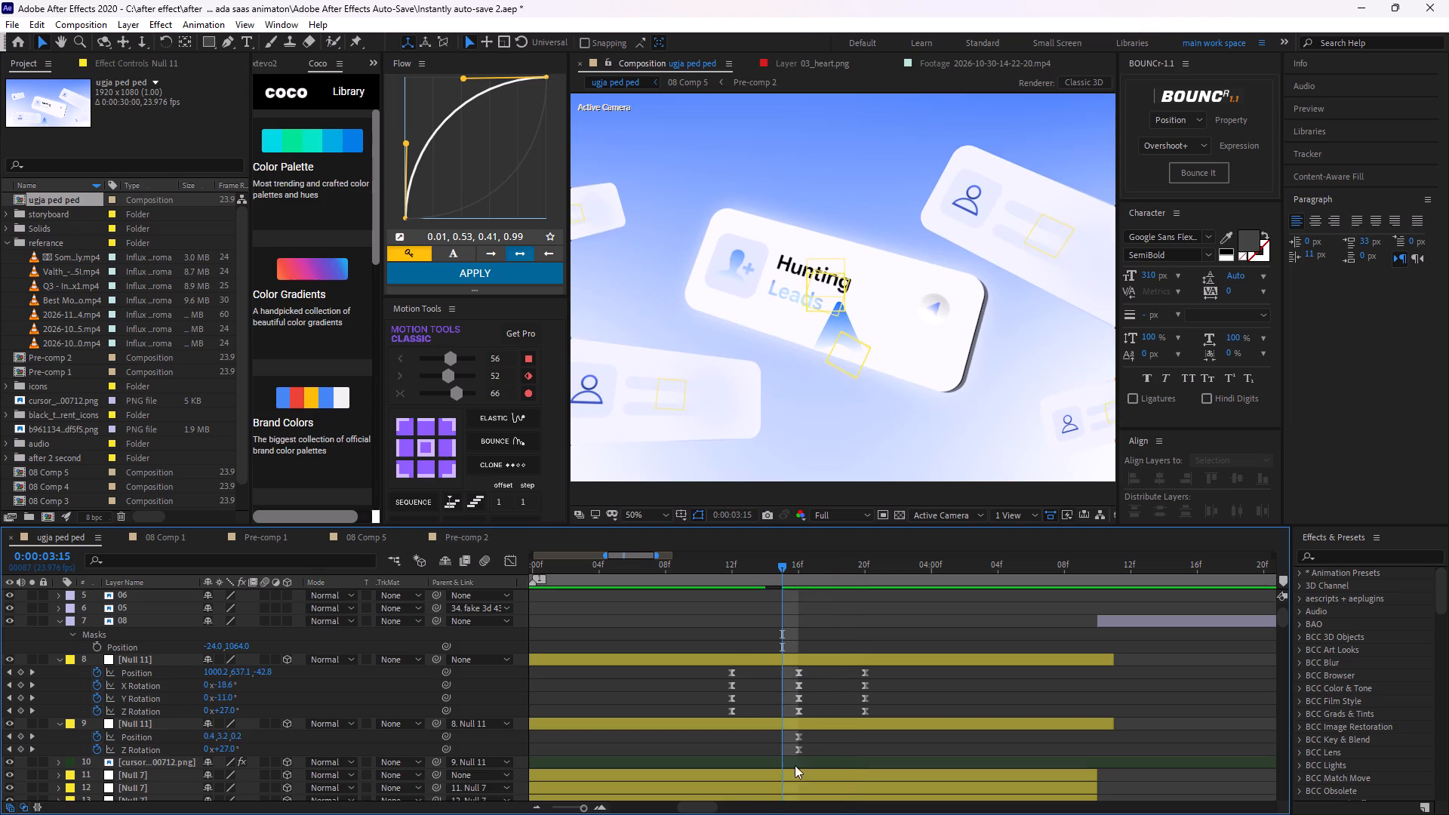
# Duplicate the cursor PNG layer parented to the lower Null 11.
pyautogui.click(806, 758)
pyautogui.hotkey('ctrl', 'd')
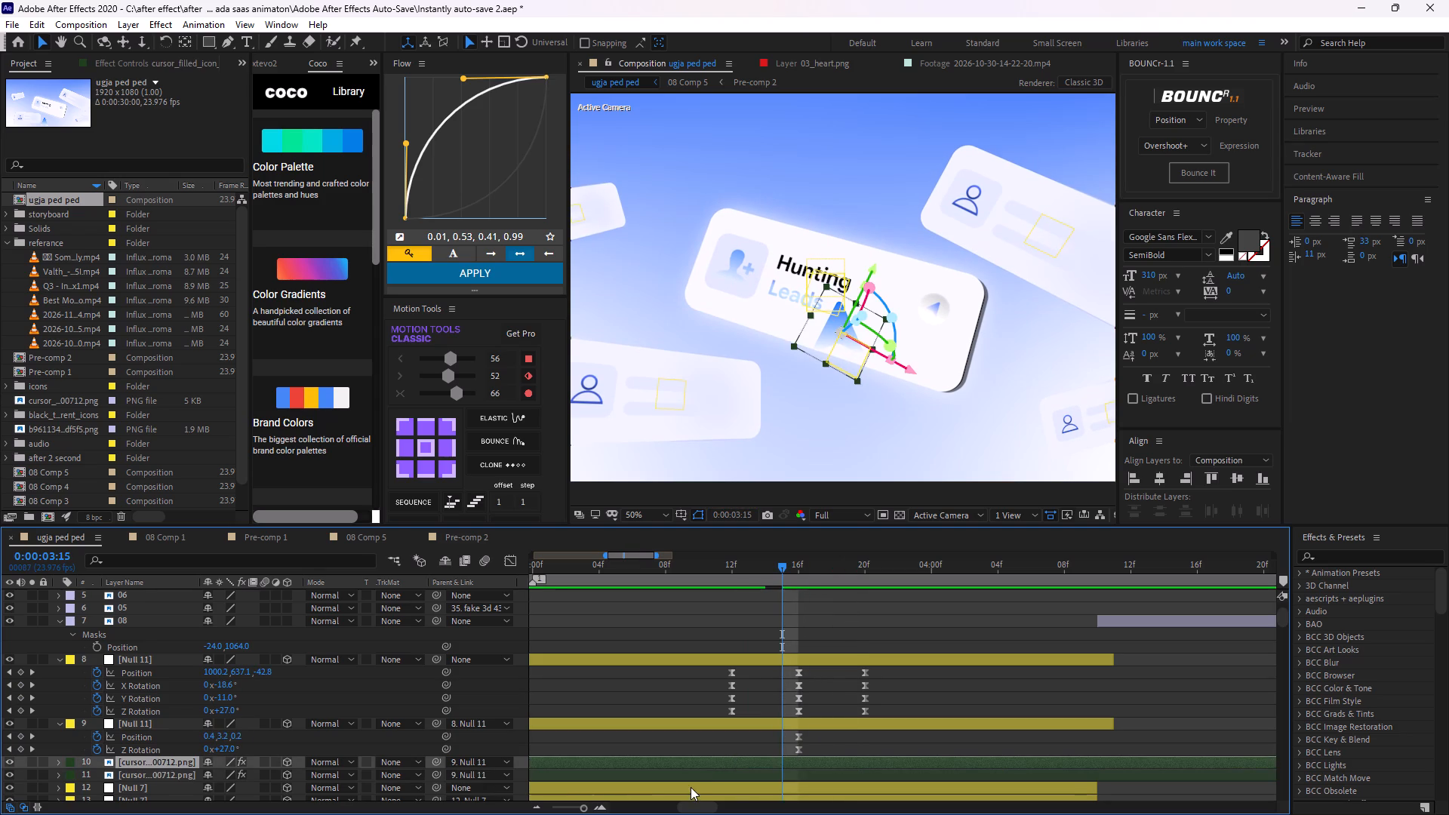
# Apply a Fill effect to the lower copy of the cursor layer and disable its Gradient Ramp.
pyautogui.click(691, 787)
pyautogui.click(717, 770)
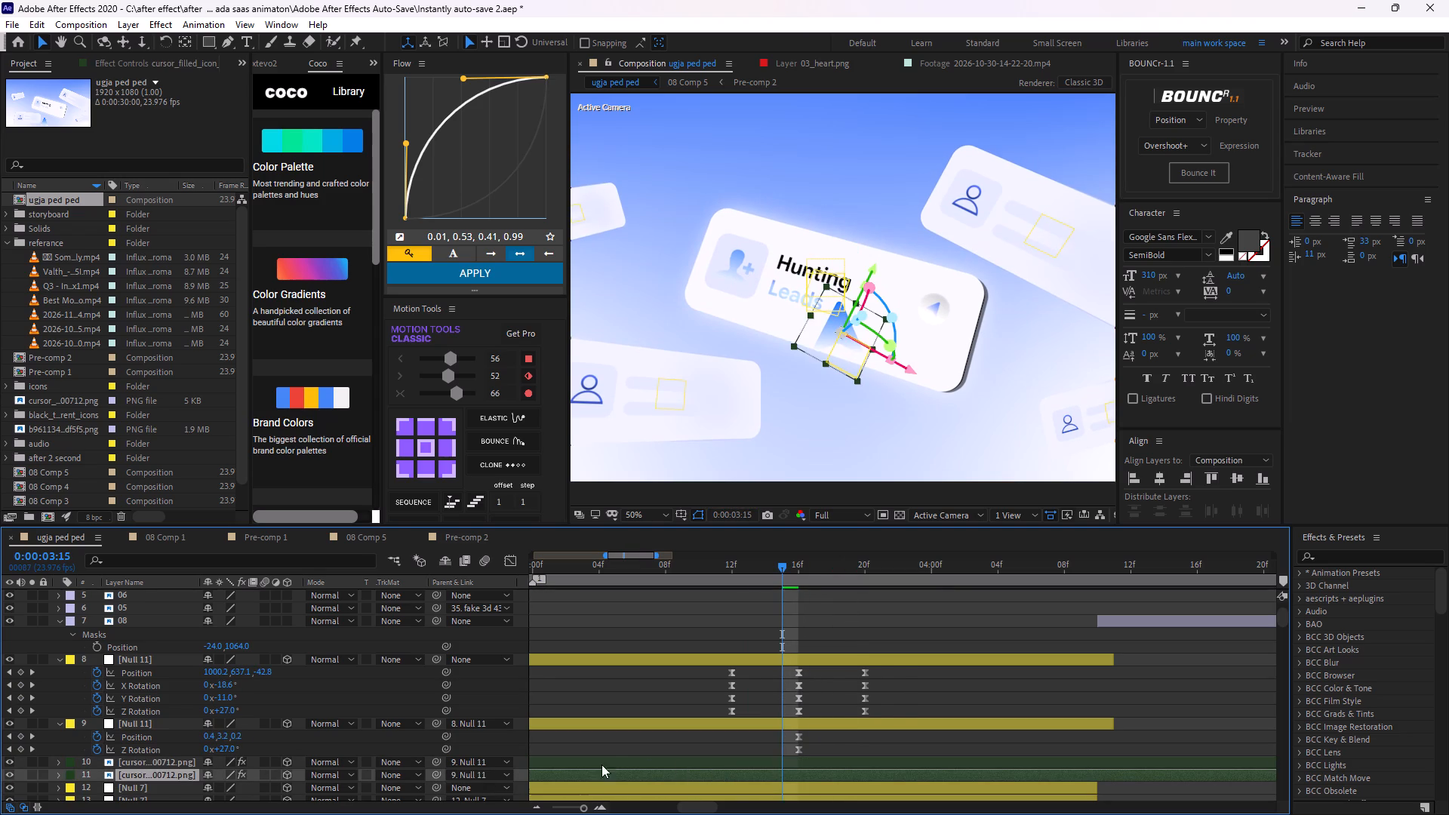
pyautogui.hotkey('ctrl', 'space')
pyautogui.press('f')
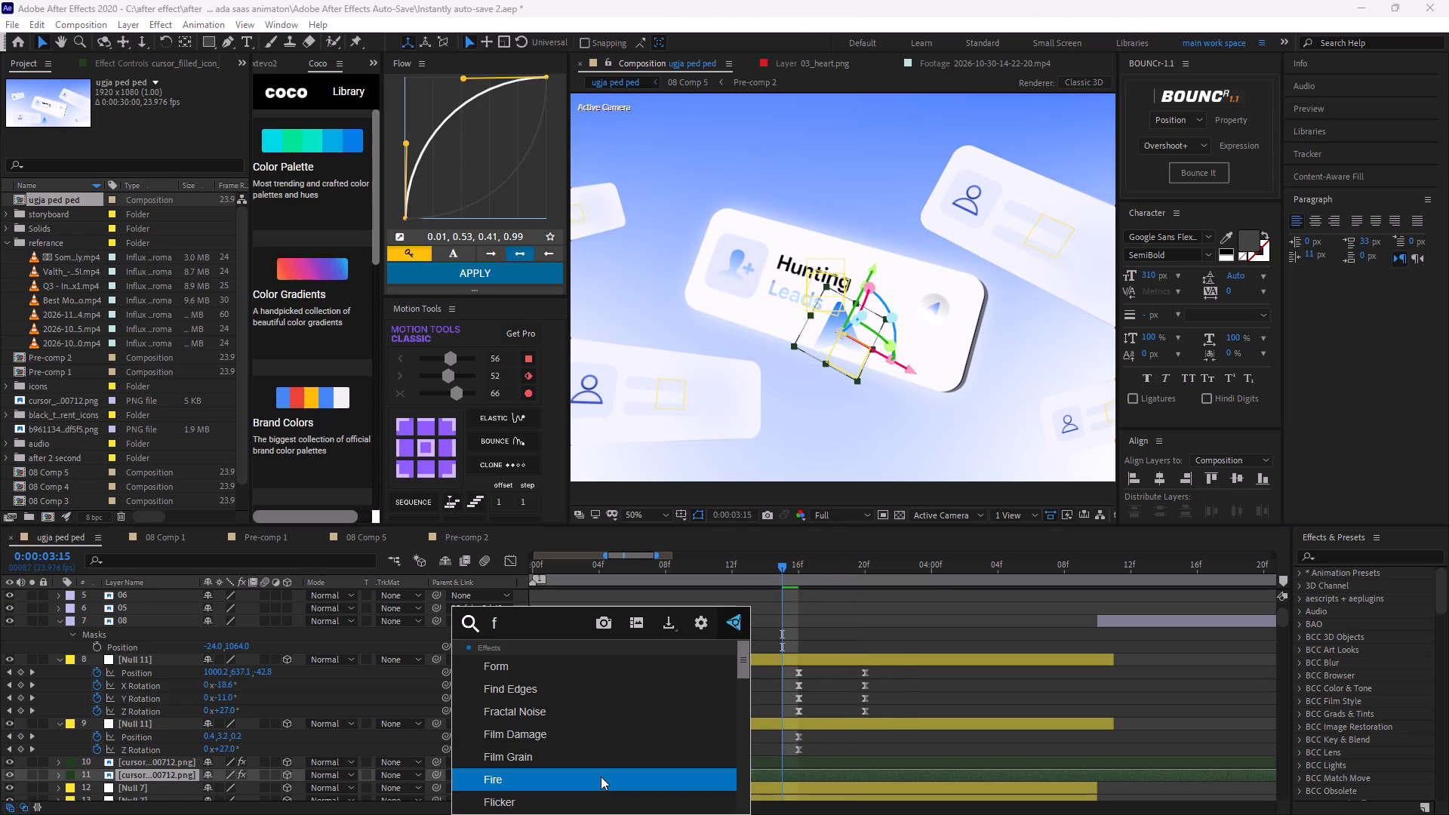
pyautogui.write('ill')
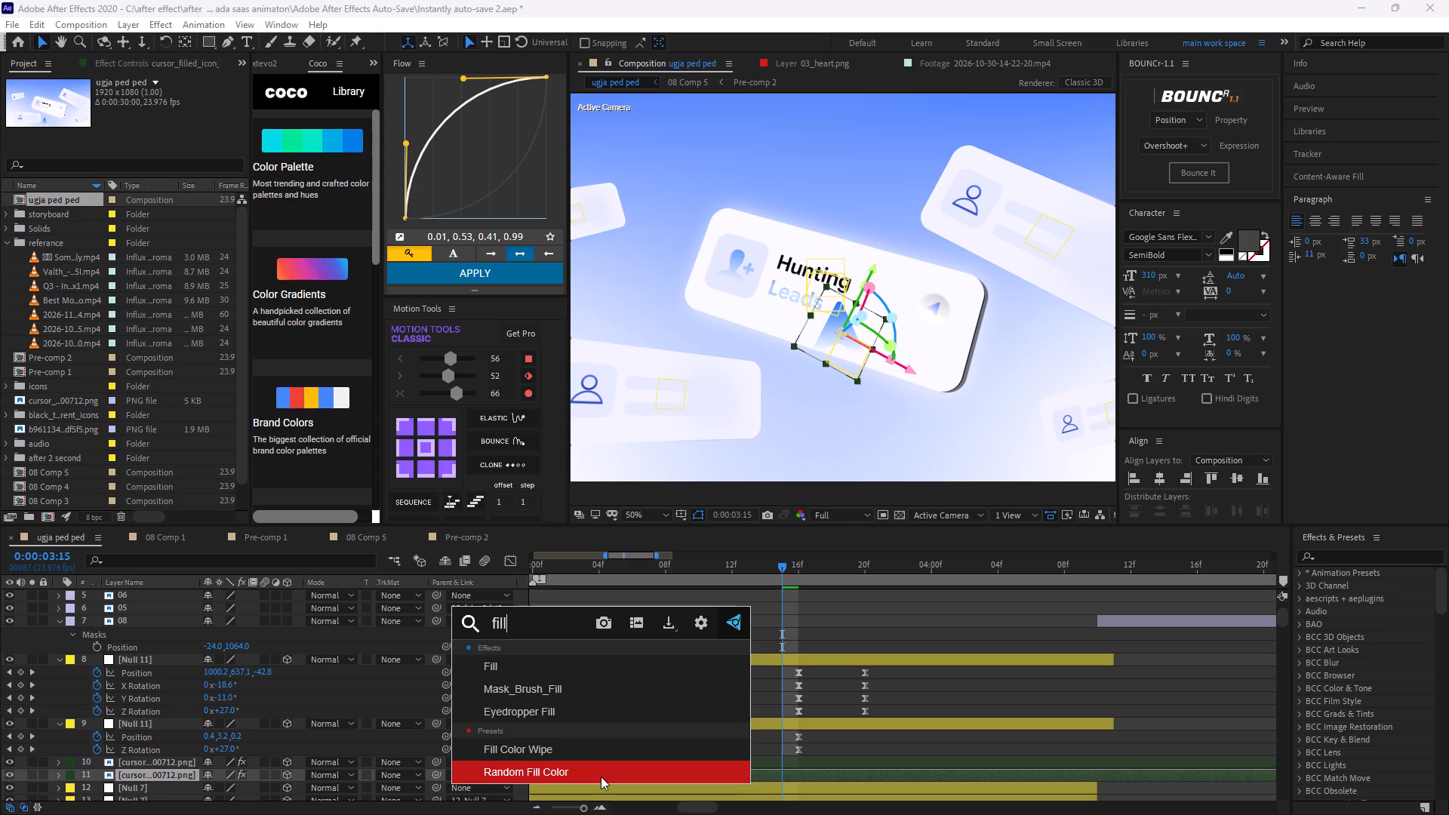
pyautogui.press('Up')
pyautogui.press('Up')
pyautogui.press('Up')
pyautogui.press('Up')
pyautogui.press('Return')
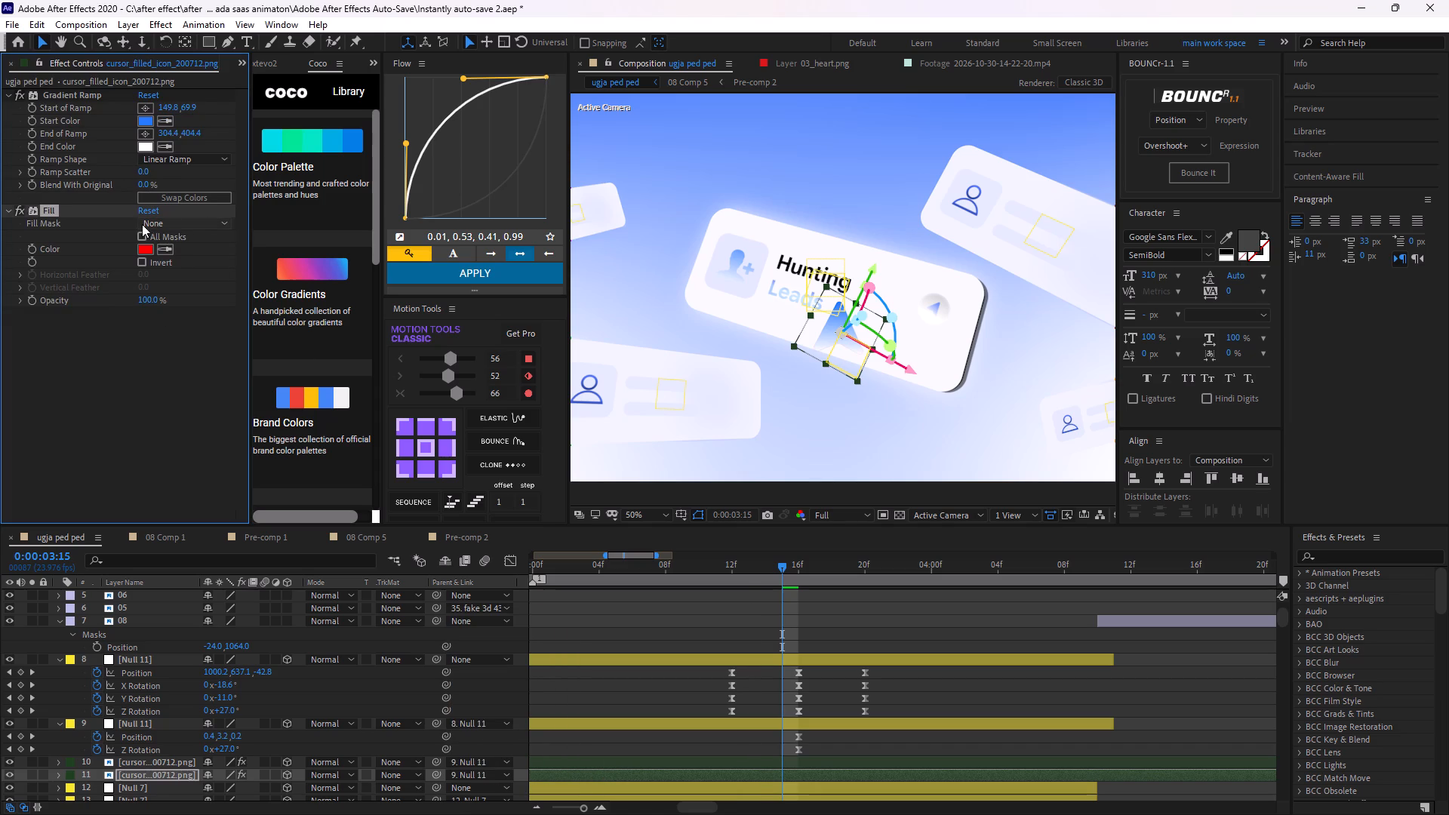
pyautogui.click(16, 91)
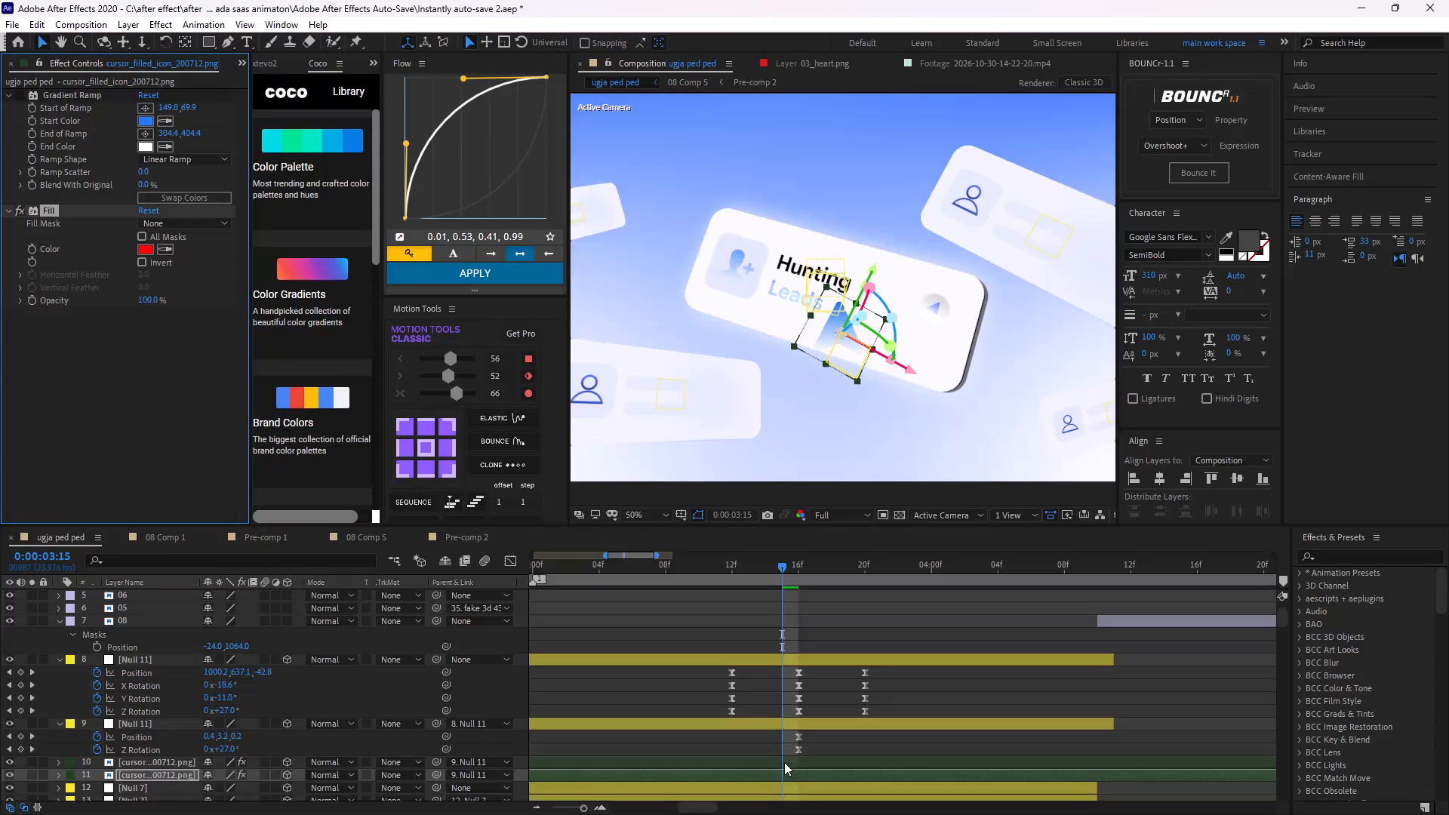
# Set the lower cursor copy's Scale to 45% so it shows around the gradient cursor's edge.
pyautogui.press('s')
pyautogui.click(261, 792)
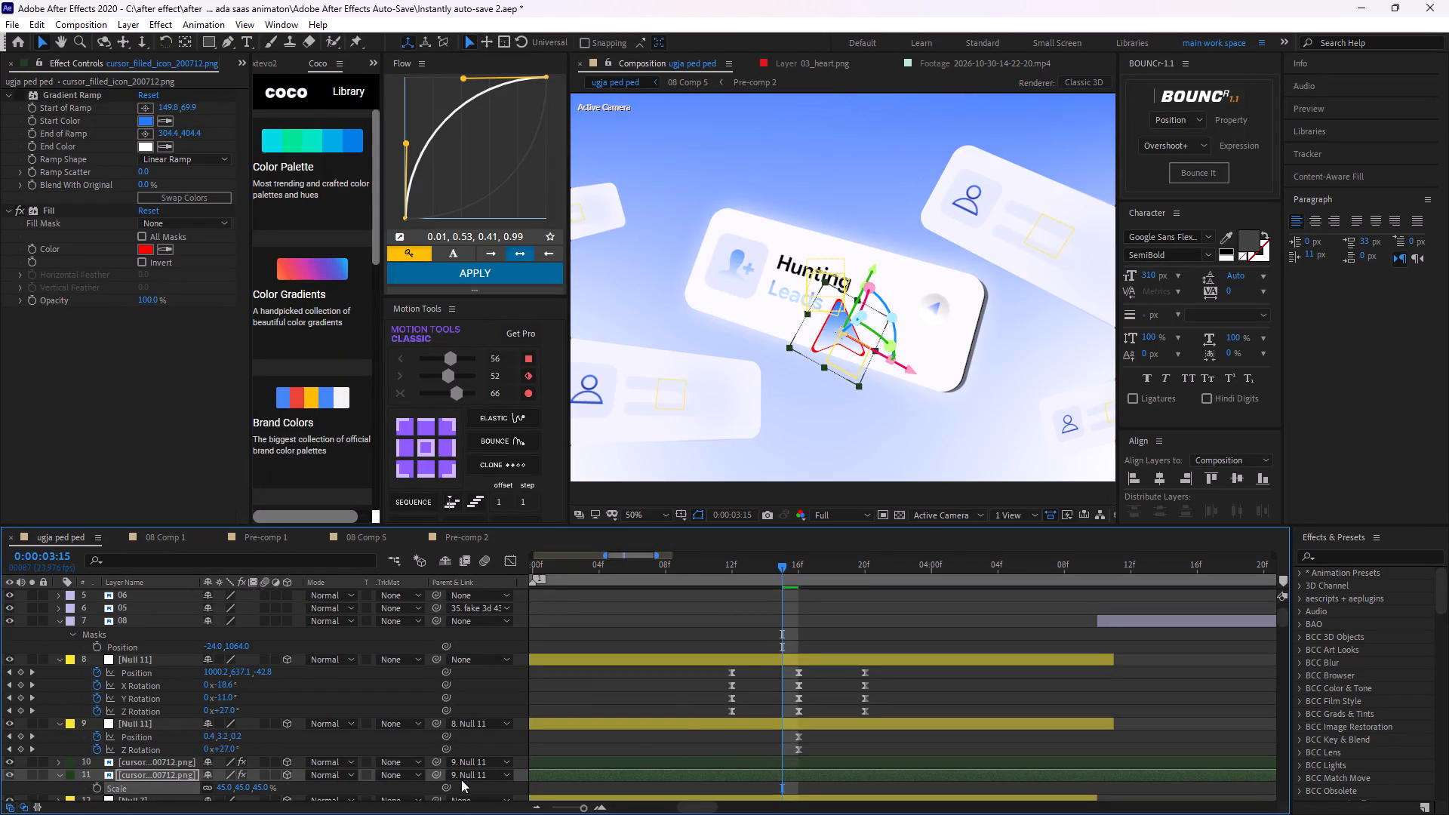
# Change the lower cursor copy's Fill color to dark grey 3D3D3D.
pyautogui.click(145, 253)
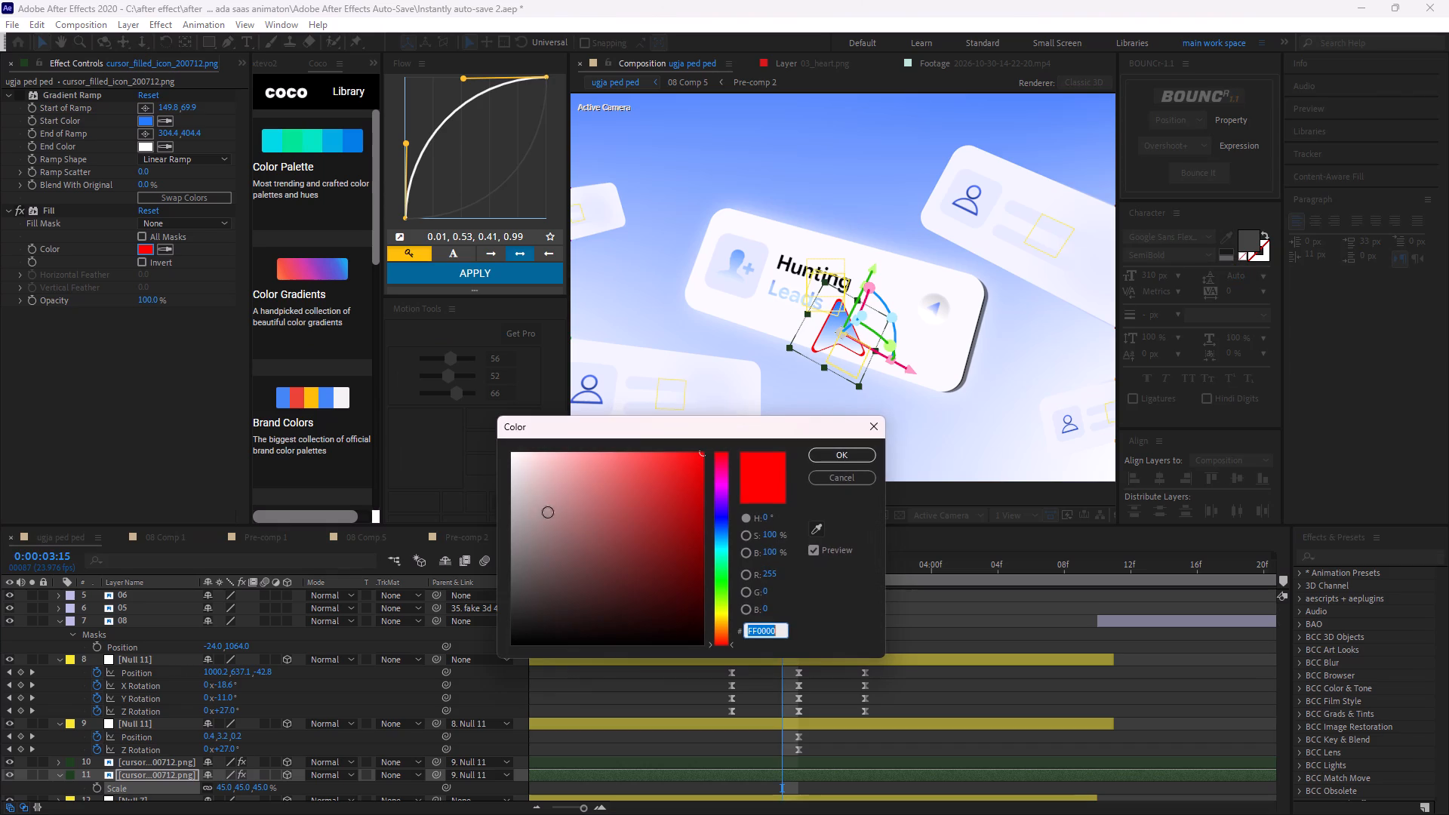
pyautogui.moveTo(590, 530); pyautogui.dragTo(368, 733)
pyautogui.click(849, 441)
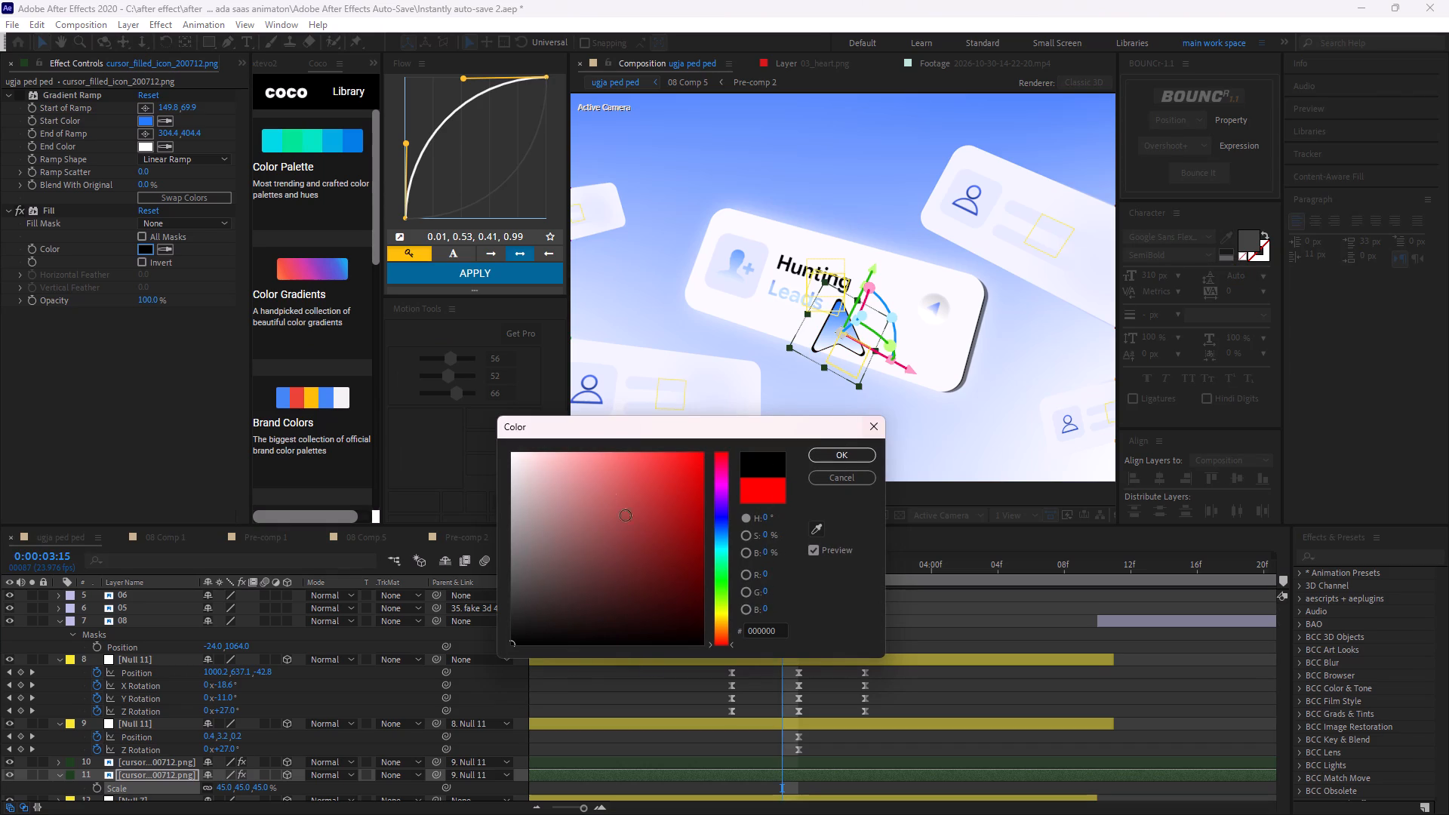
pyautogui.moveTo(534, 571); pyautogui.dragTo(449, 582)
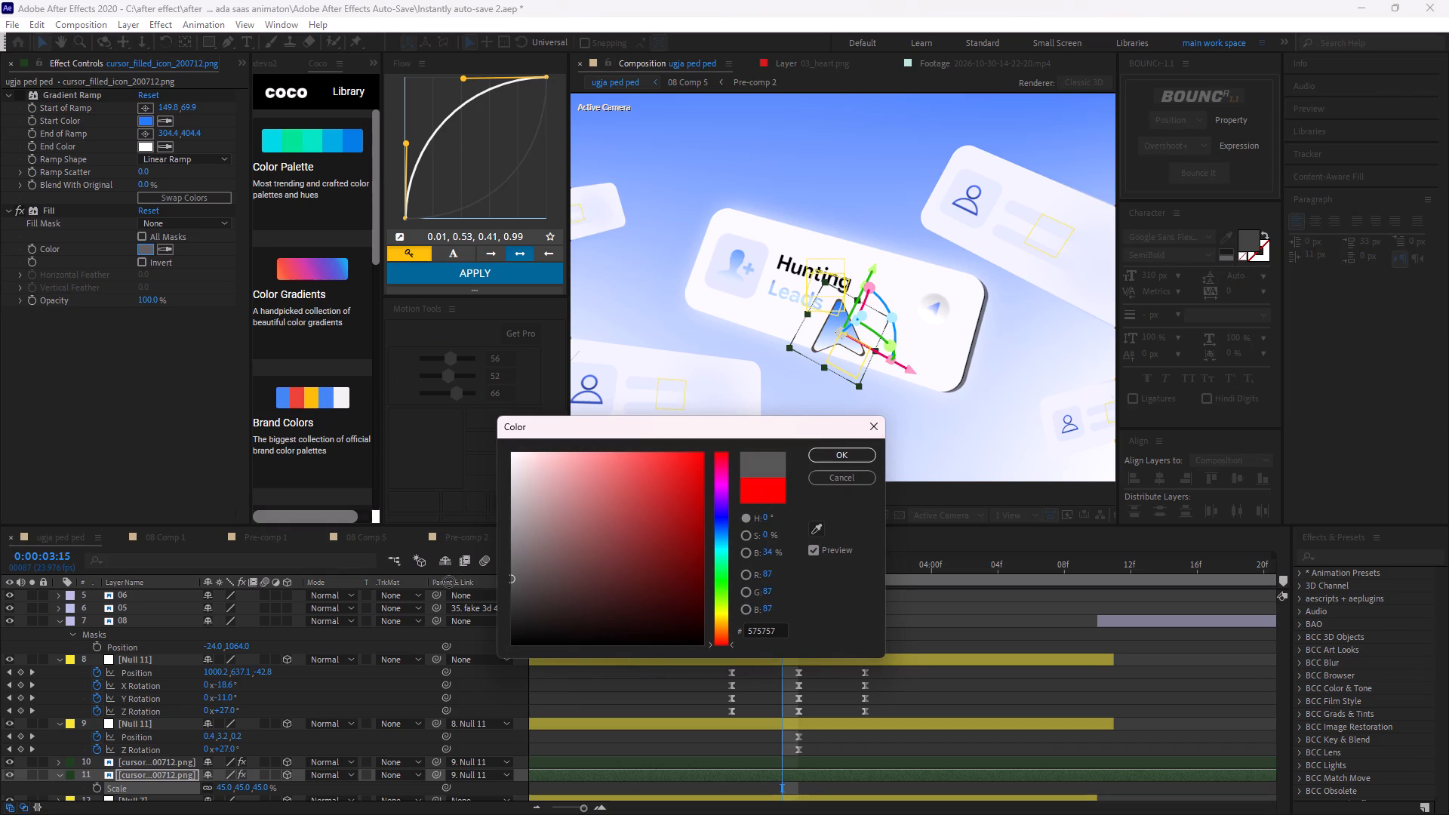
pyautogui.moveTo(449, 582); pyautogui.dragTo(438, 598)
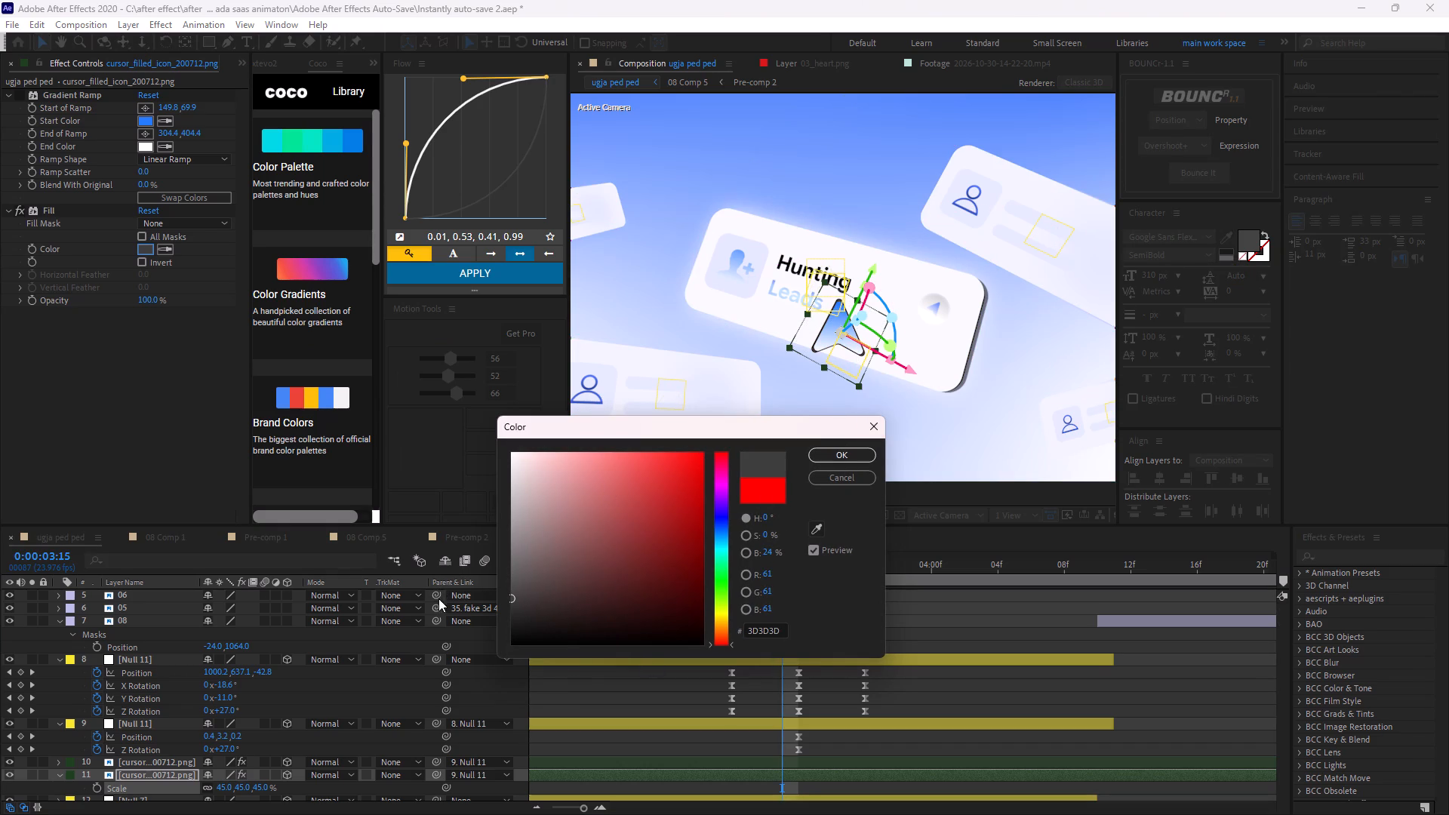
pyautogui.click(839, 460)
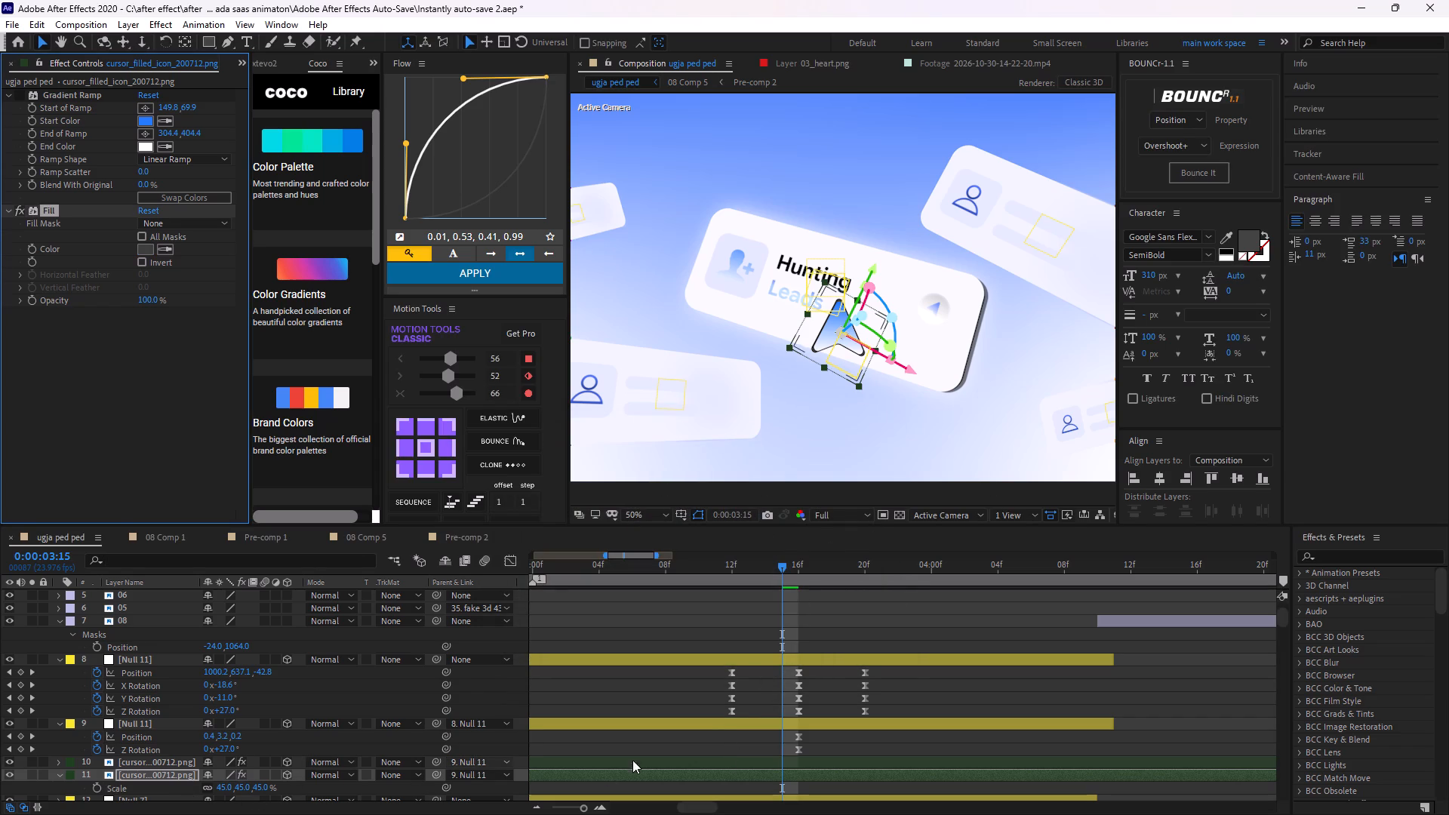
# Set the lower cursor copy's Scale to 44%, judging the outline thickness close up.
pyautogui.scroll(2, 888, 358)
pyautogui.moveTo(884, 373); pyautogui.dragTo(881, 298, button='middle')
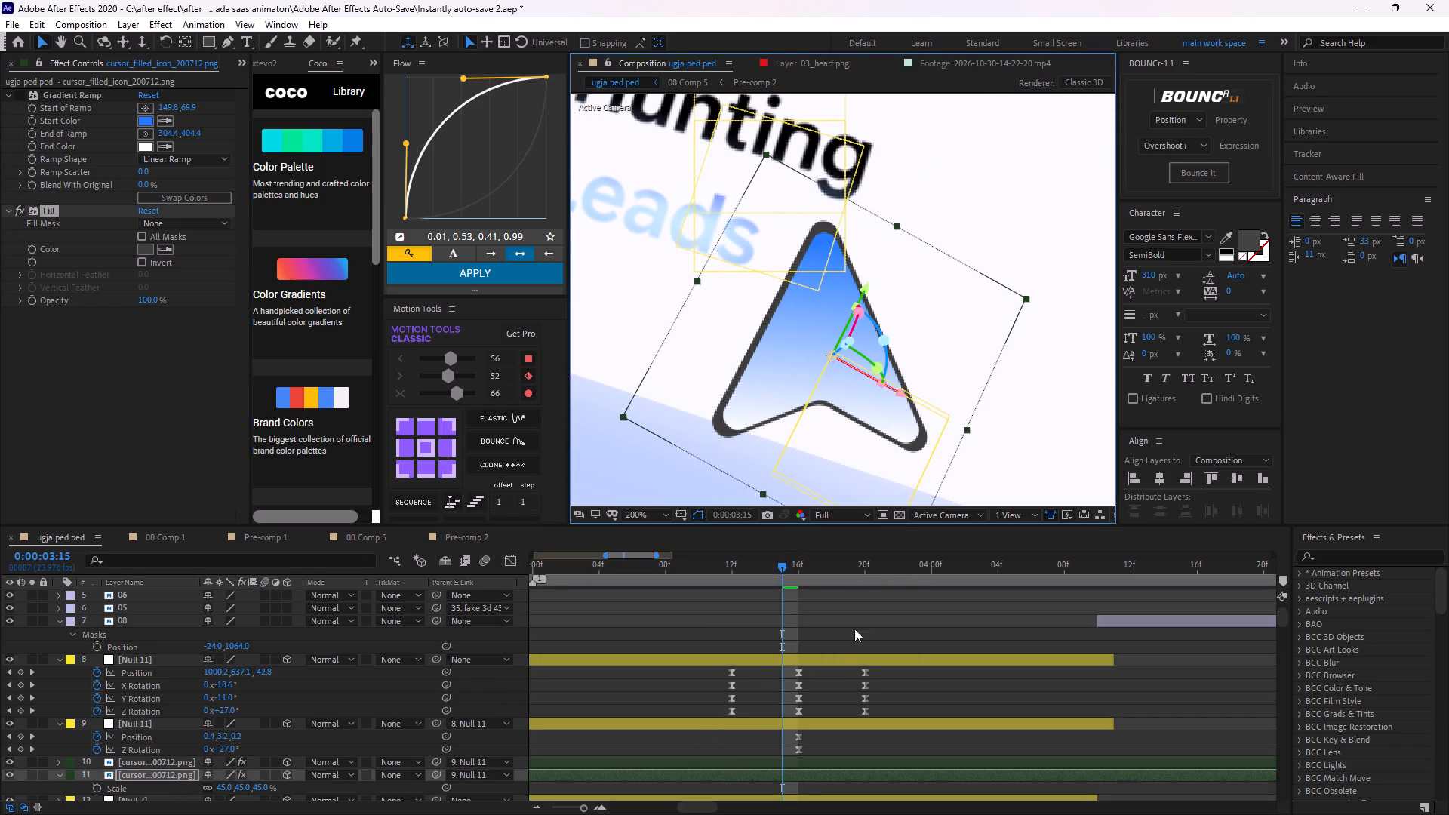
pyautogui.click(229, 749)
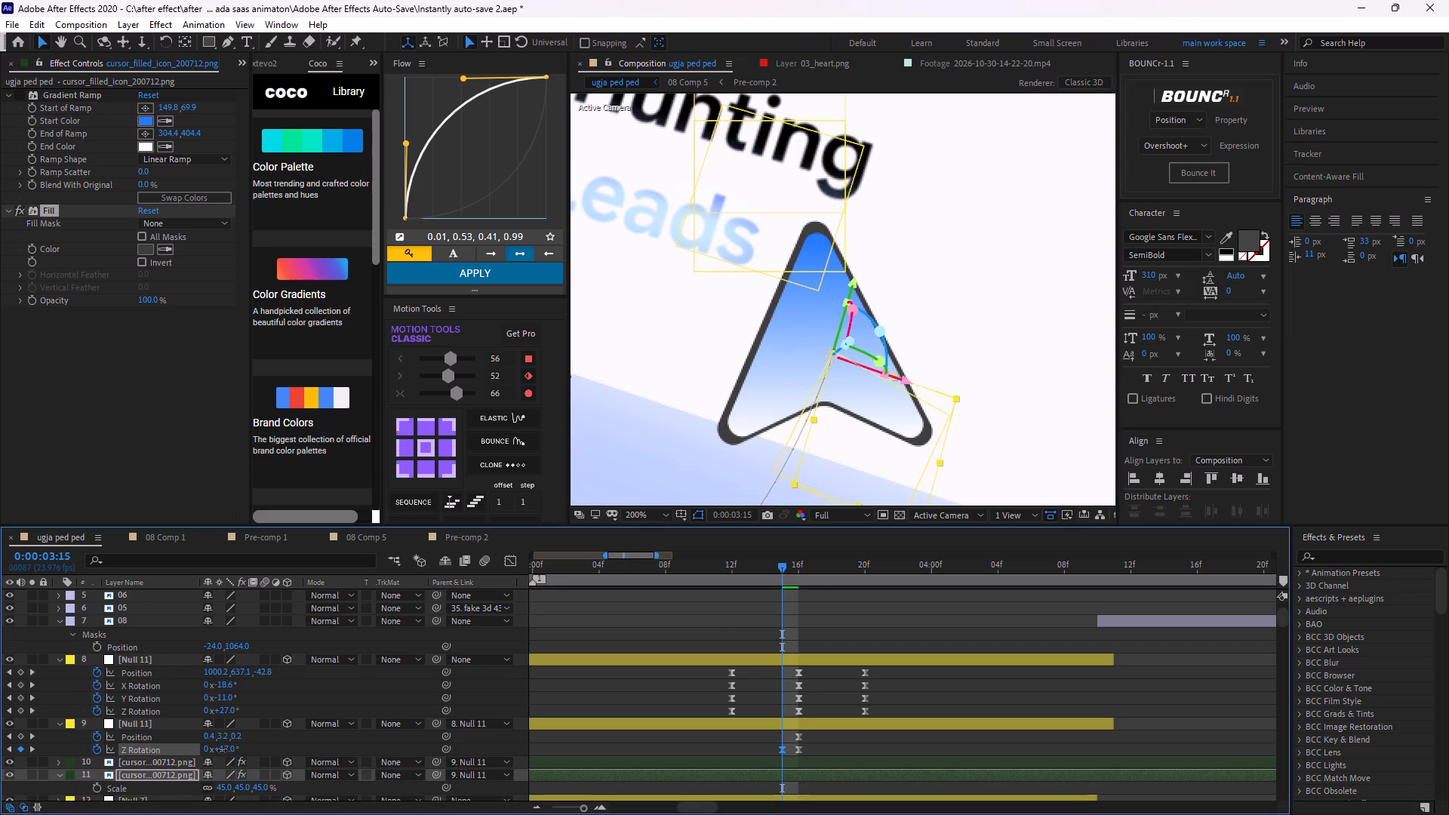
pyautogui.hotkey('ctrl', 'z')
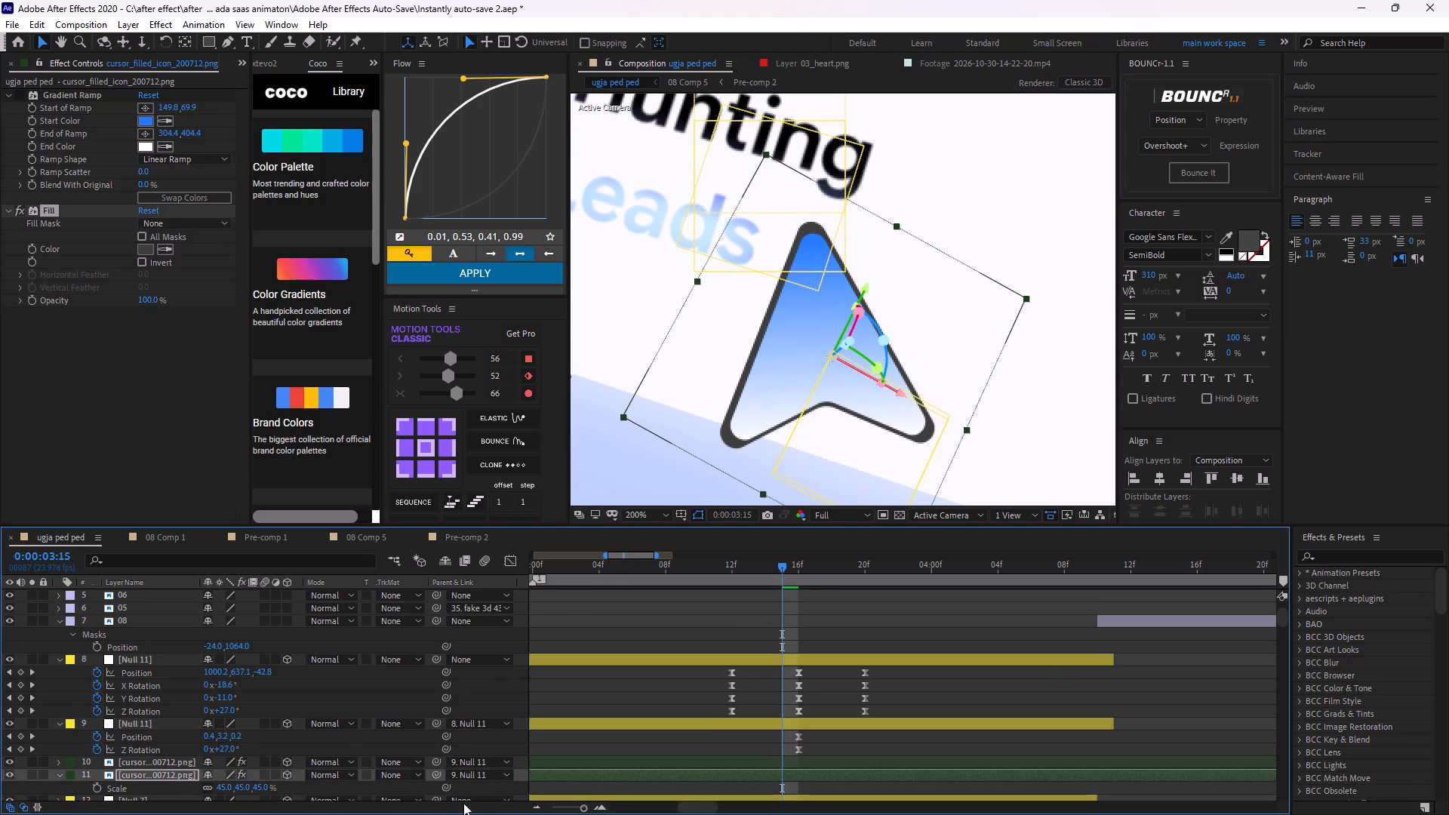
pyautogui.click(266, 790)
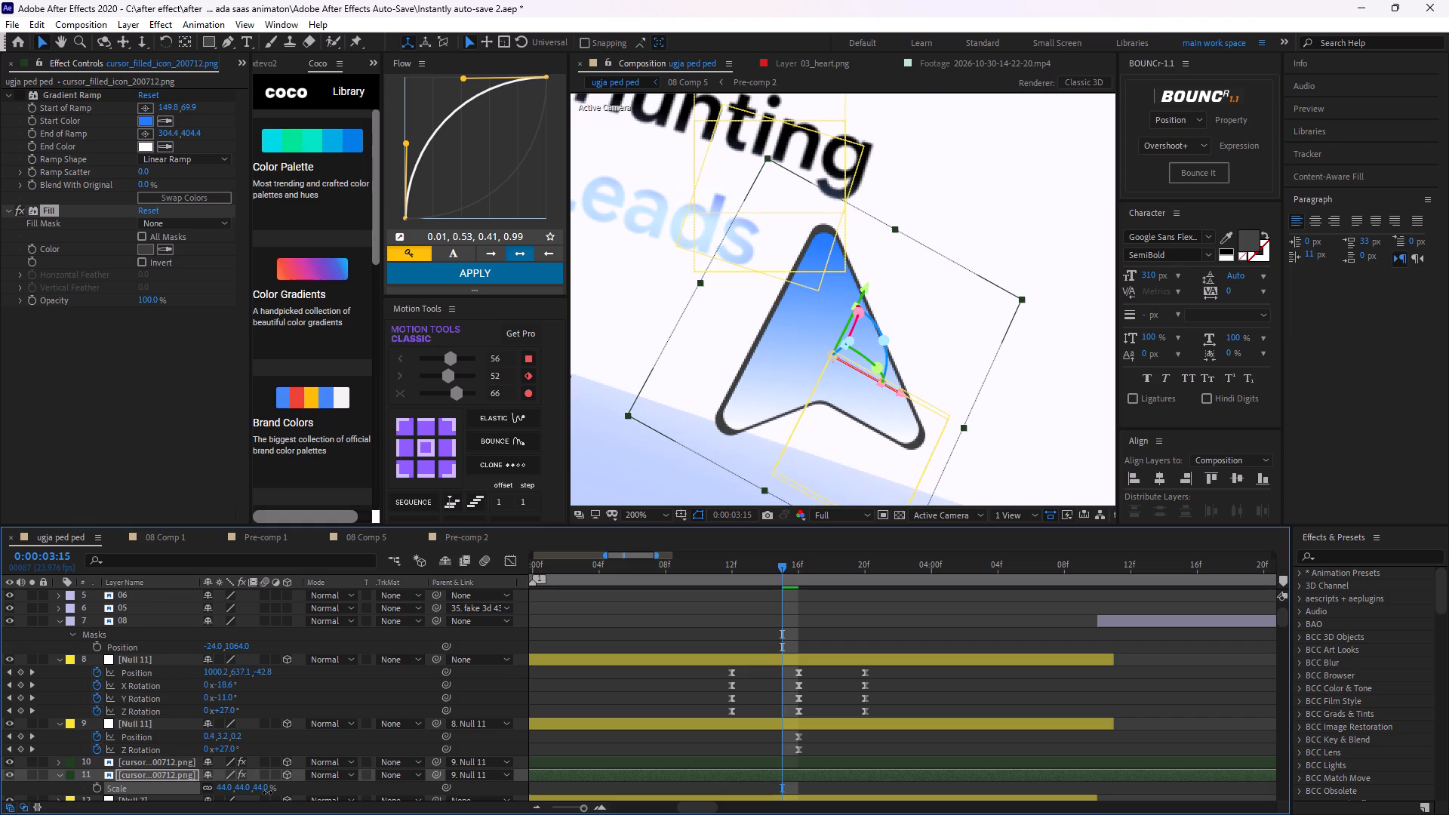
pyautogui.click(659, 706)
# Offset the lower cursor copy in depth by setting its Z Position to 5.
pyautogui.click(774, 775)
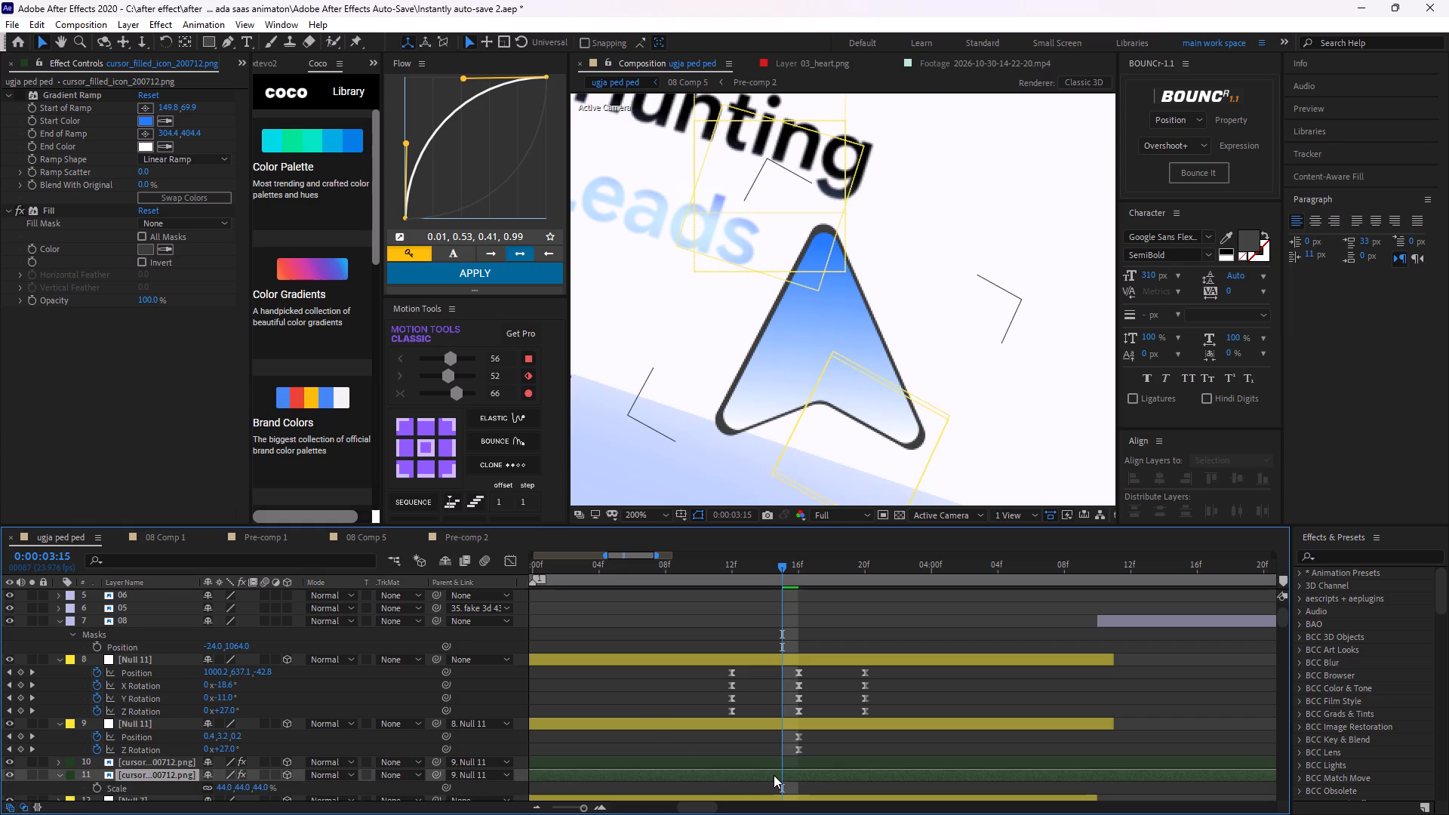
pyautogui.press('p')
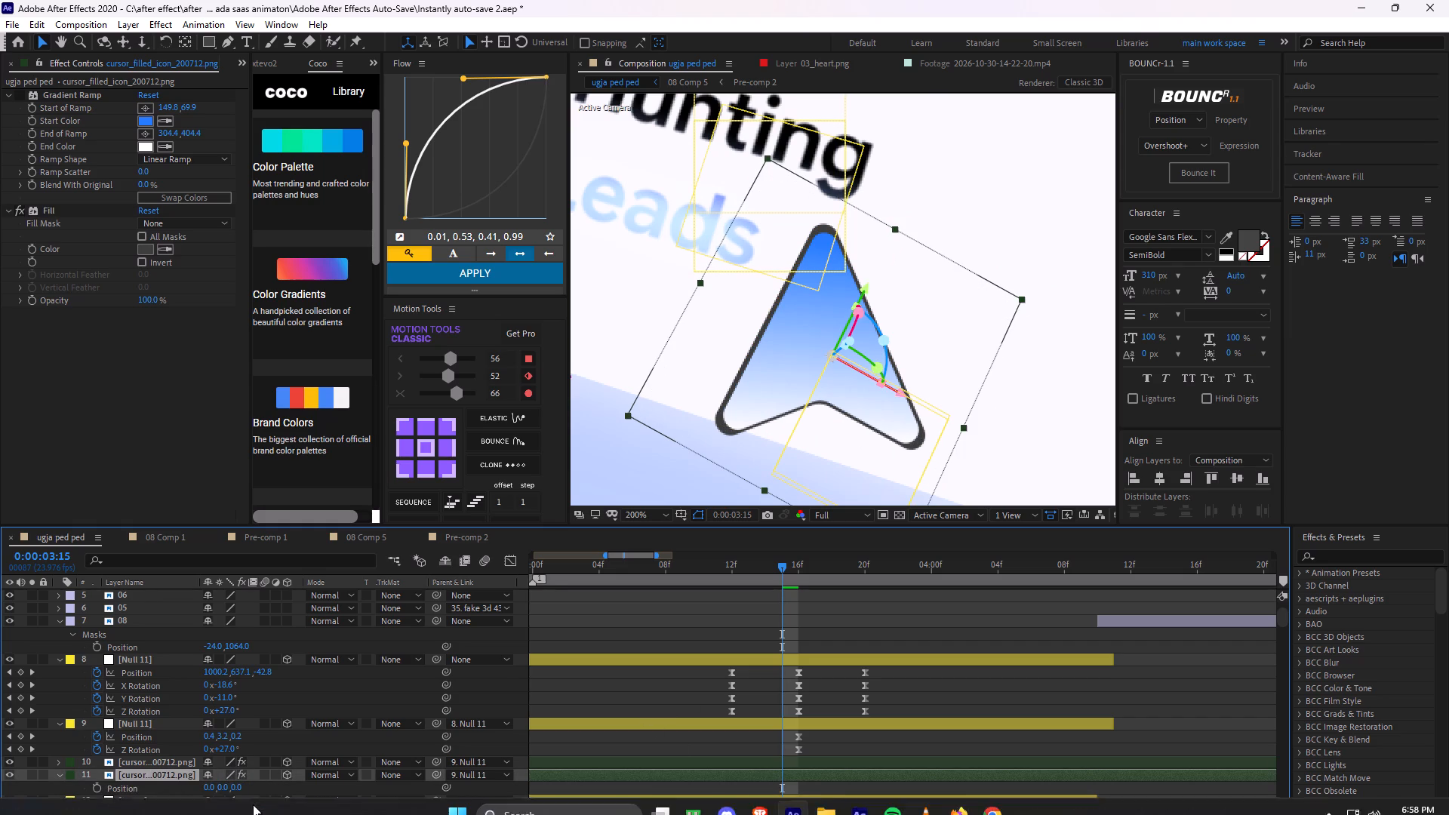
pyautogui.click(235, 786)
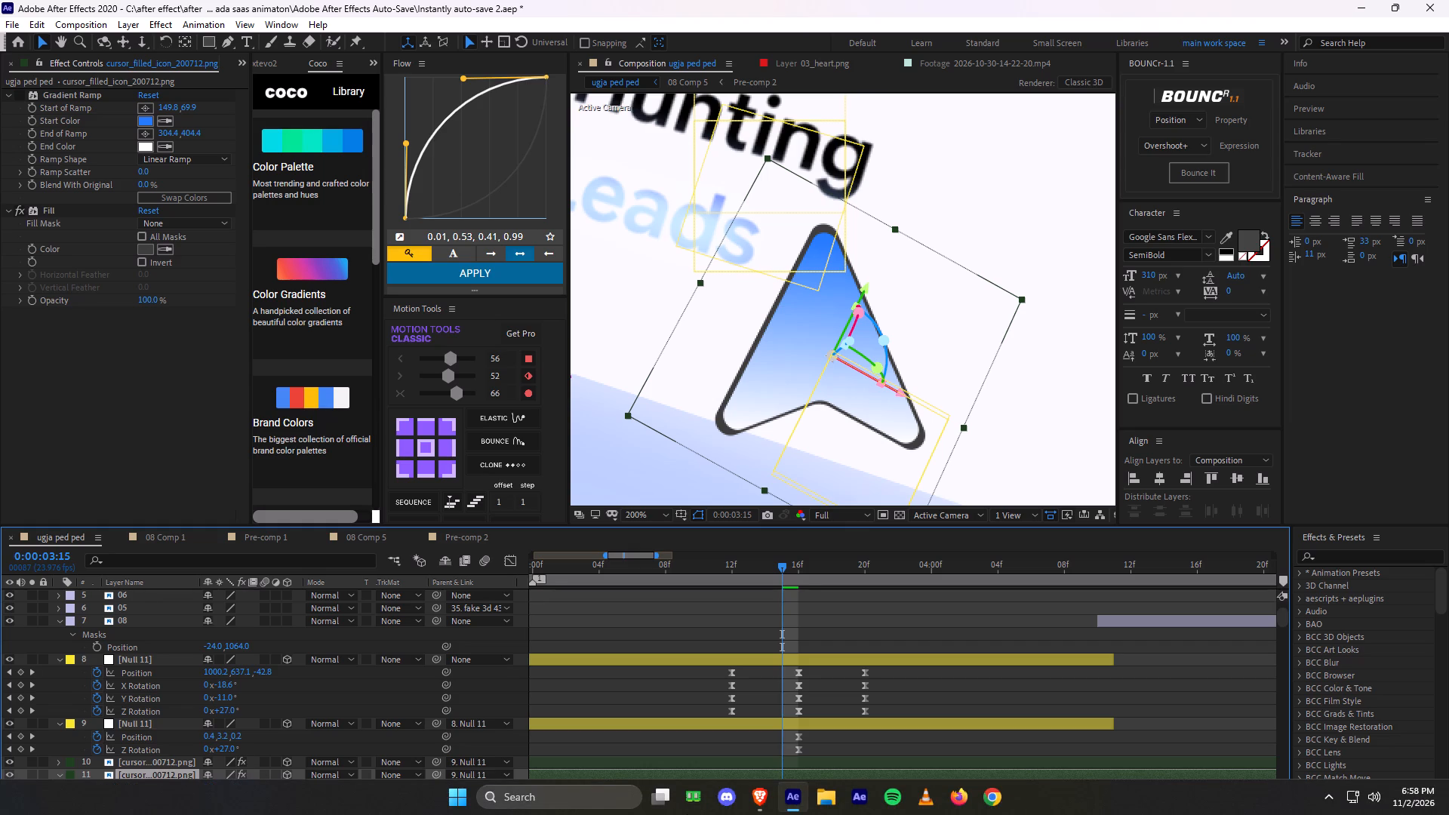
pyautogui.press('5')
pyautogui.press('Return')
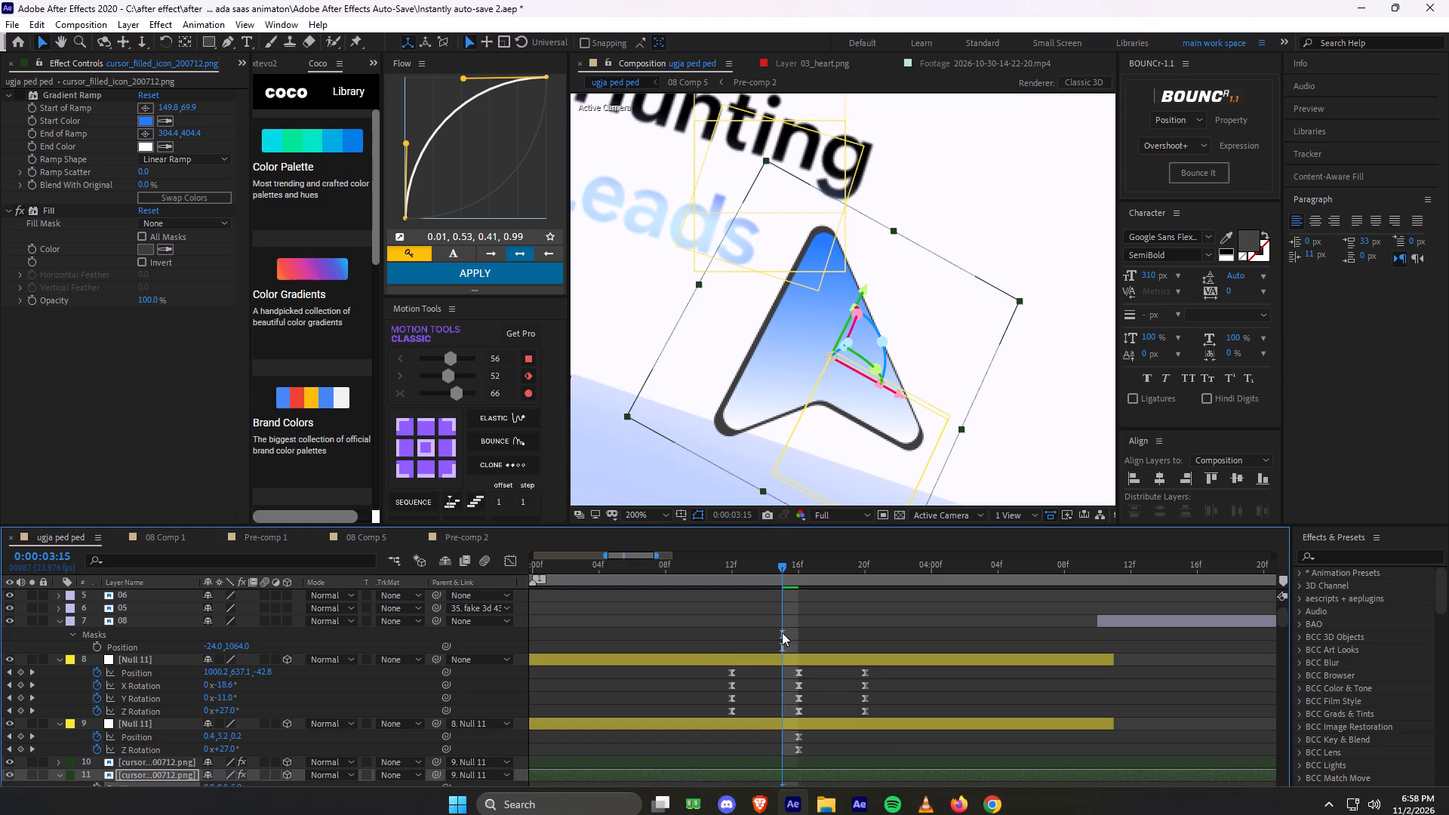
pyautogui.click(841, 610)
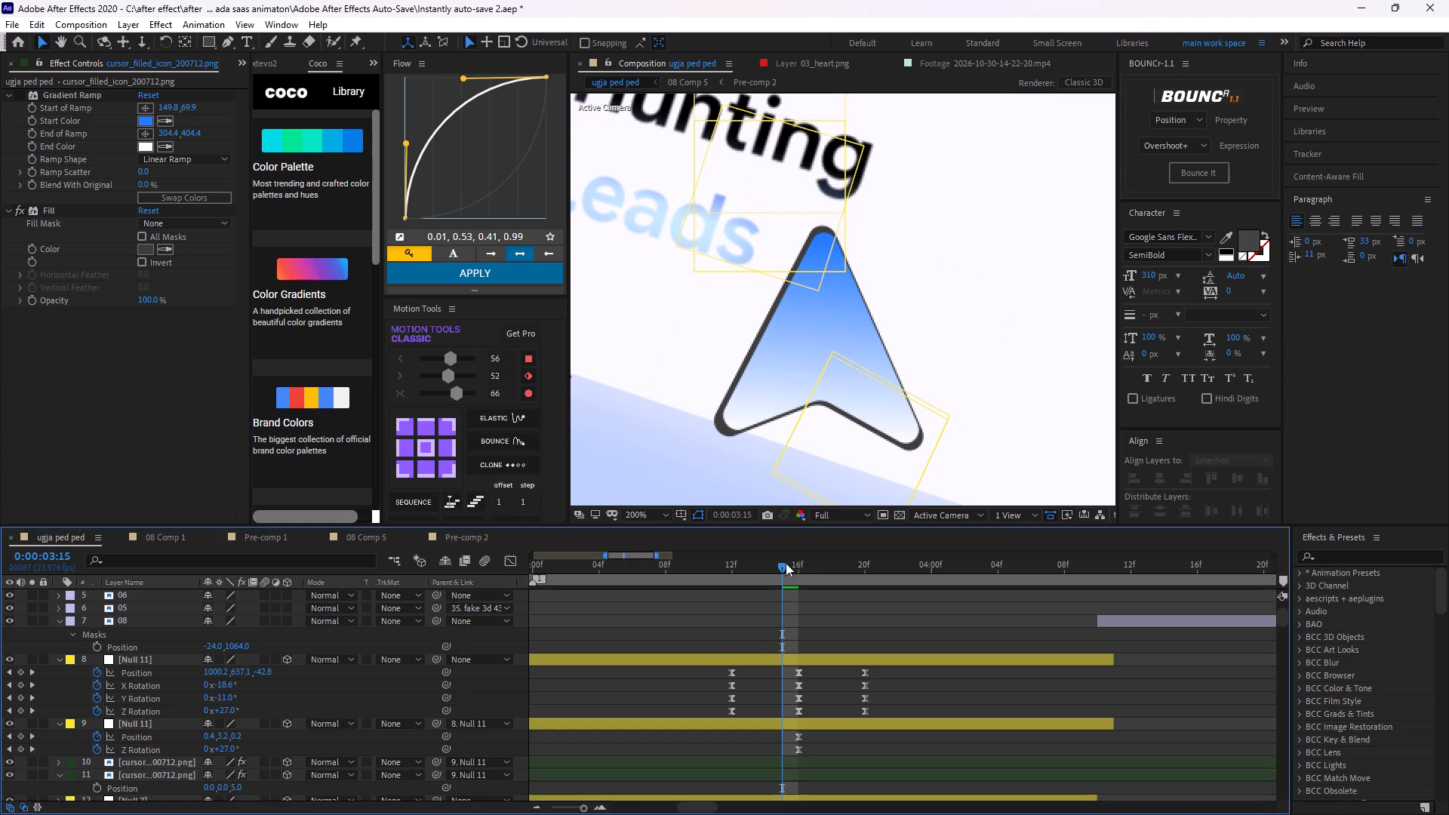
# Scrub the cursor's approach and tilt between about 0:00:03:03 and 0:00:03:18, examining the dark outline at full and close-up views.
pyautogui.scroll(-2, 844, 359)
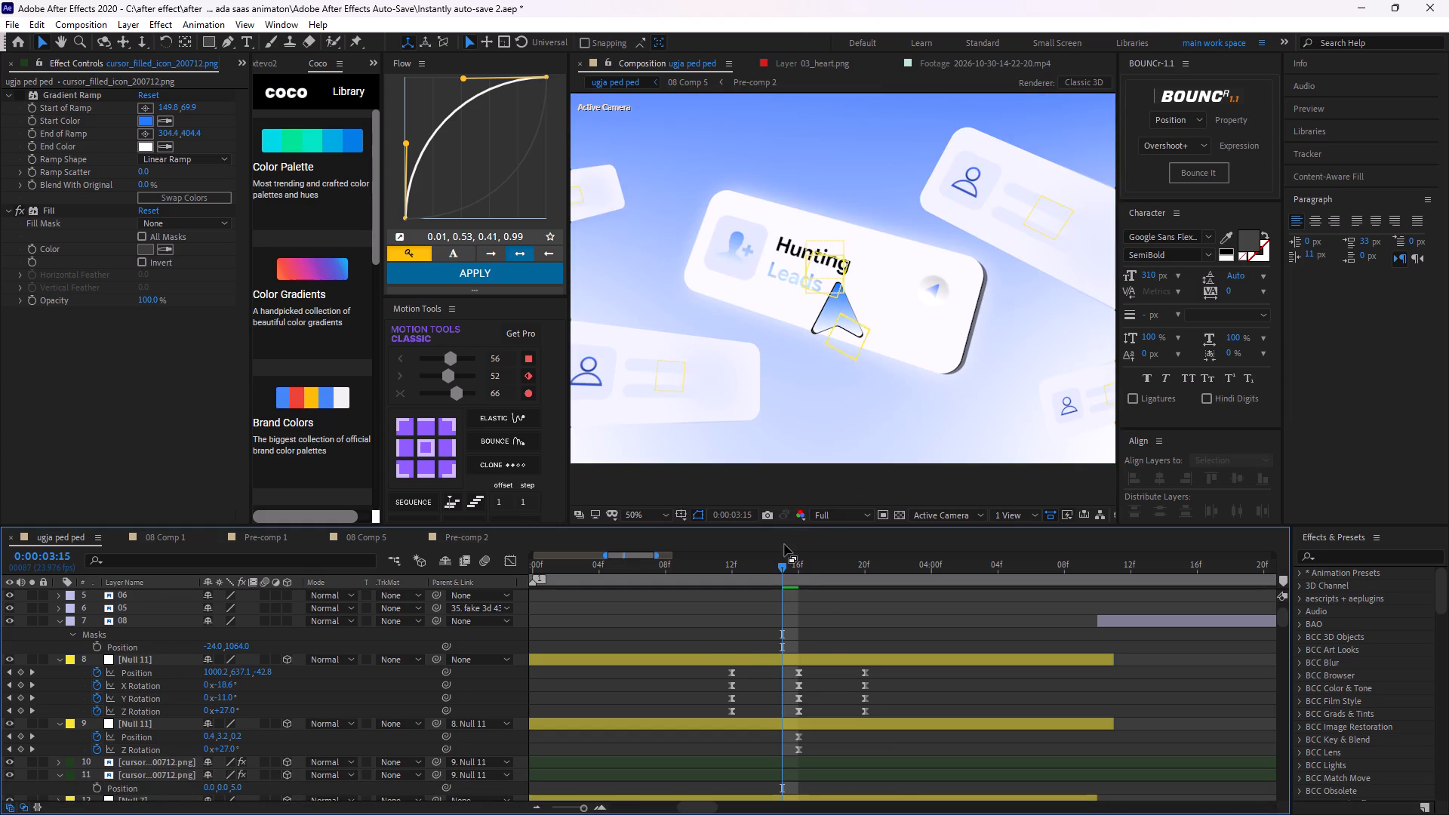
pyautogui.moveTo(782, 567); pyautogui.dragTo(654, 574)
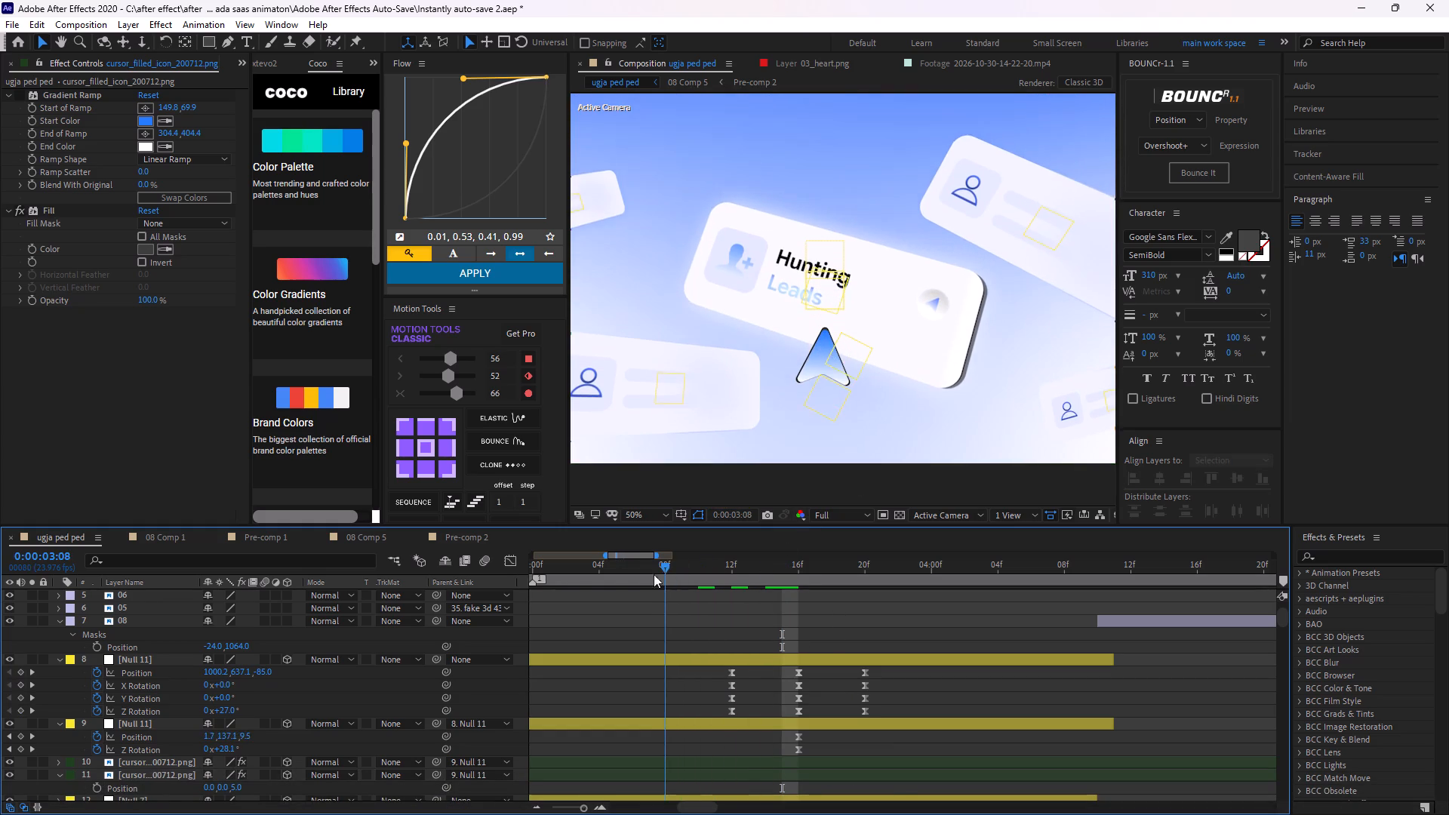
pyautogui.moveTo(654, 574); pyautogui.dragTo(578, 578)
pyautogui.scroll(1, 820, 368)
pyautogui.moveTo(773, 432); pyautogui.dragTo(863, 265, button='middle')
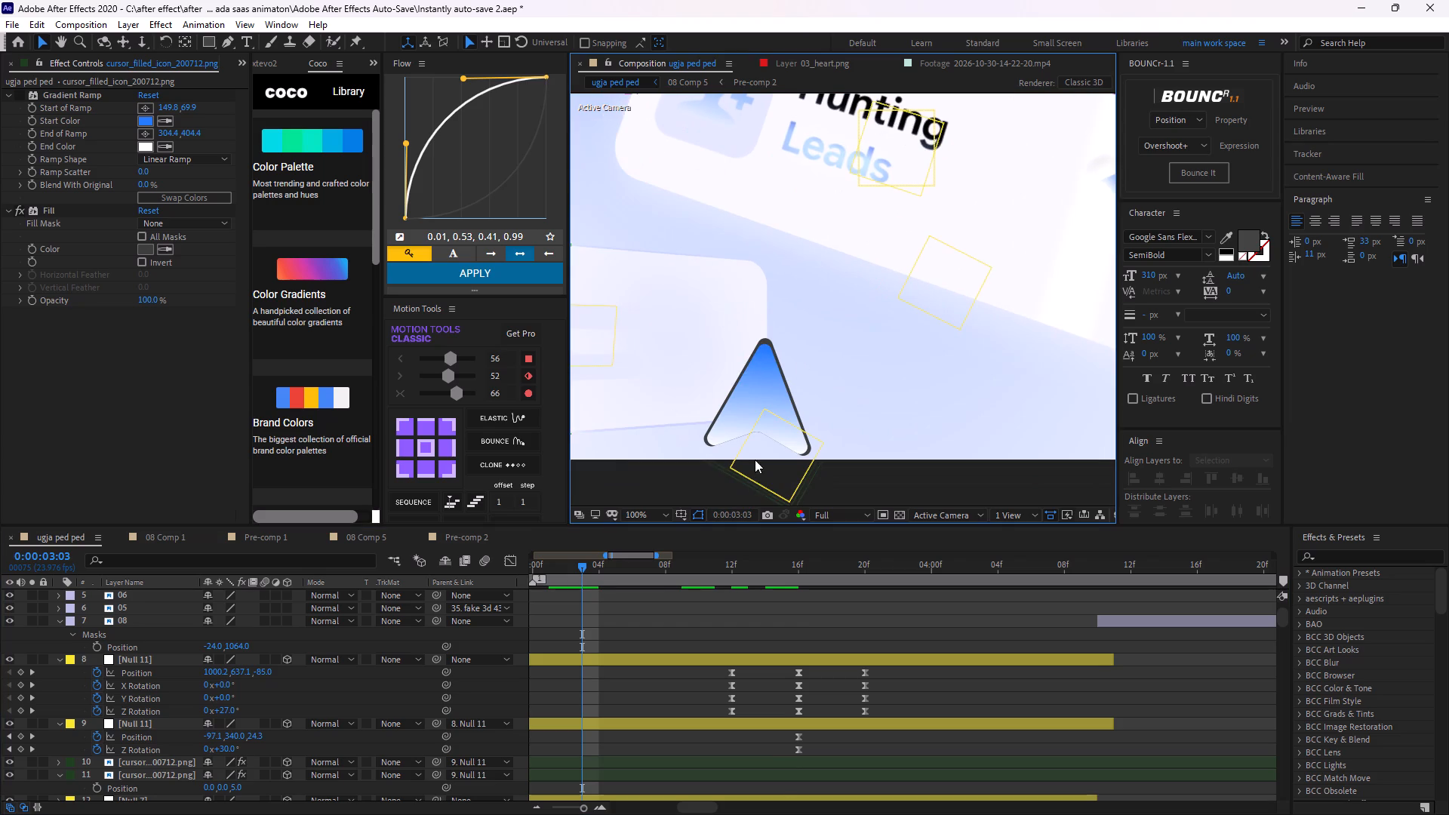
pyautogui.moveTo(585, 565); pyautogui.dragTo(774, 608)
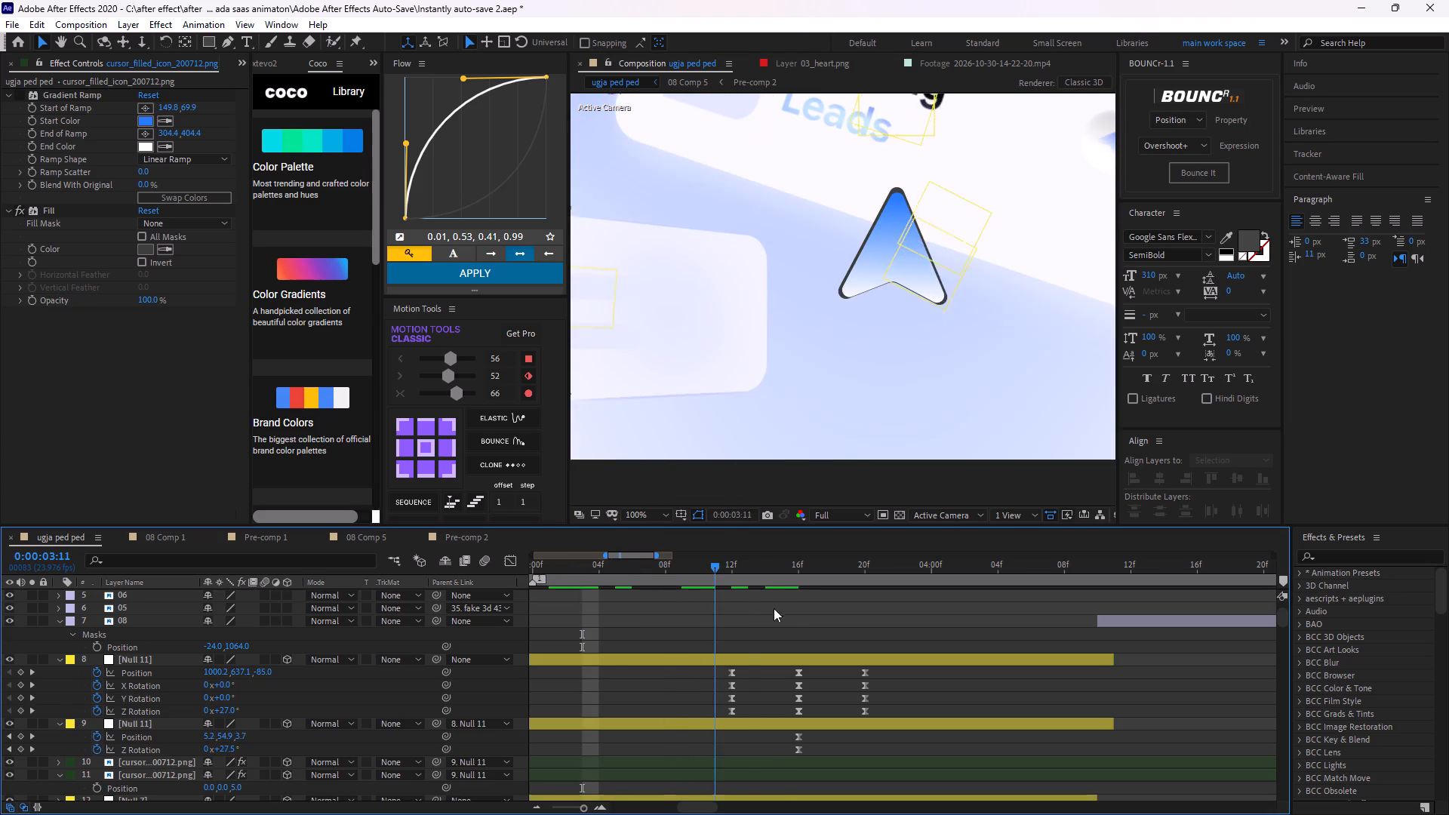
pyautogui.moveTo(774, 608); pyautogui.dragTo(834, 589)
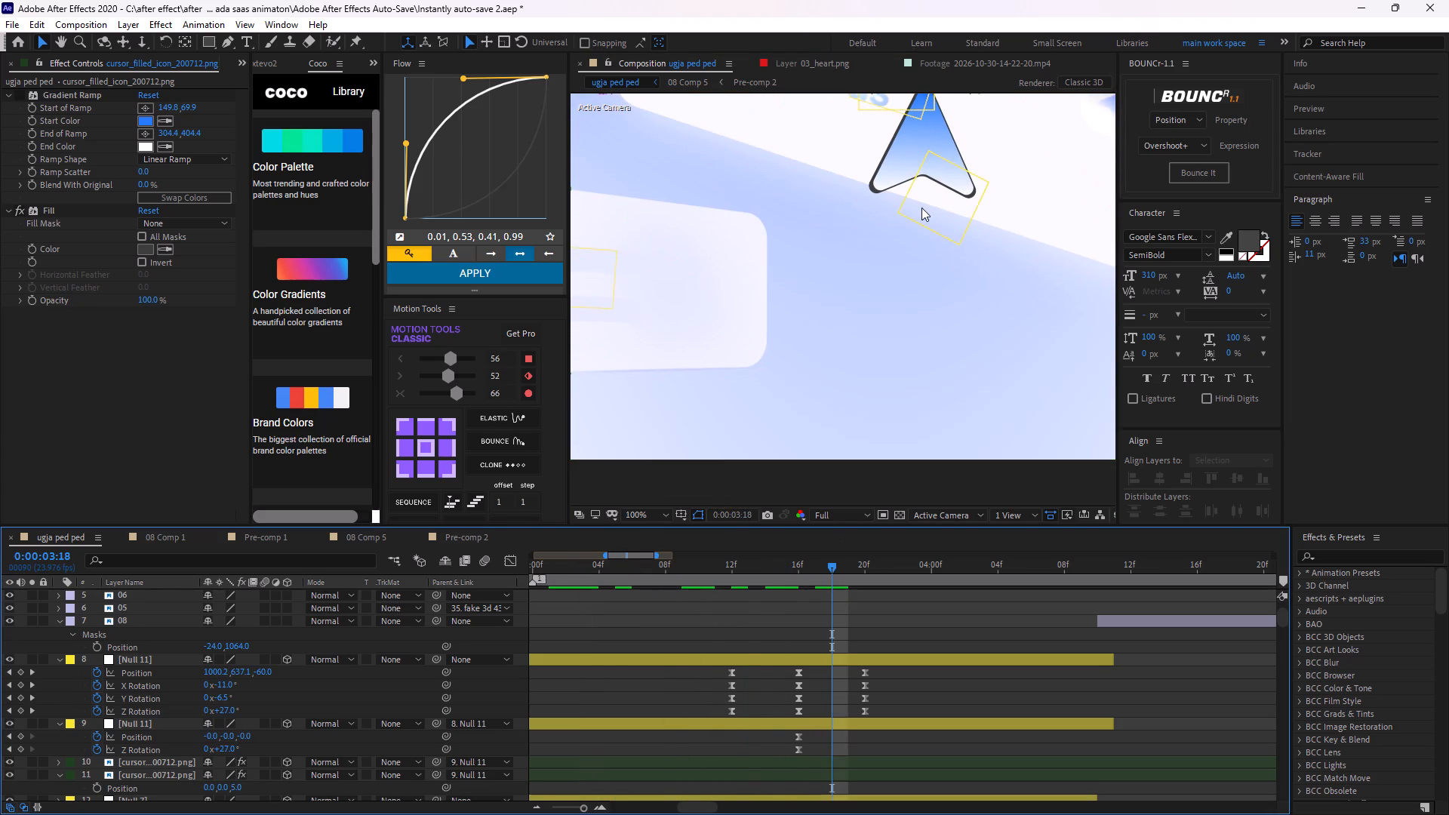
pyautogui.scroll(-1, 921, 208)
pyautogui.scroll(1, 915, 214)
pyautogui.moveTo(897, 198); pyautogui.dragTo(838, 312, button='middle')
pyautogui.scroll(1, 831, 283)
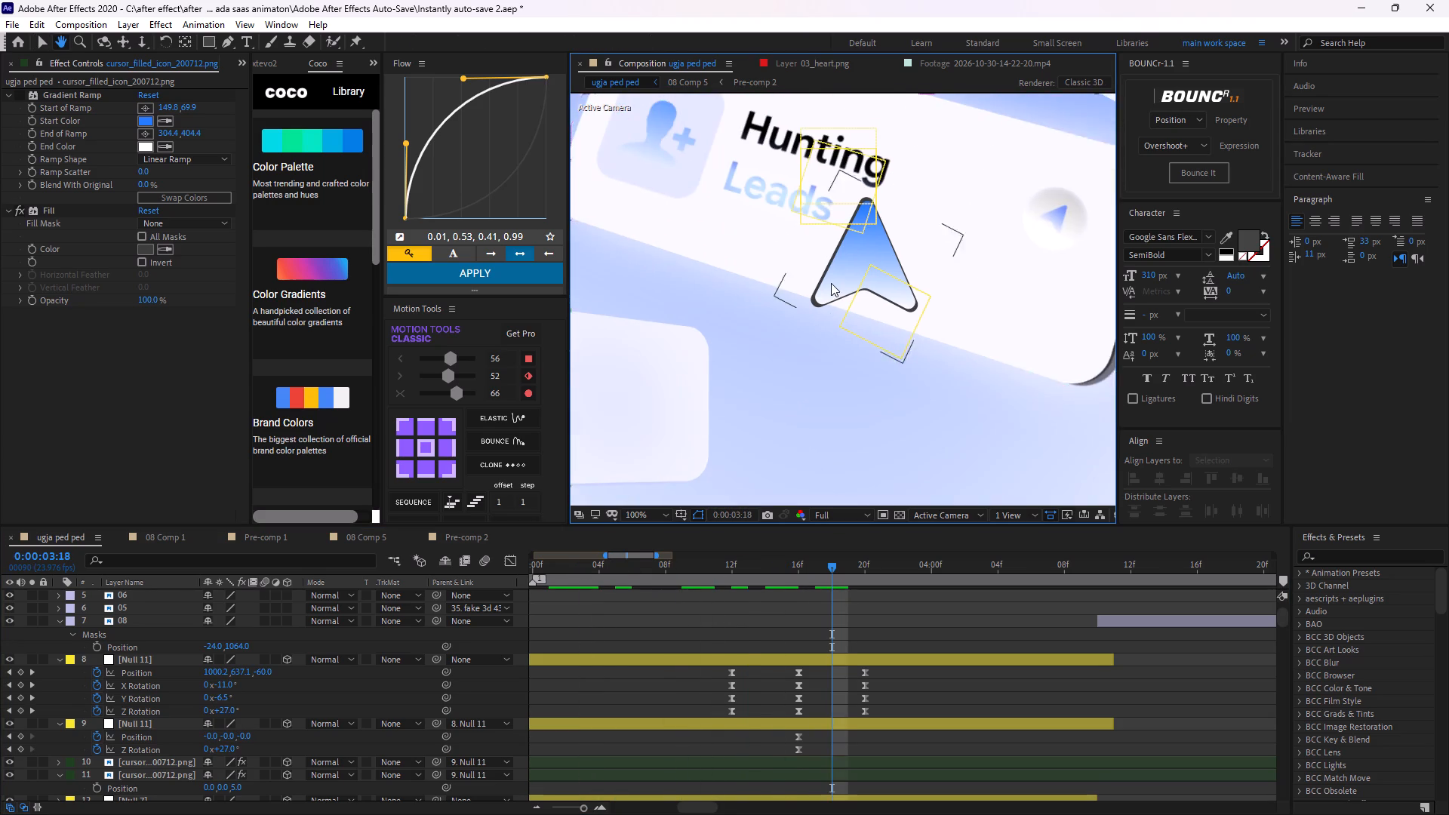
pyautogui.moveTo(805, 305); pyautogui.dragTo(768, 343, button='middle')
pyautogui.click(752, 574)
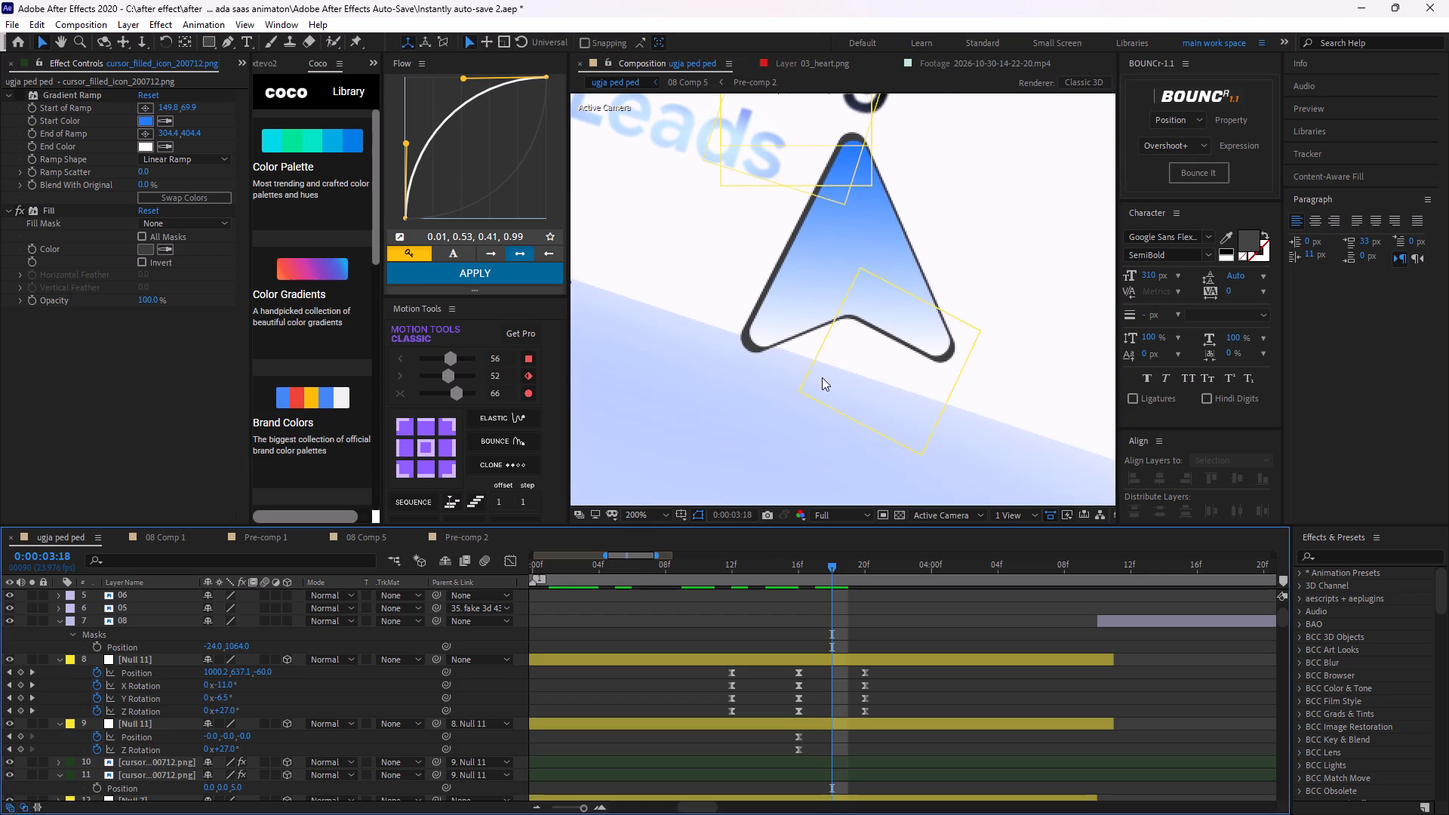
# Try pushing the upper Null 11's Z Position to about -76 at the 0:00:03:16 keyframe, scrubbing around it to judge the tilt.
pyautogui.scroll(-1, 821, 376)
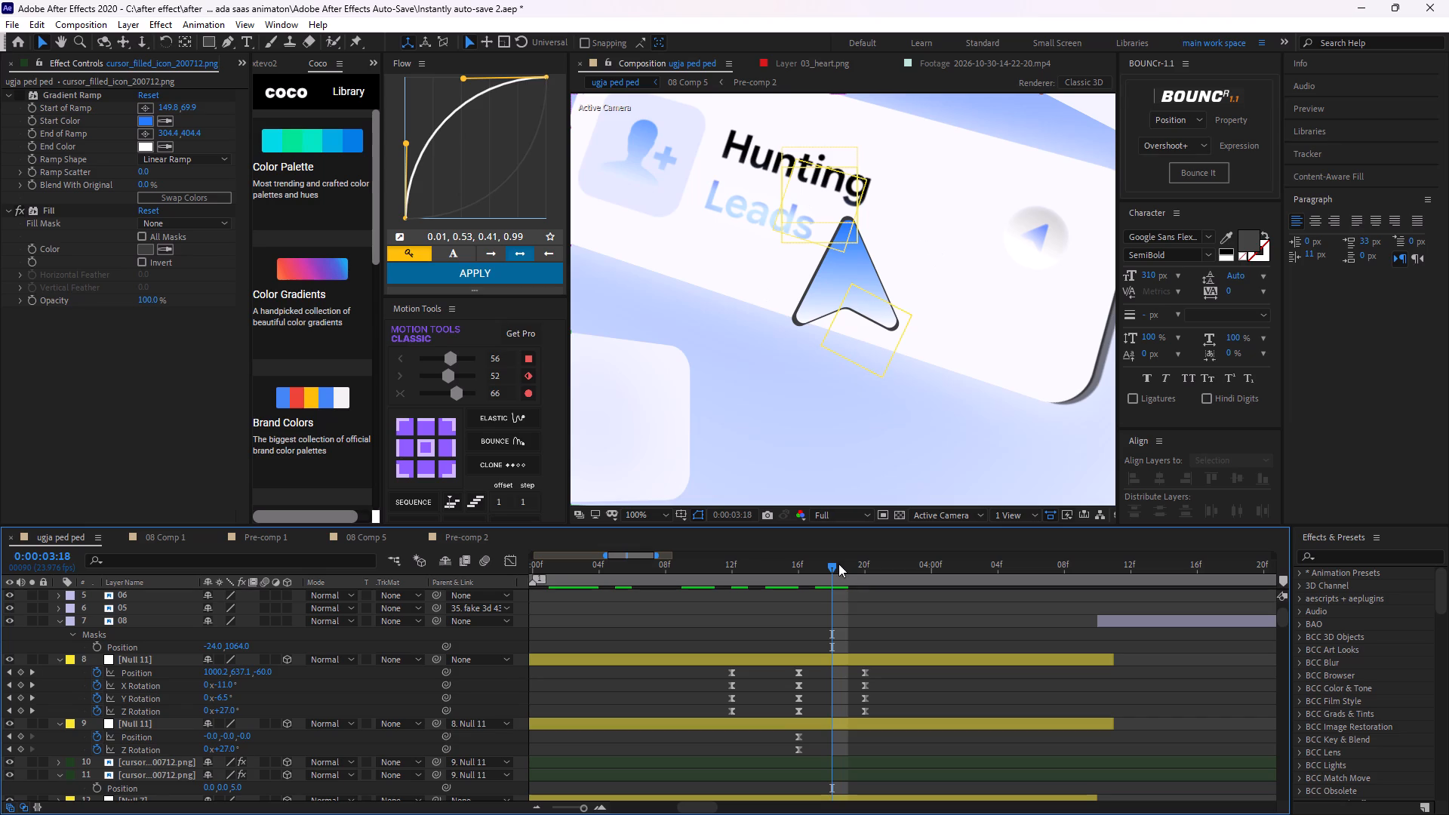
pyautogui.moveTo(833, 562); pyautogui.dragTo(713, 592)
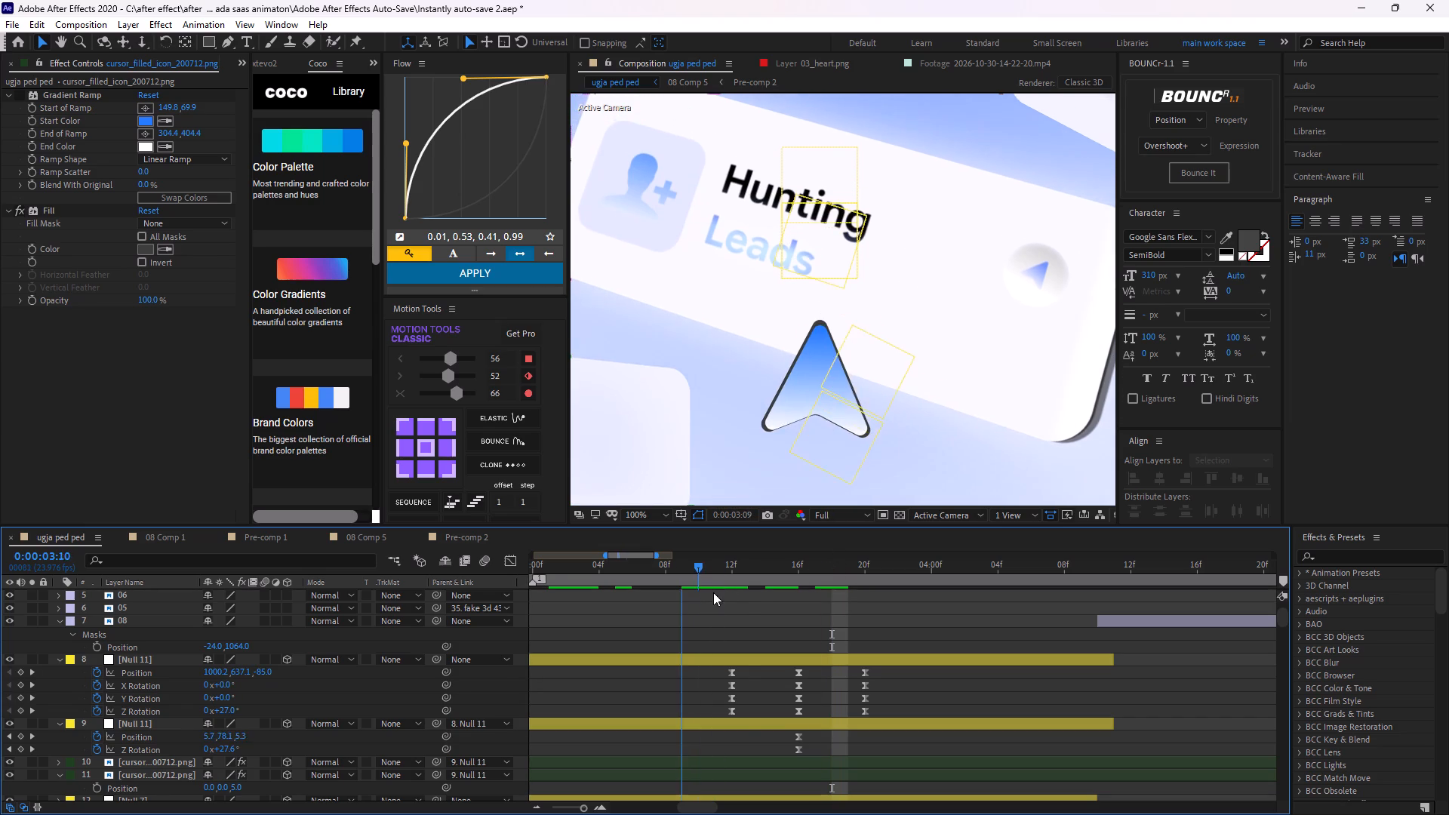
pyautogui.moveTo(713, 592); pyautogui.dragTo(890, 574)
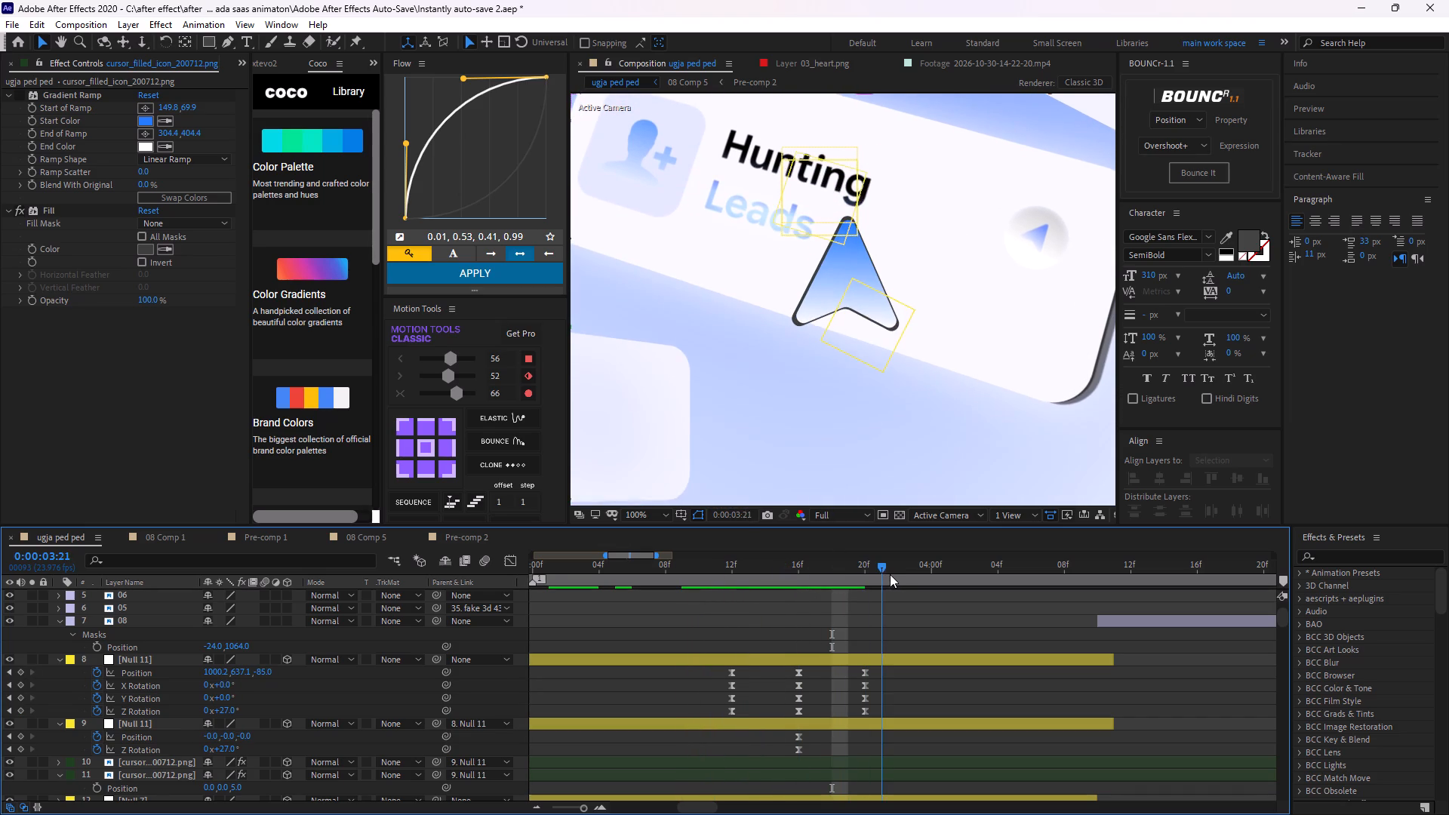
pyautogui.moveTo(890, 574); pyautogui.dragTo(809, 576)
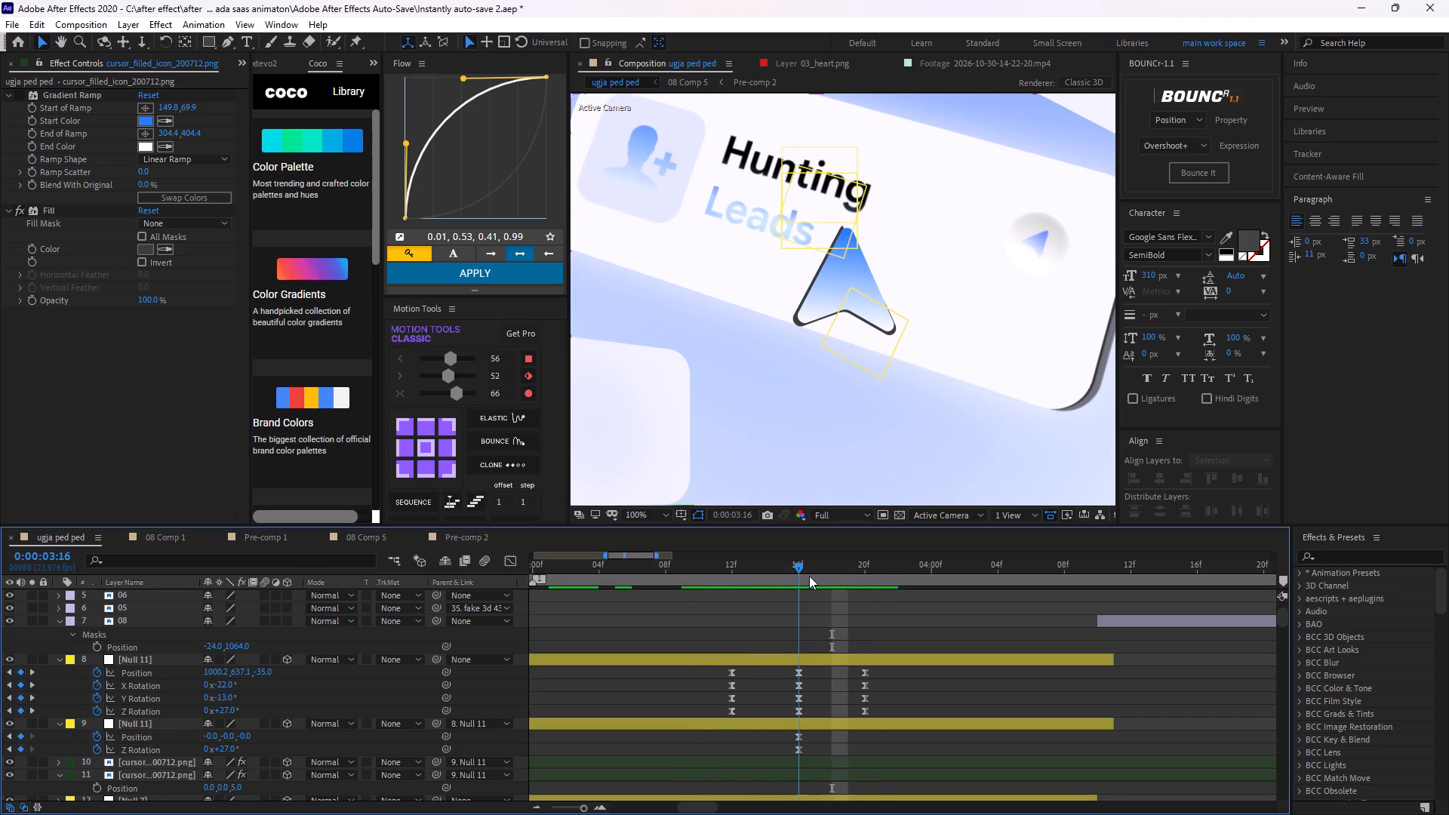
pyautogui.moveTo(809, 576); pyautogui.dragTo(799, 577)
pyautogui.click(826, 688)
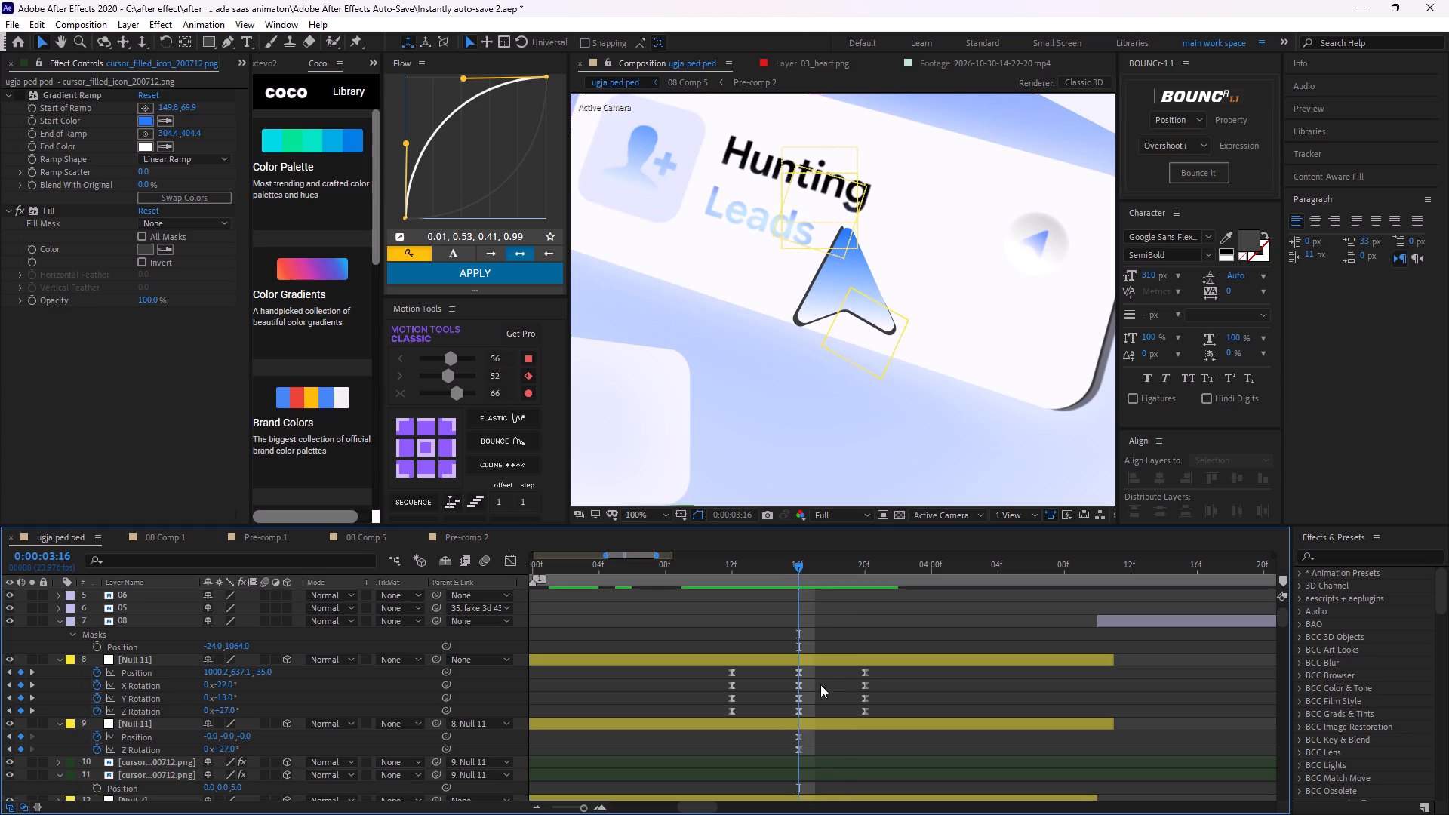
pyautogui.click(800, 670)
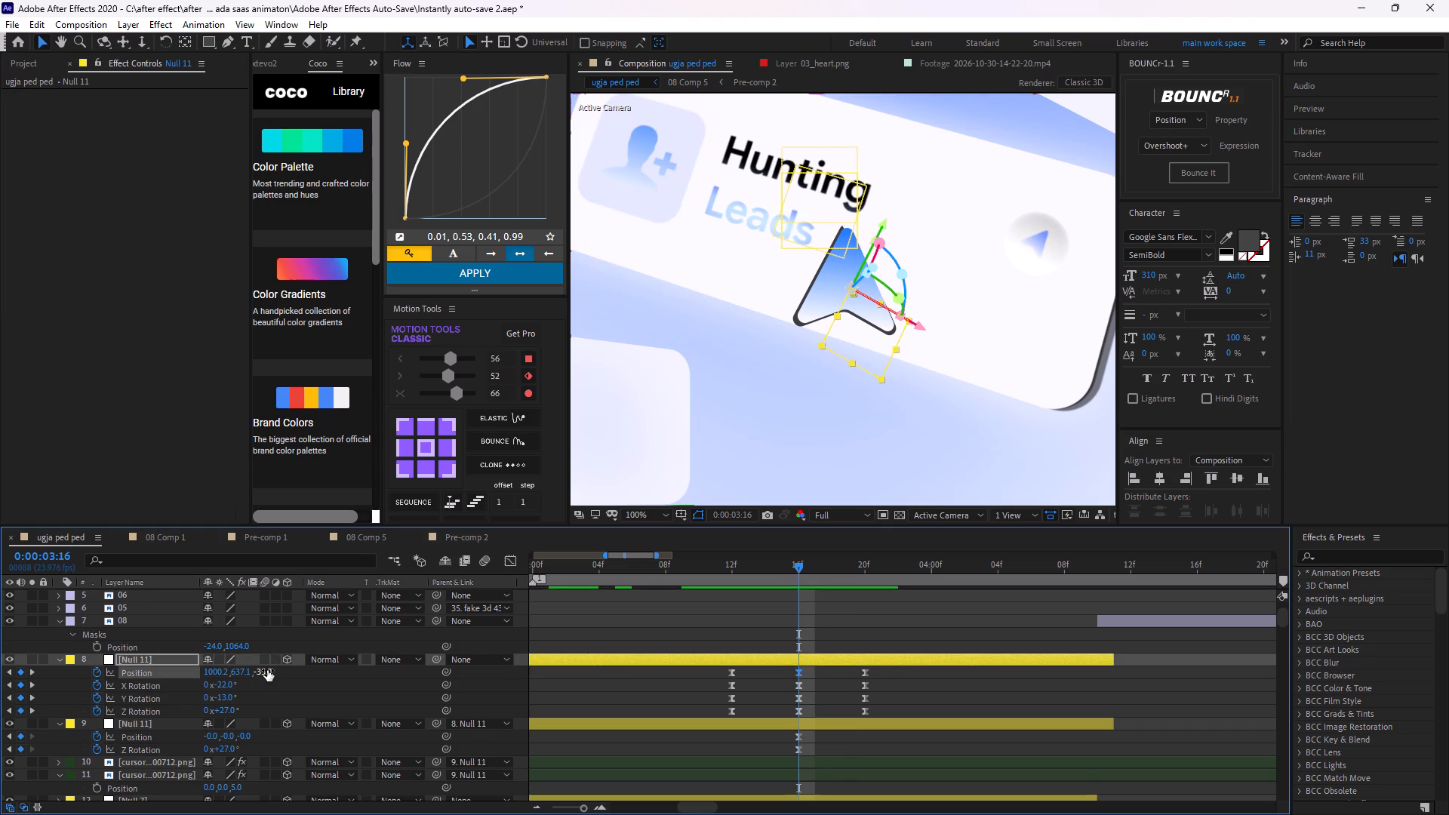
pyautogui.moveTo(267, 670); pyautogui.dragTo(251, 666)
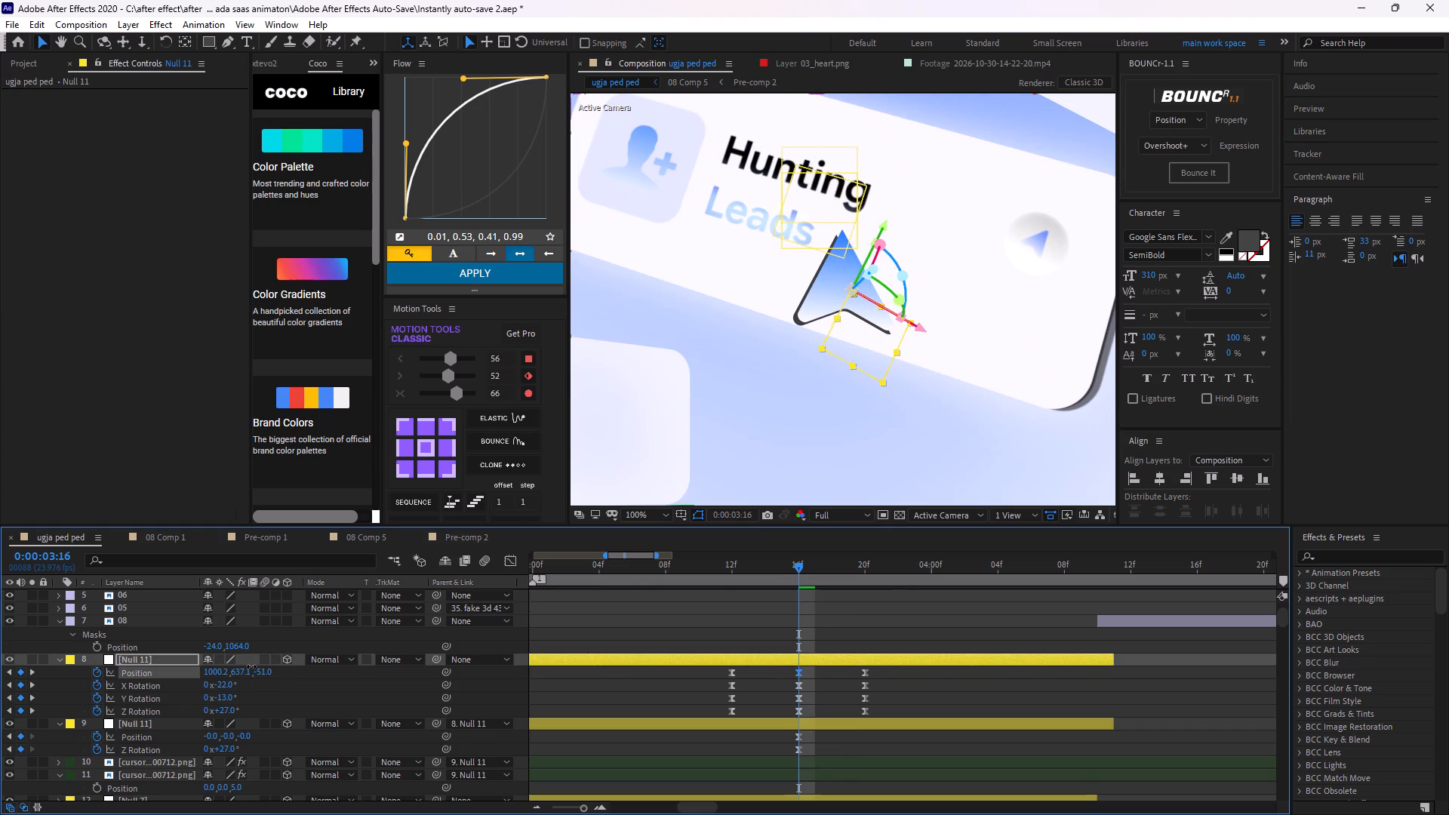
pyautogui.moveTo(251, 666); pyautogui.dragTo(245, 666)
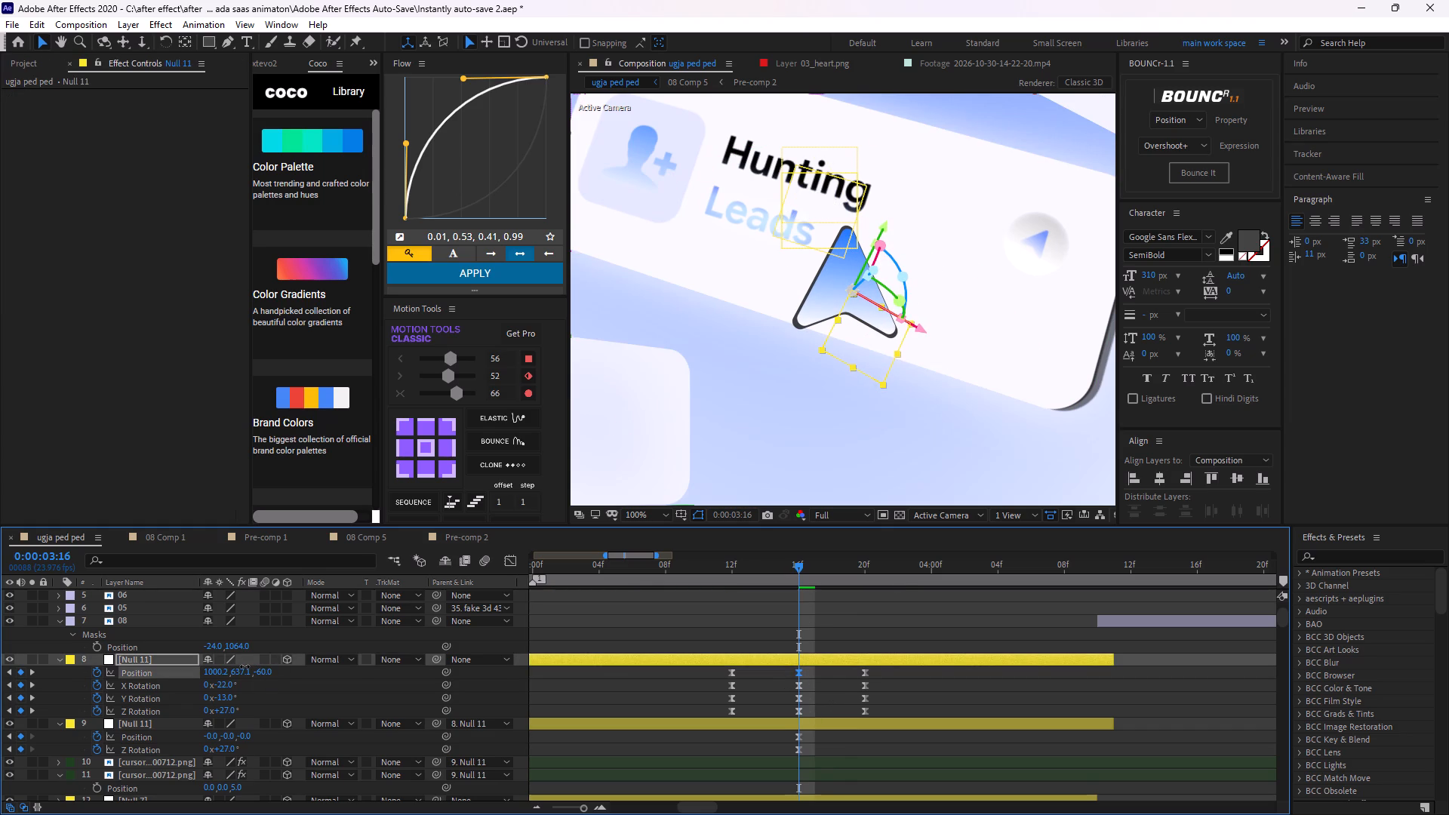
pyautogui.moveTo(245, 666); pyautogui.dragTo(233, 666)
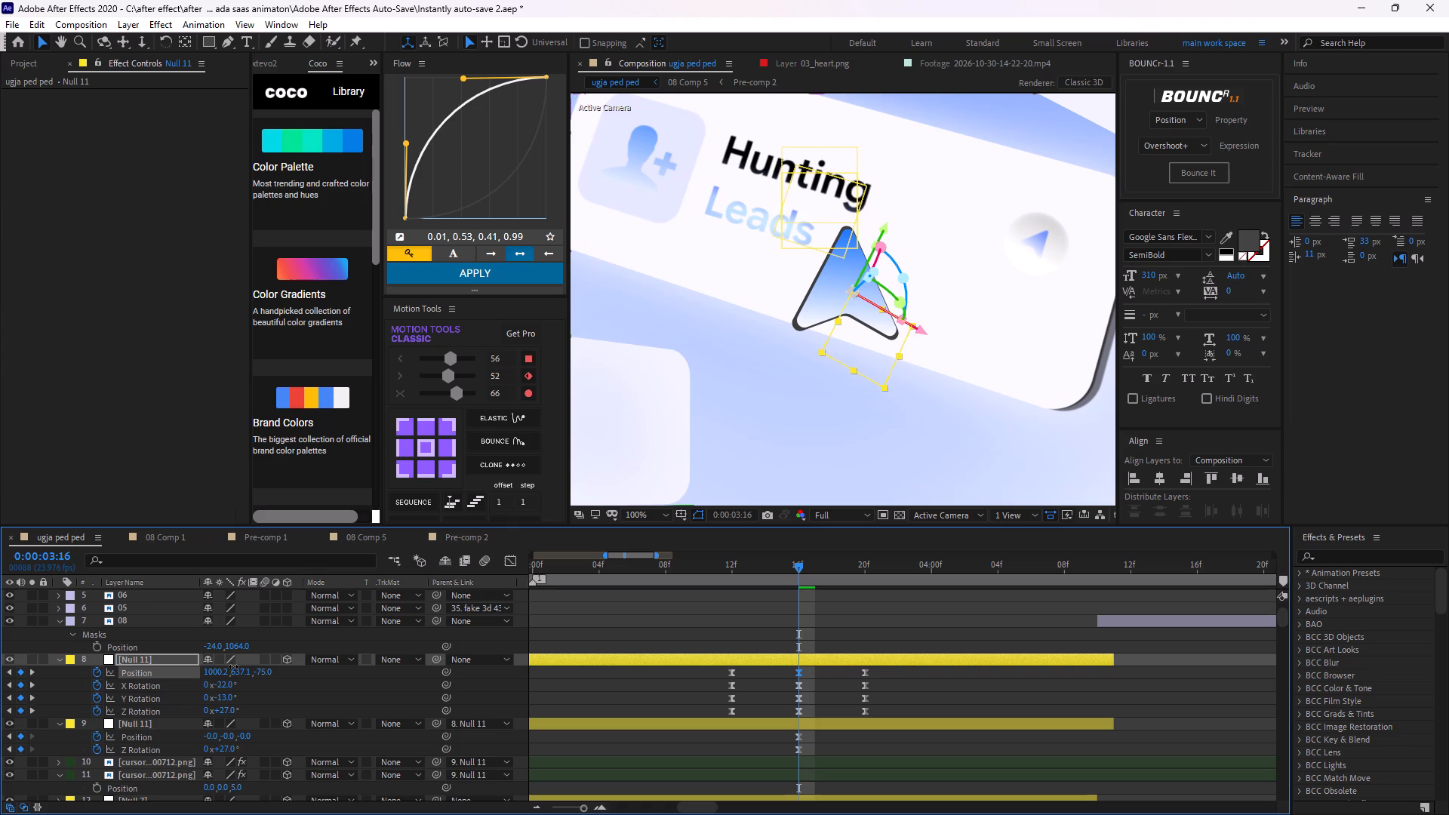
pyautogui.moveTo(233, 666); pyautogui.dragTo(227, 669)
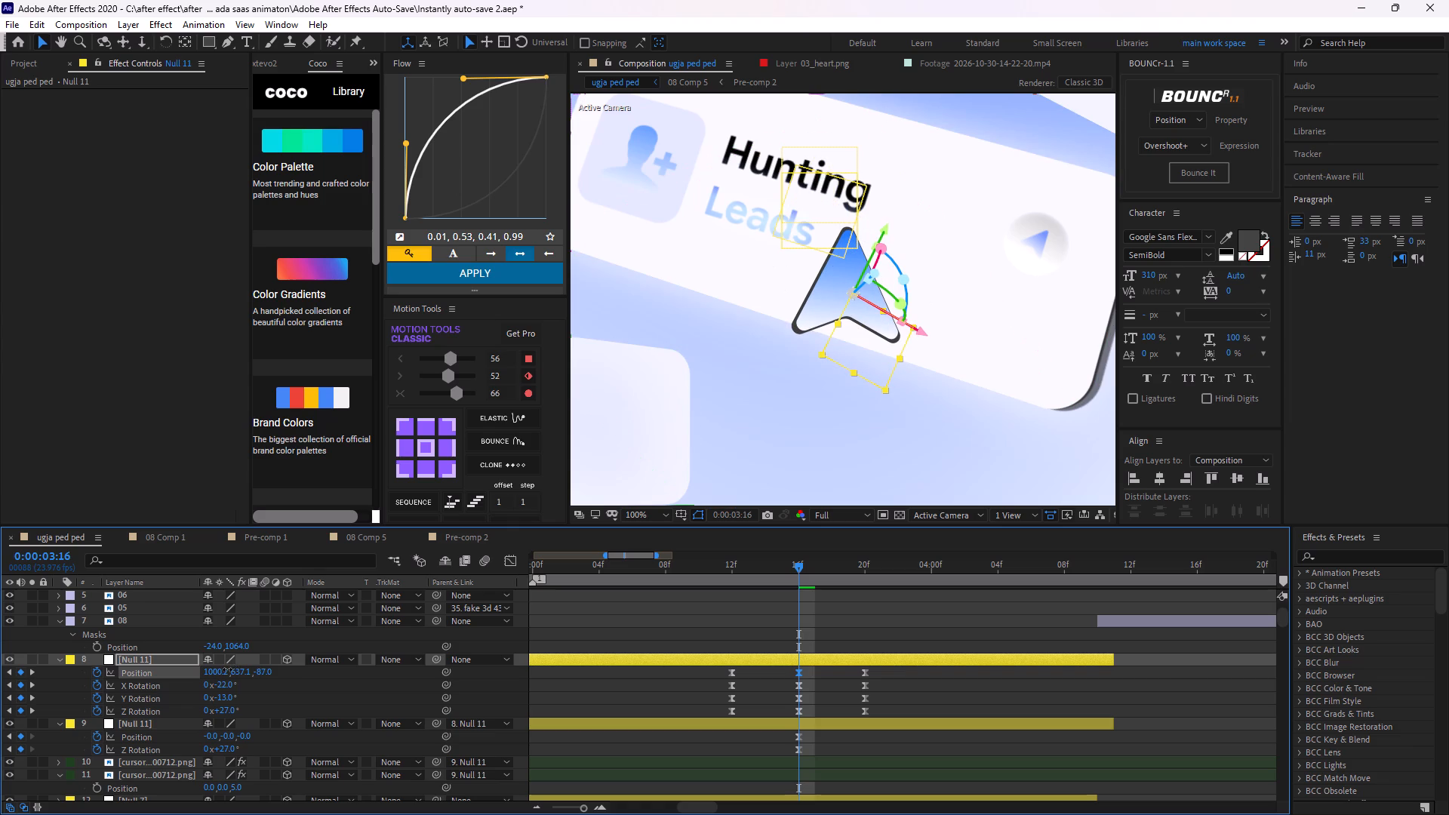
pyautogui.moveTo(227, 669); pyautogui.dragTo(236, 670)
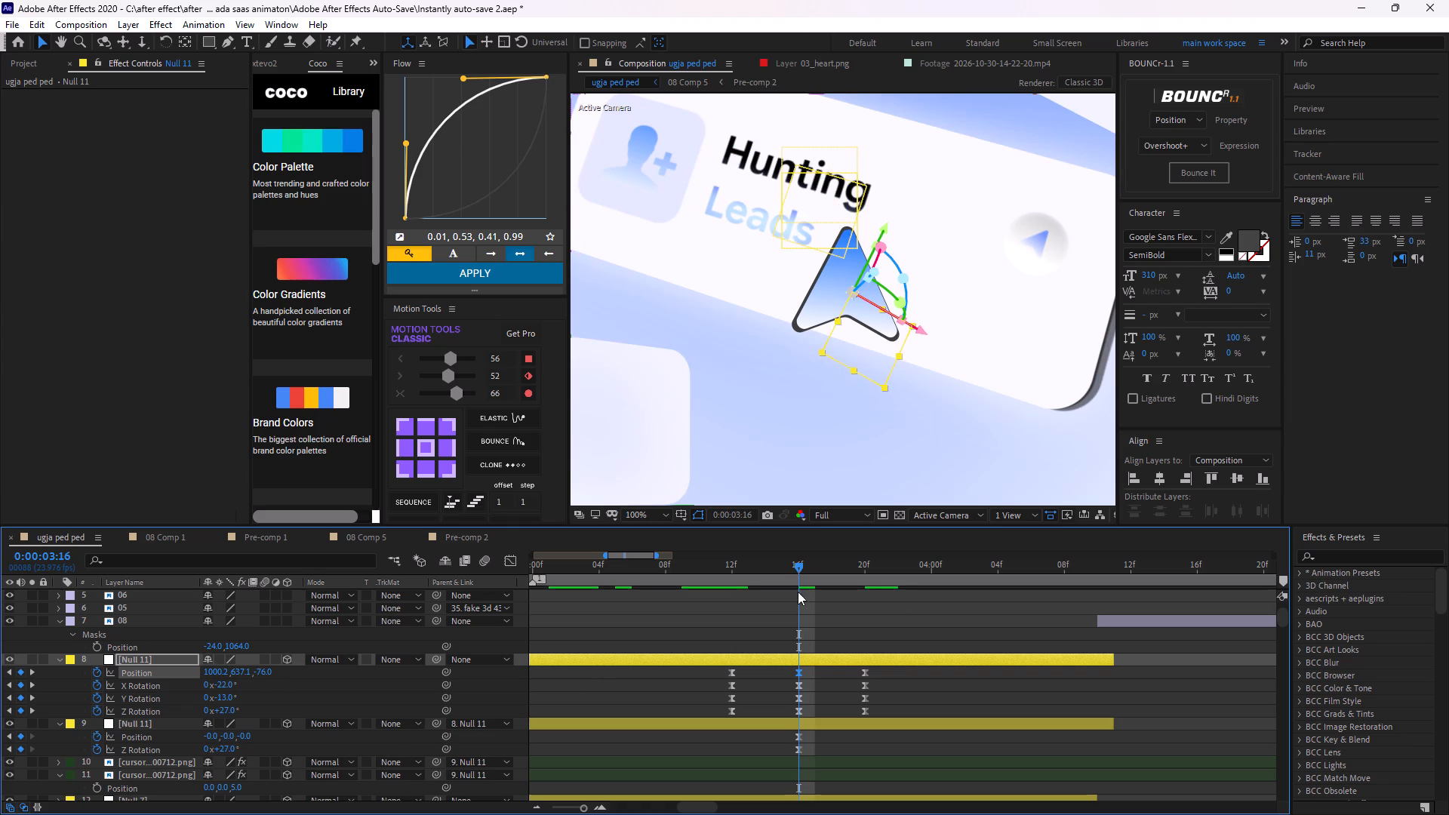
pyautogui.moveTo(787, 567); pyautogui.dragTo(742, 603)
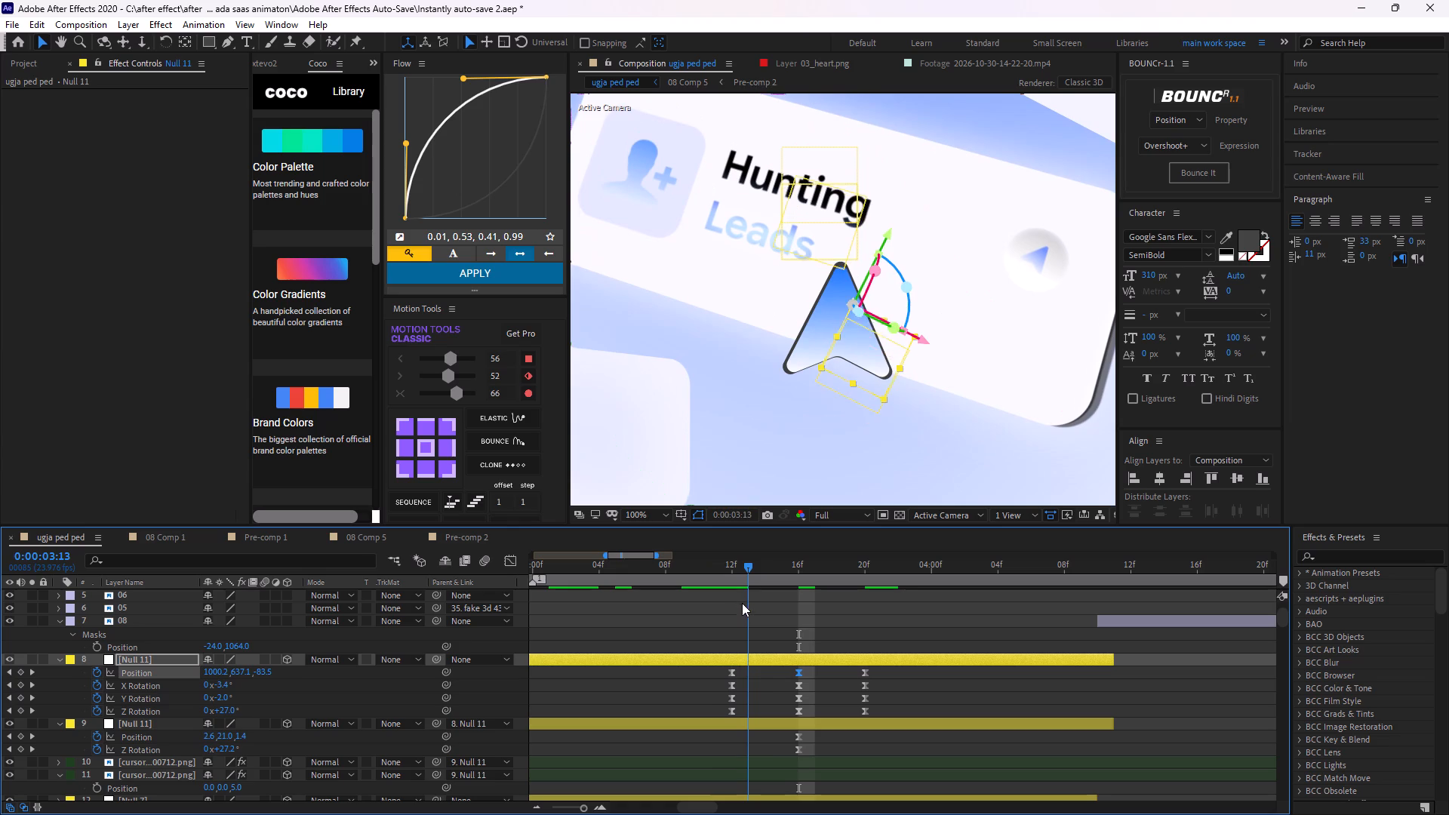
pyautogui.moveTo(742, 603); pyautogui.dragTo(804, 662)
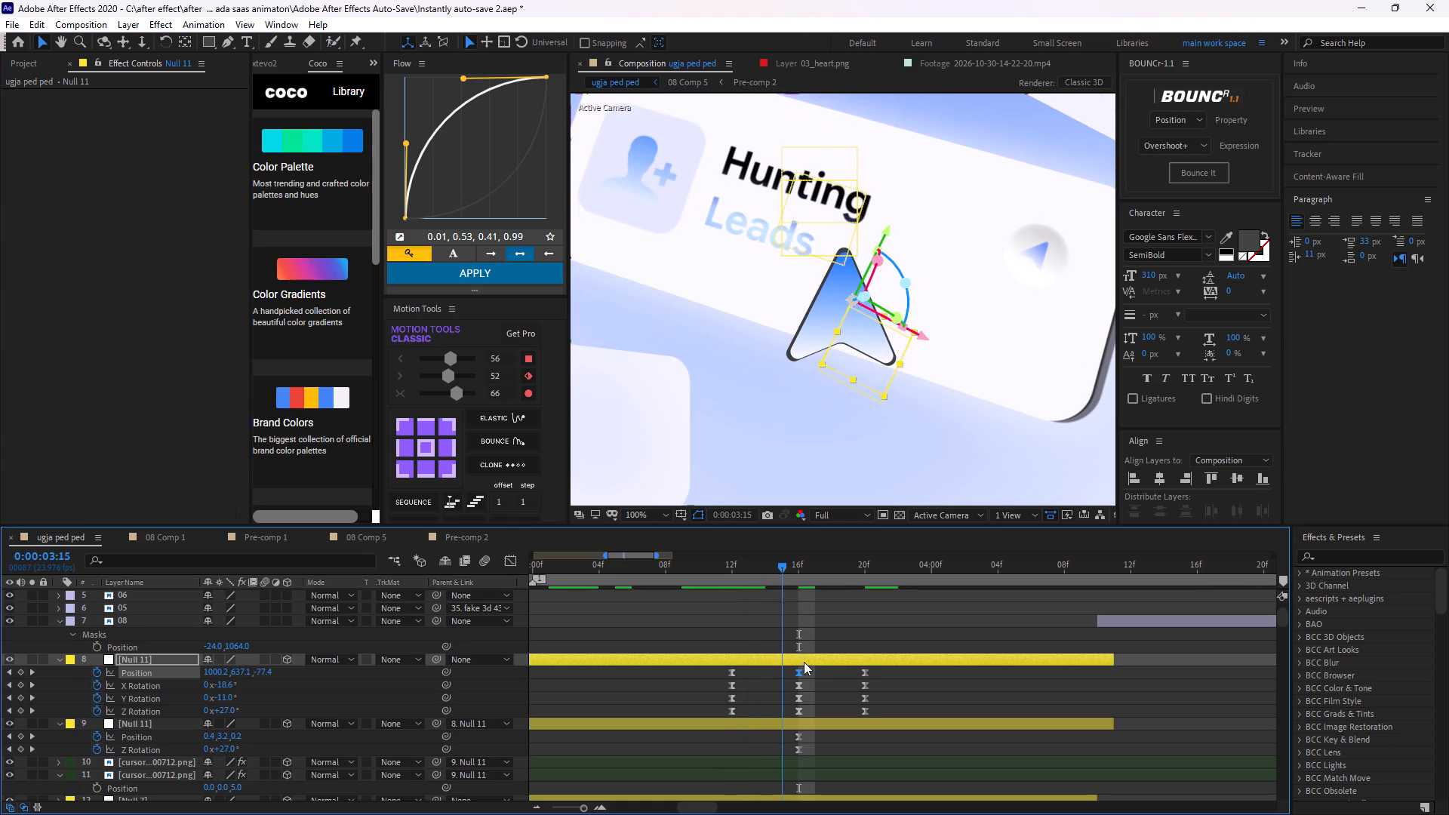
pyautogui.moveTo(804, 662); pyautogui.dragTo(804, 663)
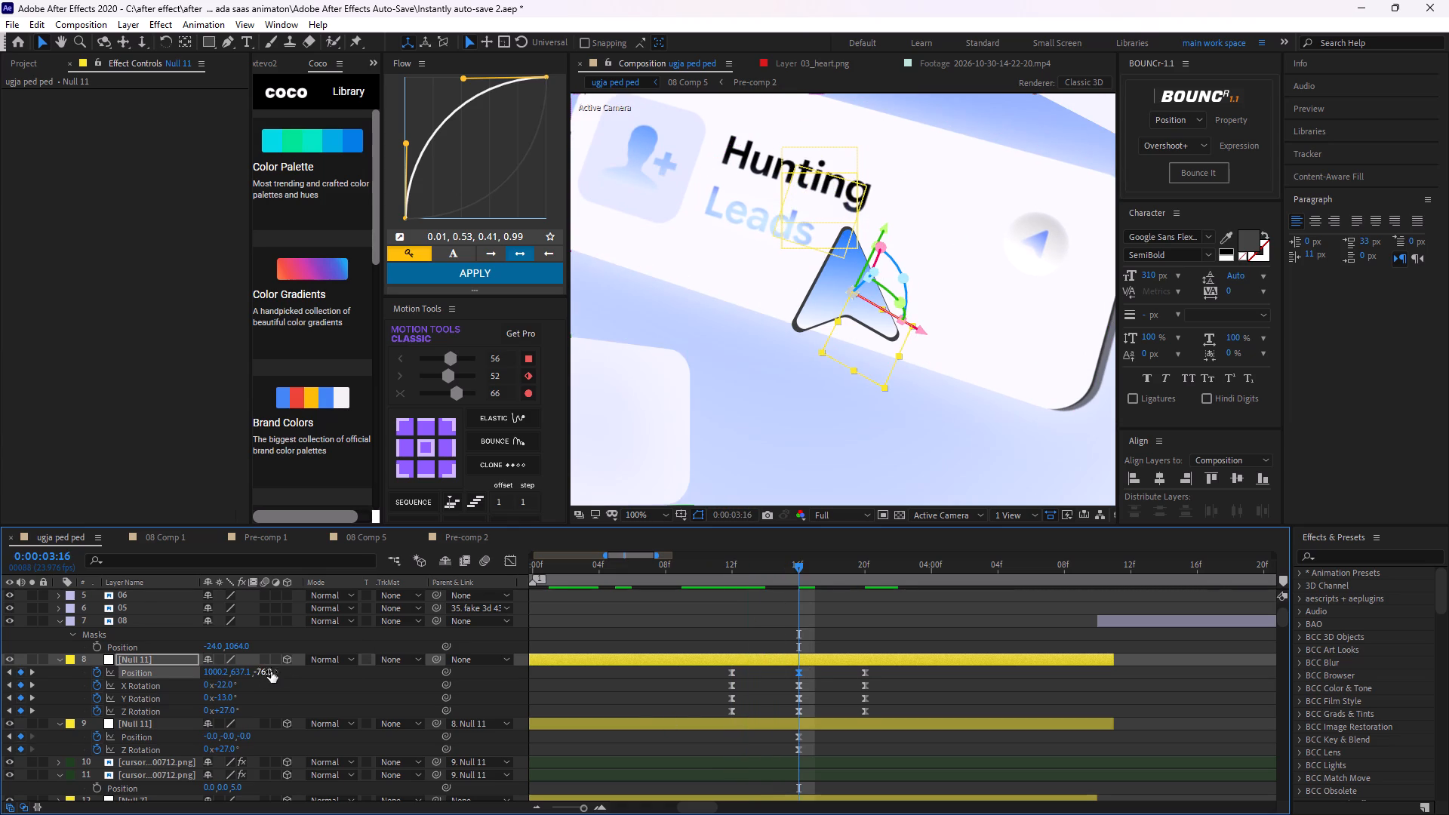
# Set the upper Null 11's Z Position to -60 at 0:00:03:16 and review the tilt between about 0:00:03:11 and 0:00:03:21.
pyautogui.click(271, 671)
pyautogui.press('-')
pyautogui.write('60')
pyautogui.press('Return')
pyautogui.click(823, 607)
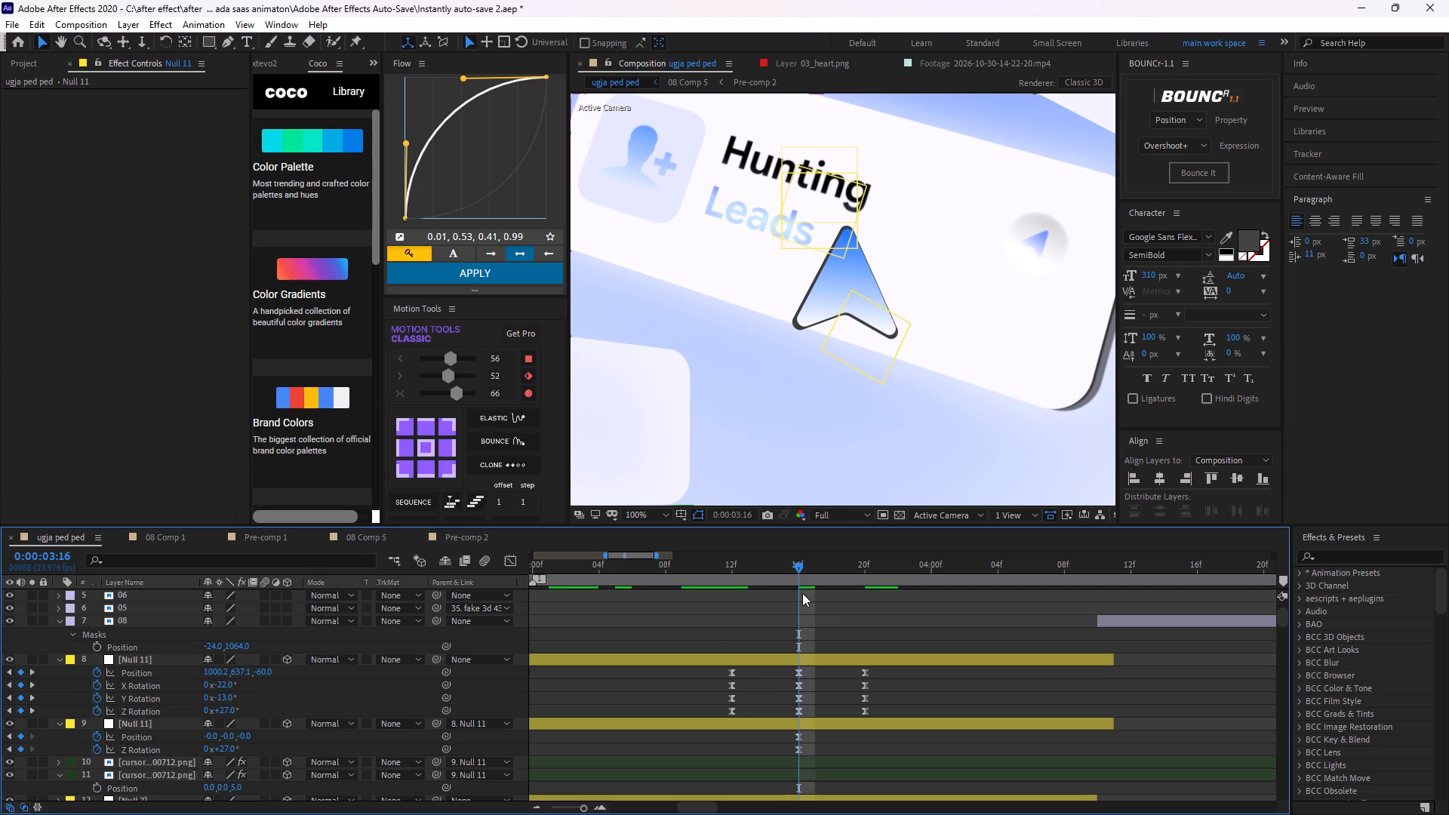
pyautogui.scroll(-1, 796, 168)
pyautogui.scroll(1, 882, 215)
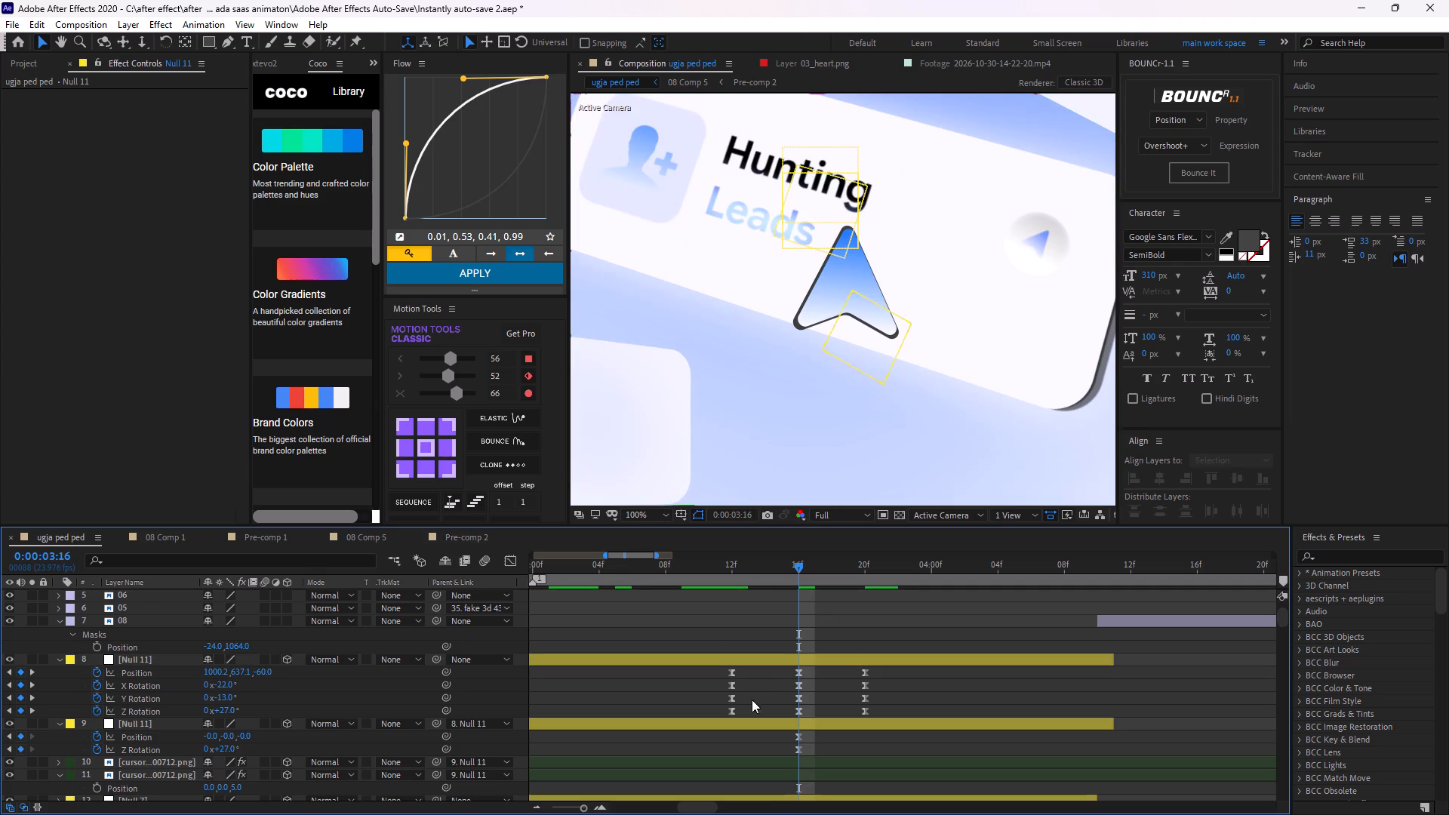
pyautogui.moveTo(800, 554); pyautogui.dragTo(798, 561)
pyautogui.moveTo(802, 562); pyautogui.dragTo(715, 583)
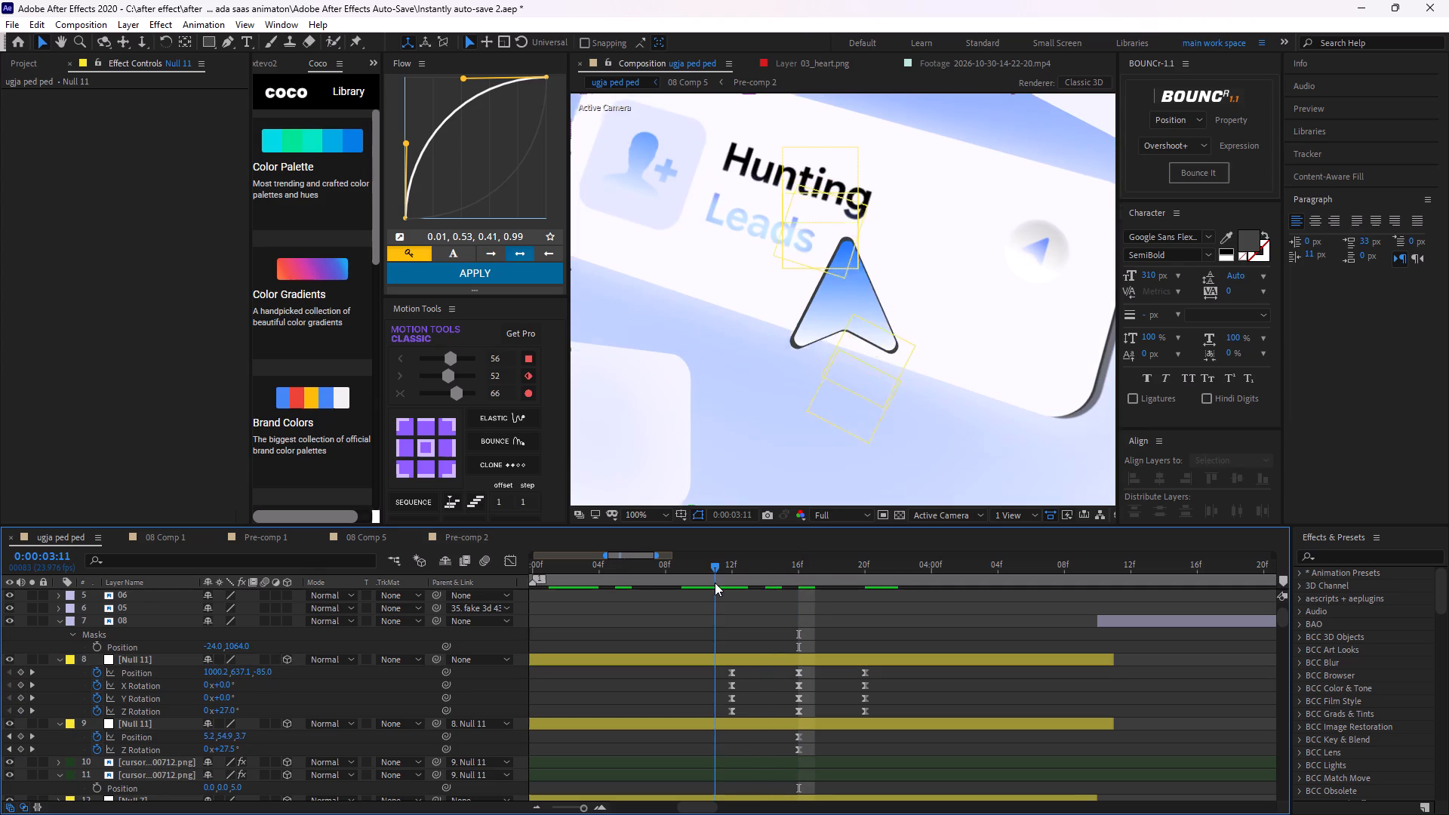
pyautogui.moveTo(715, 583); pyautogui.dragTo(884, 593)
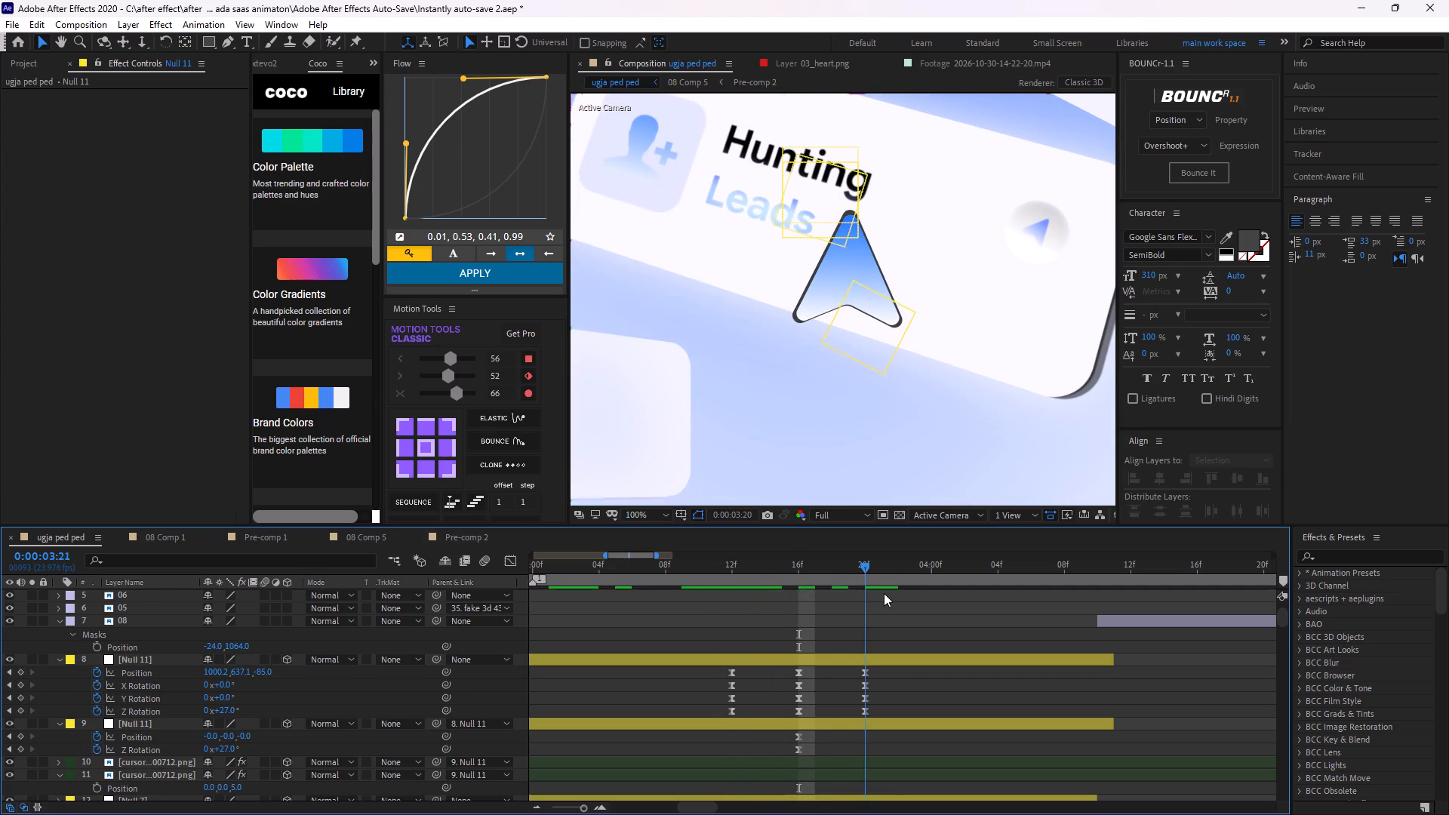
pyautogui.moveTo(884, 593); pyautogui.dragTo(814, 621)
pyautogui.moveTo(820, 564); pyautogui.dragTo(804, 583)
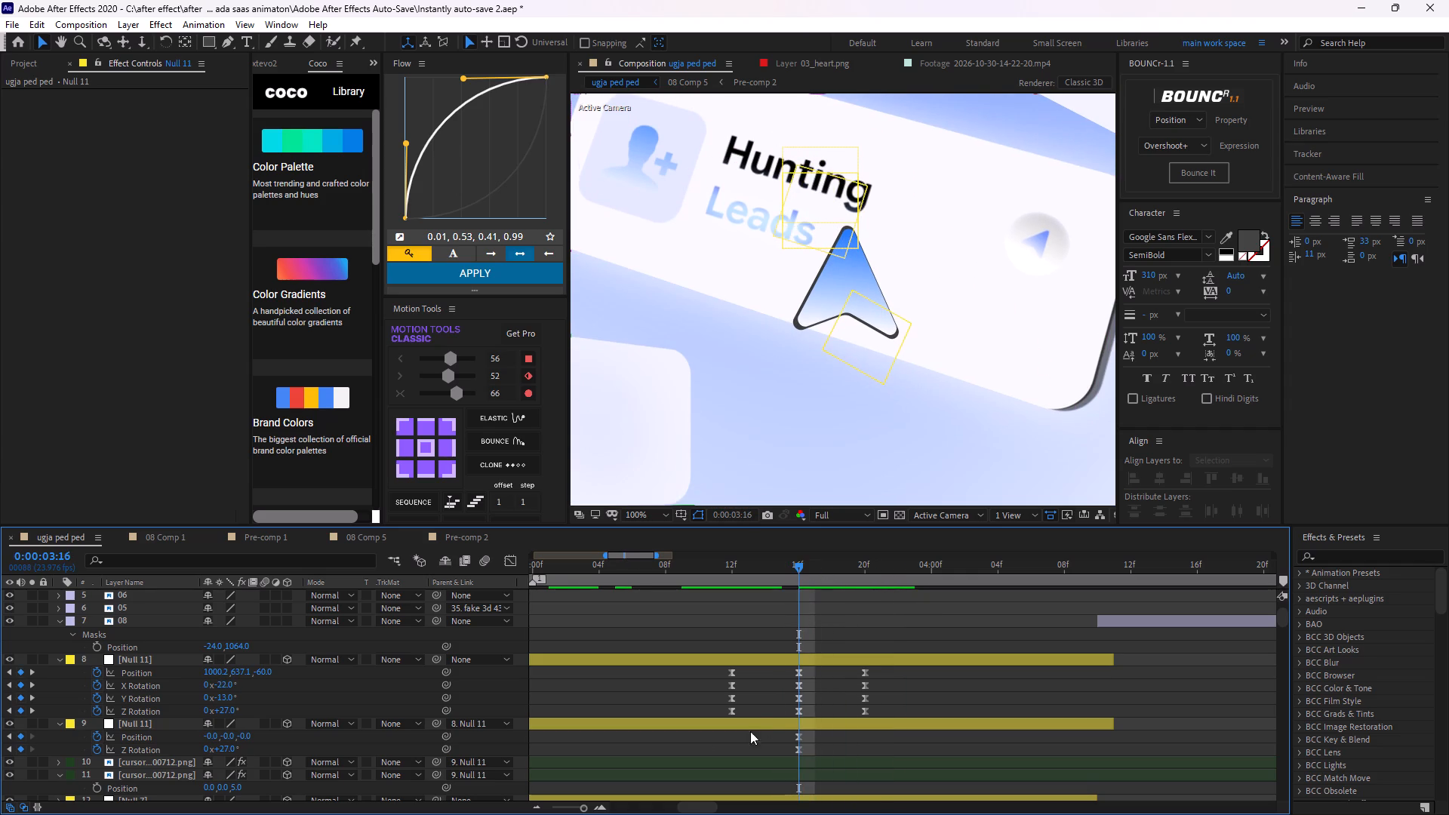
# Set the upper Null 11's X Rotation to -30° at 0:00:03:16 and check the tilt between about 0:00:03:09 and 0:00:03:20.
pyautogui.click(763, 703)
pyautogui.click(229, 685)
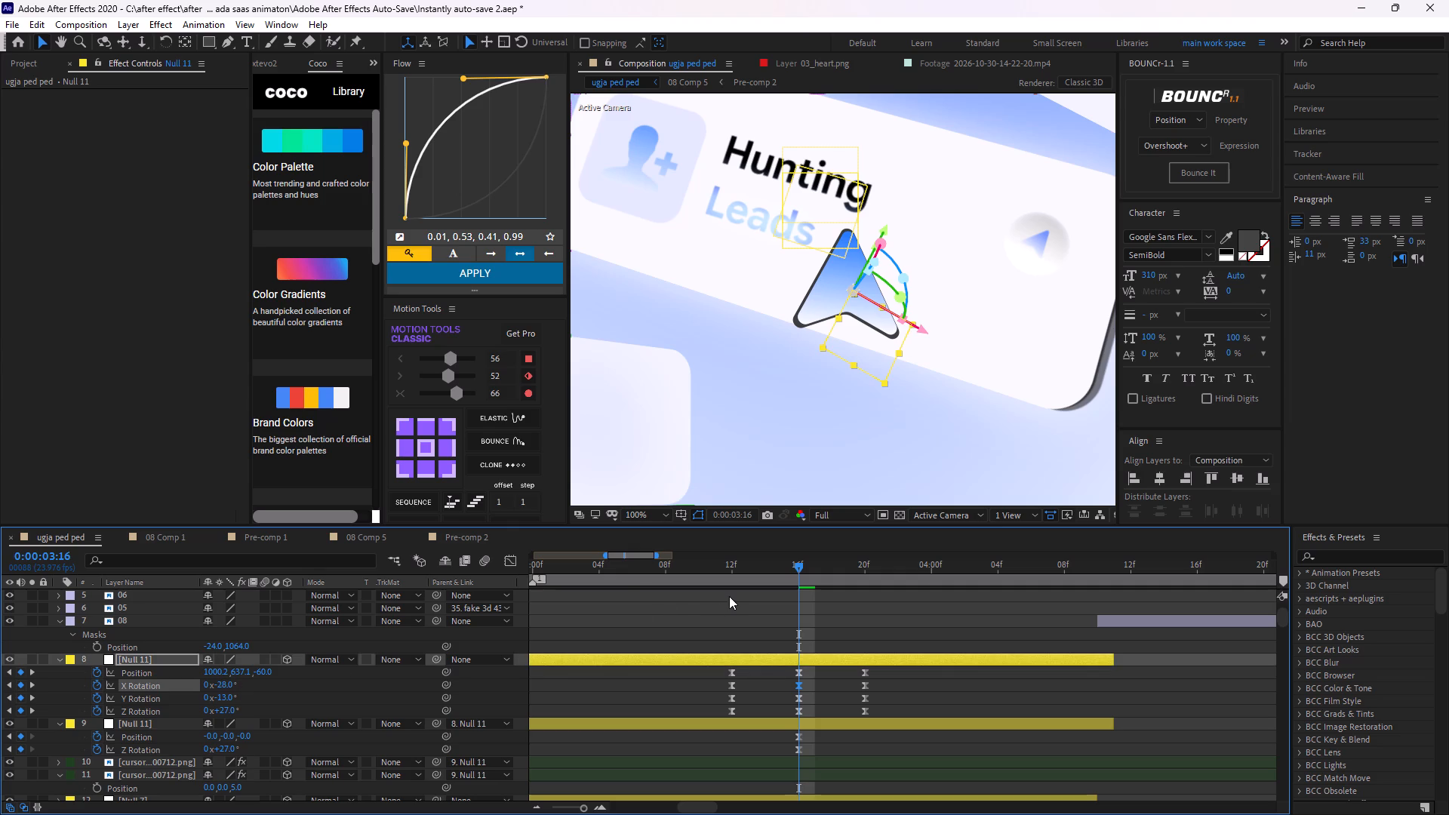
pyautogui.click(729, 596)
pyautogui.click(226, 687)
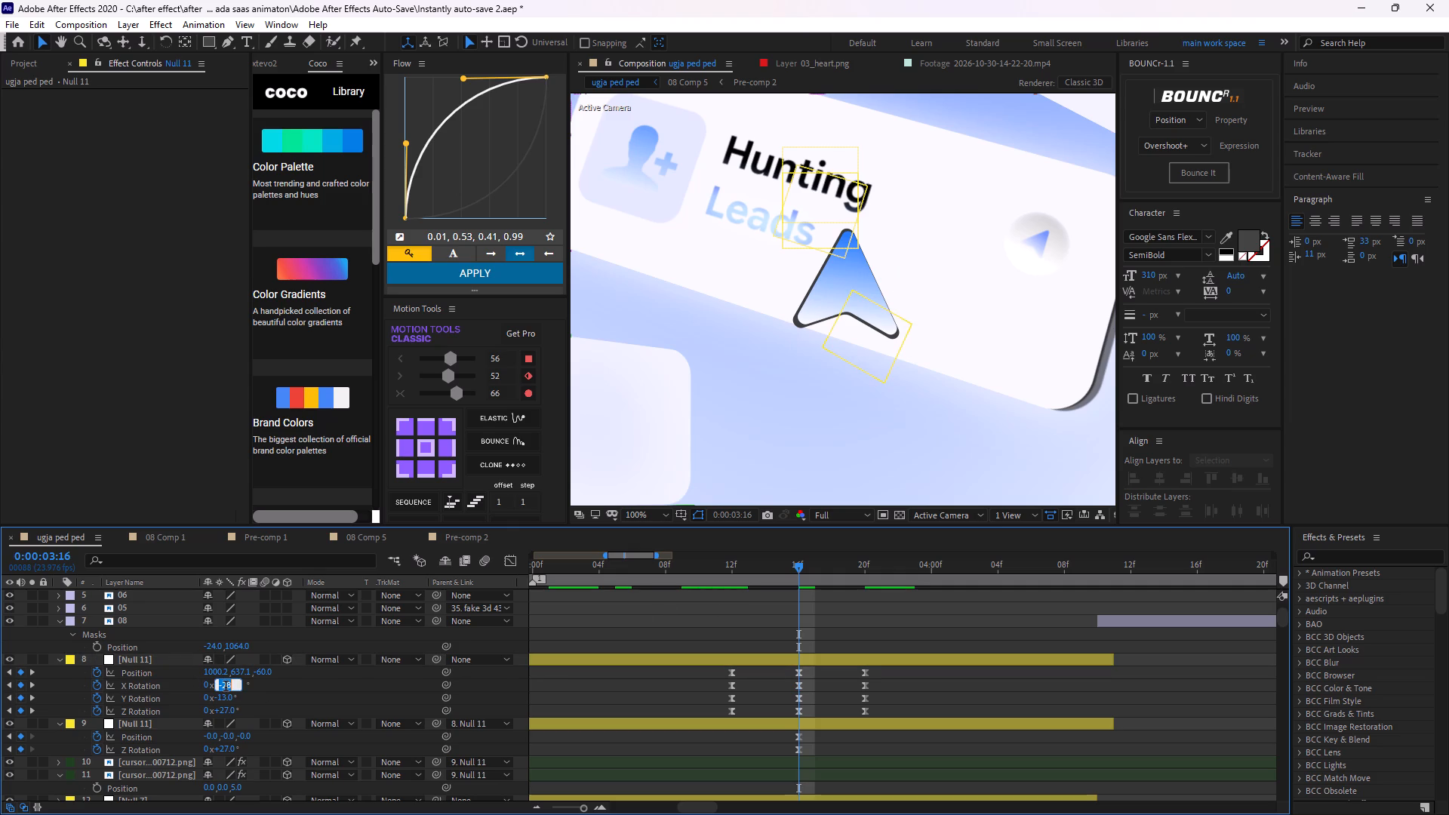
pyautogui.write('-30')
pyautogui.press('Return')
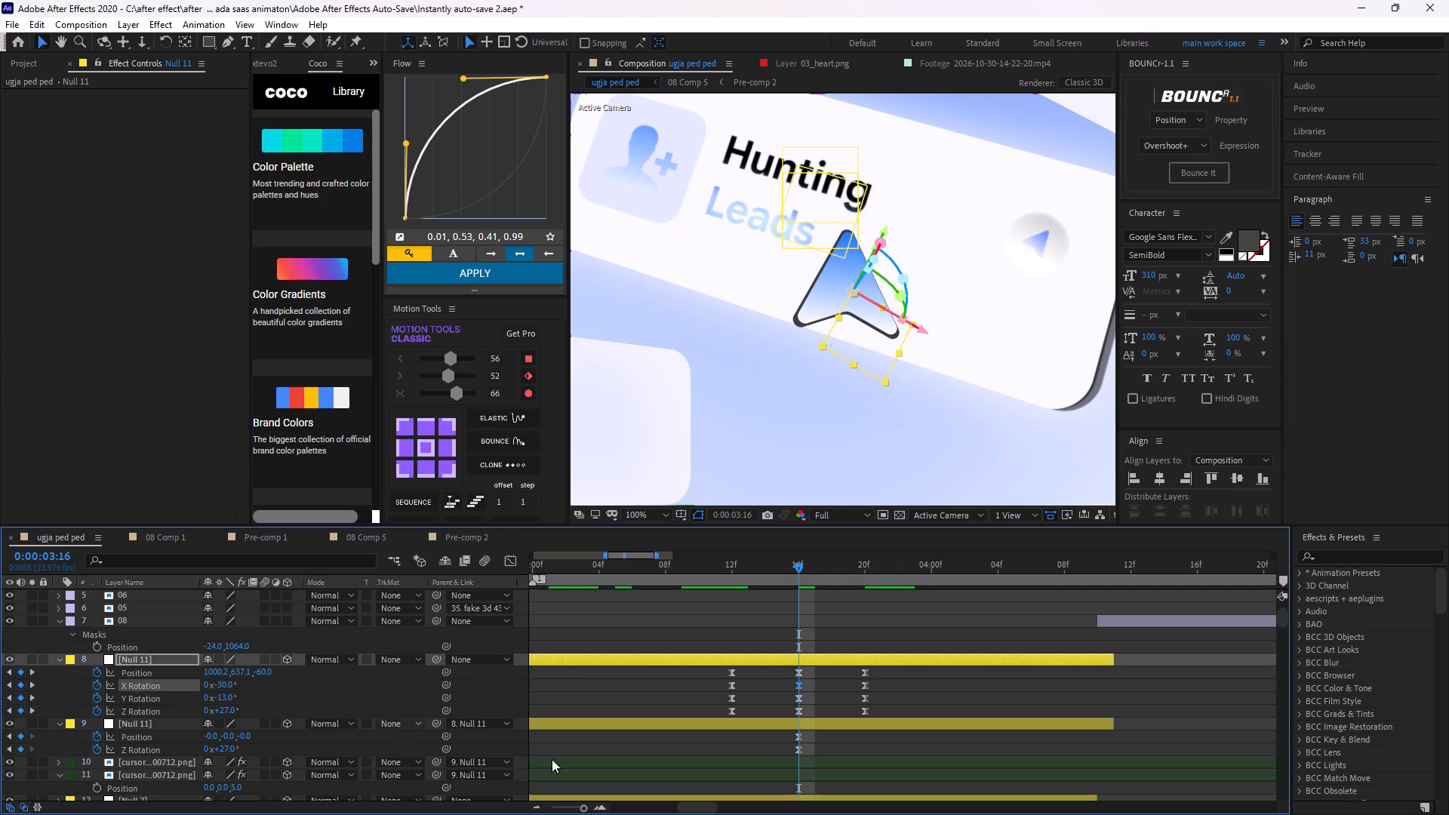
pyautogui.click(764, 592)
pyautogui.moveTo(792, 567); pyautogui.dragTo(703, 576)
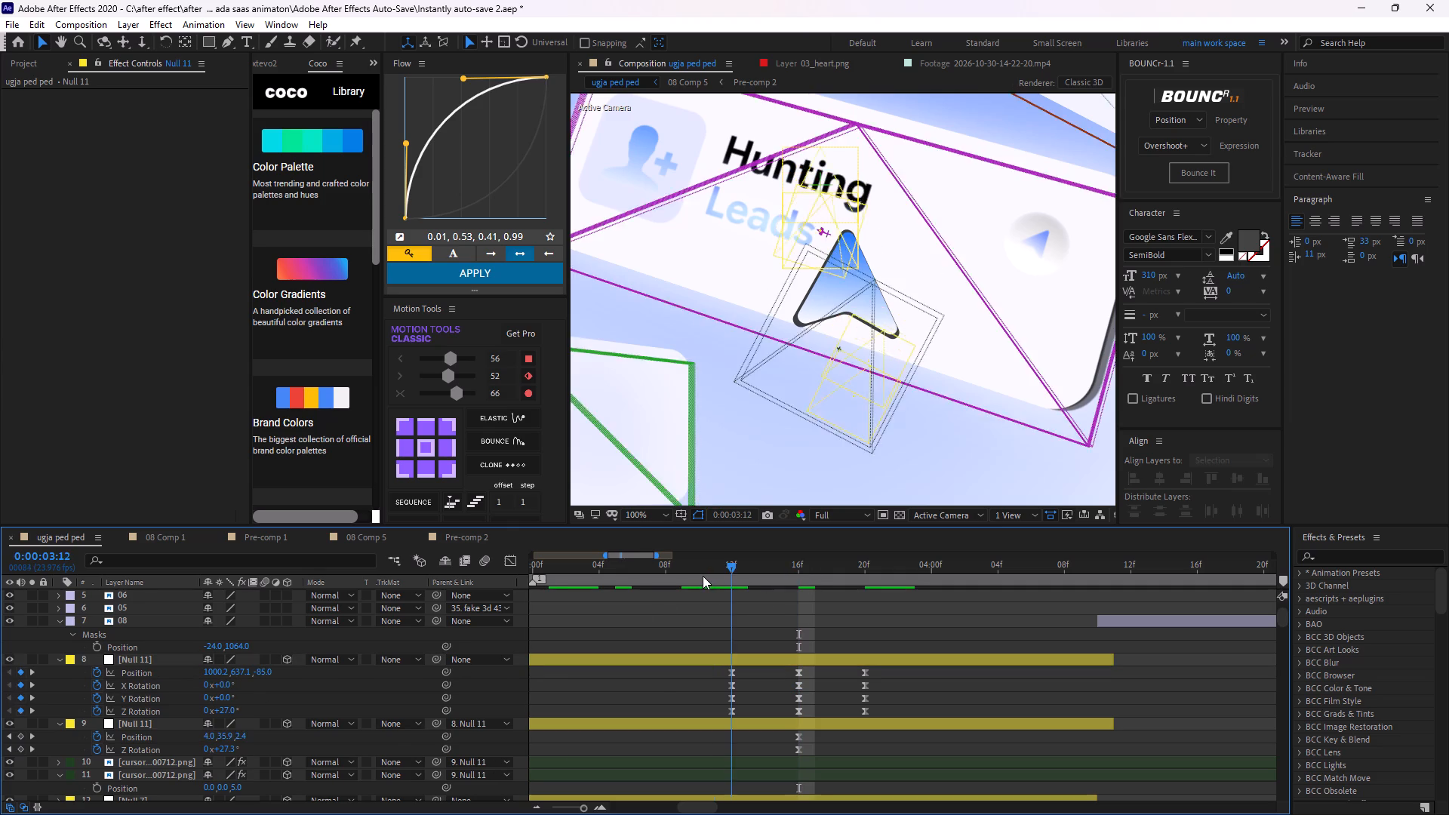
pyautogui.moveTo(703, 576); pyautogui.dragTo(883, 584)
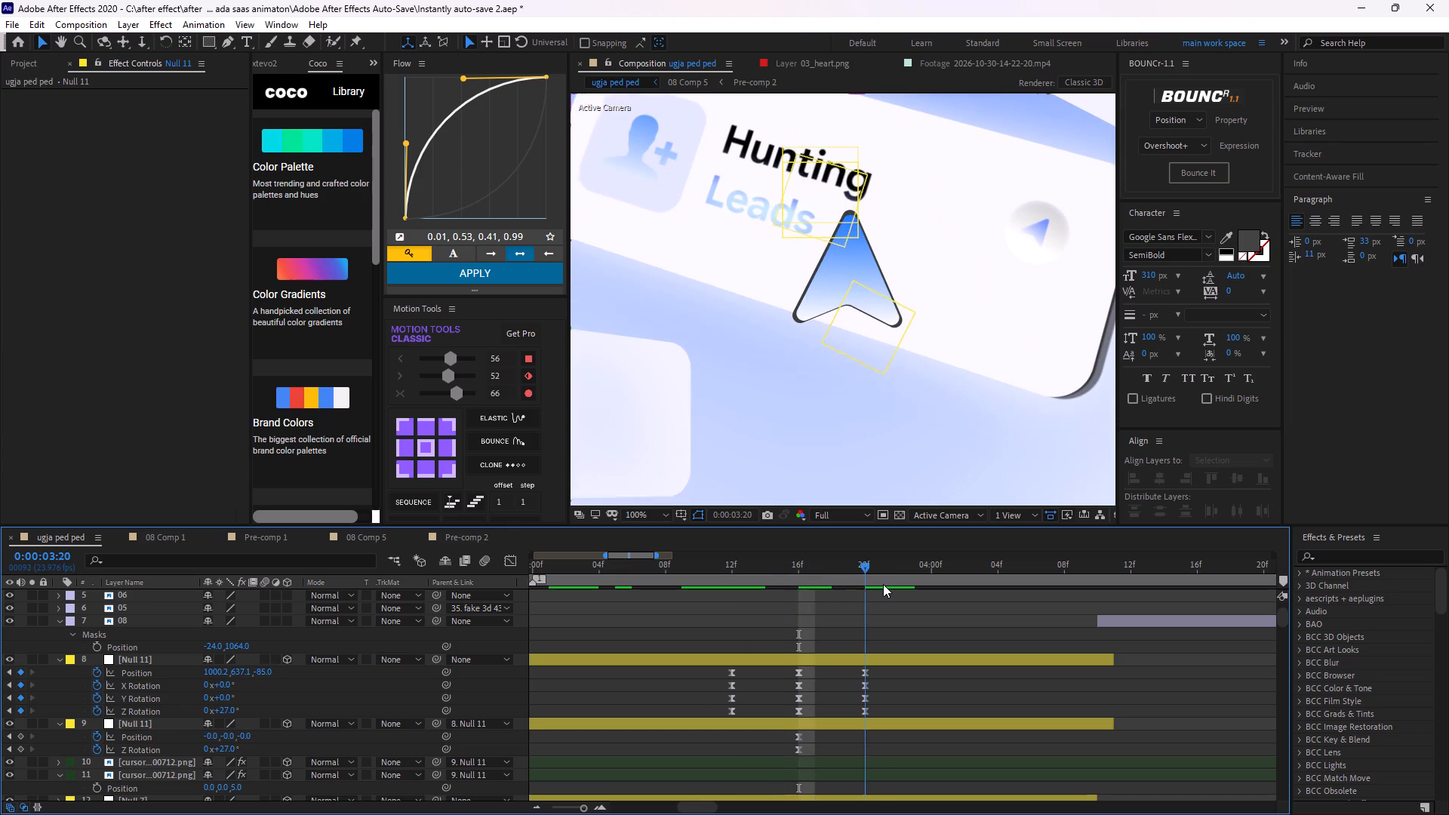
pyautogui.moveTo(883, 584); pyautogui.dragTo(684, 553)
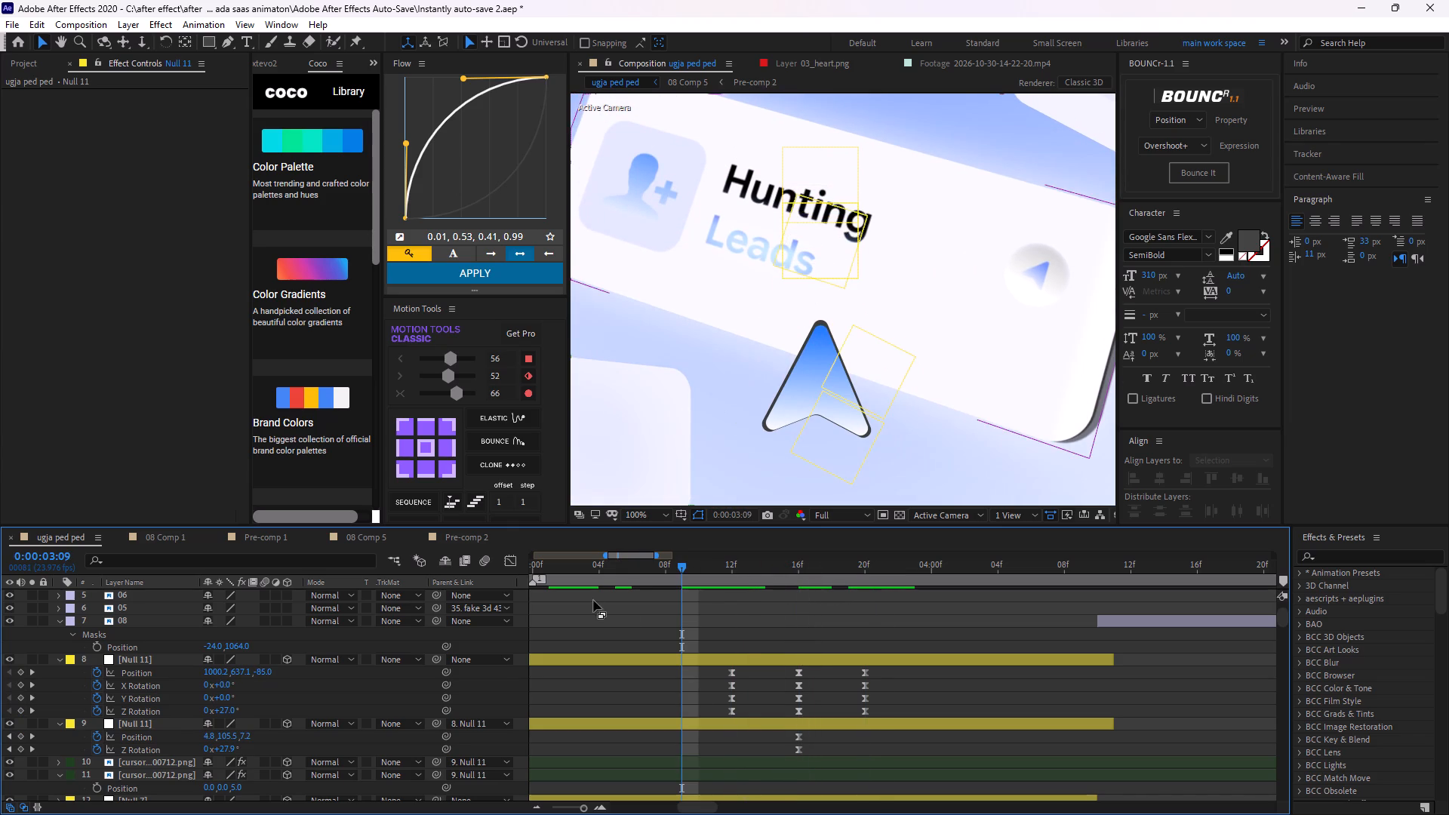
pyautogui.click(764, 769)
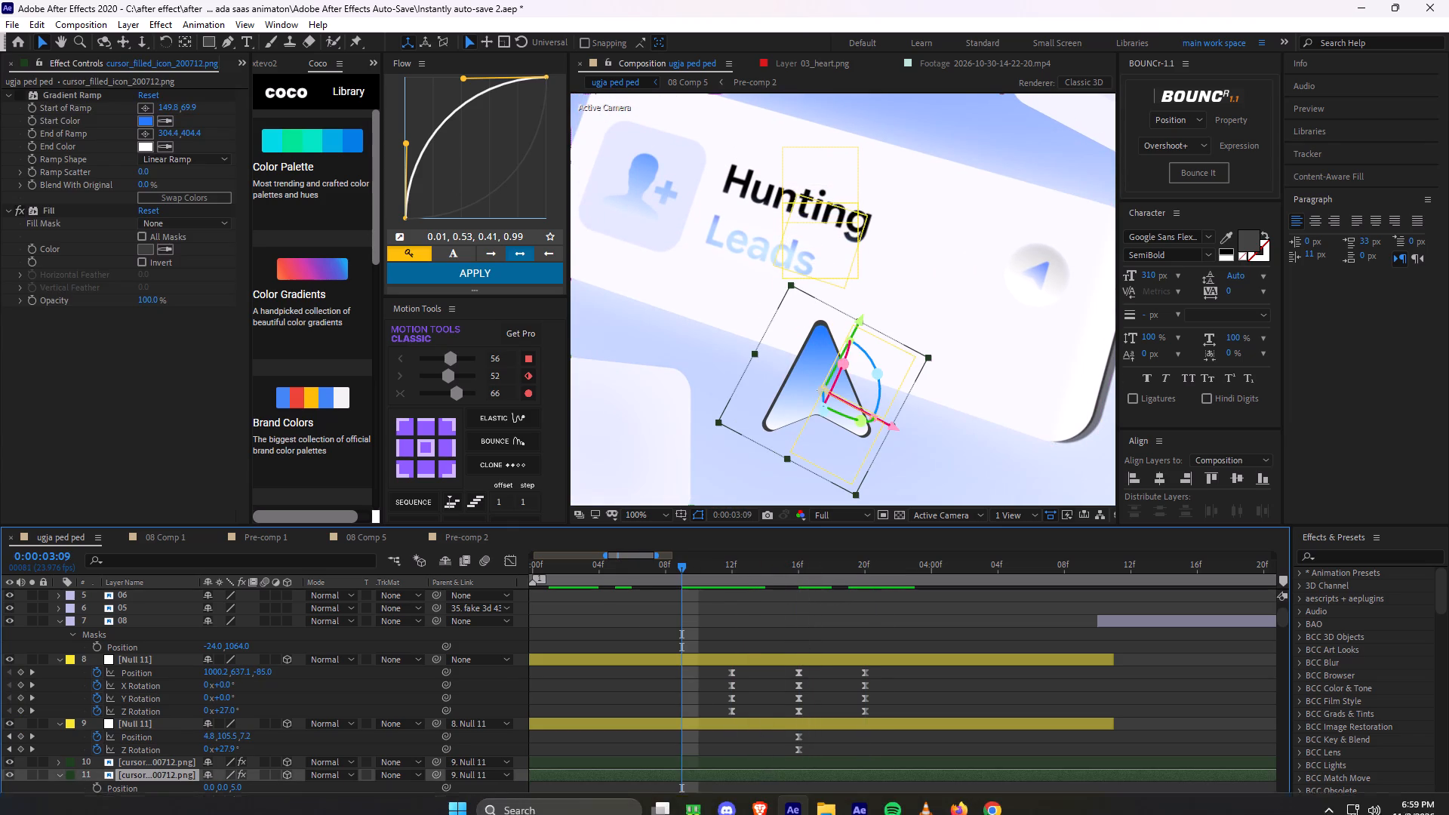
pyautogui.click(792, 723)
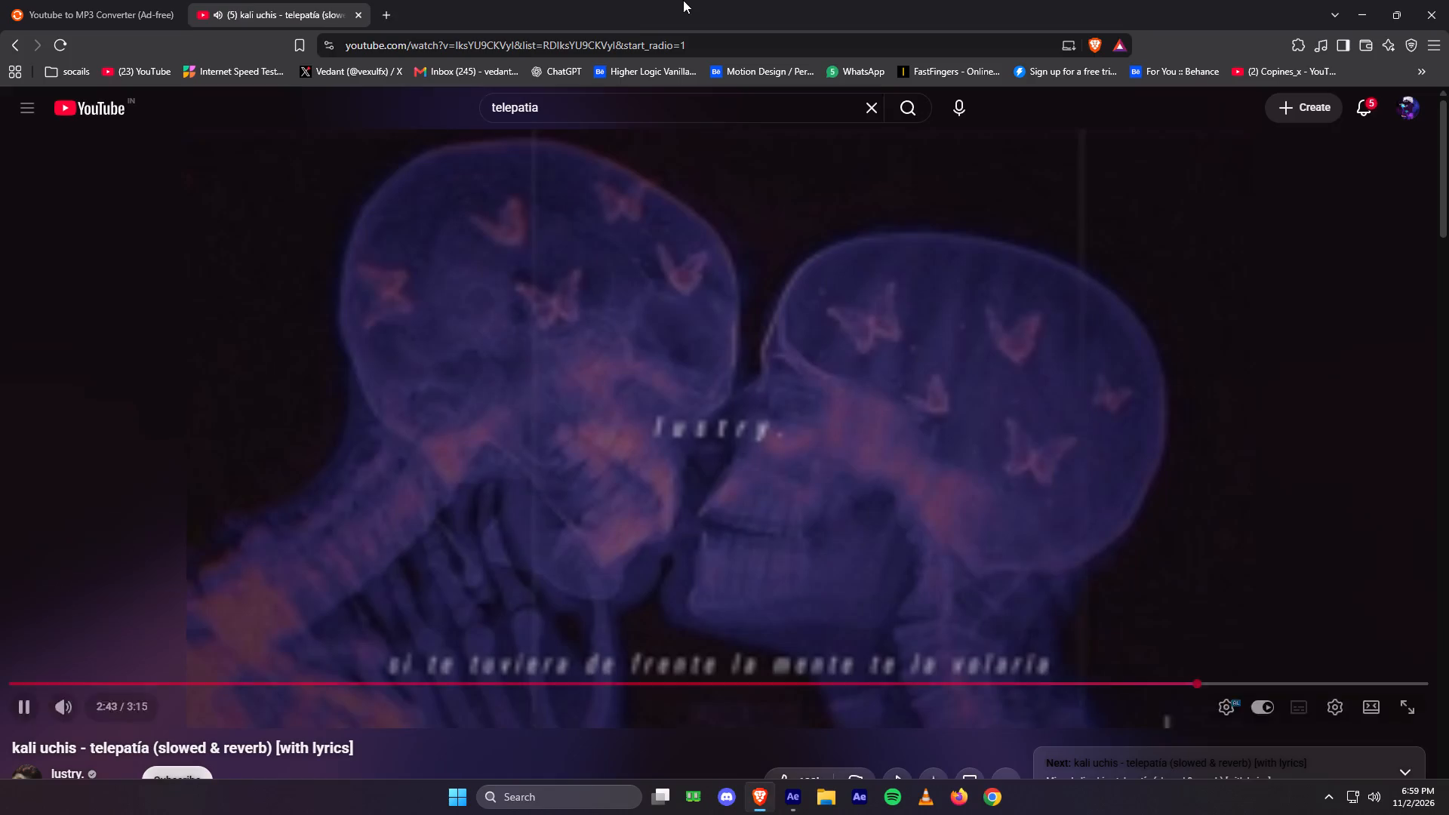
pyautogui.click(382, 5)
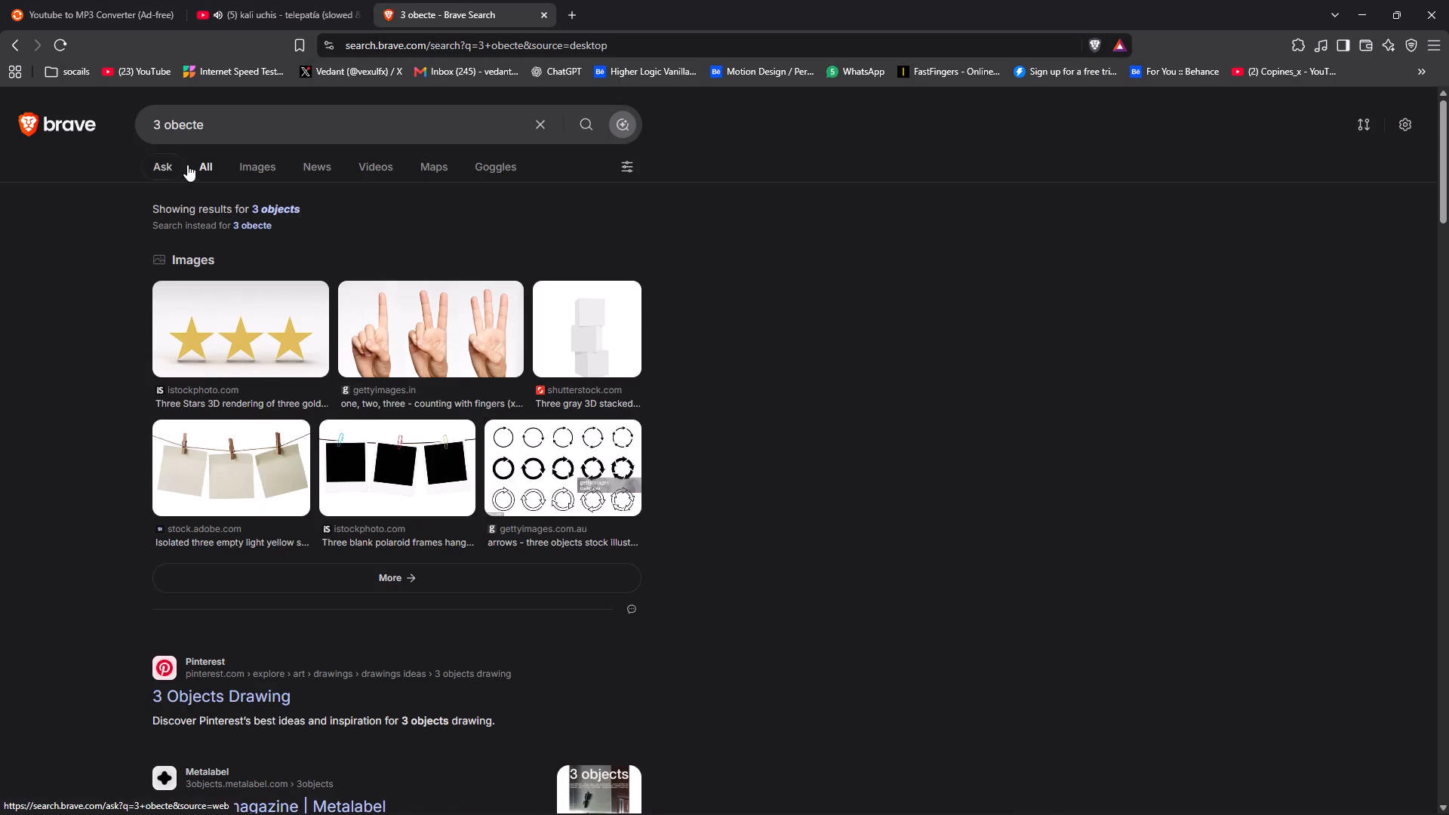
pyautogui.click(260, 161)
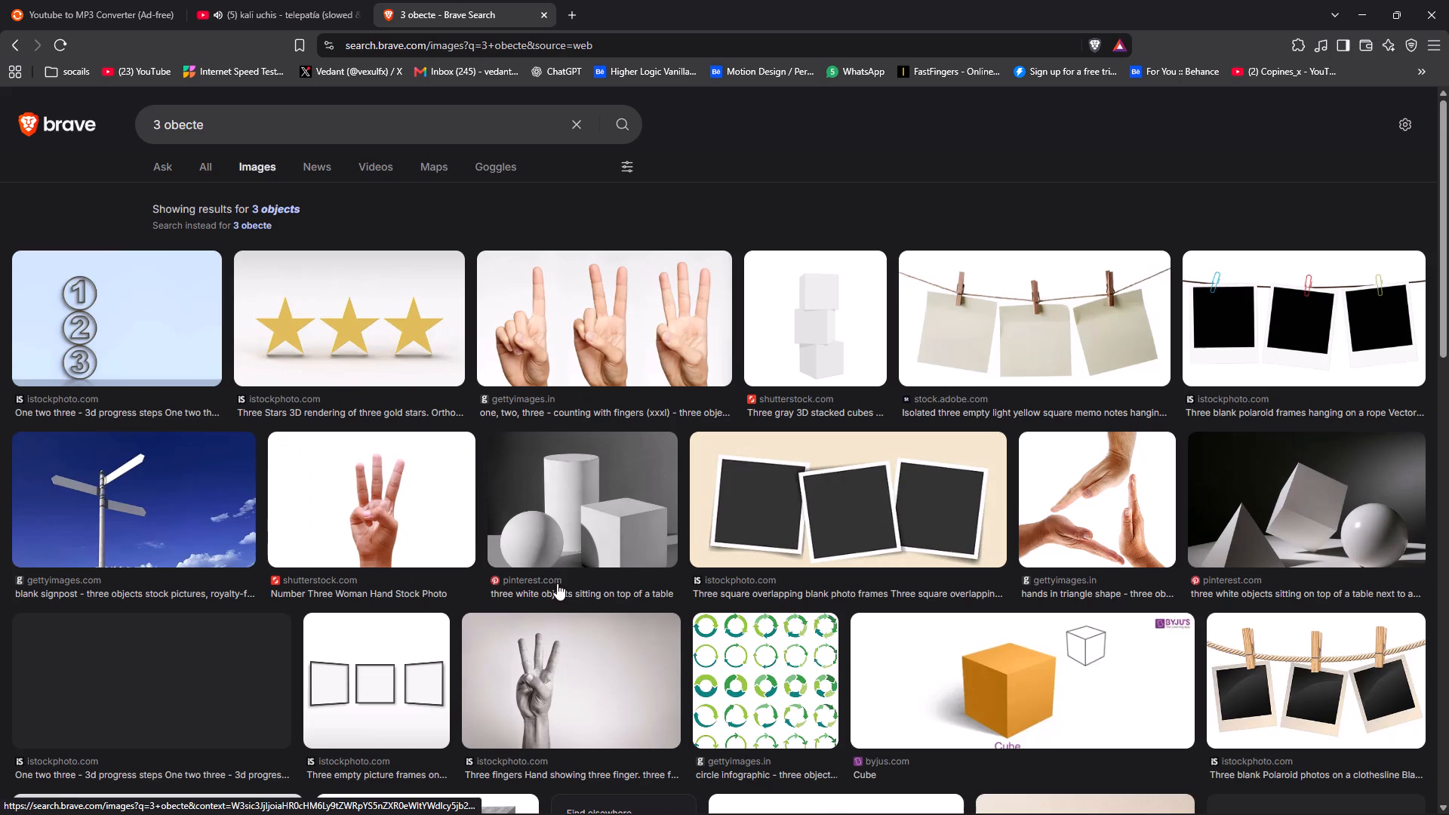
pyautogui.scroll(-1, 831, 544)
pyautogui.scroll(-1, 1168, 509)
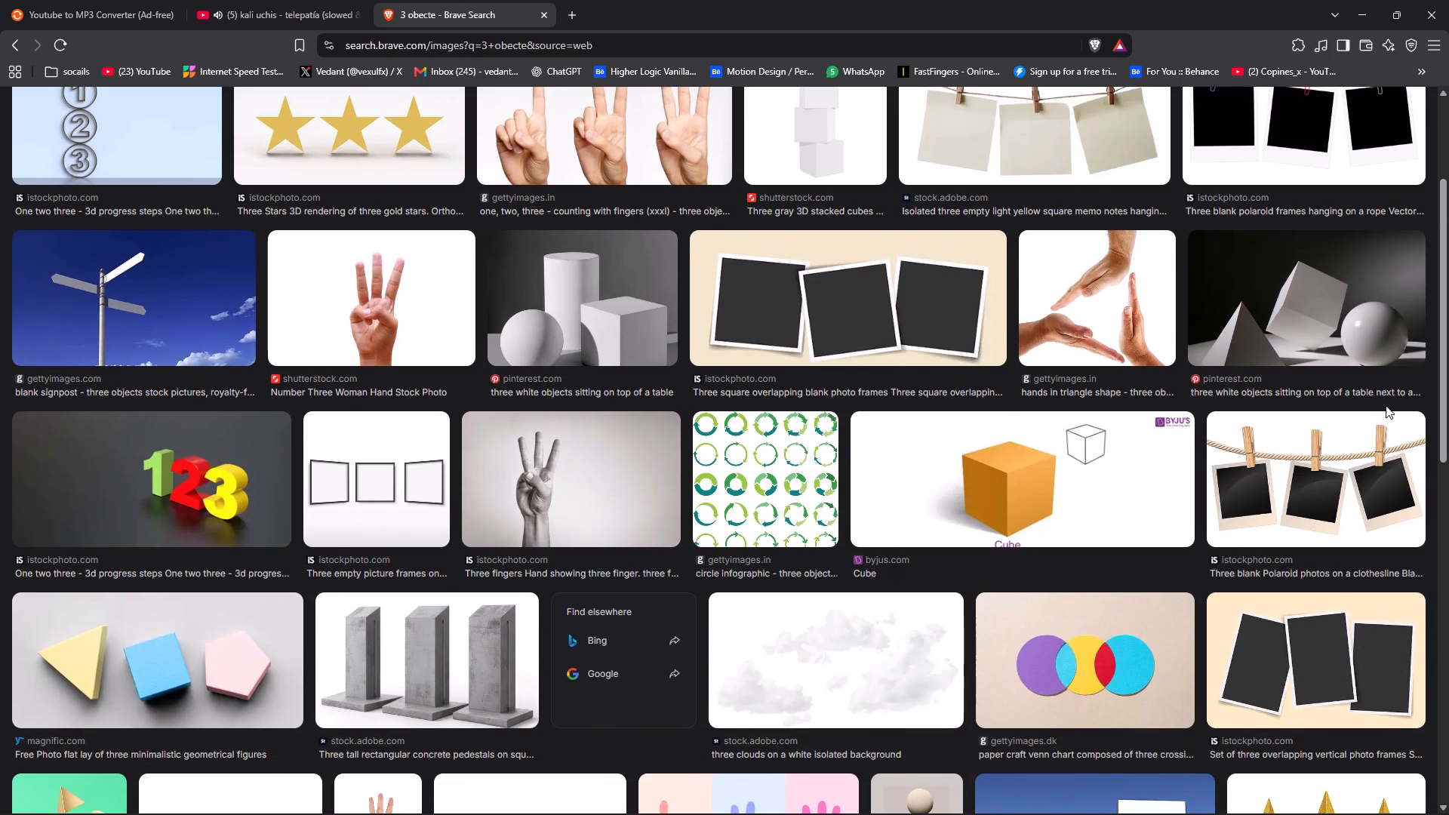
pyautogui.scroll(1, 1369, 452)
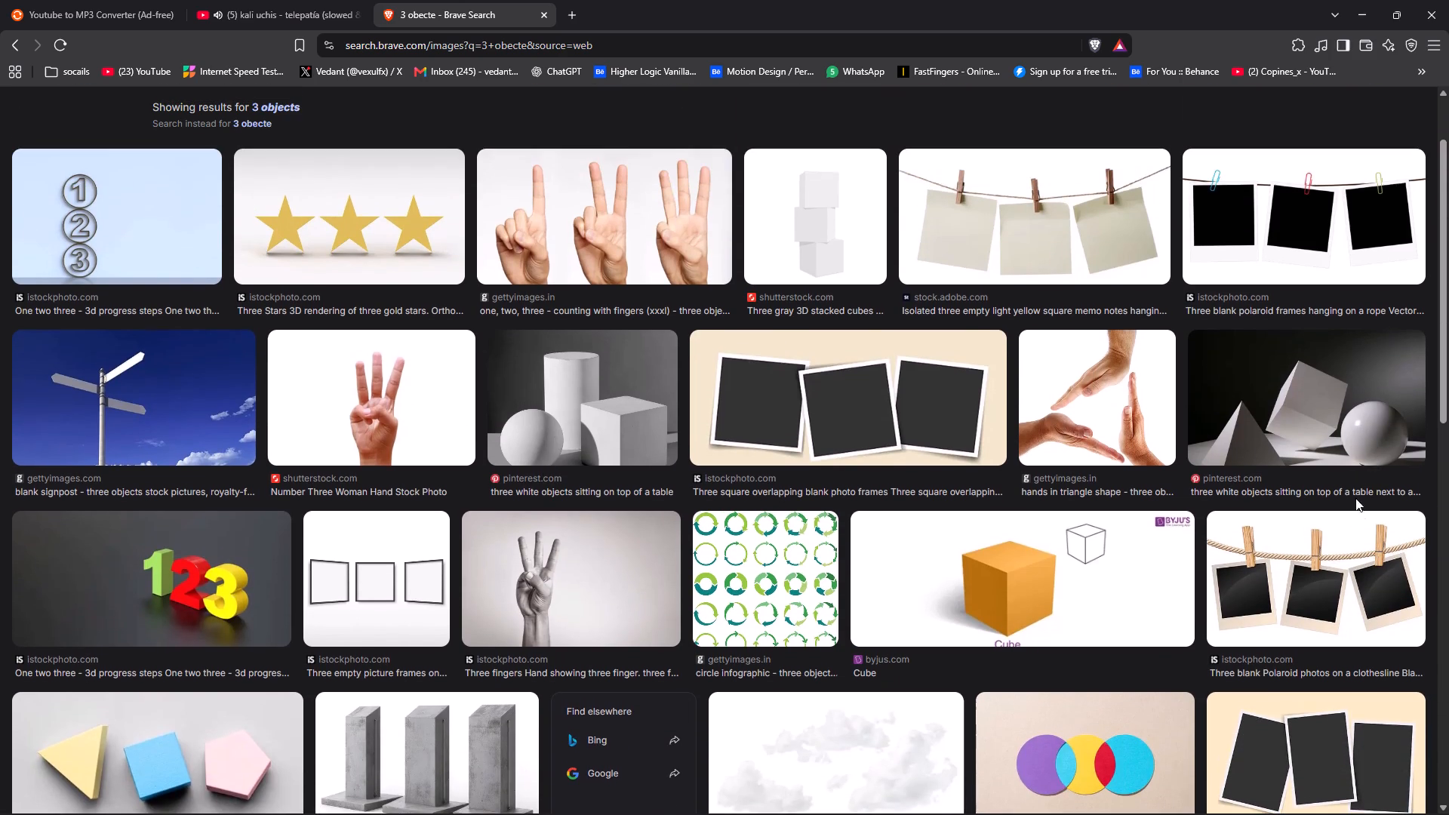
pyautogui.scroll(-1, 1337, 449)
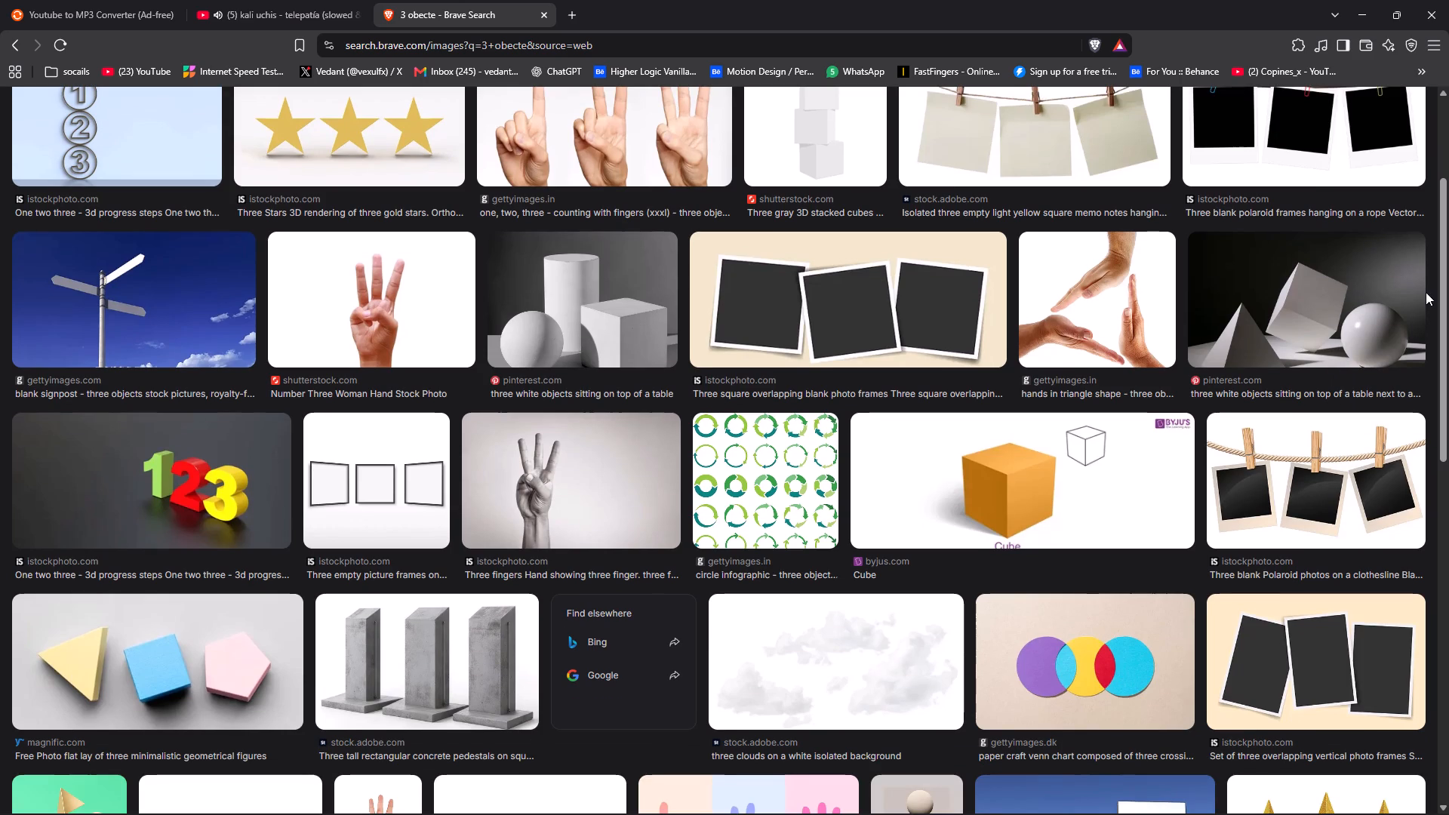
# Browse further image results, preview the flat lay photo of three minimalistic geometrical figures, and return to After Effects.
pyautogui.scroll(-1, 1186, 401)
pyautogui.scroll(-1, 228, 529)
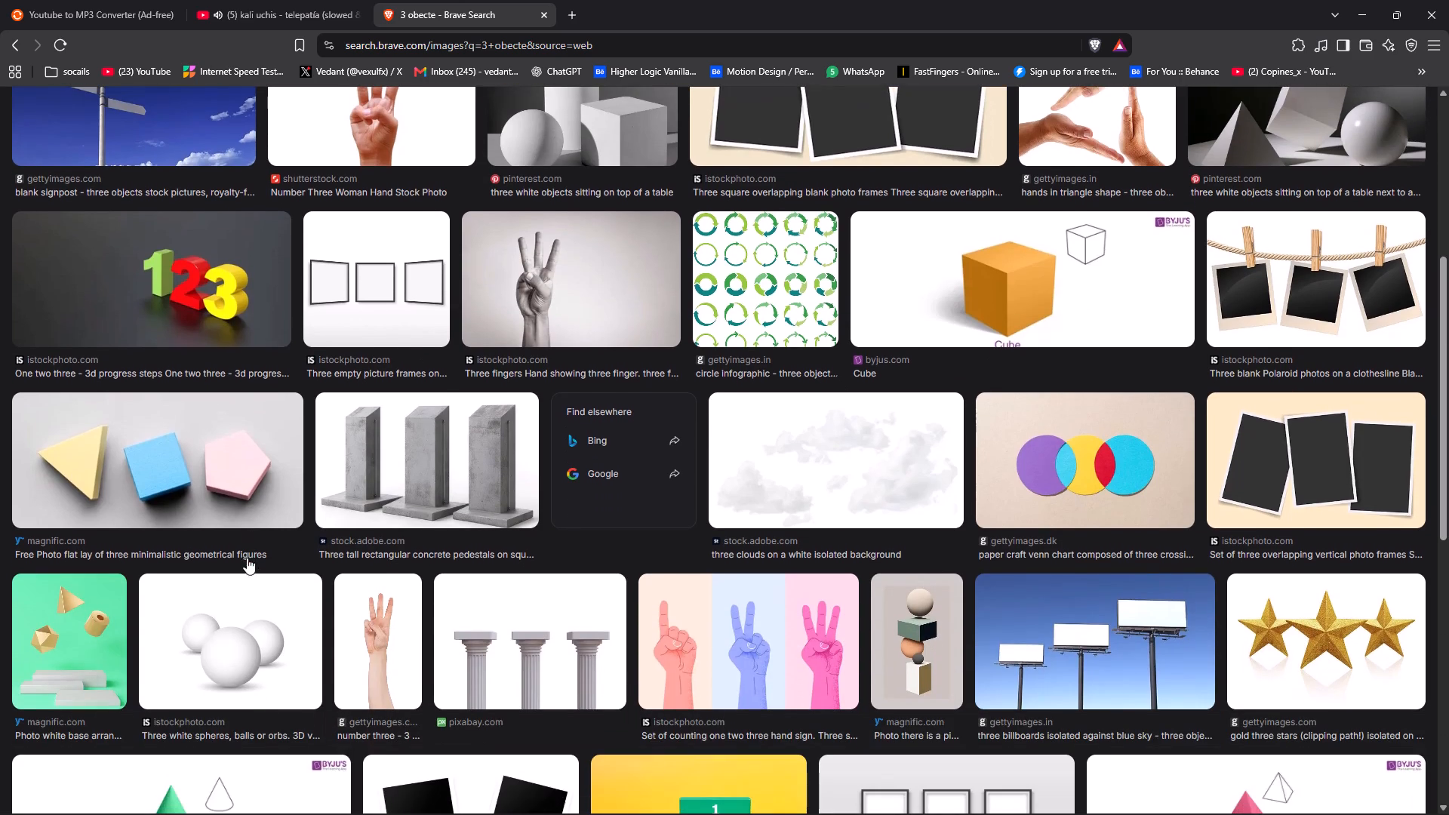
pyautogui.click(211, 443)
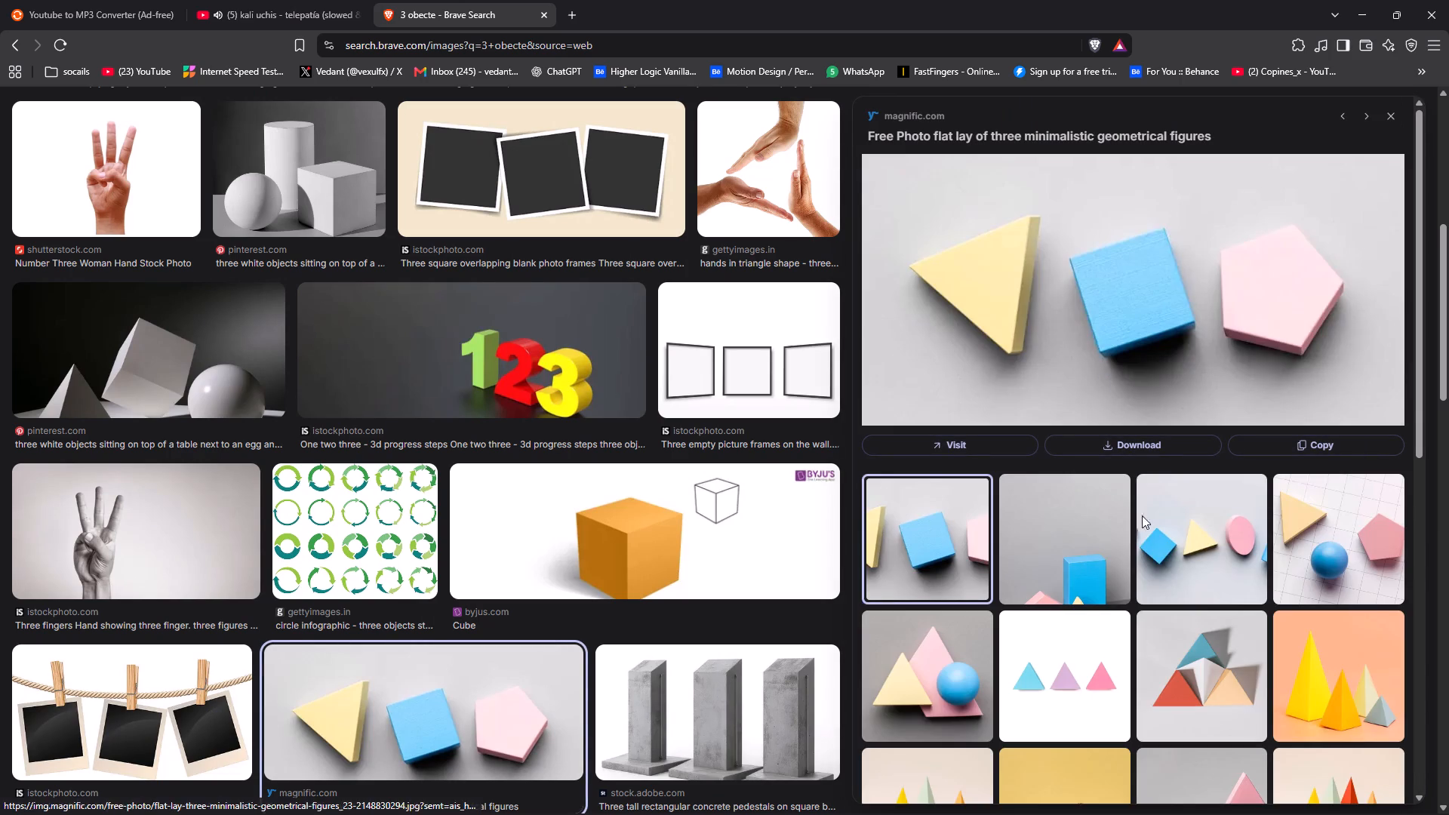
pyautogui.scroll(1, 1173, 248)
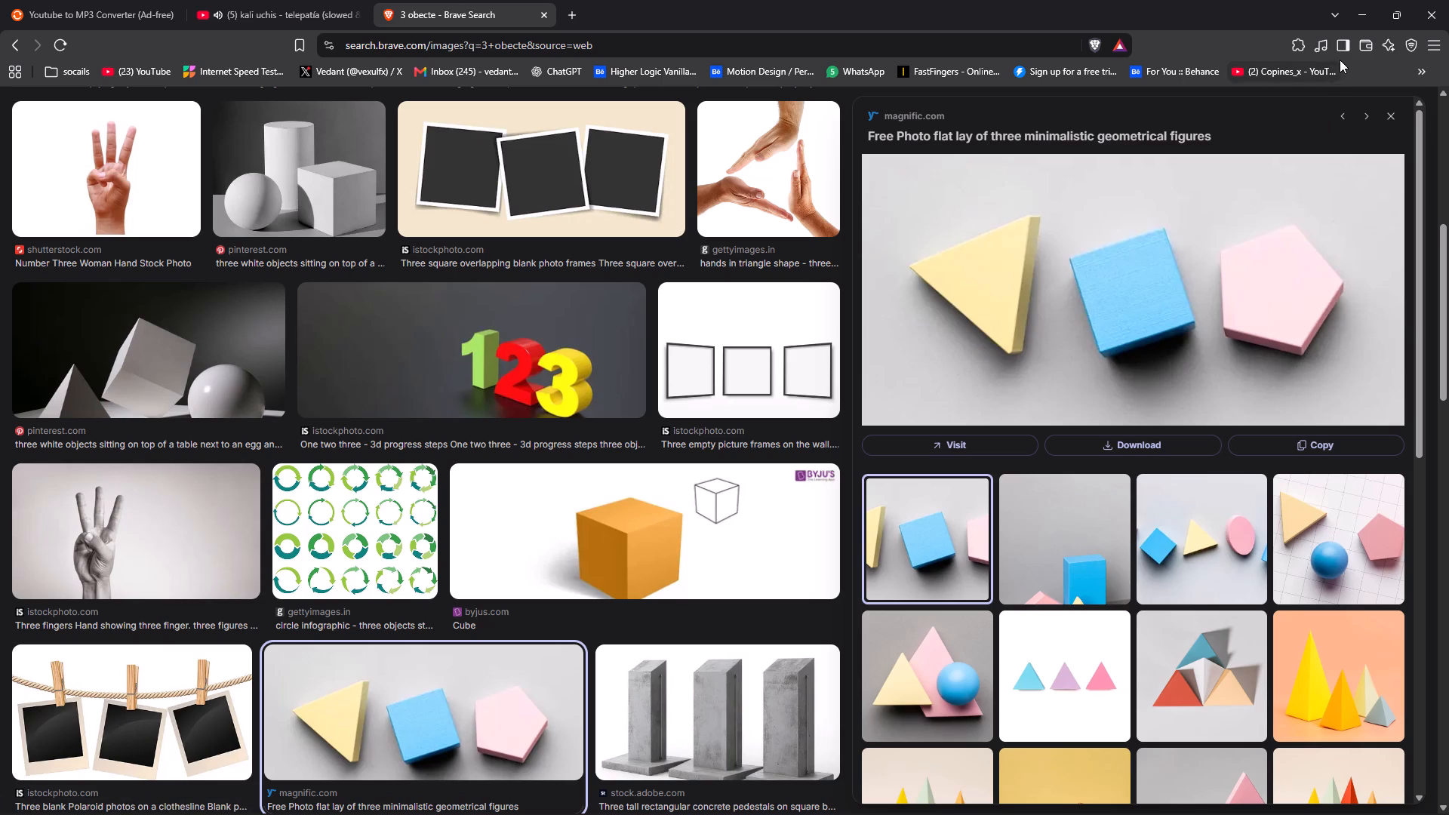
pyautogui.click(1355, 7)
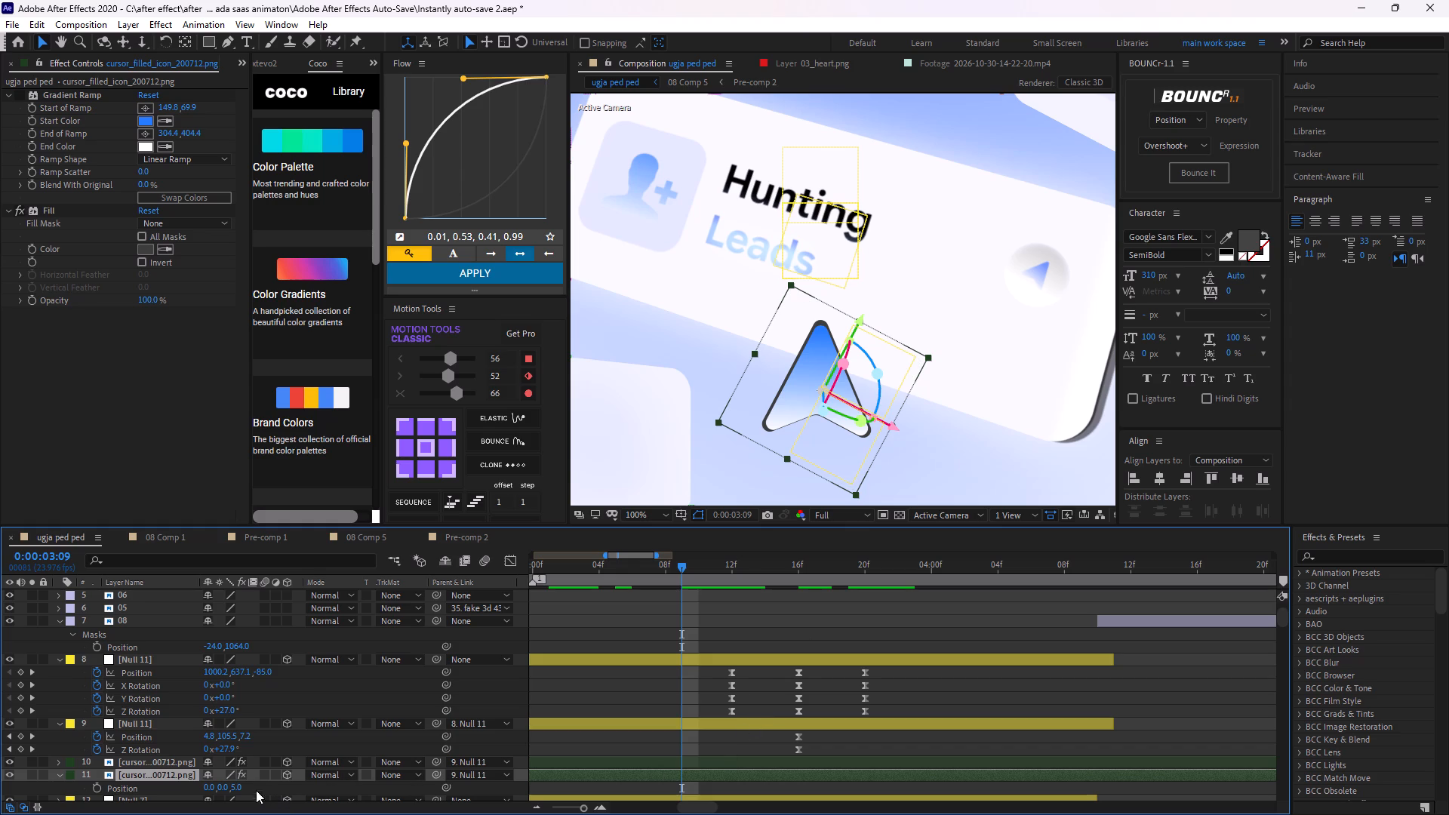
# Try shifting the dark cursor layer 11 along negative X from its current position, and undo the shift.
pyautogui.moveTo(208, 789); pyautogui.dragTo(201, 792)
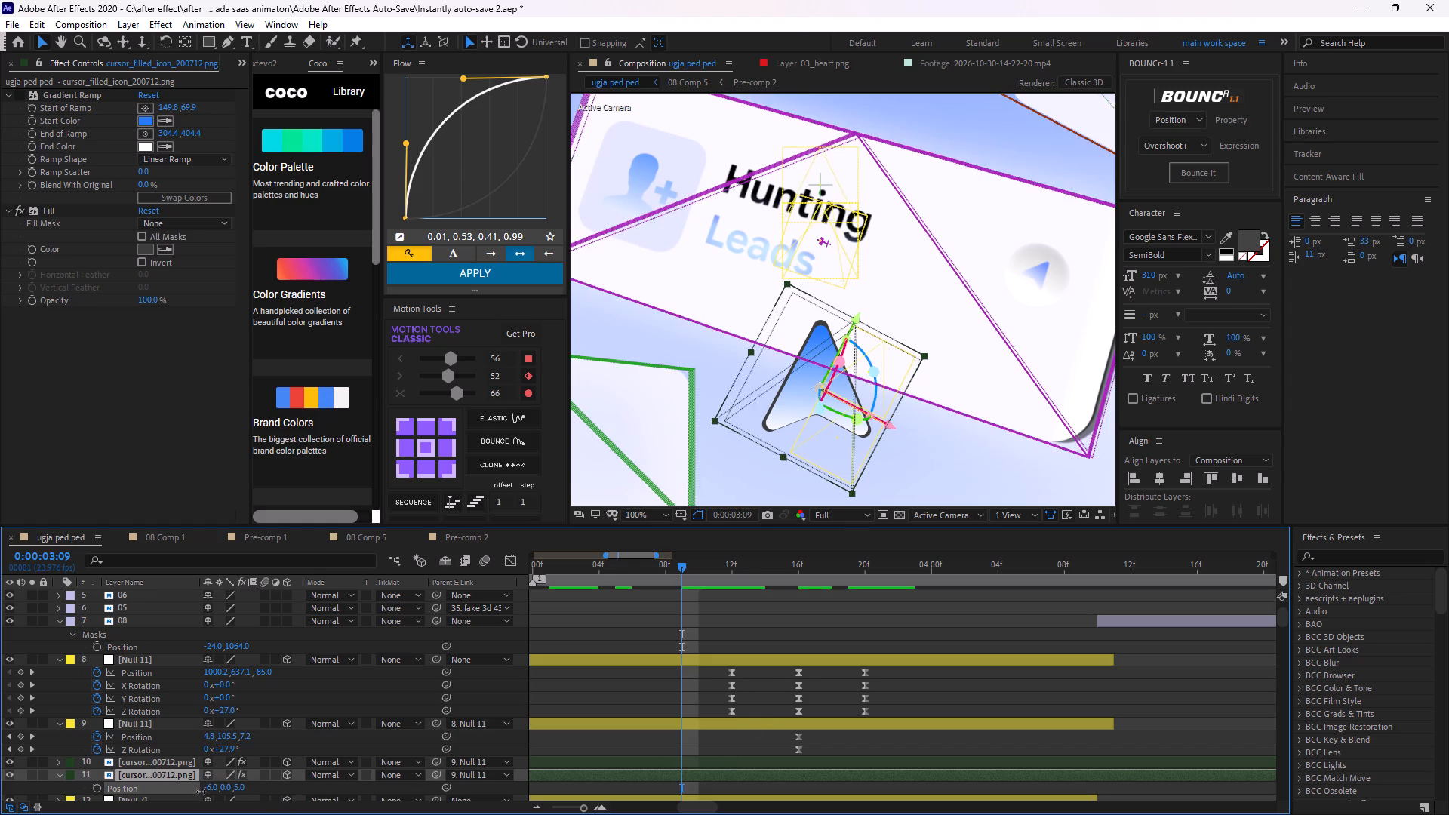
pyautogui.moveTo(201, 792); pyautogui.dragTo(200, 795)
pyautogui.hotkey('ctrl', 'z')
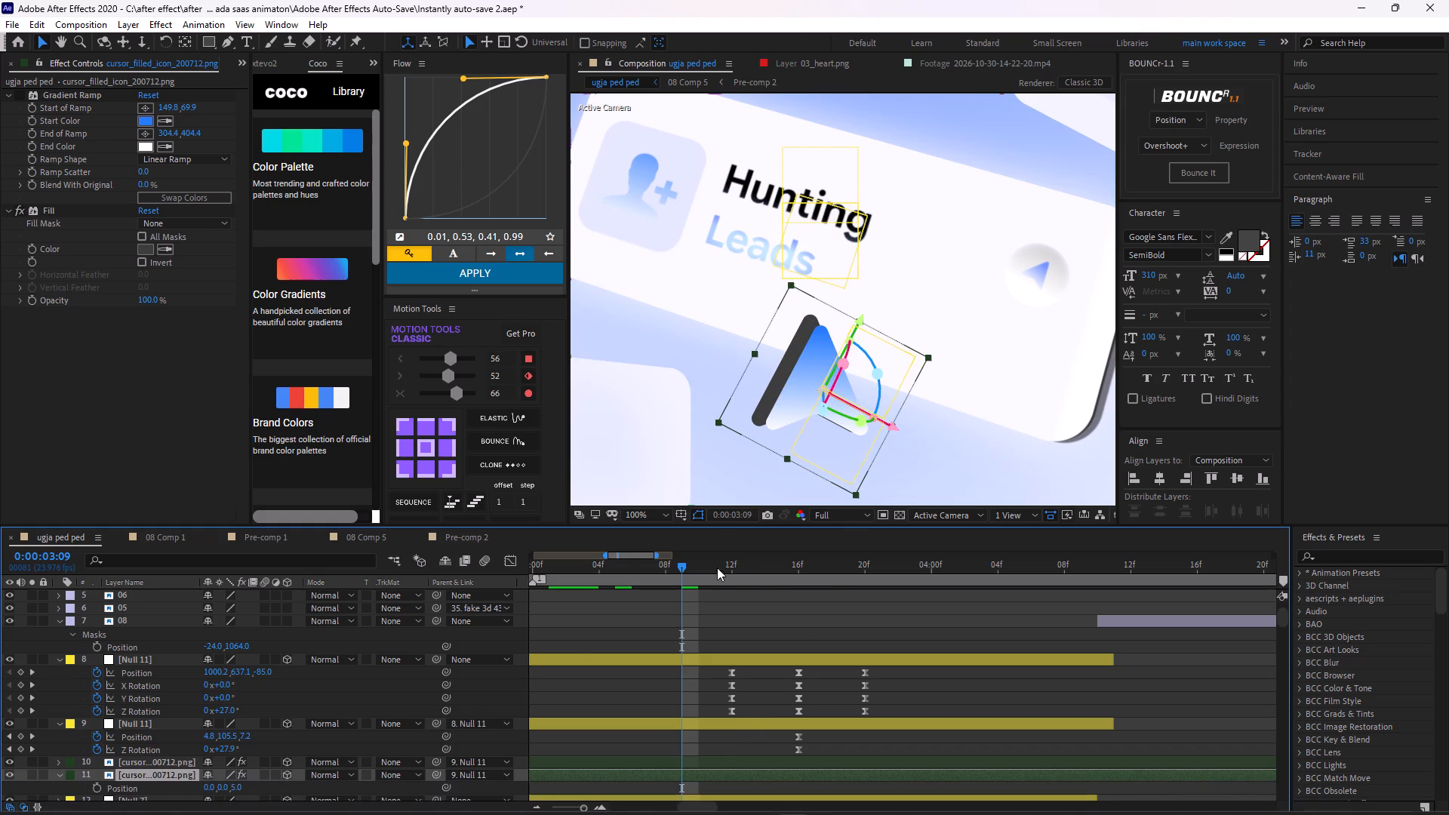
# Move the dark cursor layer 11 along its Y axis to a Y Position of 4.5, offsetting the outline below the blue cursor.
pyautogui.scroll(1, 863, 315)
pyautogui.moveTo(875, 387); pyautogui.dragTo(876, 387, button='middle')
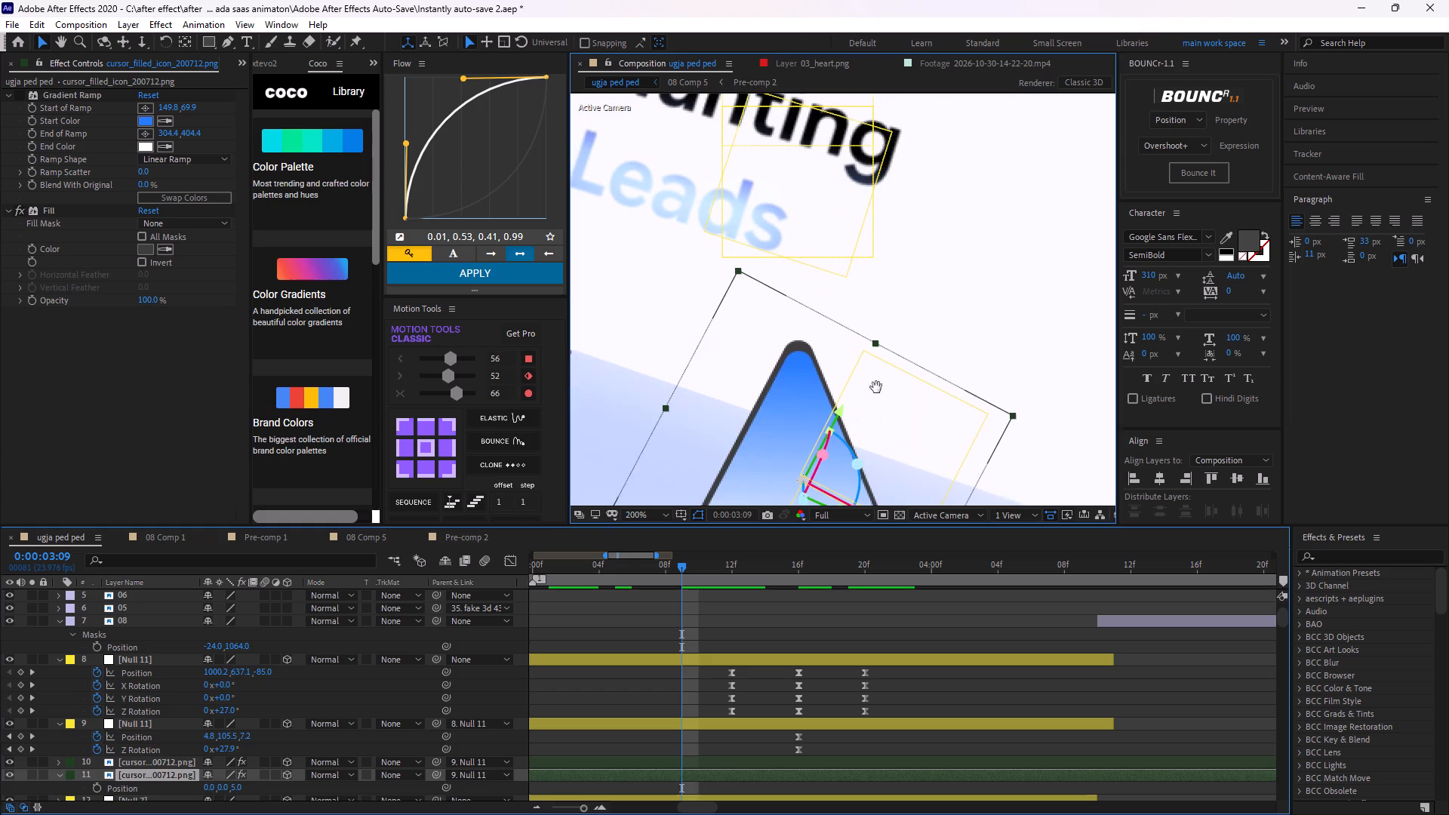
pyautogui.moveTo(876, 387); pyautogui.dragTo(899, 288, button='middle')
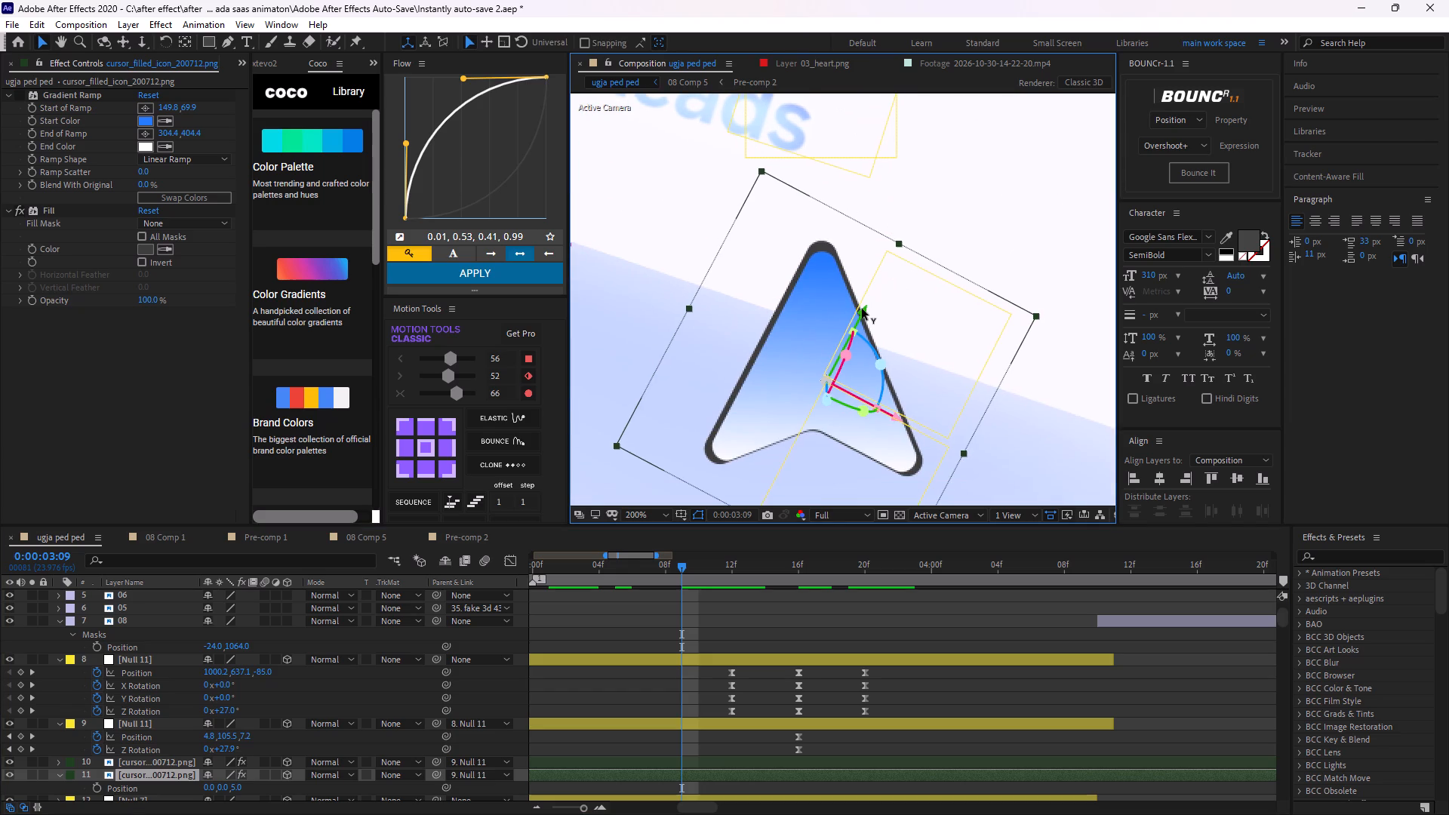
pyautogui.click(861, 309)
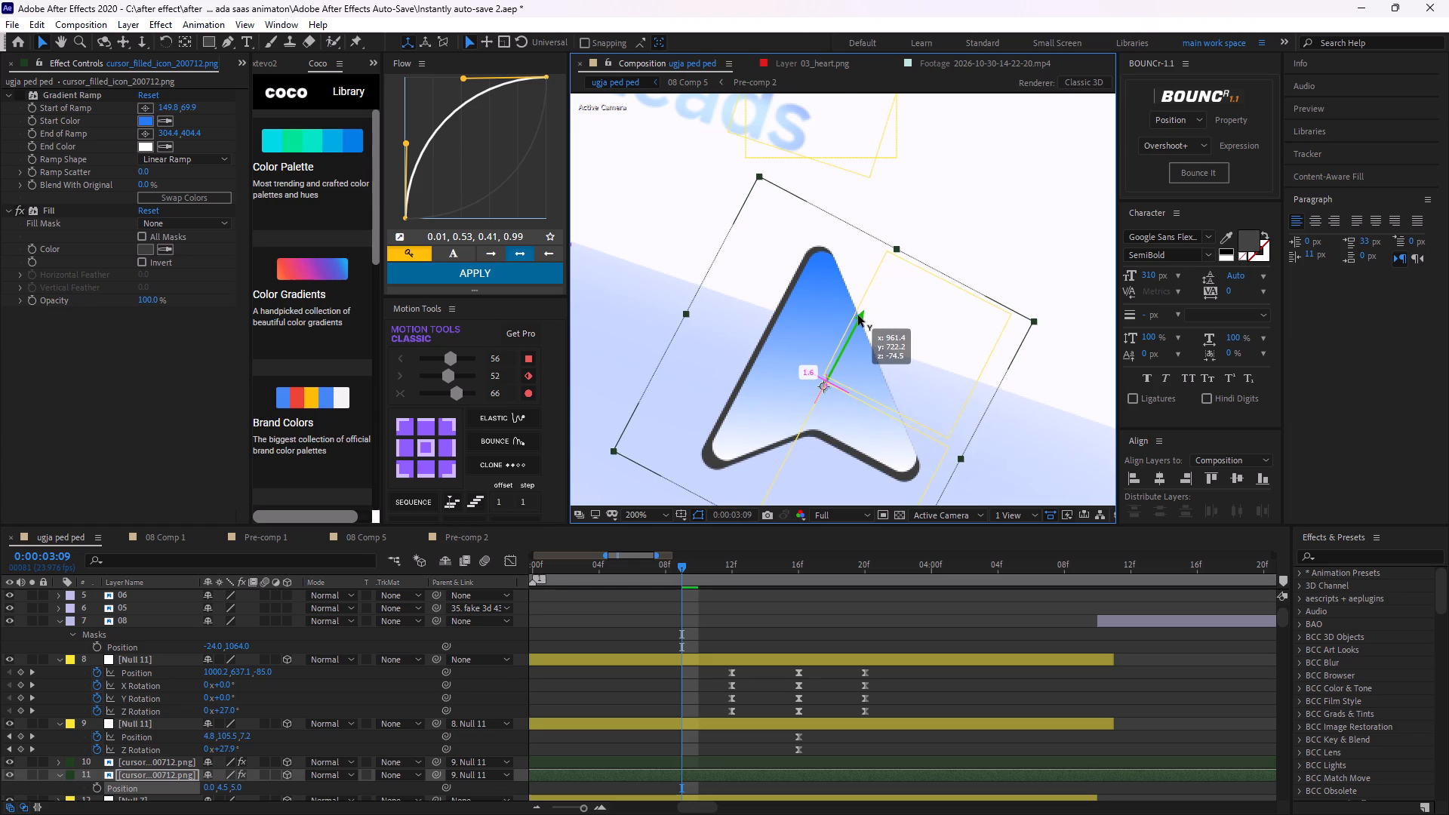
pyautogui.click(842, 621)
pyautogui.scroll(-1, 894, 320)
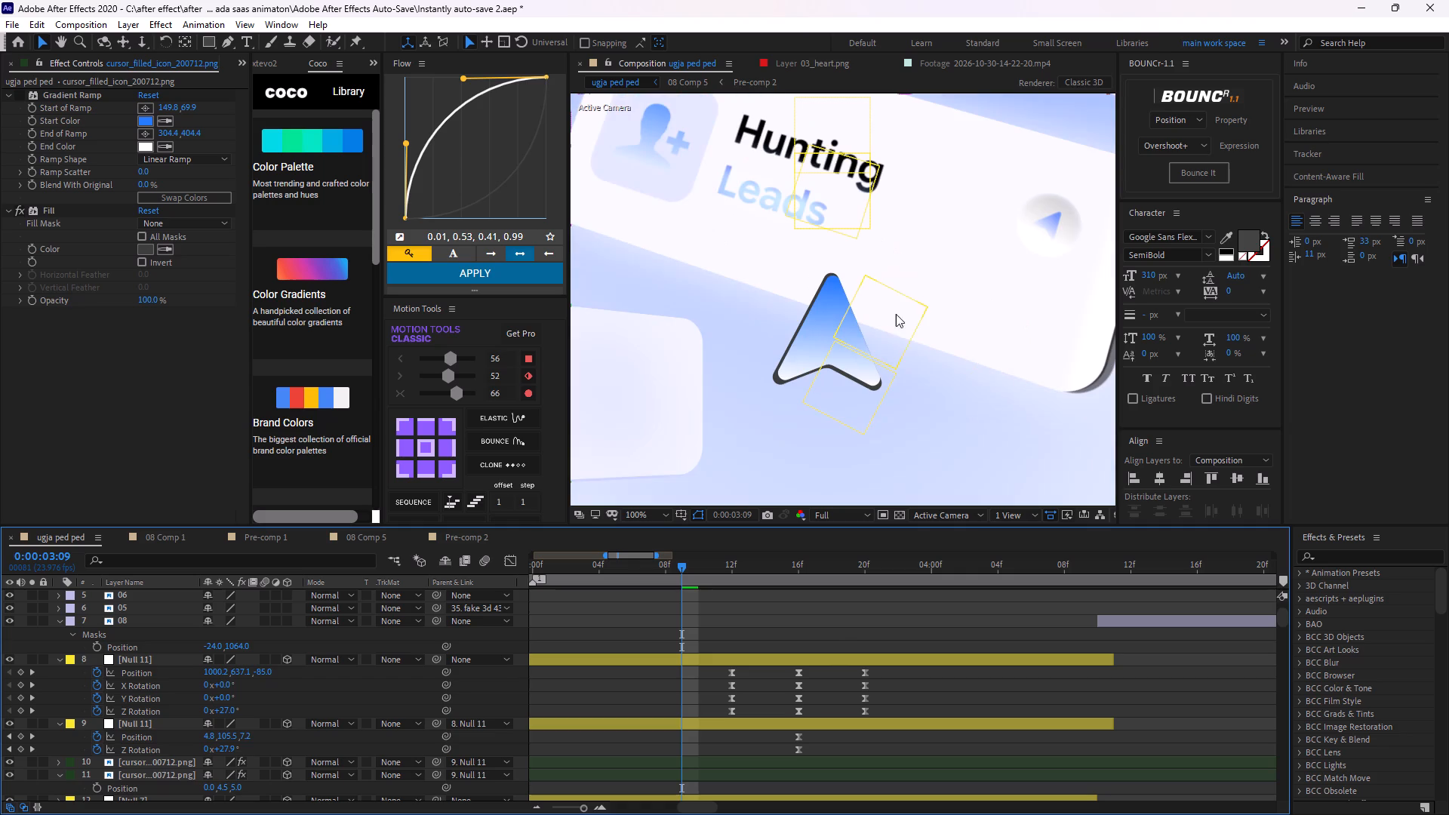
pyautogui.scroll(-1, 777, 291)
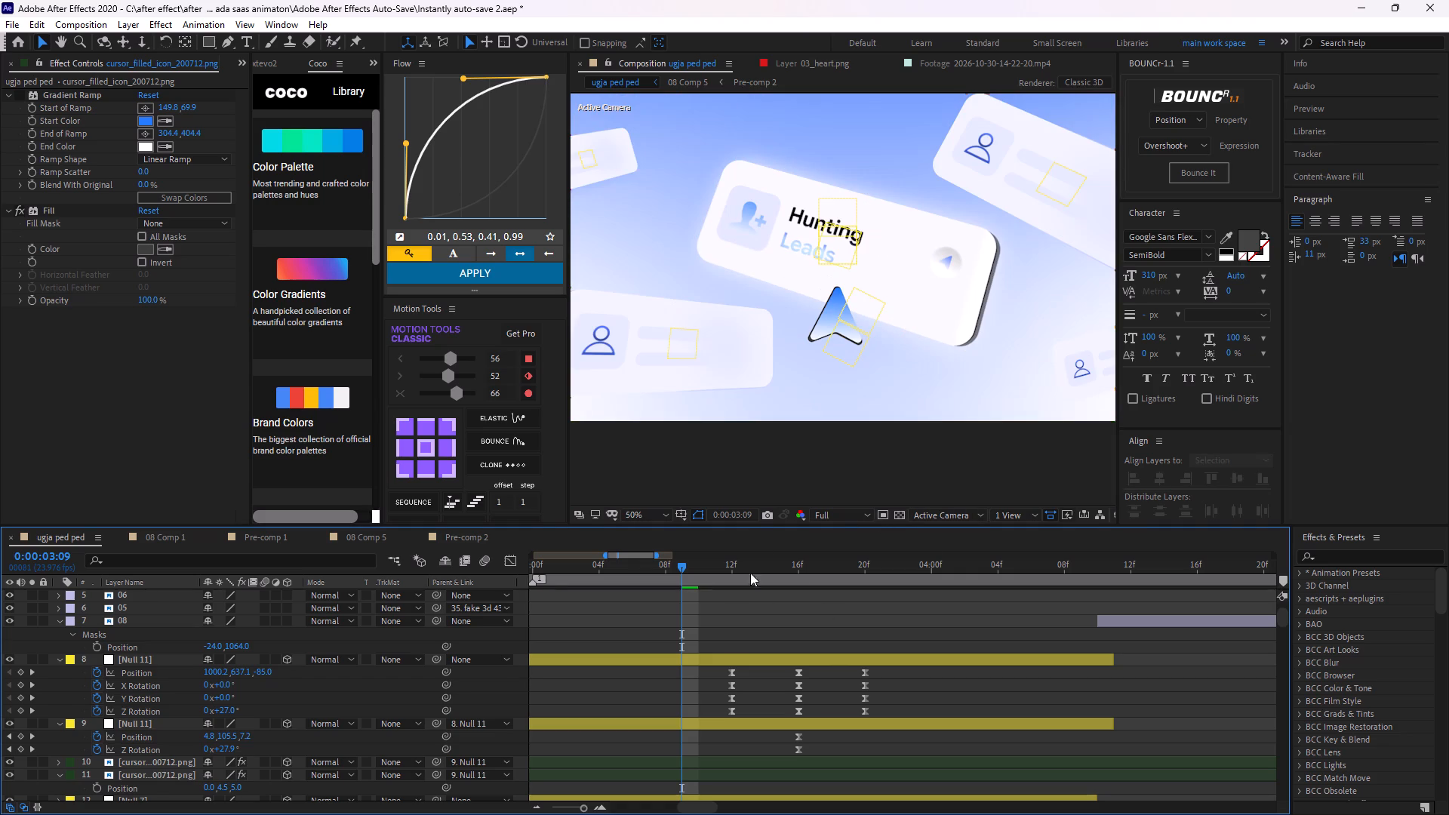
pyautogui.click(745, 607)
pyautogui.scroll(-1, 872, 309)
pyautogui.scroll(1, 816, 296)
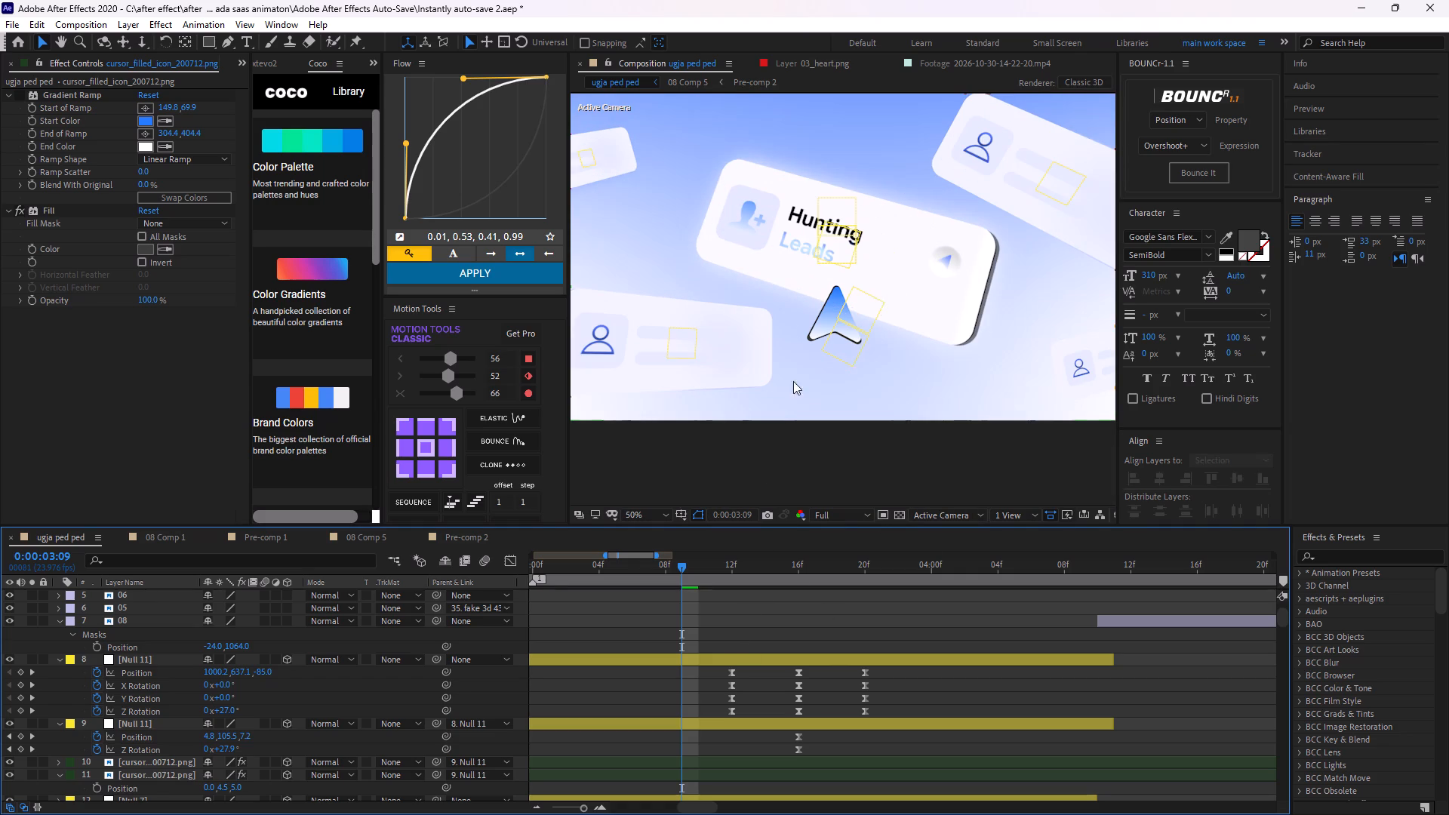
# Scrub between about 0:00:03:03 and 0:00:03:22 to review the cursor's offset dark outline and tilt in motion.
pyautogui.moveTo(687, 568); pyautogui.dragTo(525, 623)
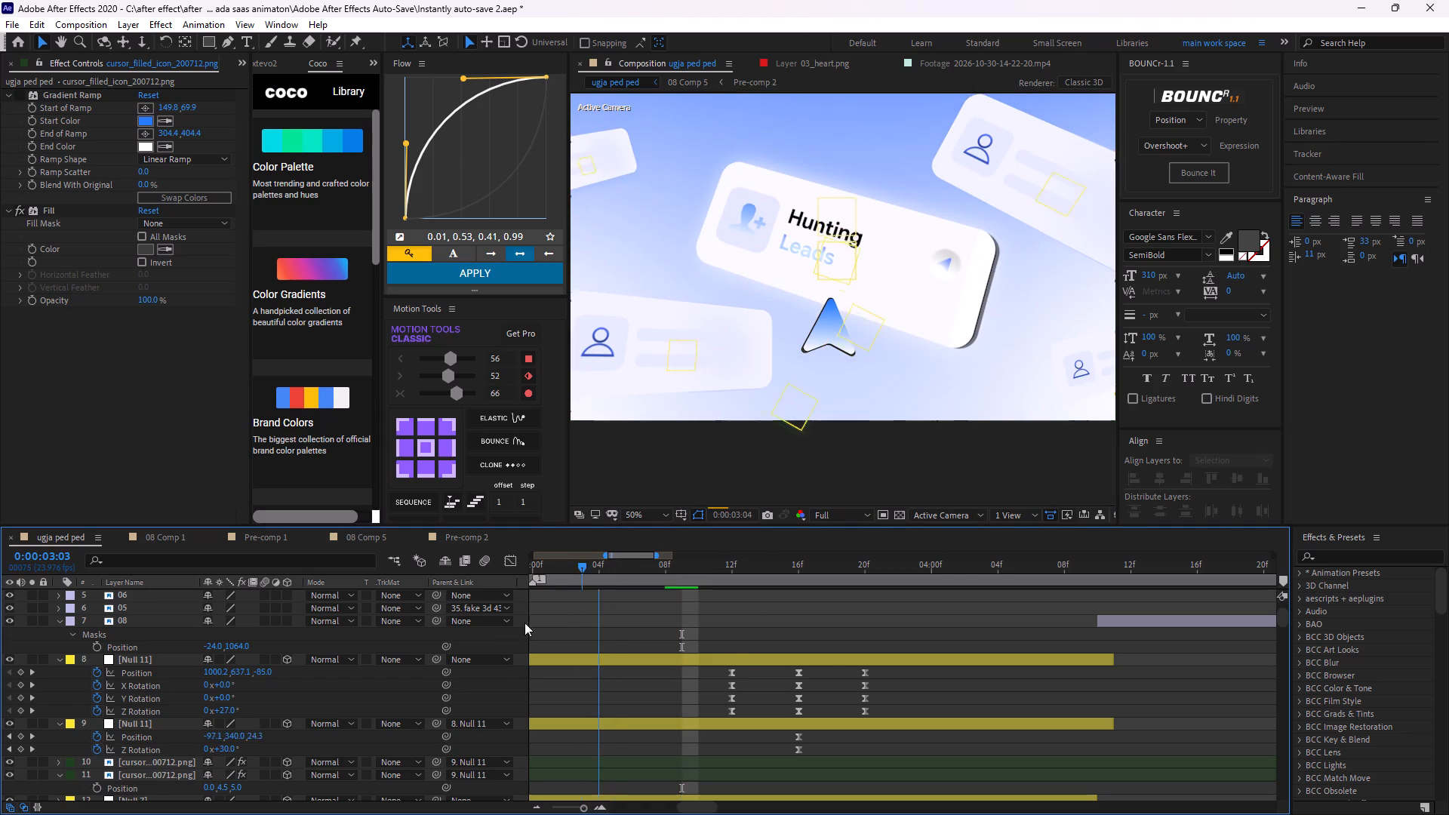
pyautogui.moveTo(525, 623); pyautogui.dragTo(1050, 598)
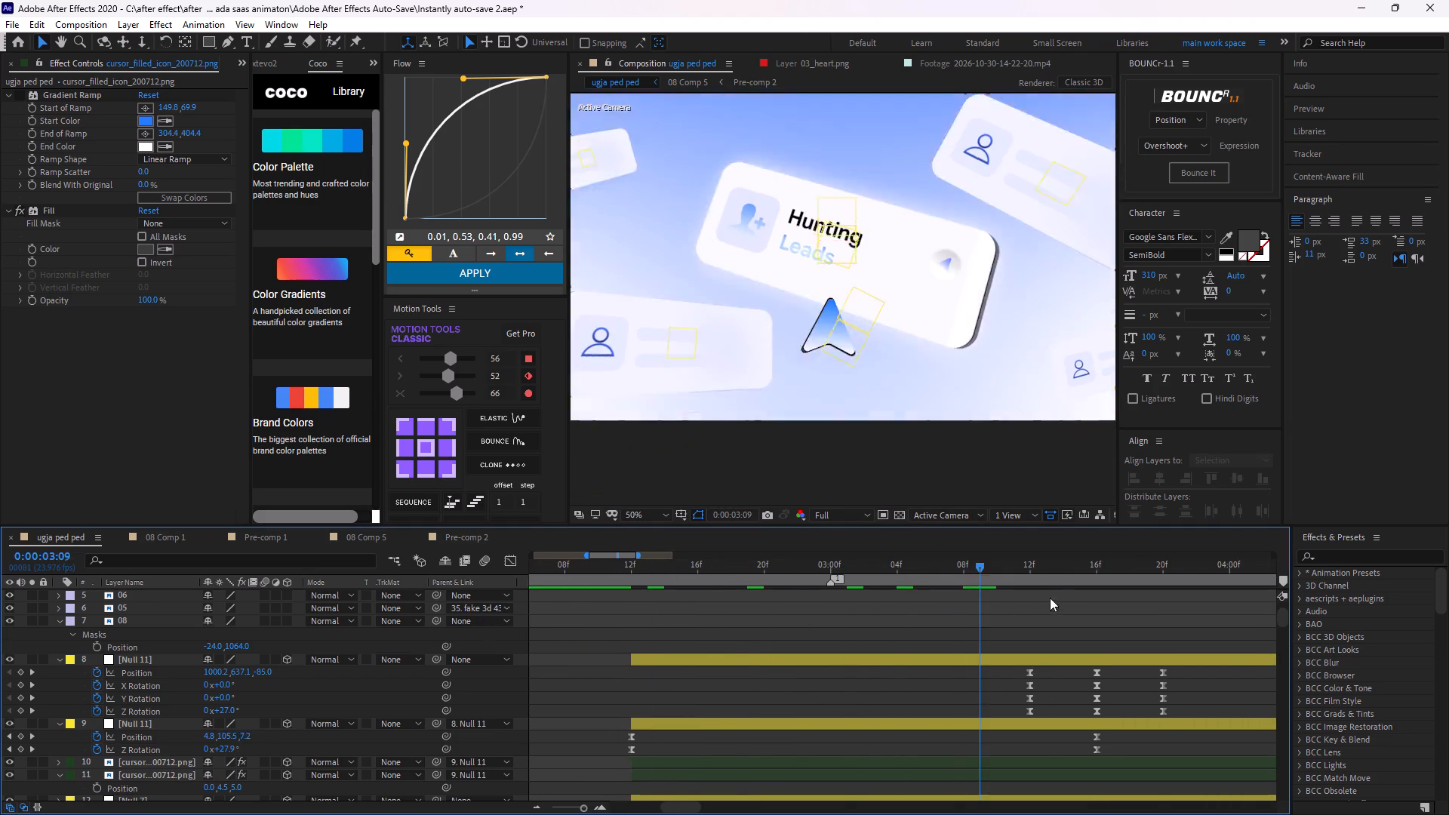
pyautogui.moveTo(1050, 598); pyautogui.dragTo(1157, 573)
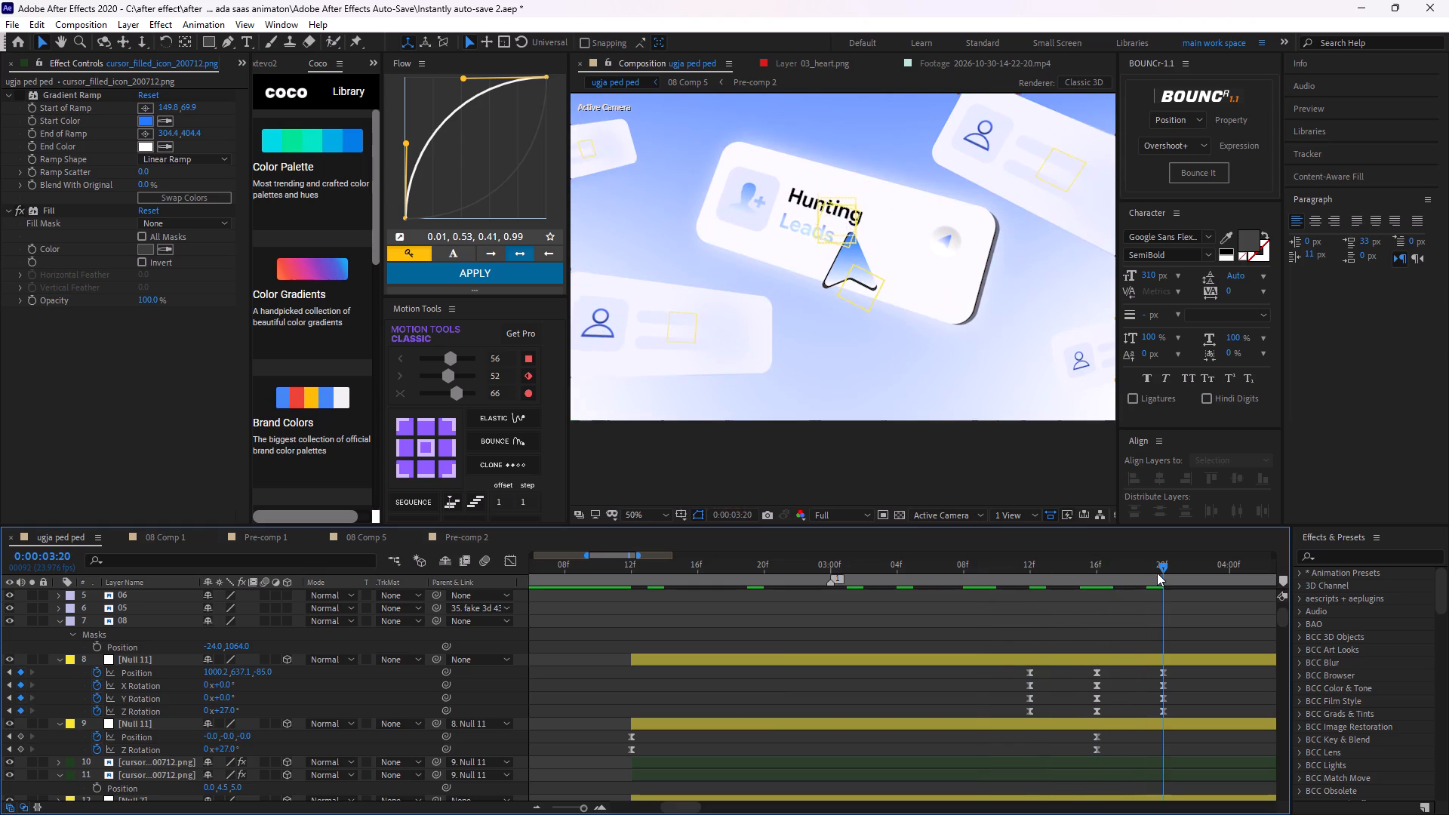
pyautogui.moveTo(1157, 573); pyautogui.dragTo(1020, 552)
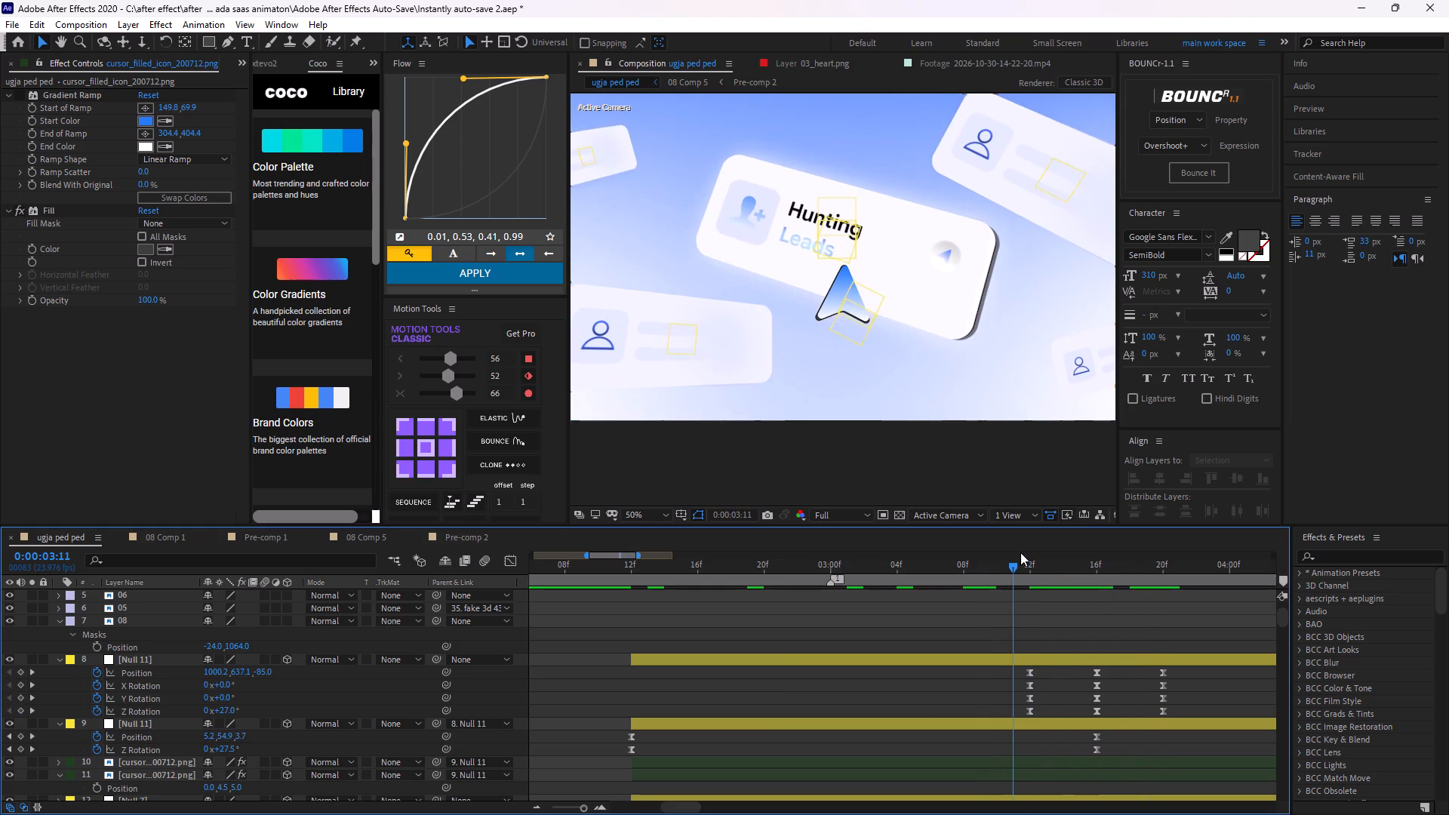
pyautogui.moveTo(1020, 552); pyautogui.dragTo(1201, 552)
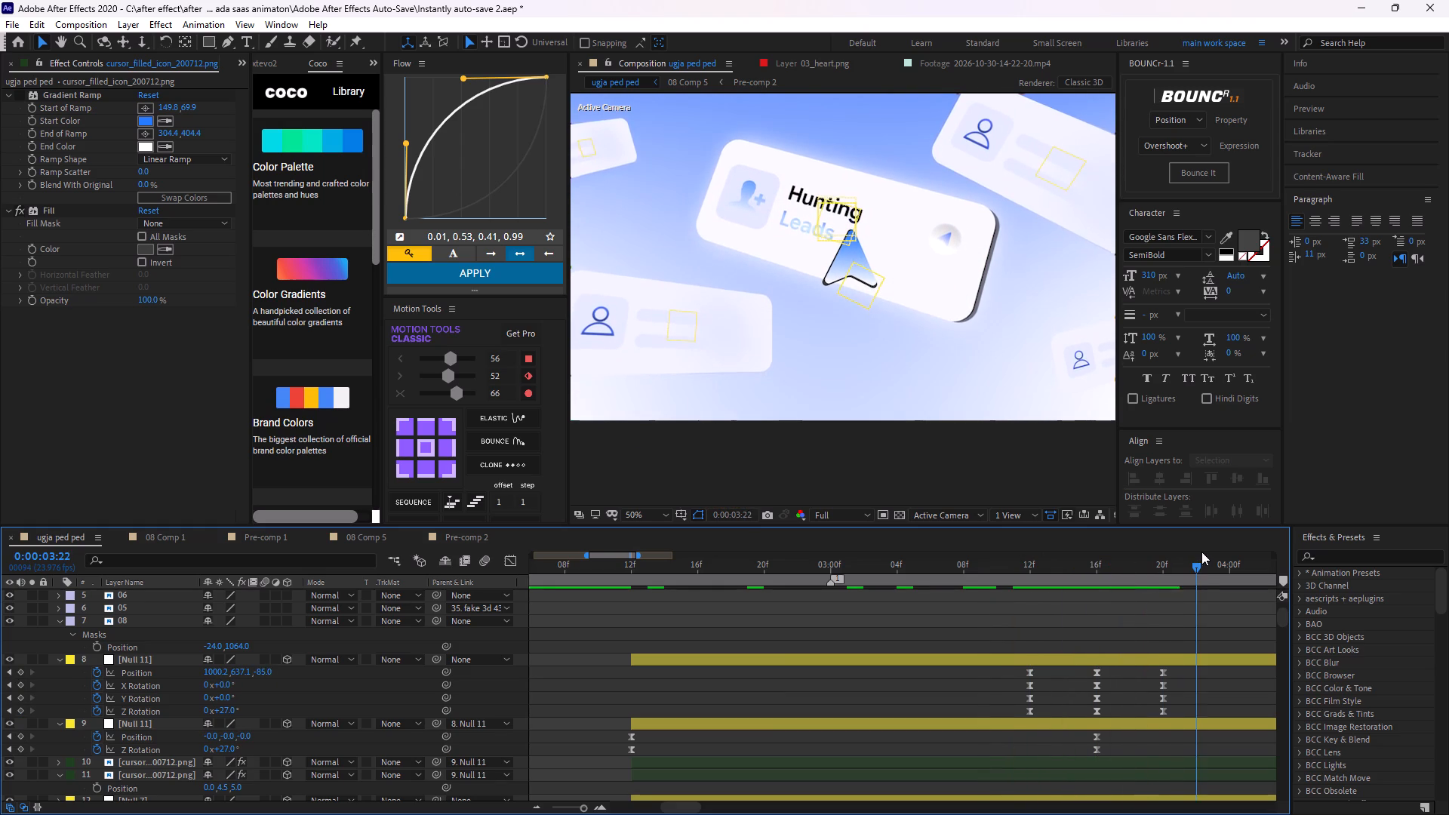
pyautogui.moveTo(1201, 552); pyautogui.dragTo(1146, 592)
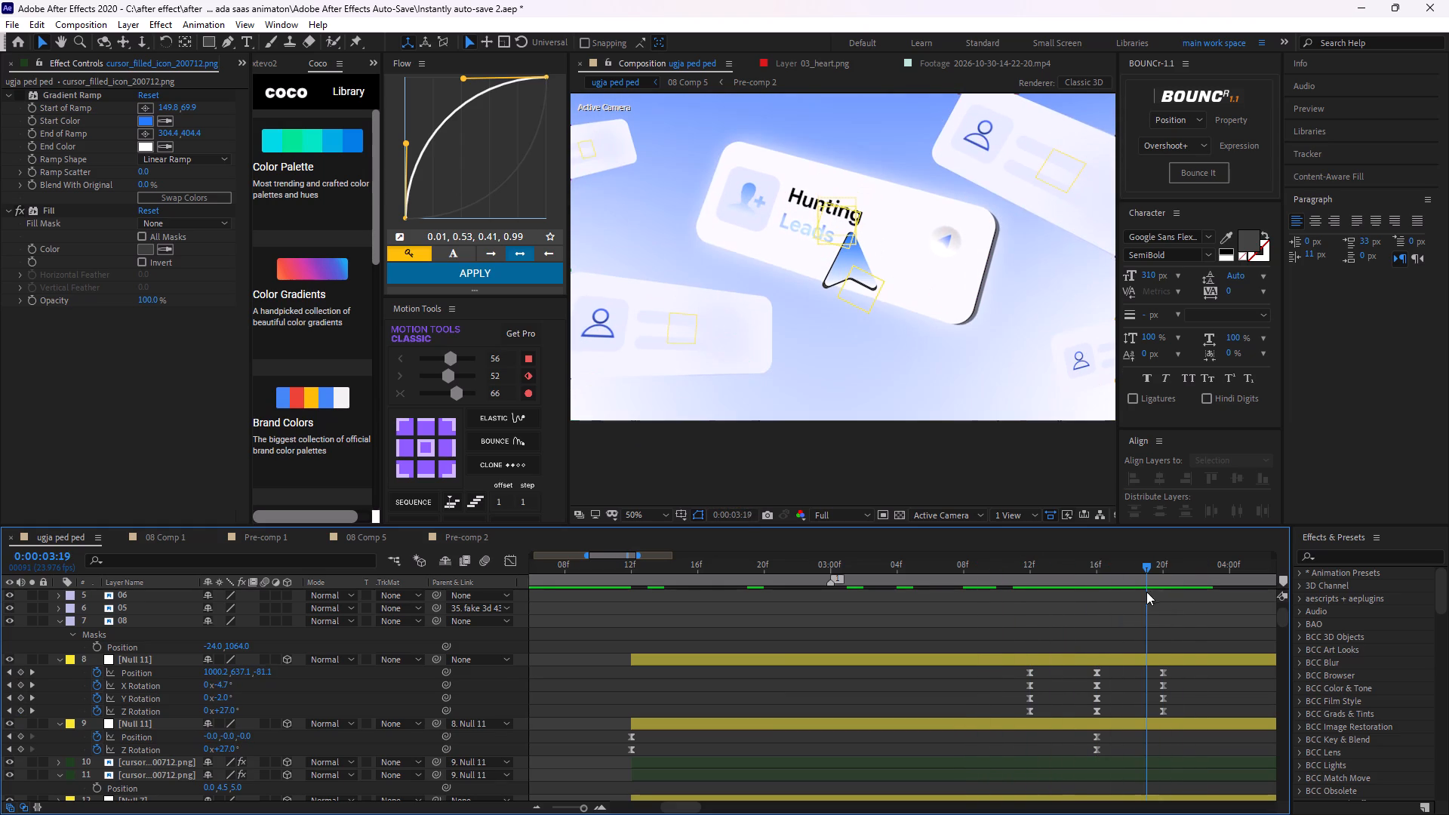
pyautogui.moveTo(1146, 592); pyautogui.dragTo(1150, 591)
# Save the project.
pyautogui.hotkey('ctrl', 's')
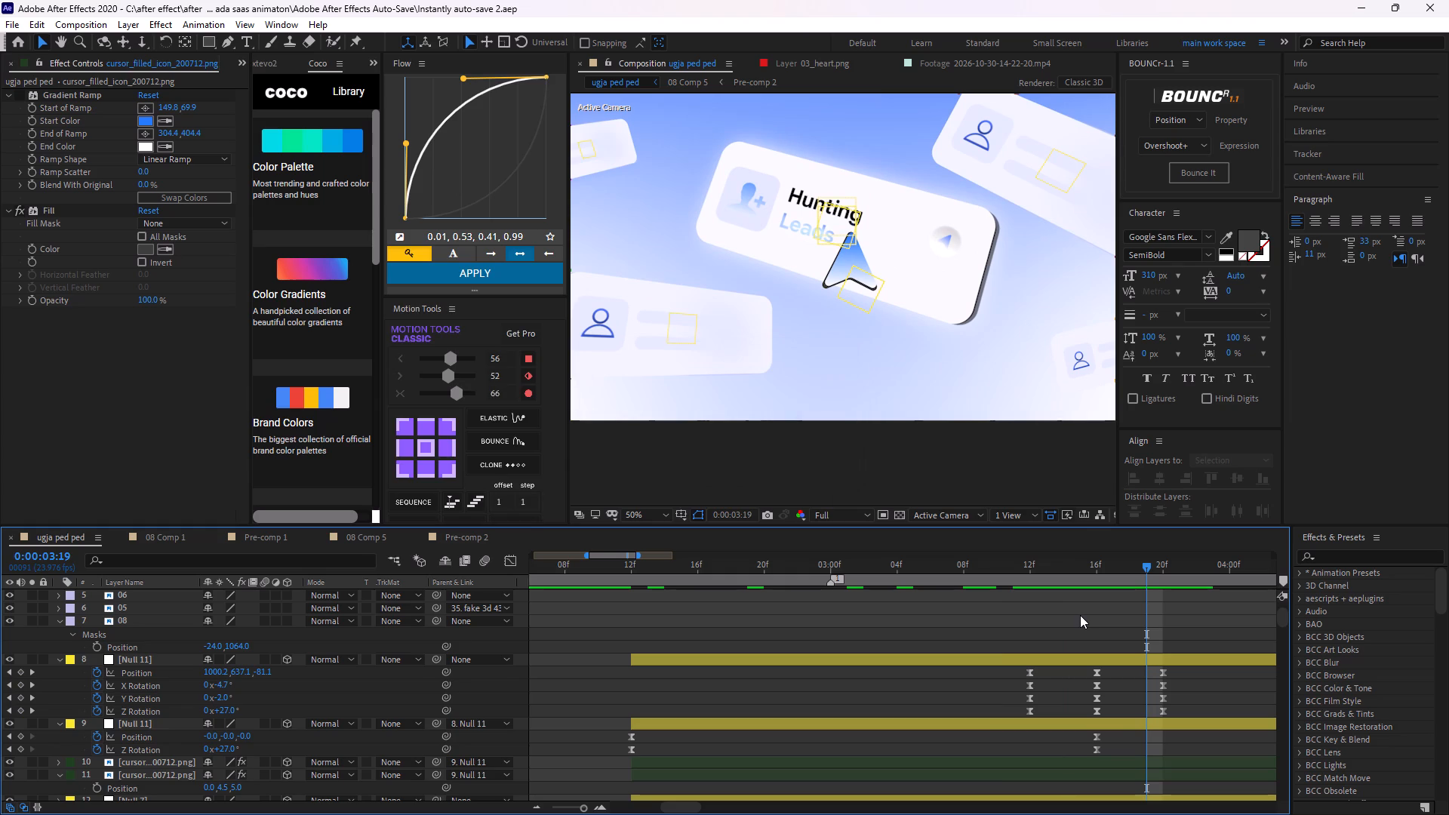
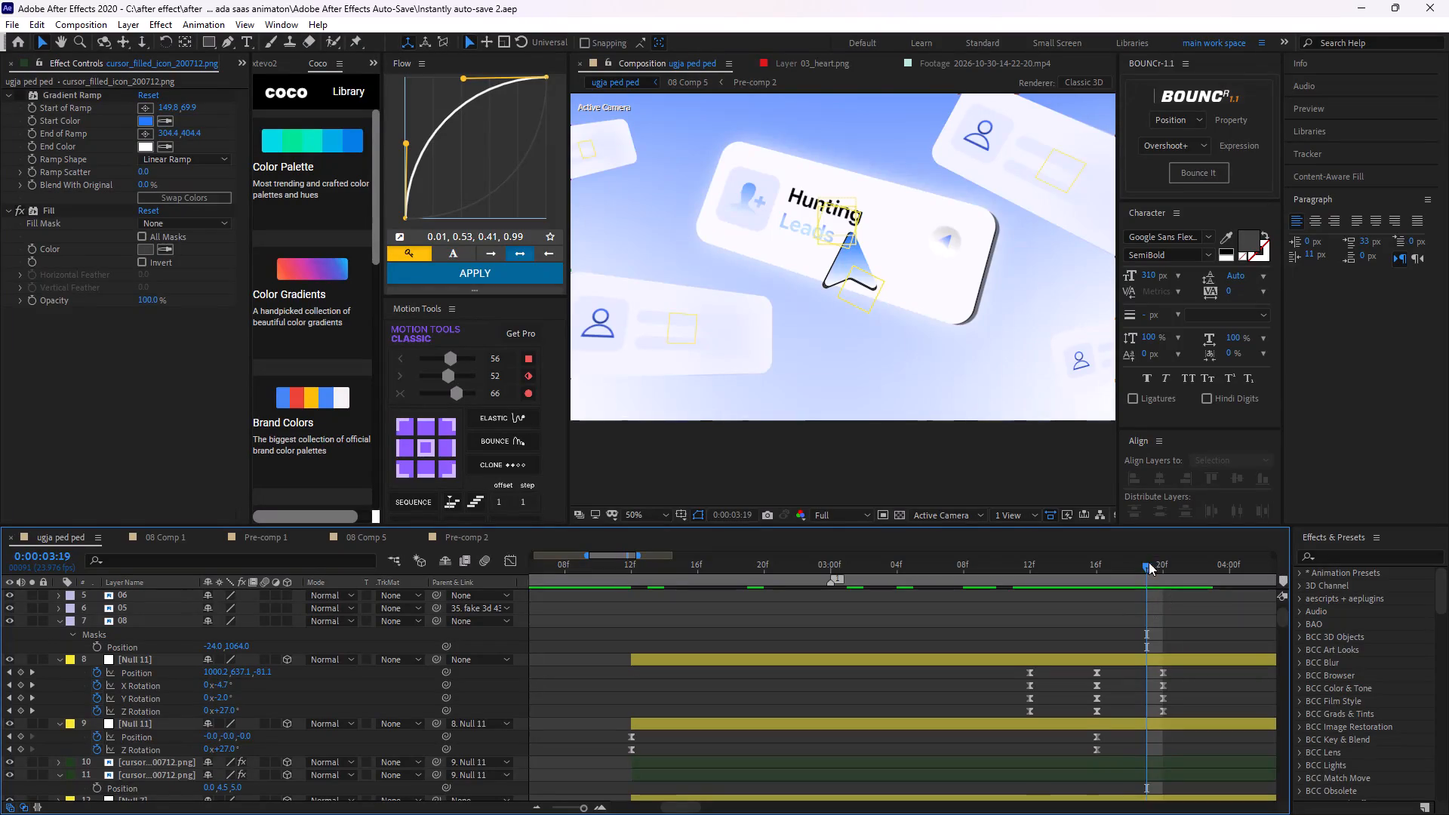
# Play and scrub from about 0:00:02:12 to 0:00:04:13 to review the cursor's entrance and tilt over the Hunting Leads card.
pyautogui.moveTo(1142, 571); pyautogui.dragTo(1026, 607)
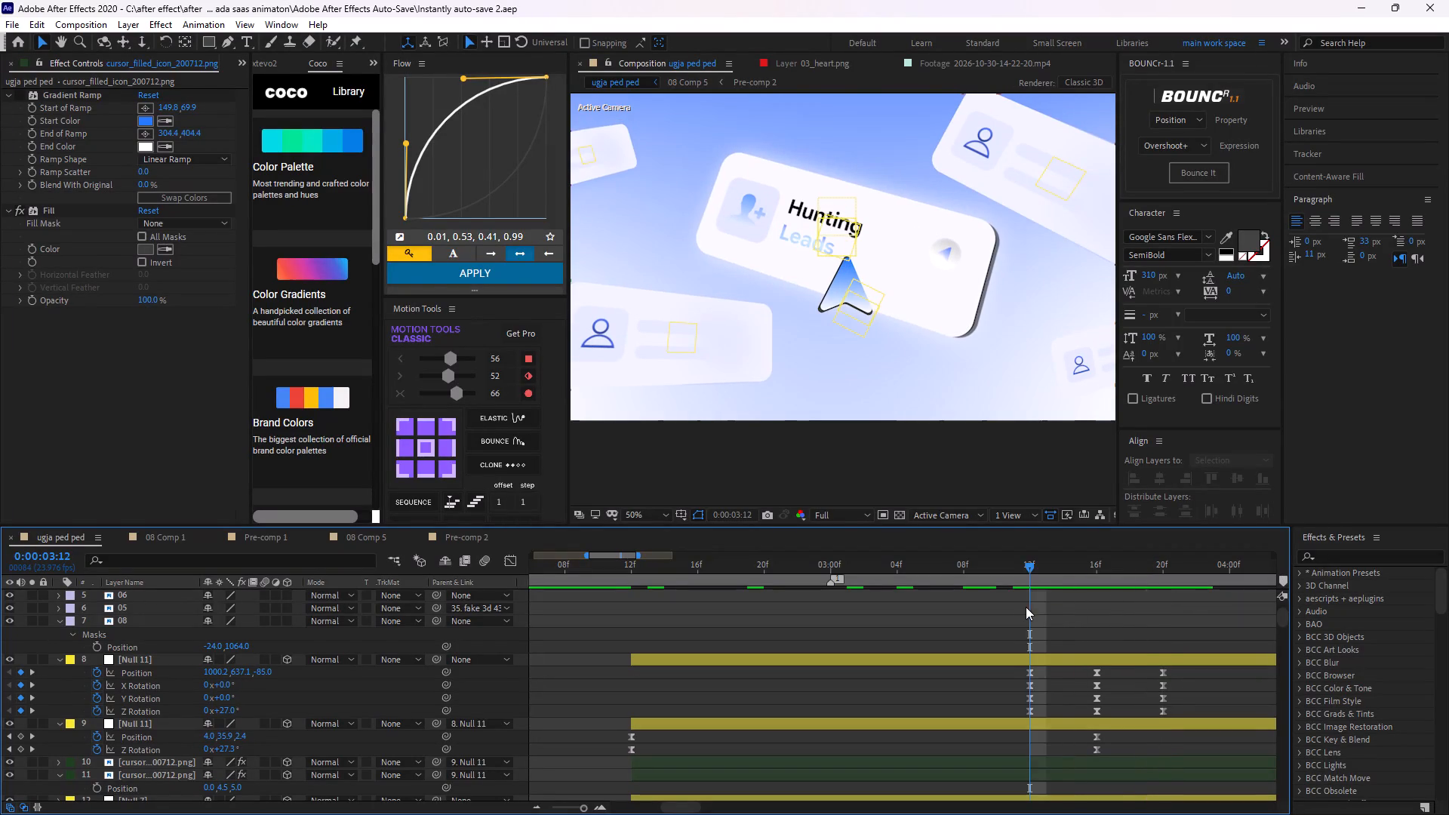
pyautogui.press('space')
pyautogui.press('space')
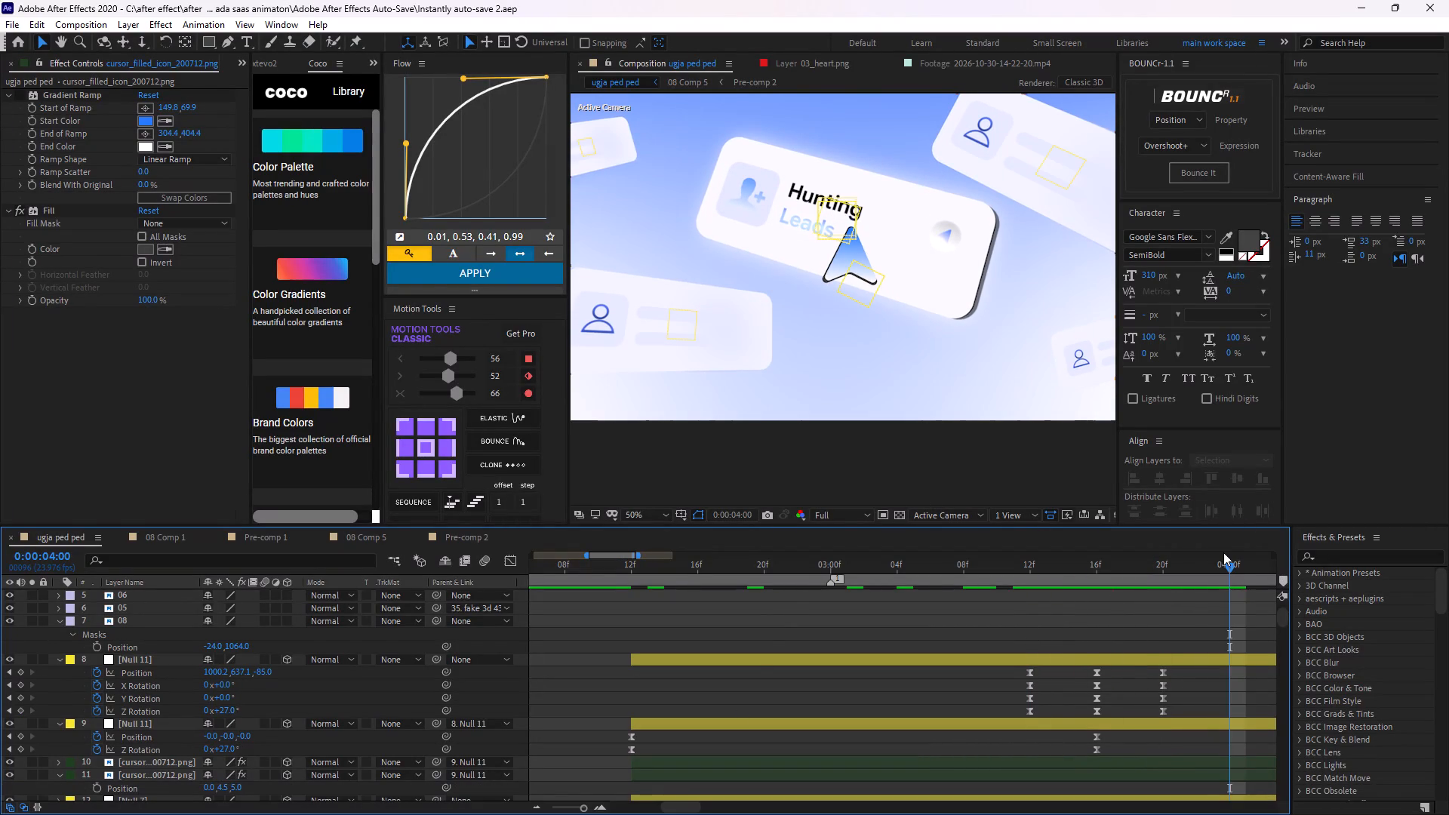
pyautogui.moveTo(1226, 561); pyautogui.dragTo(631, 626)
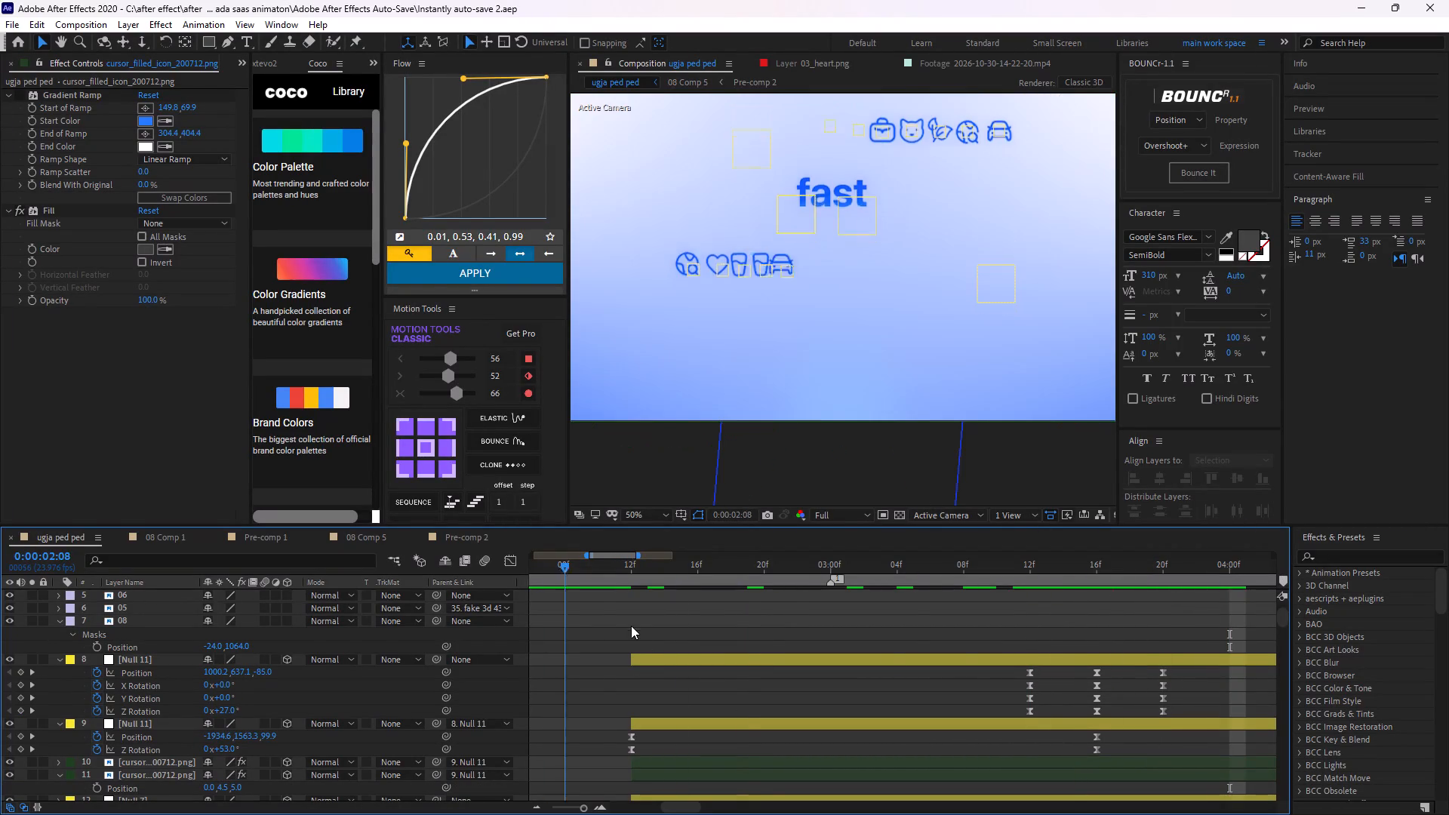
pyautogui.moveTo(631, 626); pyautogui.dragTo(638, 621)
pyautogui.press('space')
pyautogui.press('space')
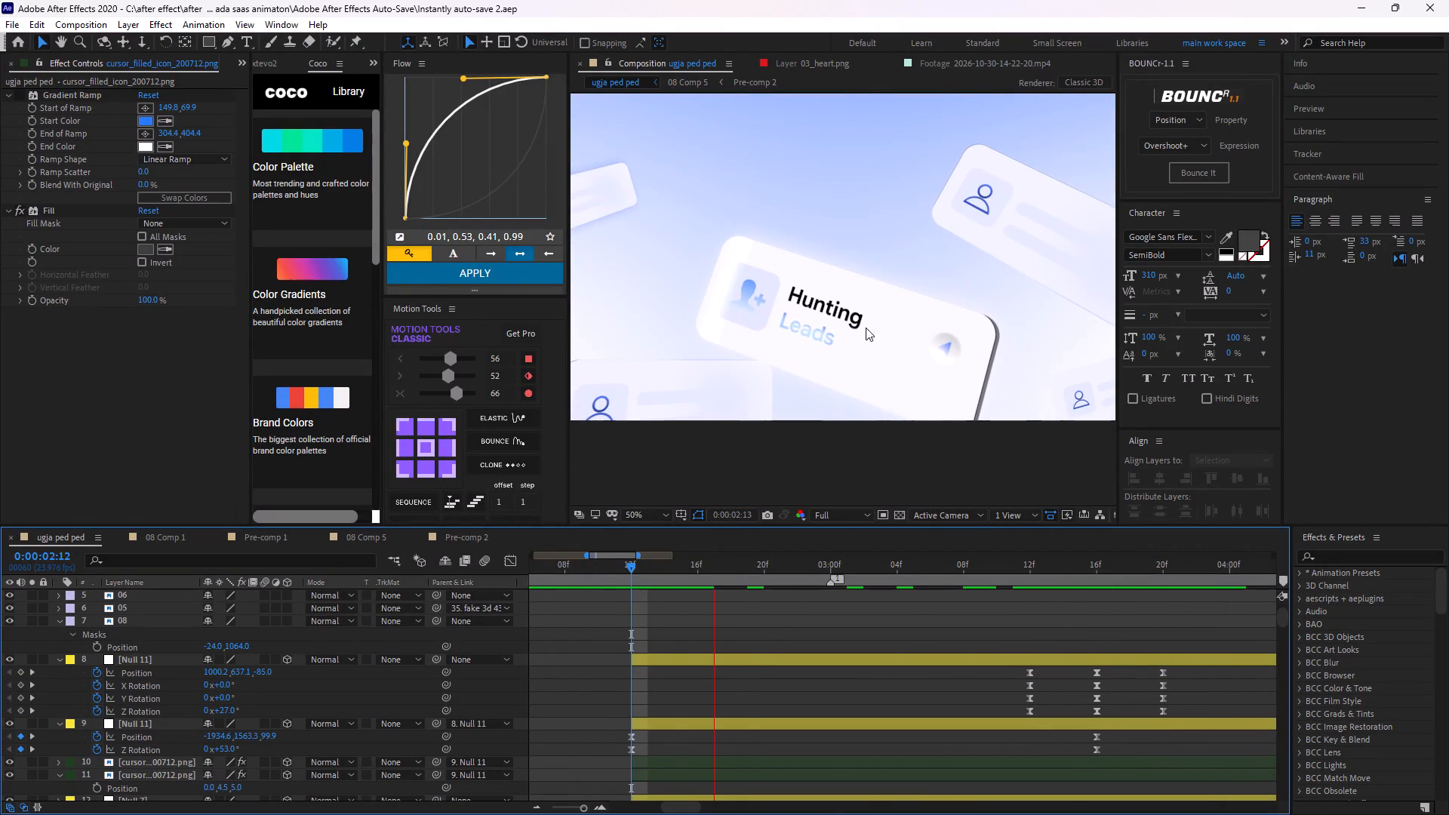
pyautogui.scroll(-1, 922, 306)
pyautogui.press('space')
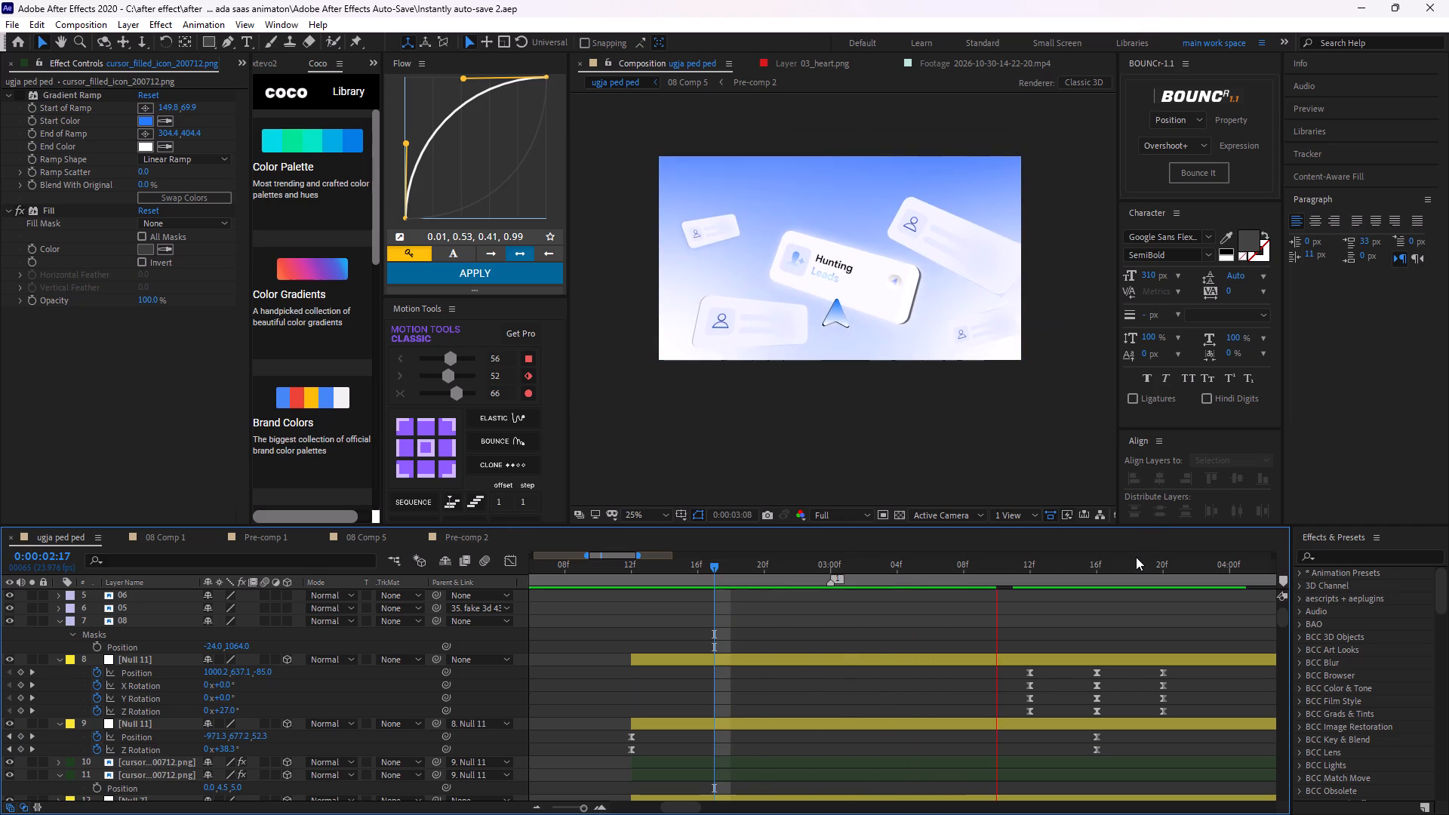
pyautogui.press('space')
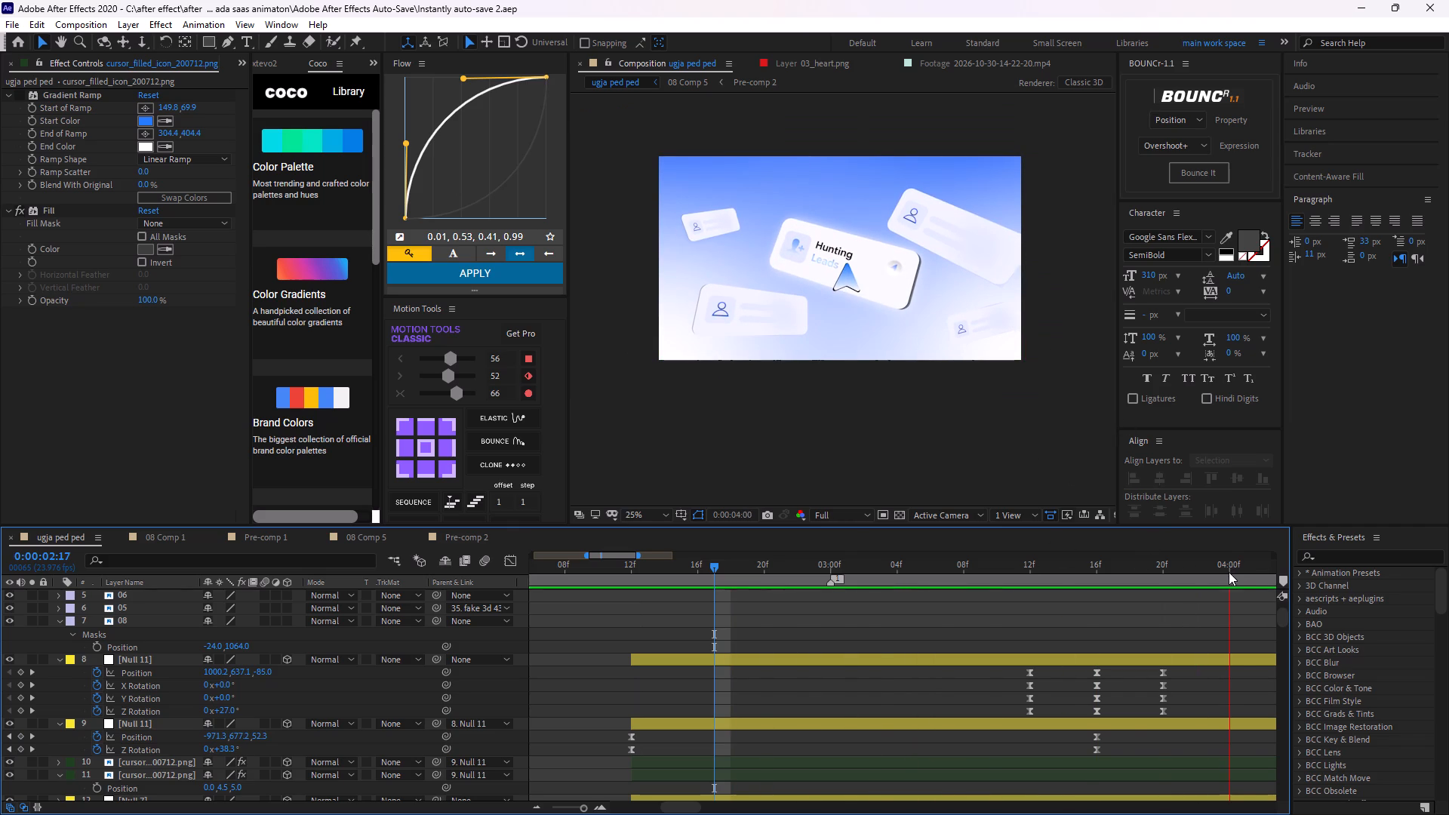
pyautogui.press('space')
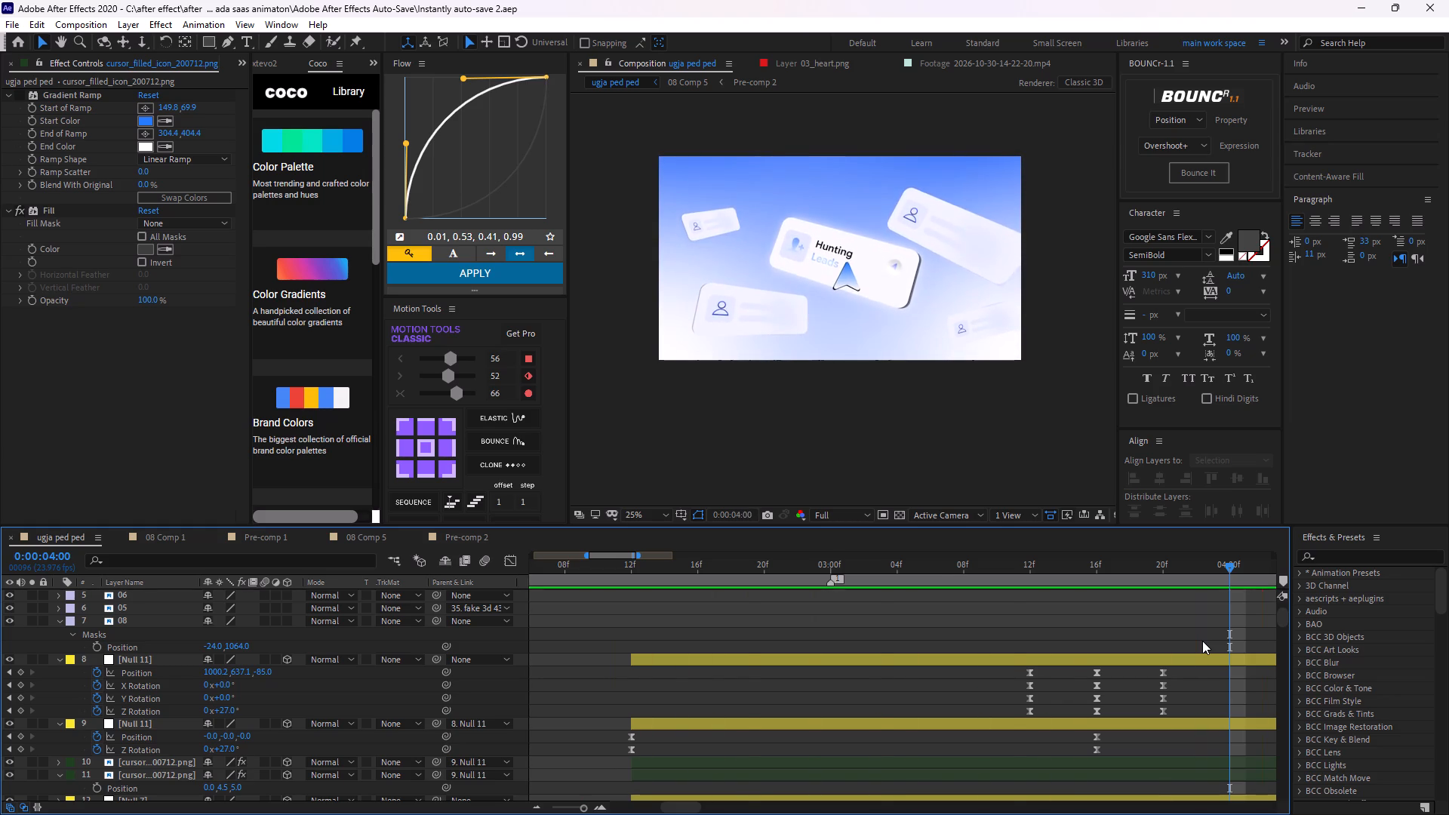
pyautogui.press('space')
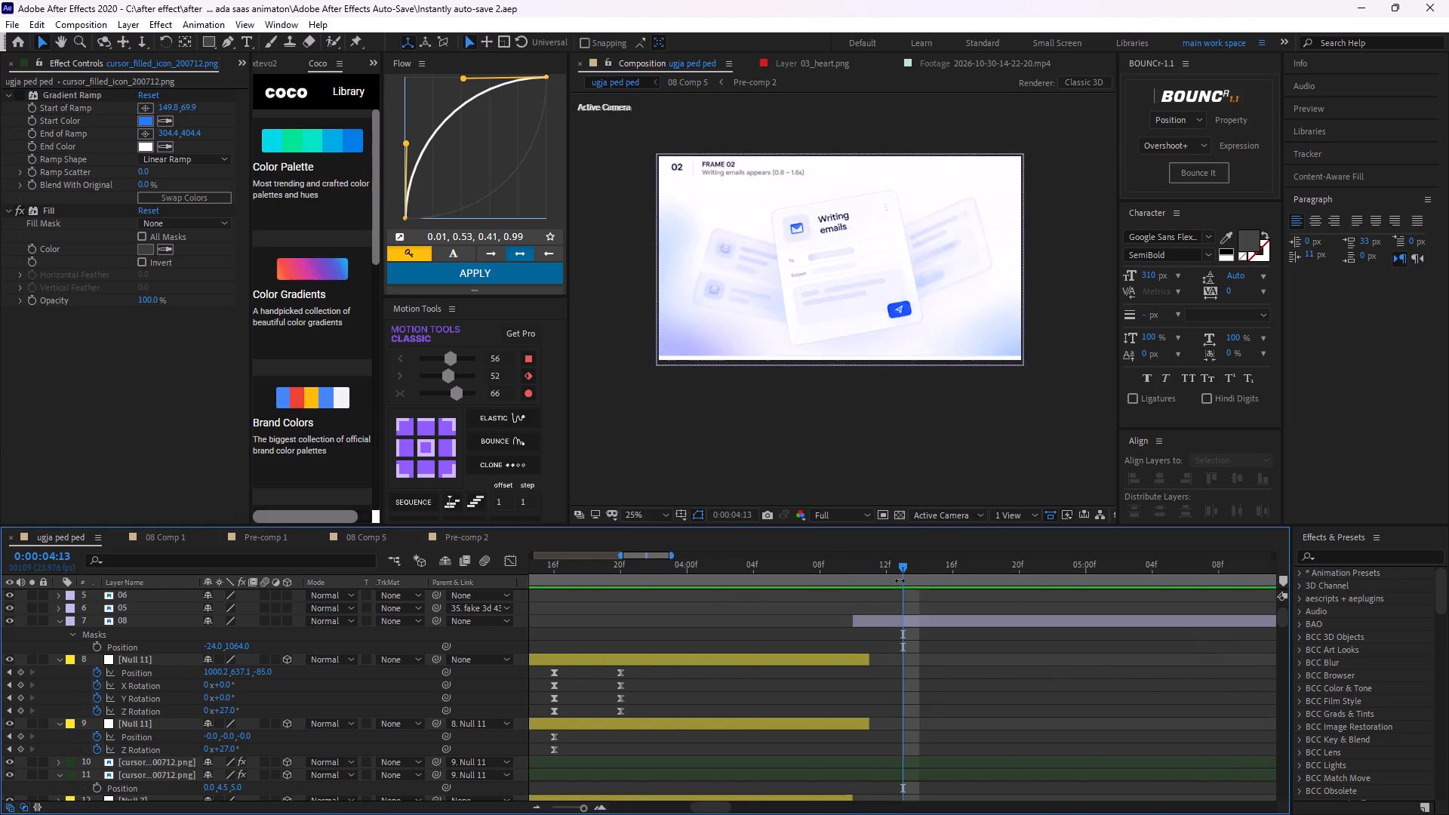
pyautogui.moveTo(912, 567); pyautogui.dragTo(961, 614)
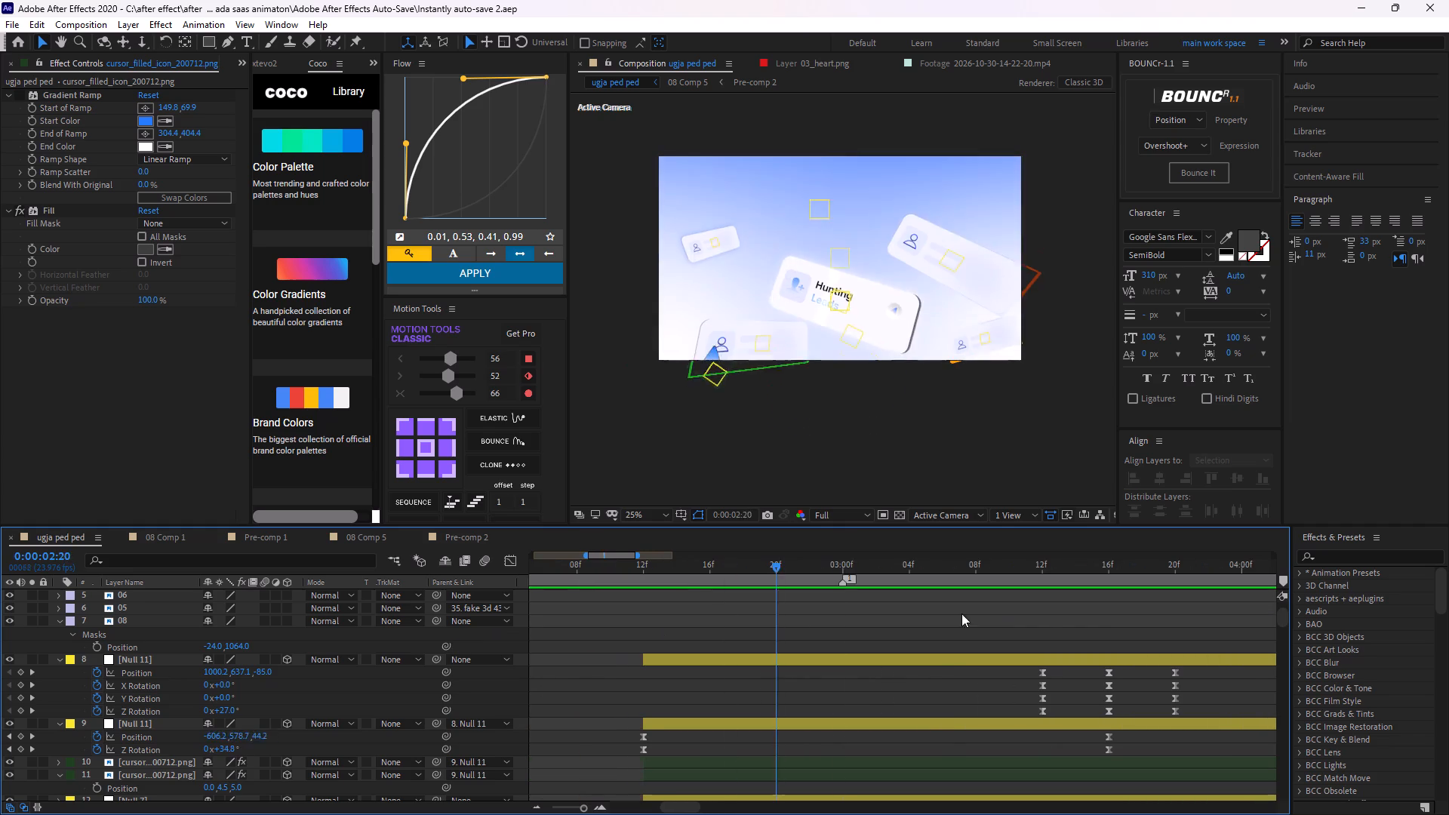
pyautogui.moveTo(961, 614); pyautogui.dragTo(1108, 620)
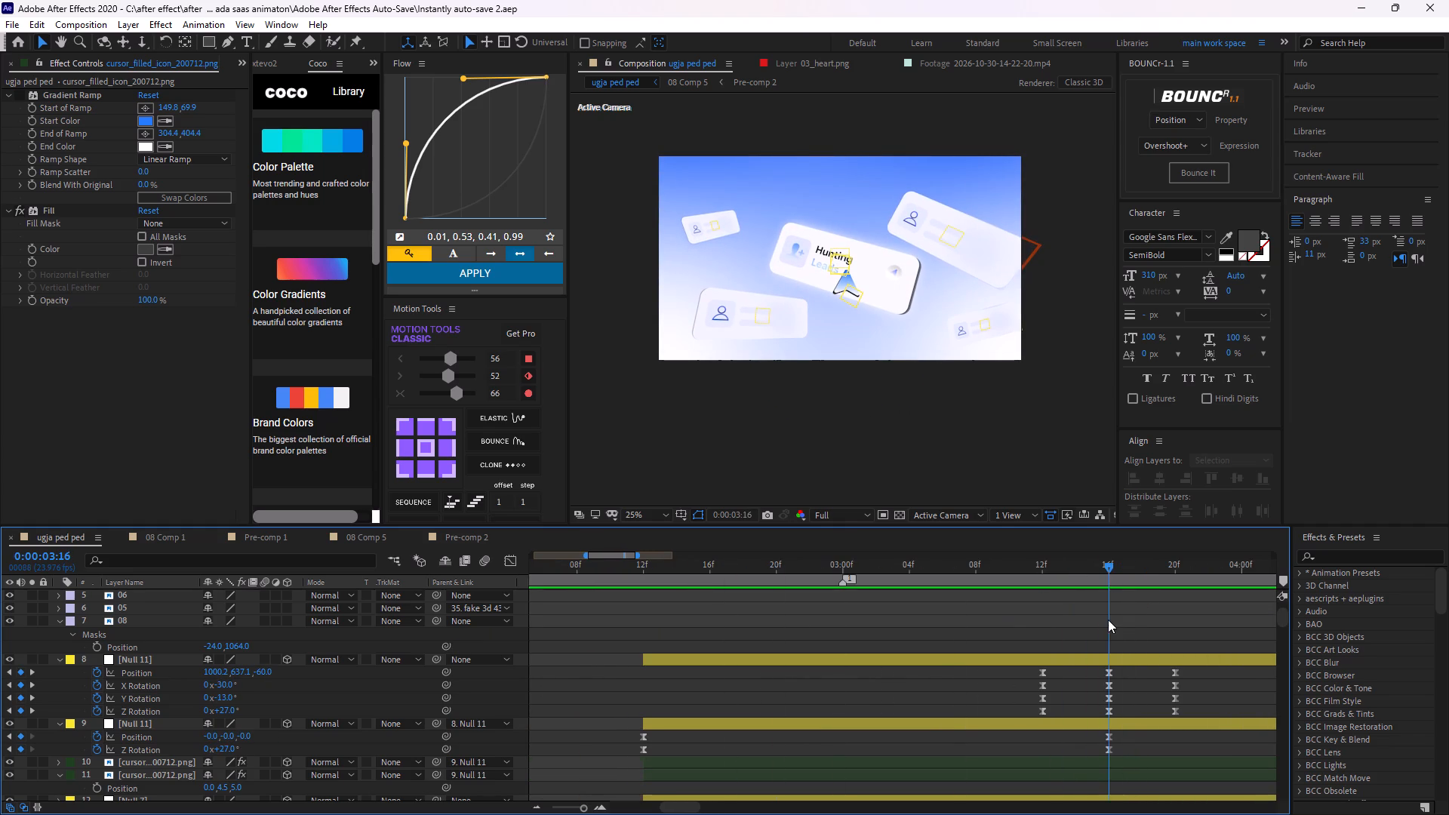
pyautogui.moveTo(1108, 620); pyautogui.dragTo(1102, 623)
# Duplicate the Null 11 controller on layer 8 that carries the cursor's tilt keyframes.
pyautogui.moveTo(1119, 632); pyautogui.dragTo(950, 711, button='middle')
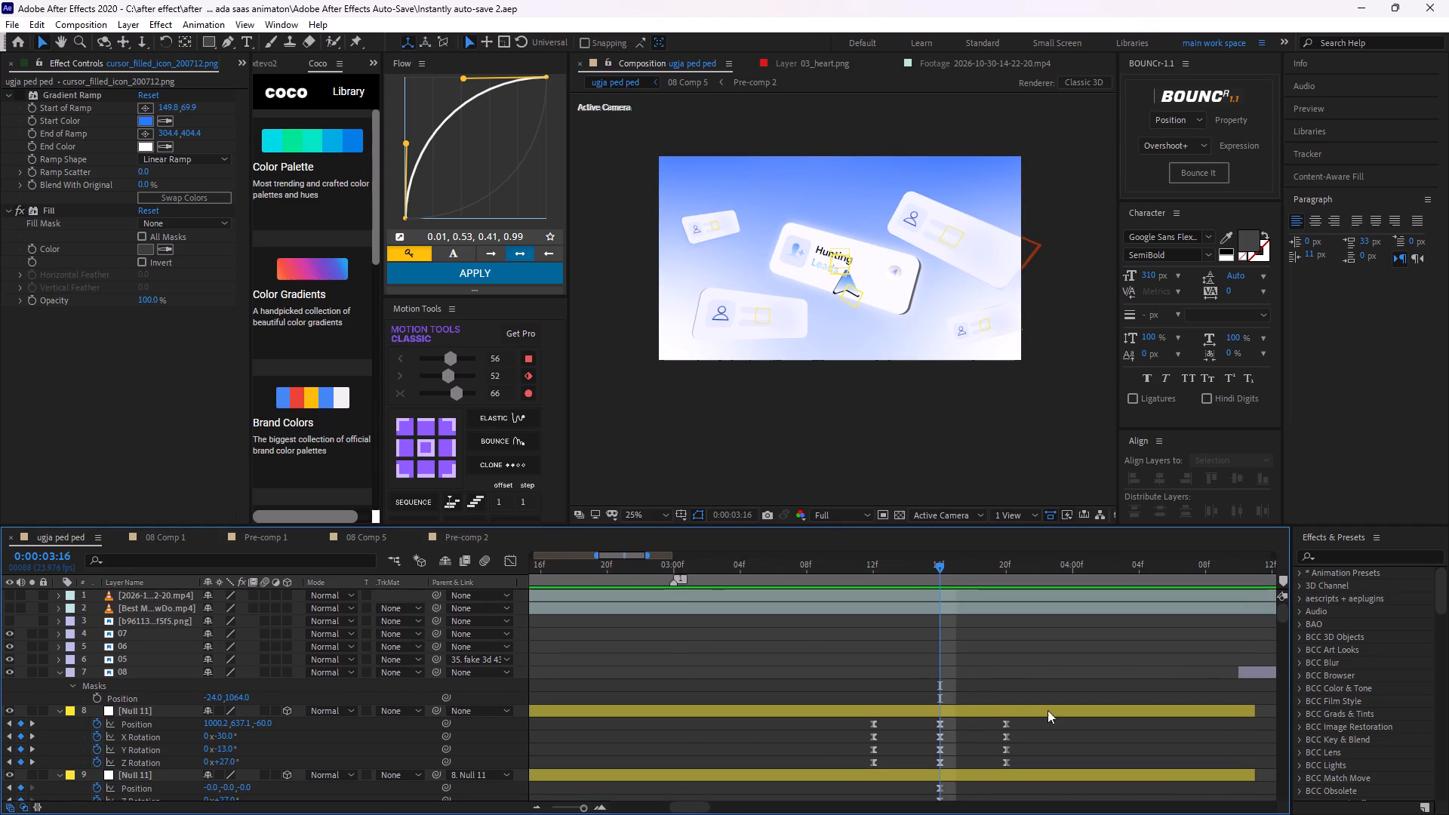
pyautogui.click(1054, 732)
pyautogui.click(961, 712)
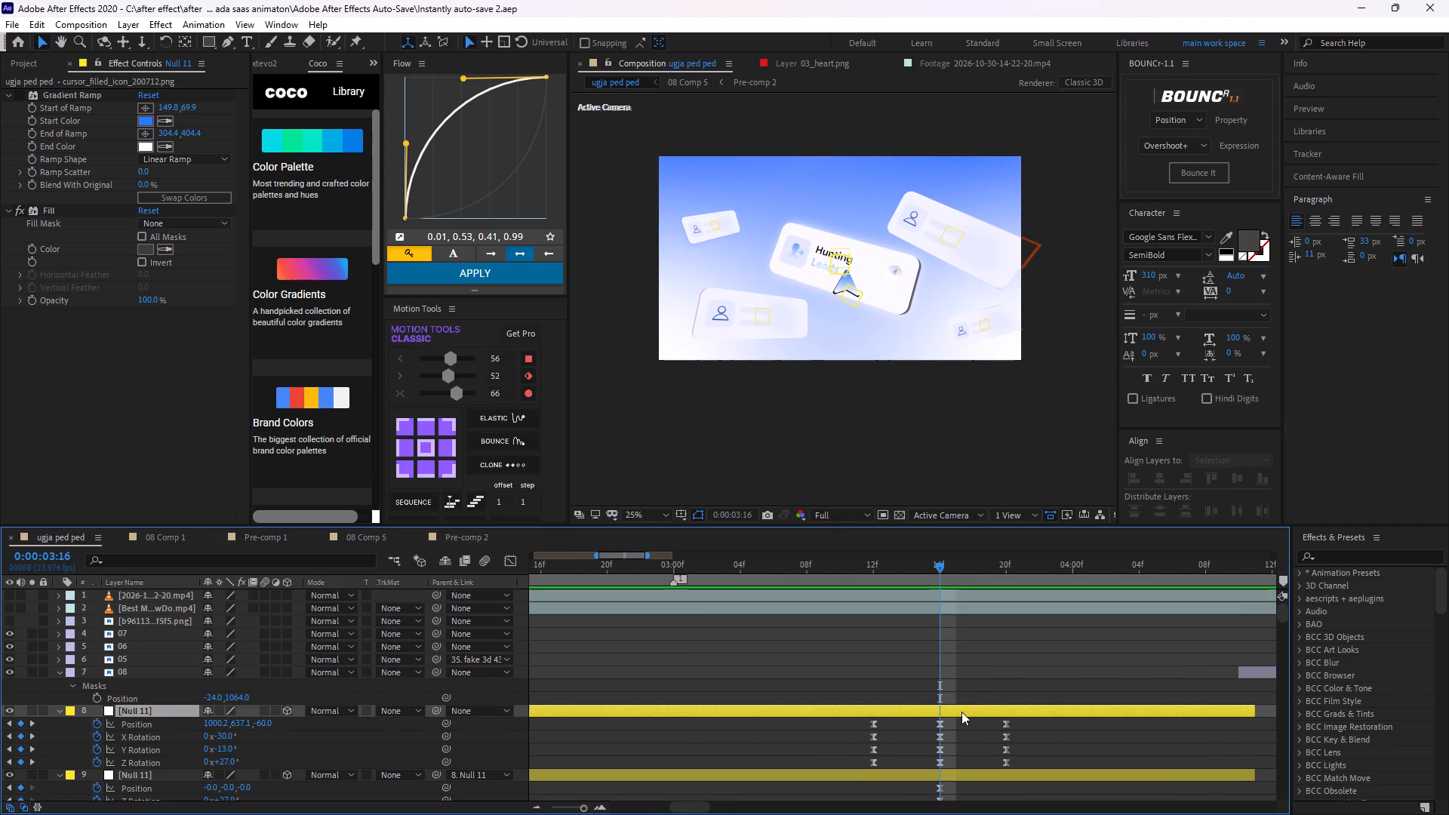
pyautogui.hotkey('ctrl', 'd')
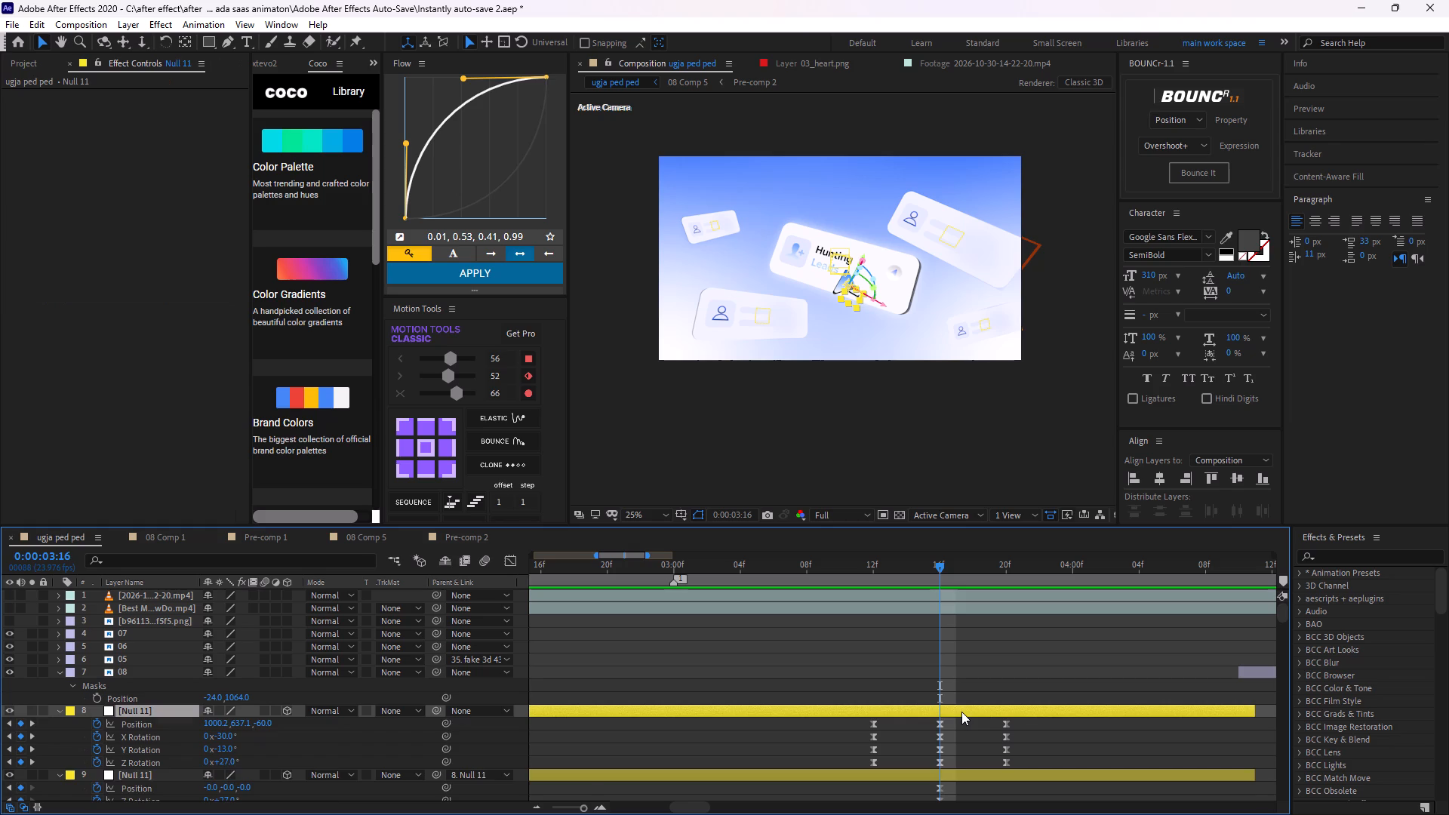
pyautogui.press('u')
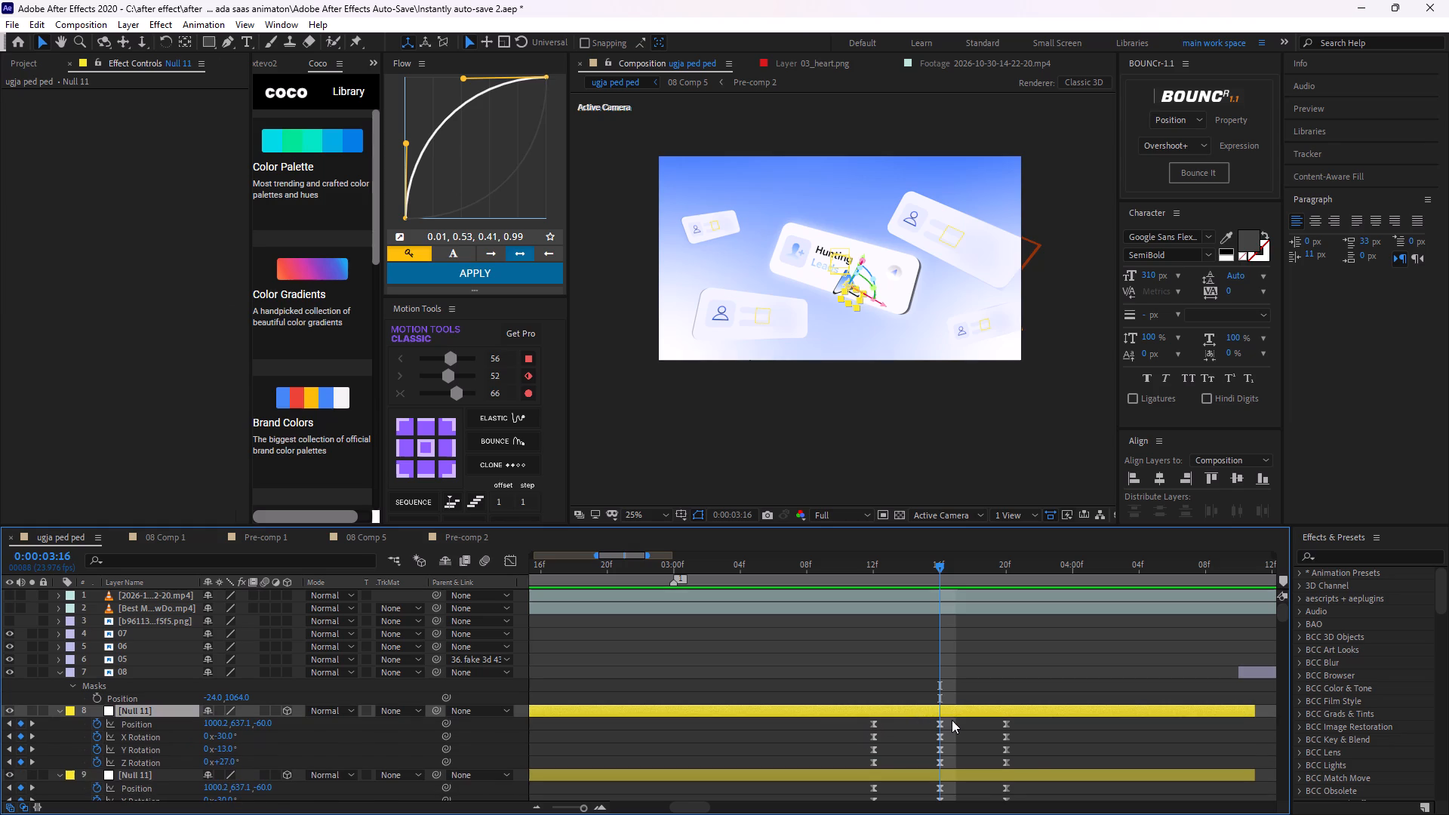
# Replace all Position and X, Y and Z Rotation keyframes on the layer 8 Null 11 copy with single ones at 0:00:03:18.
pyautogui.click(953, 731)
pyautogui.keyDown('alt'); pyautogui.scroll(1, 976, 727); pyautogui.keyUp('alt')
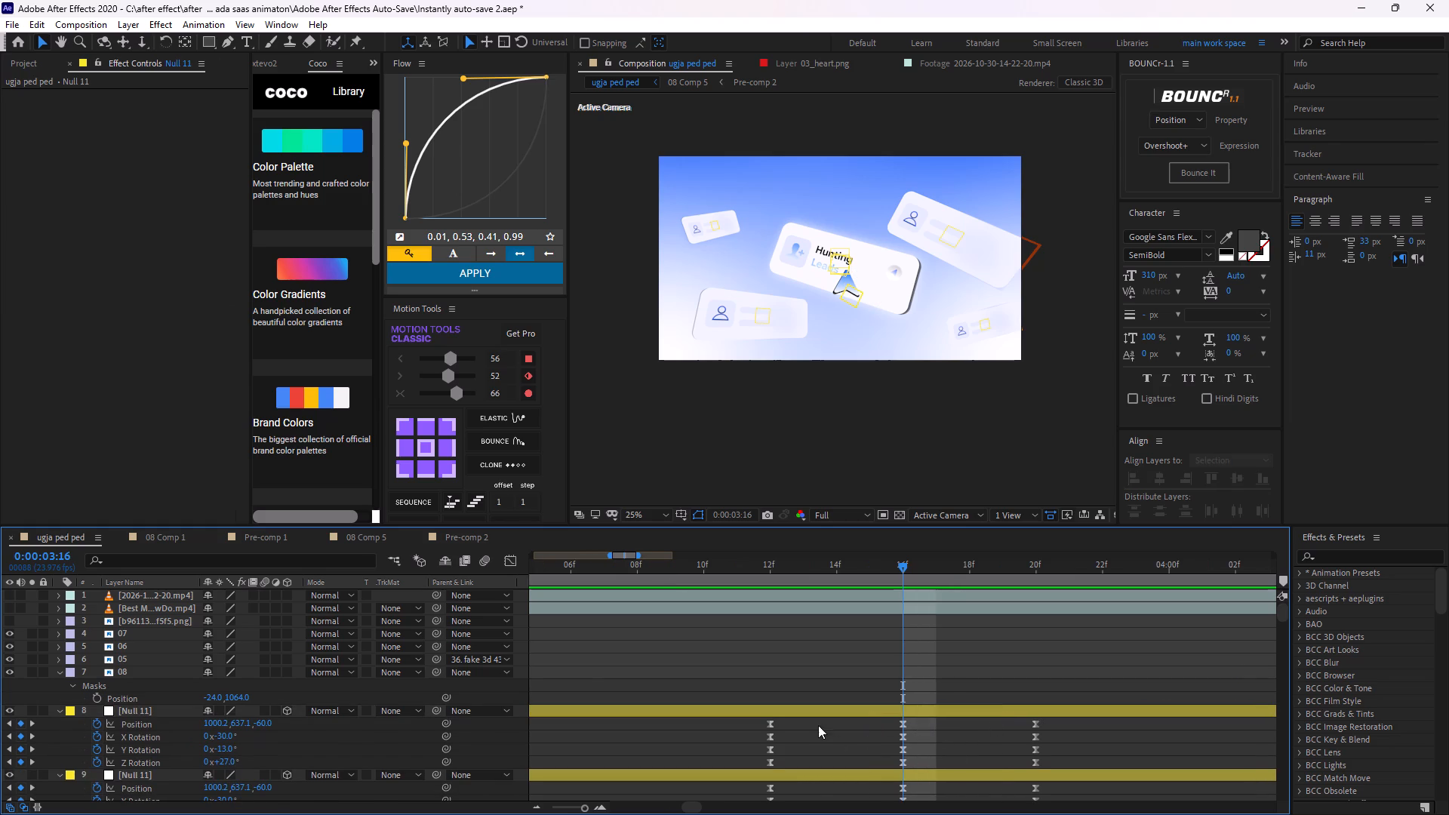
pyautogui.moveTo(818, 725); pyautogui.dragTo(712, 760)
pyautogui.click(826, 718)
pyautogui.moveTo(1057, 723); pyautogui.dragTo(749, 766)
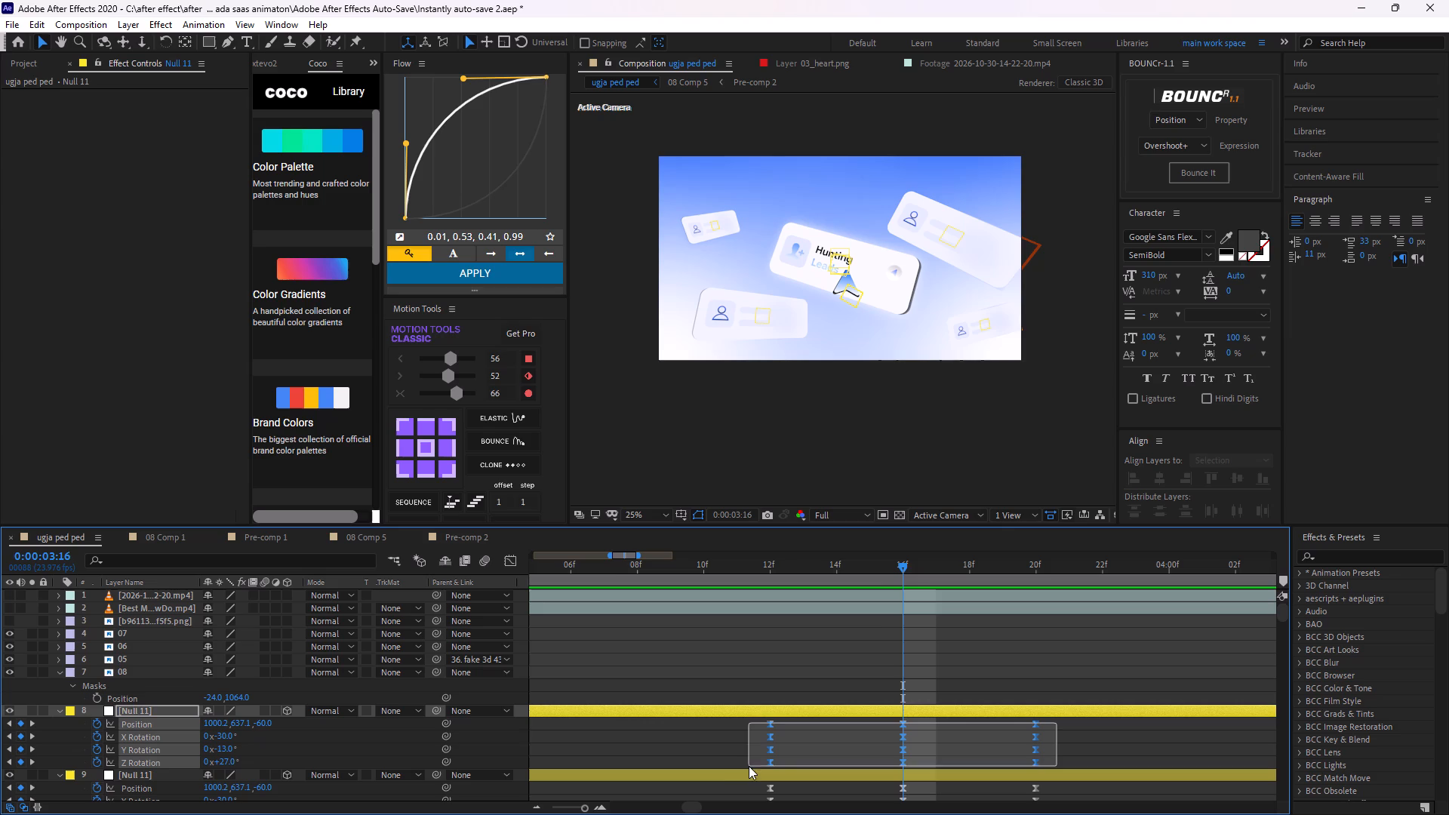
pyautogui.moveTo(749, 766); pyautogui.dragTo(728, 767)
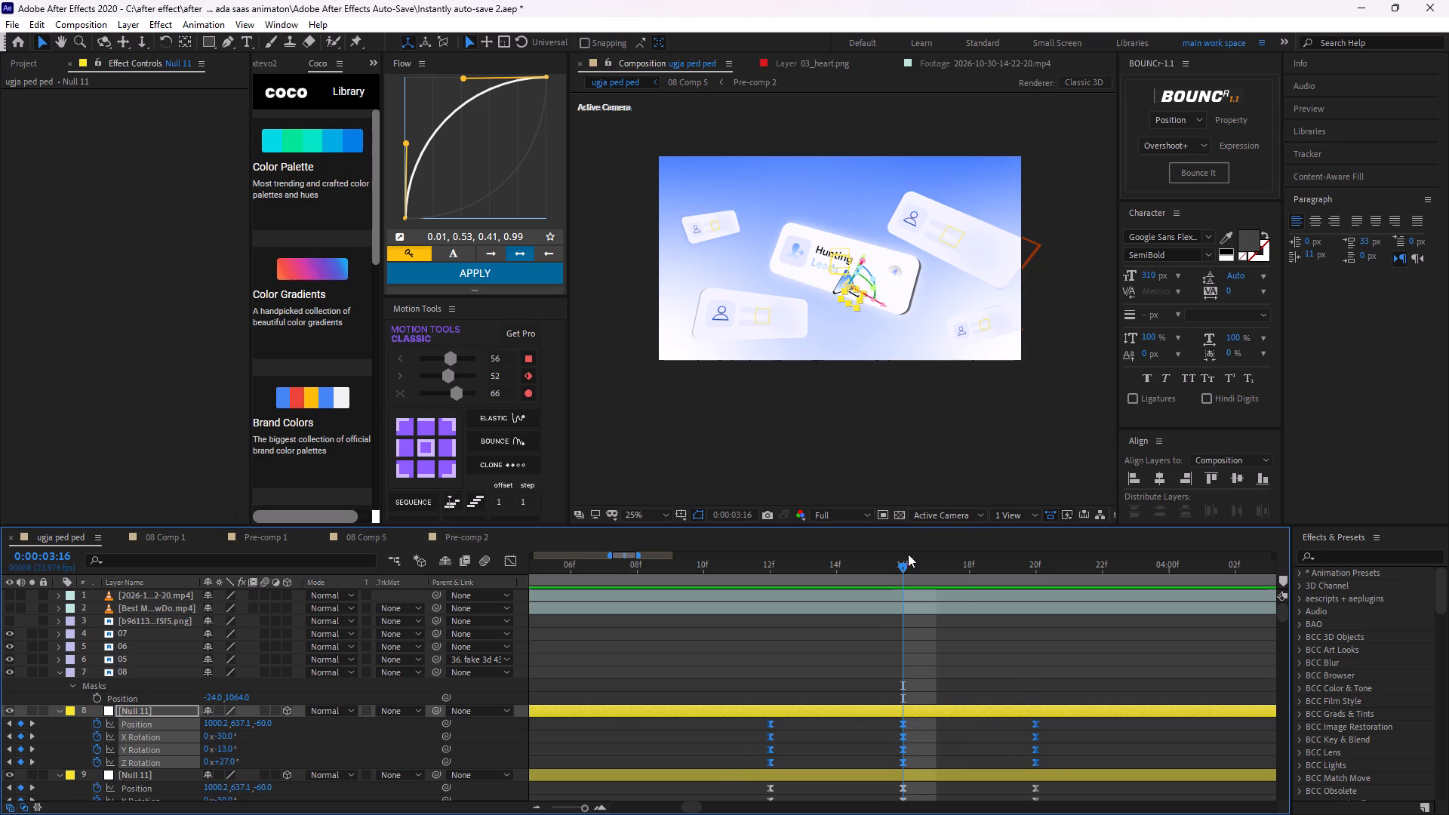
pyautogui.moveTo(907, 567); pyautogui.dragTo(965, 577)
pyautogui.press('BackSpace')
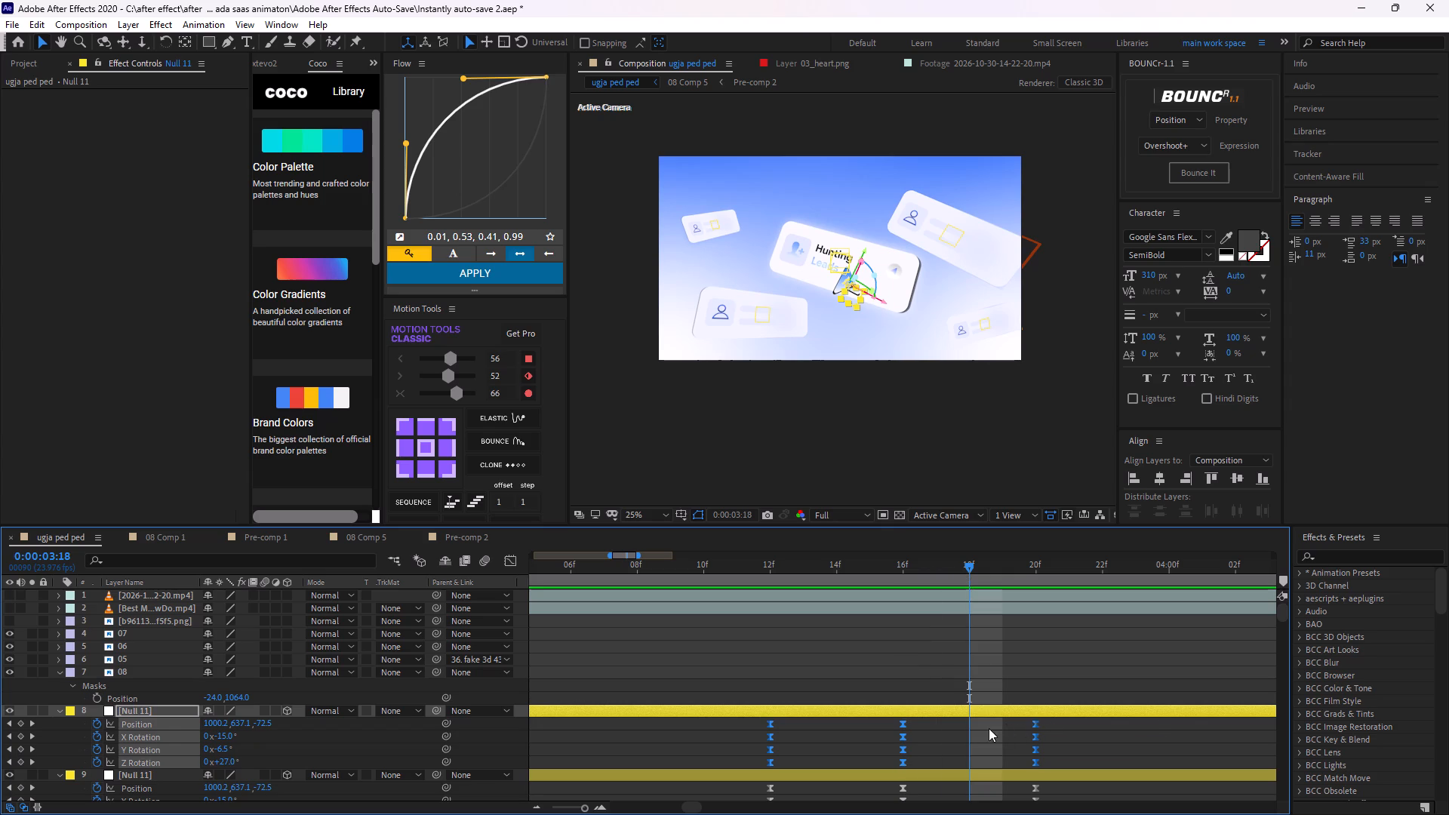
pyautogui.moveTo(95, 722); pyautogui.dragTo(94, 752)
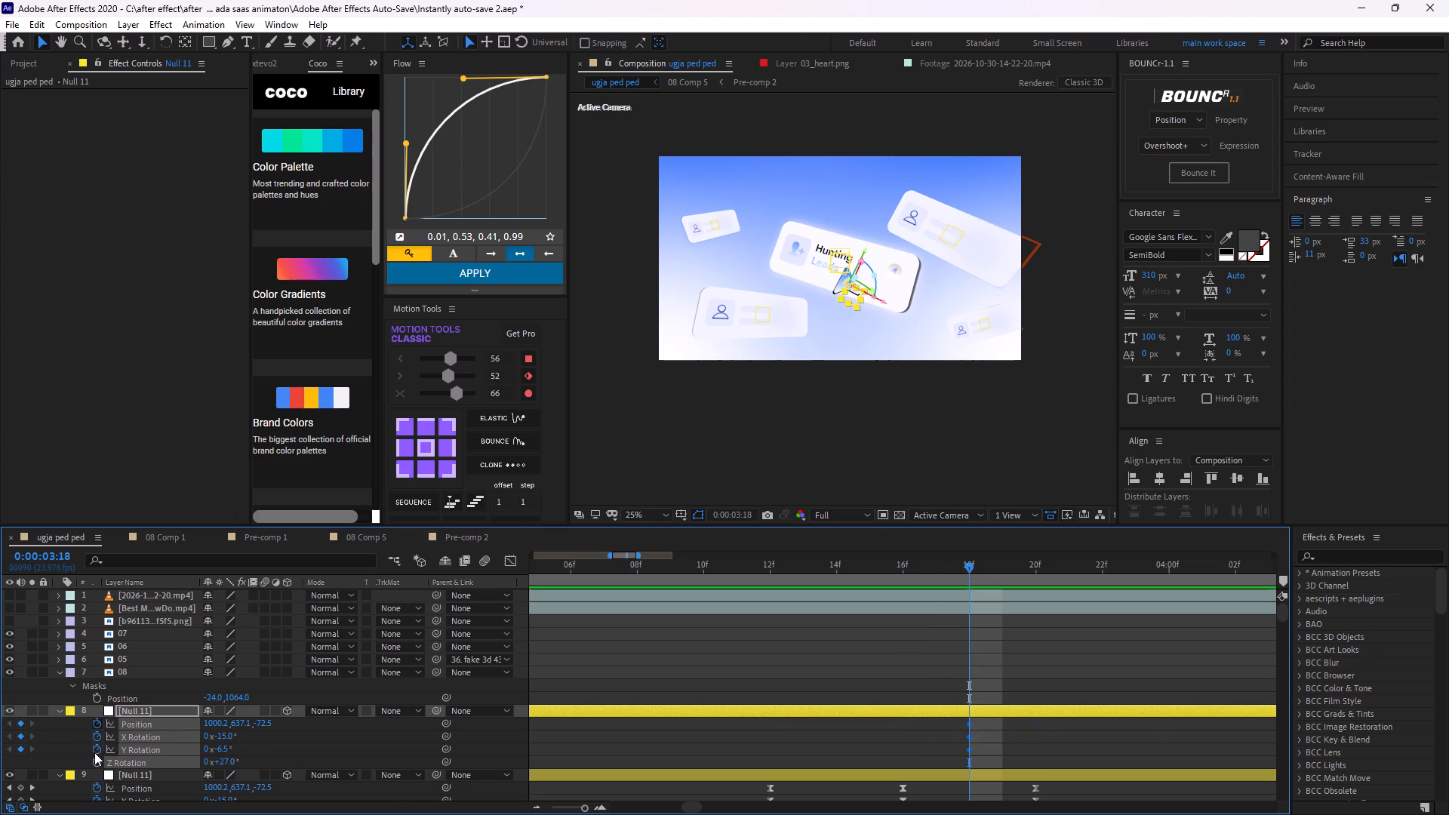
pyautogui.moveTo(94, 752); pyautogui.dragTo(94, 769)
pyautogui.click(749, 727)
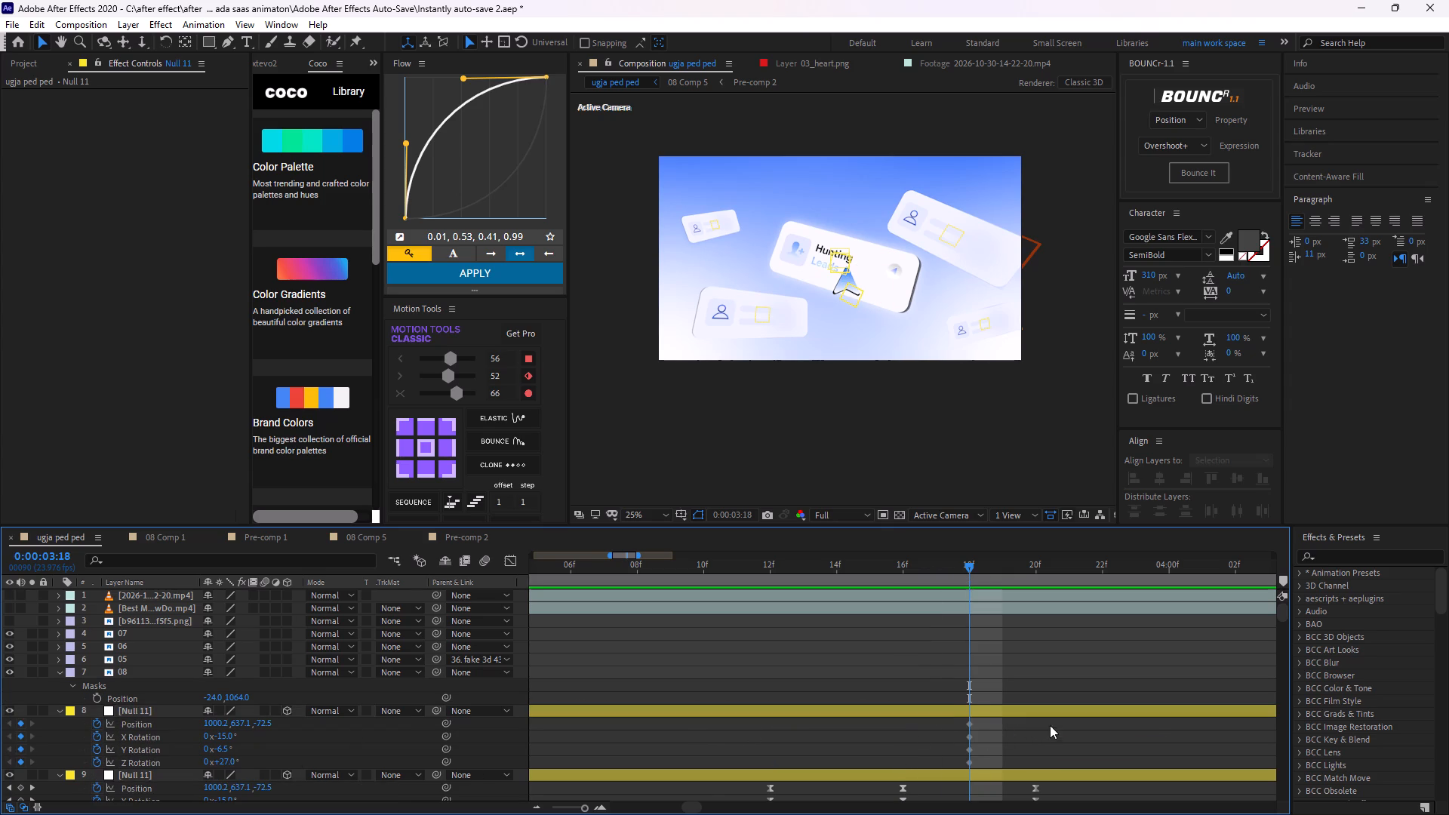
# Play and scrub between about 0:00:03:17 and 0:00:04:11 to review the cursor's motion after the tilt.
pyautogui.moveTo(1050, 725); pyautogui.dragTo(731, 759, button='middle')
pyautogui.moveTo(652, 568); pyautogui.dragTo(808, 571)
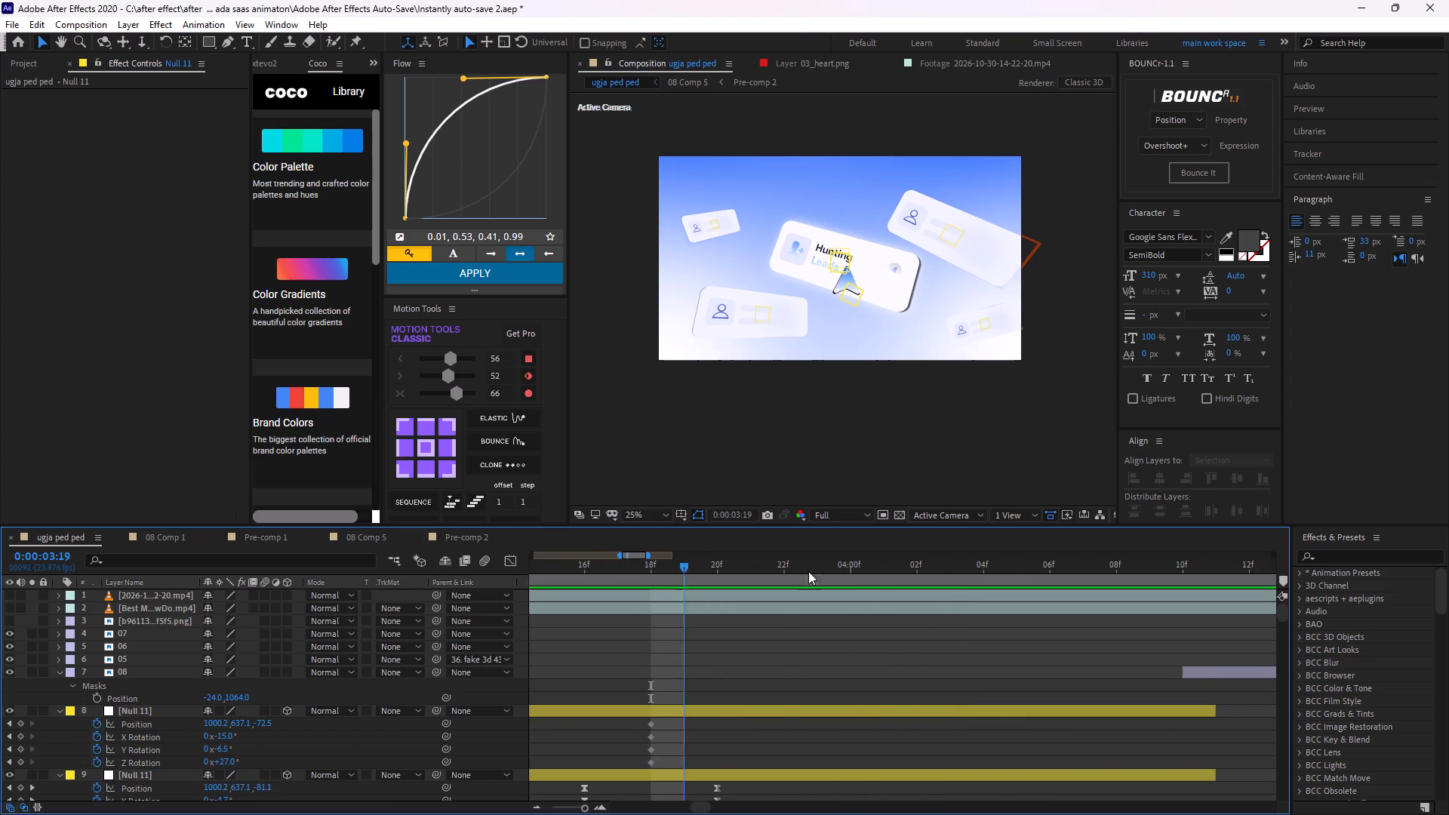
pyautogui.moveTo(808, 571); pyautogui.dragTo(737, 670)
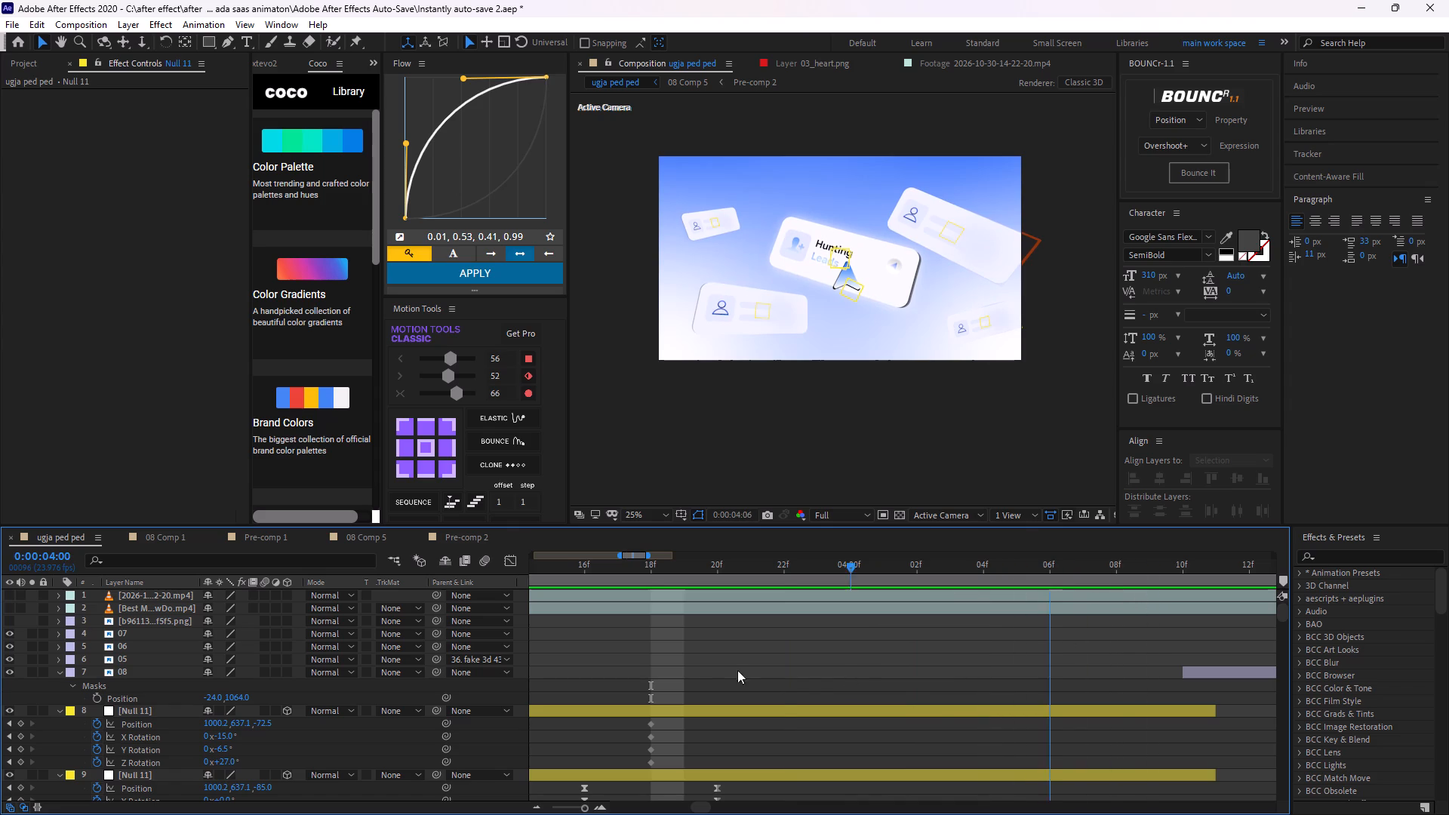
pyautogui.moveTo(737, 670); pyautogui.dragTo(650, 688)
pyautogui.press('space')
pyautogui.press('space')
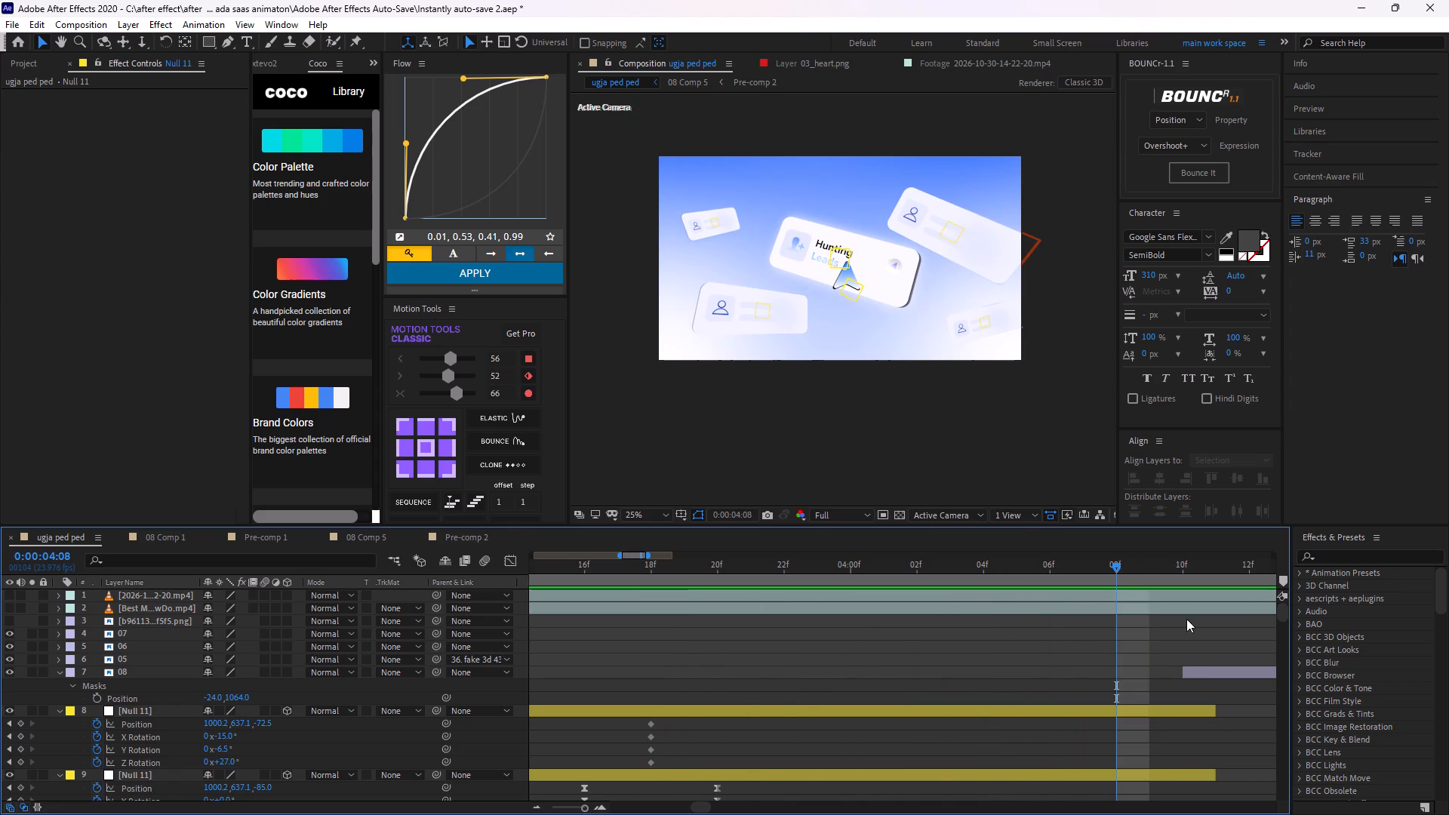
pyautogui.moveTo(1121, 574); pyautogui.dragTo(1069, 586)
pyautogui.moveTo(1118, 559); pyautogui.dragTo(605, 574)
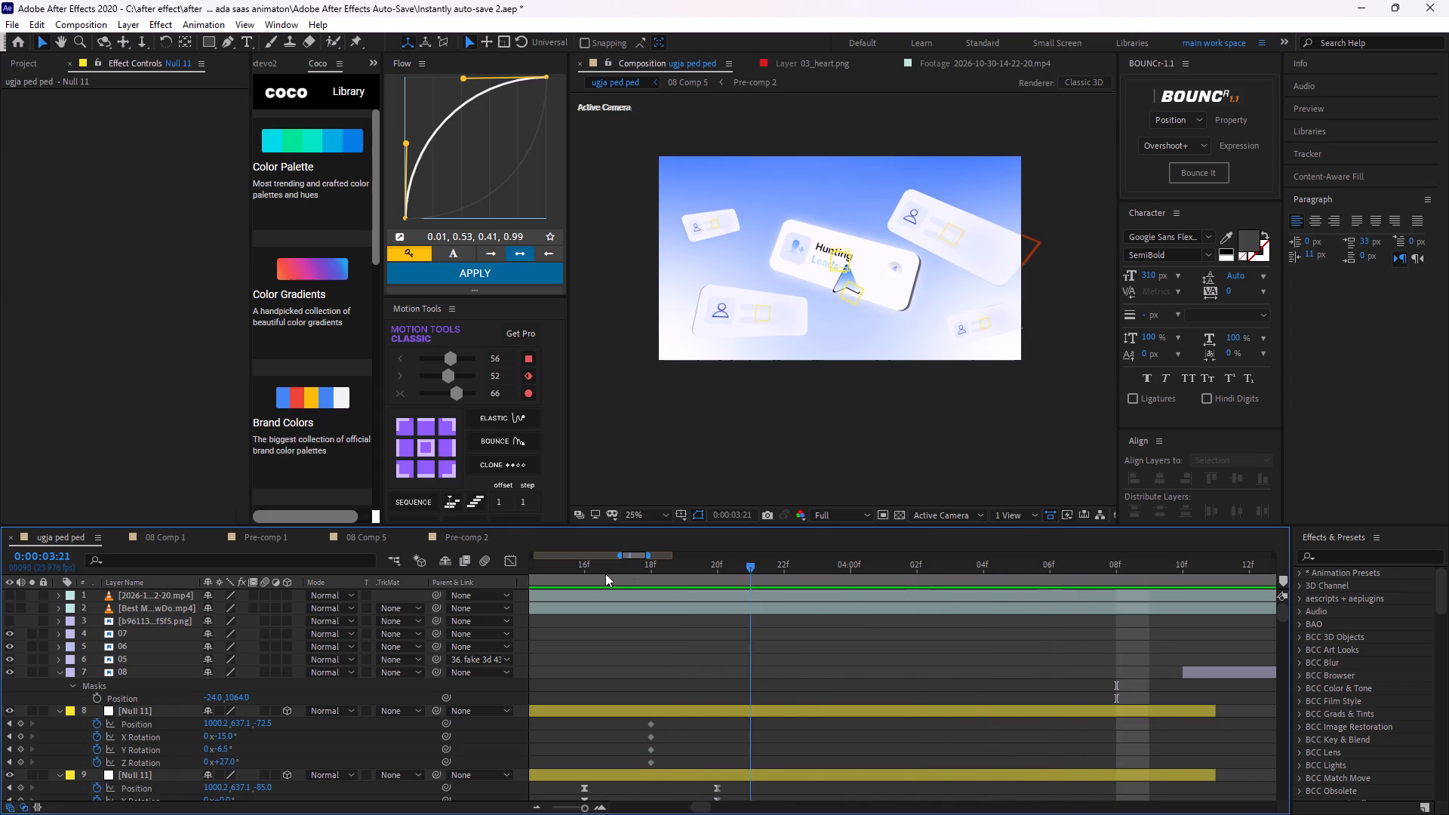
pyautogui.moveTo(605, 574); pyautogui.dragTo(1162, 610)
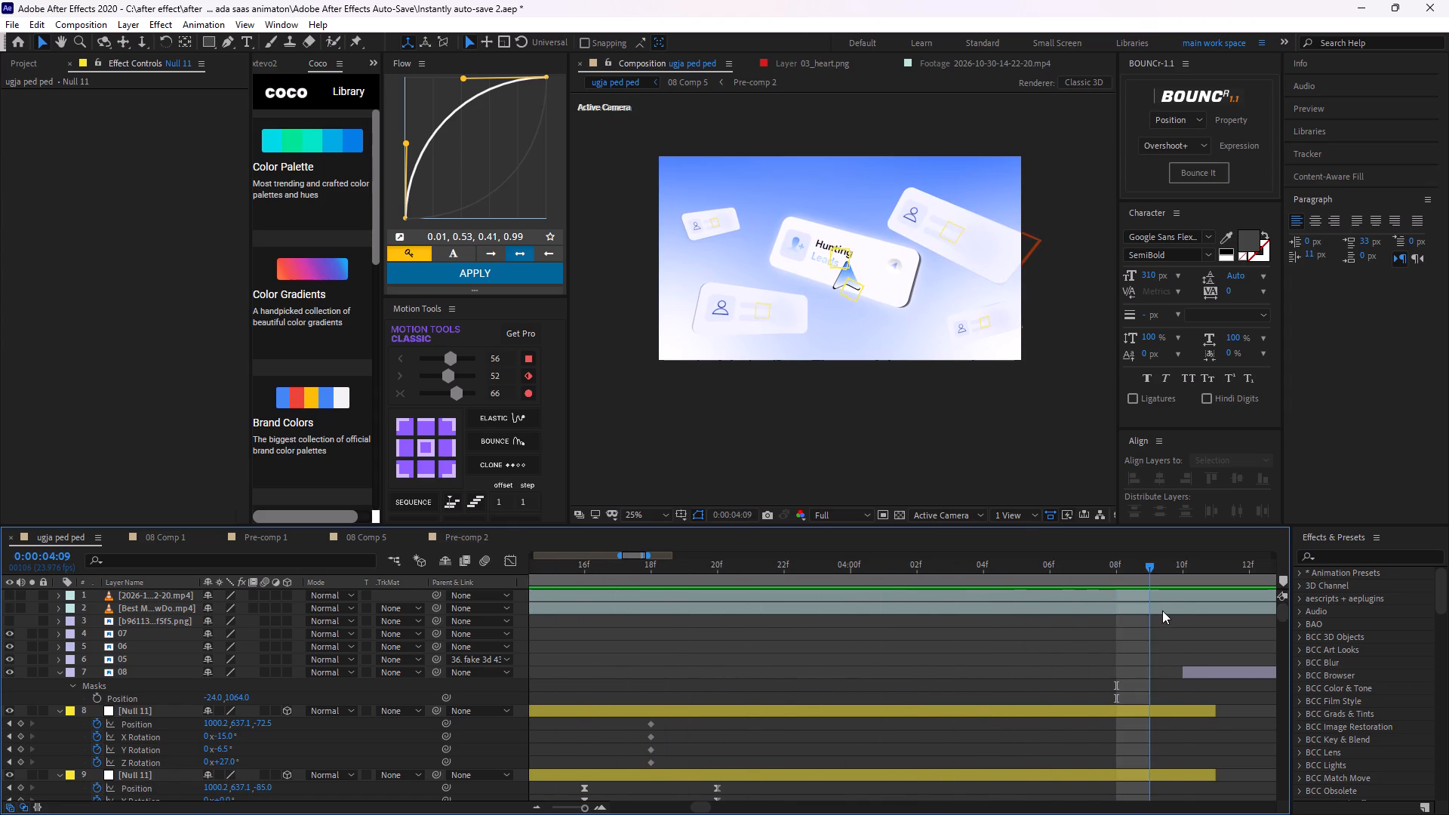
pyautogui.moveTo(1162, 610); pyautogui.dragTo(1218, 622)
# Scrub between about 0:00:03:16 and 0:00:04:11 to examine the hand-over from the cursor shot to layer 08.
pyautogui.moveTo(1219, 617); pyautogui.dragTo(776, 641, button='middle')
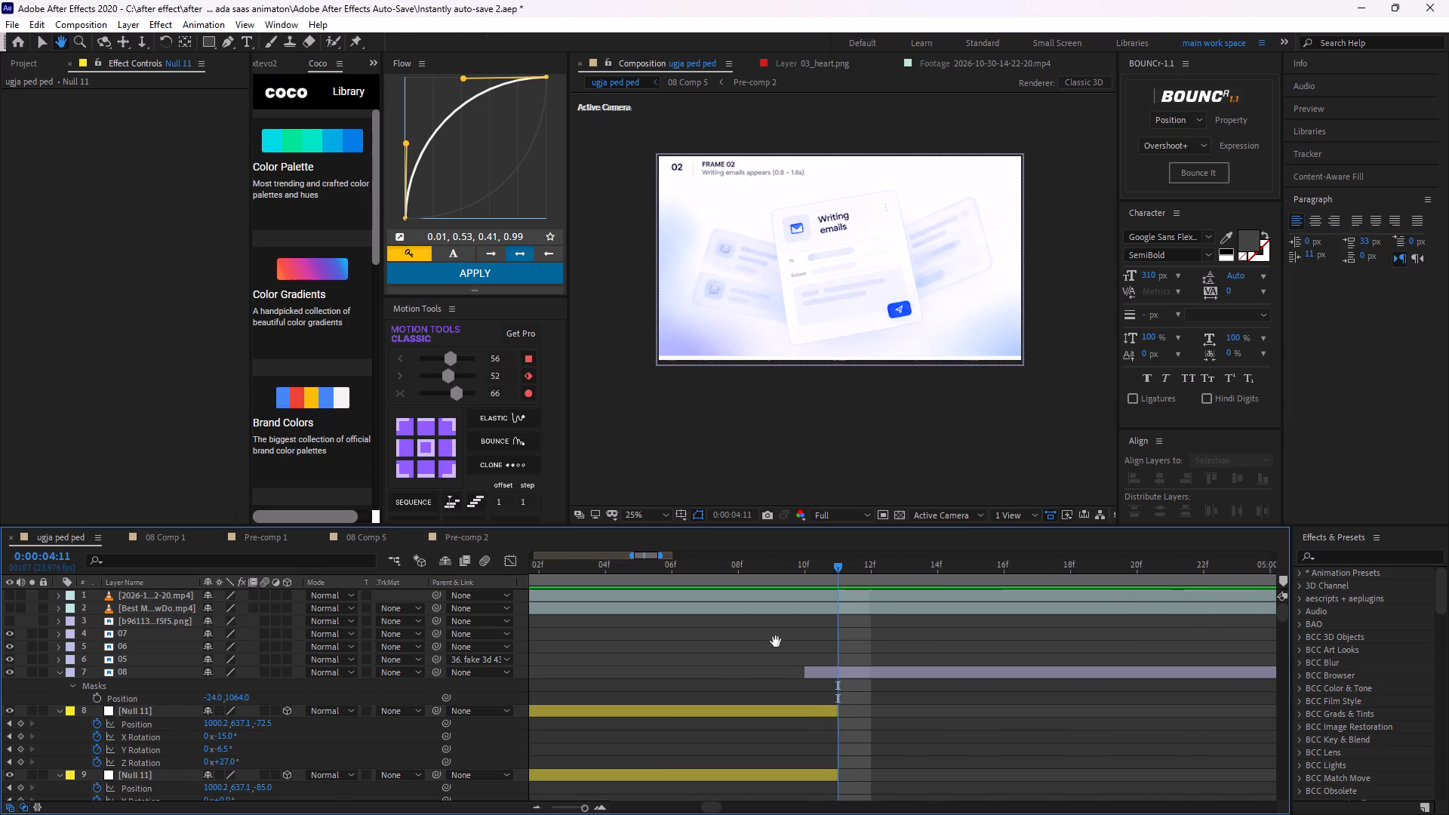
pyautogui.moveTo(776, 641); pyautogui.dragTo(762, 570, button='middle')
pyautogui.keyDown('alt'); pyautogui.scroll(-1, 786, 630); pyautogui.keyUp('alt')
pyautogui.scroll(-1, 788, 663)
pyautogui.moveTo(789, 678); pyautogui.dragTo(972, 756, button='middle')
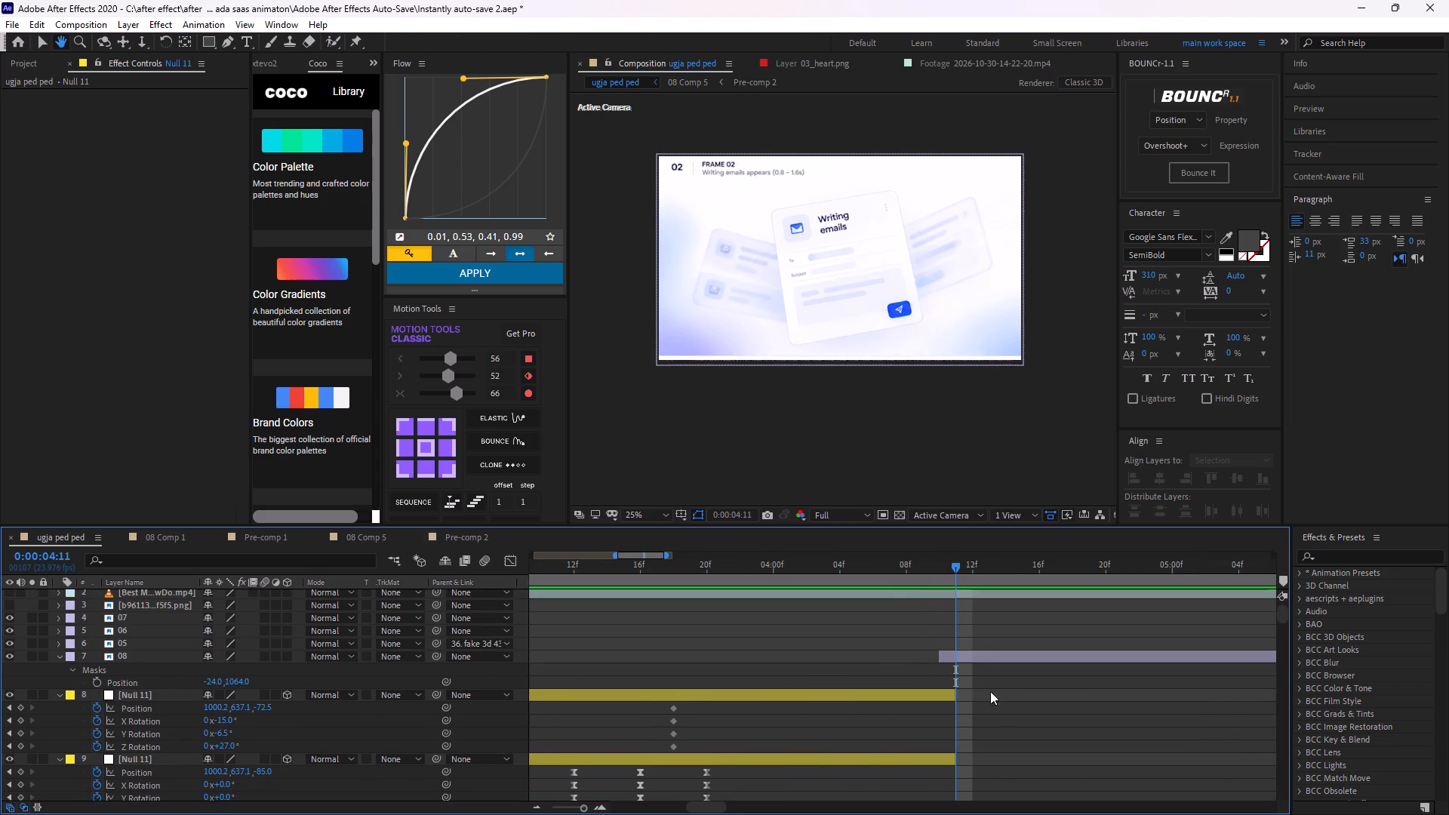
pyautogui.moveTo(963, 565); pyautogui.dragTo(791, 614)
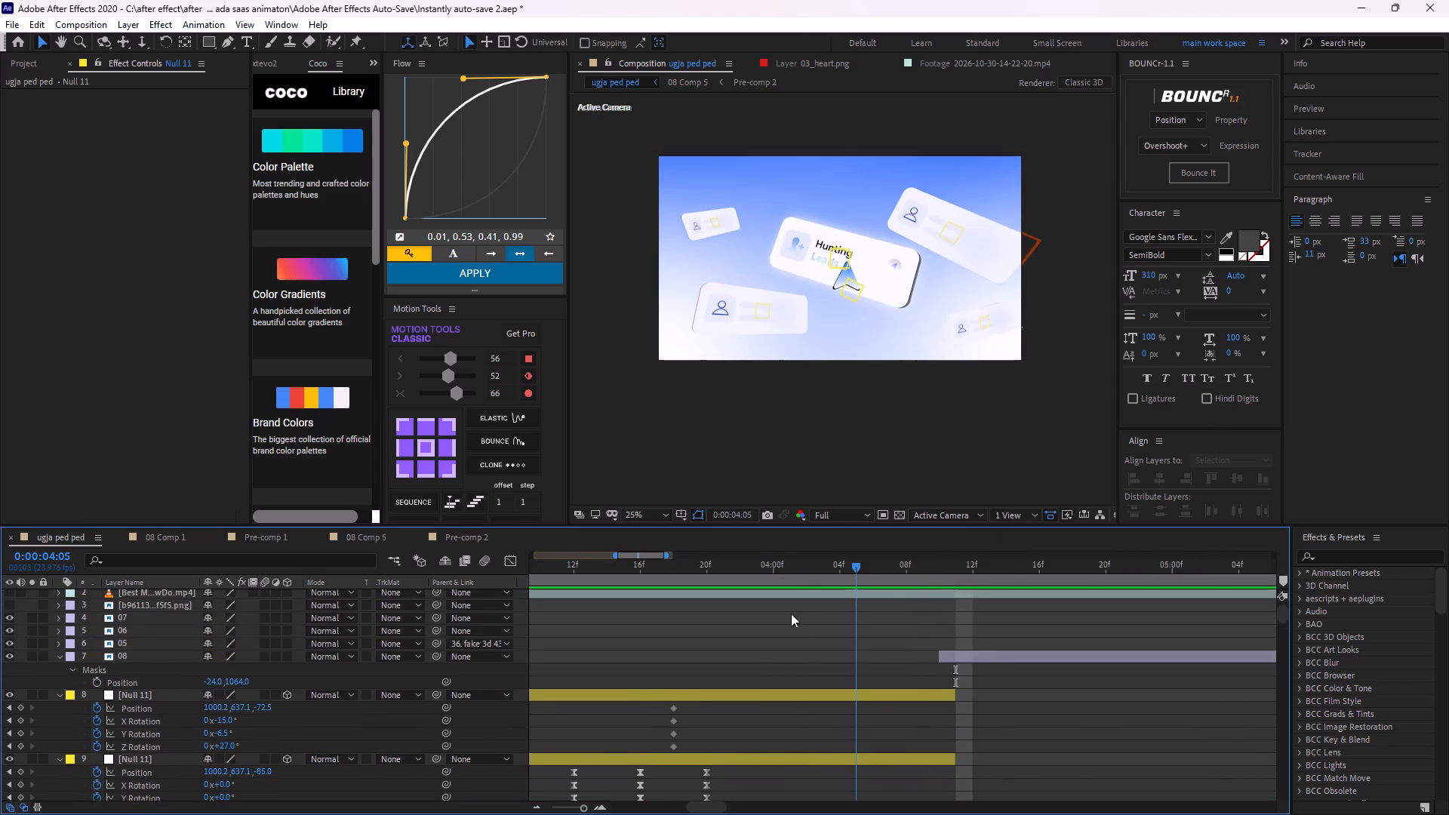
pyautogui.moveTo(791, 614); pyautogui.dragTo(890, 580)
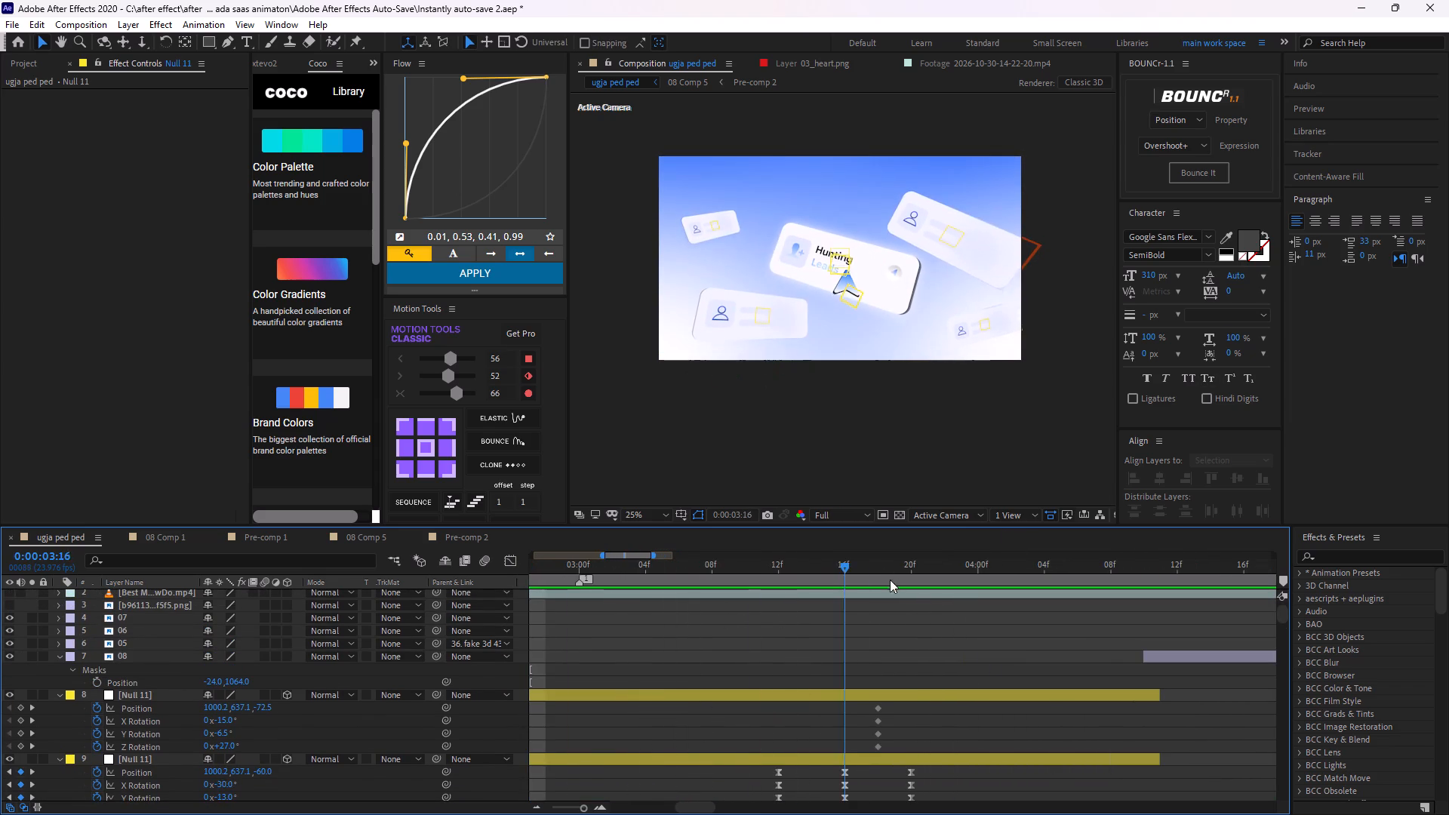
pyautogui.moveTo(890, 580); pyautogui.dragTo(1159, 557)
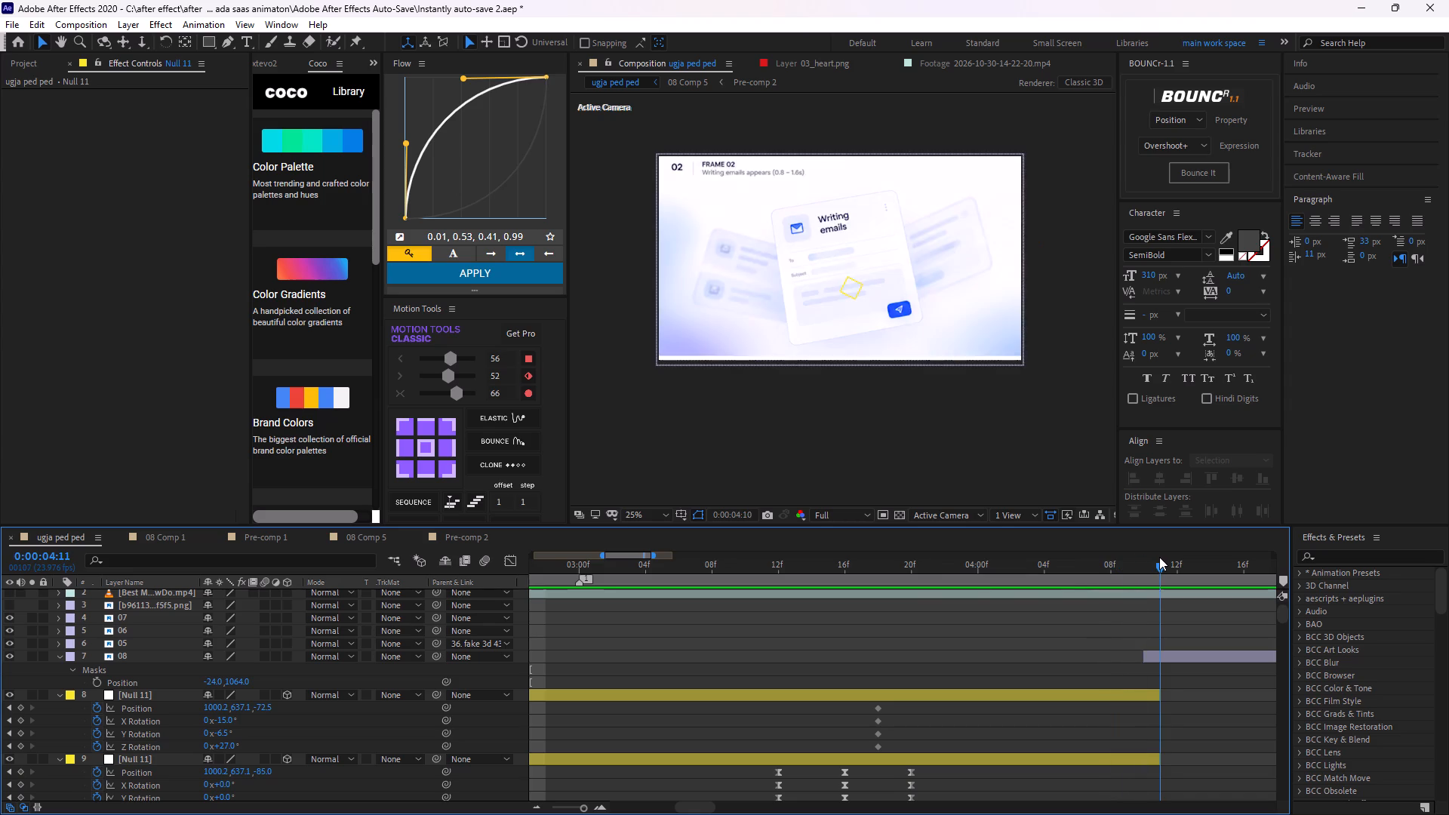
pyautogui.moveTo(1159, 557); pyautogui.dragTo(1145, 570)
# Save the project.
pyautogui.hotkey('ctrl', 's')
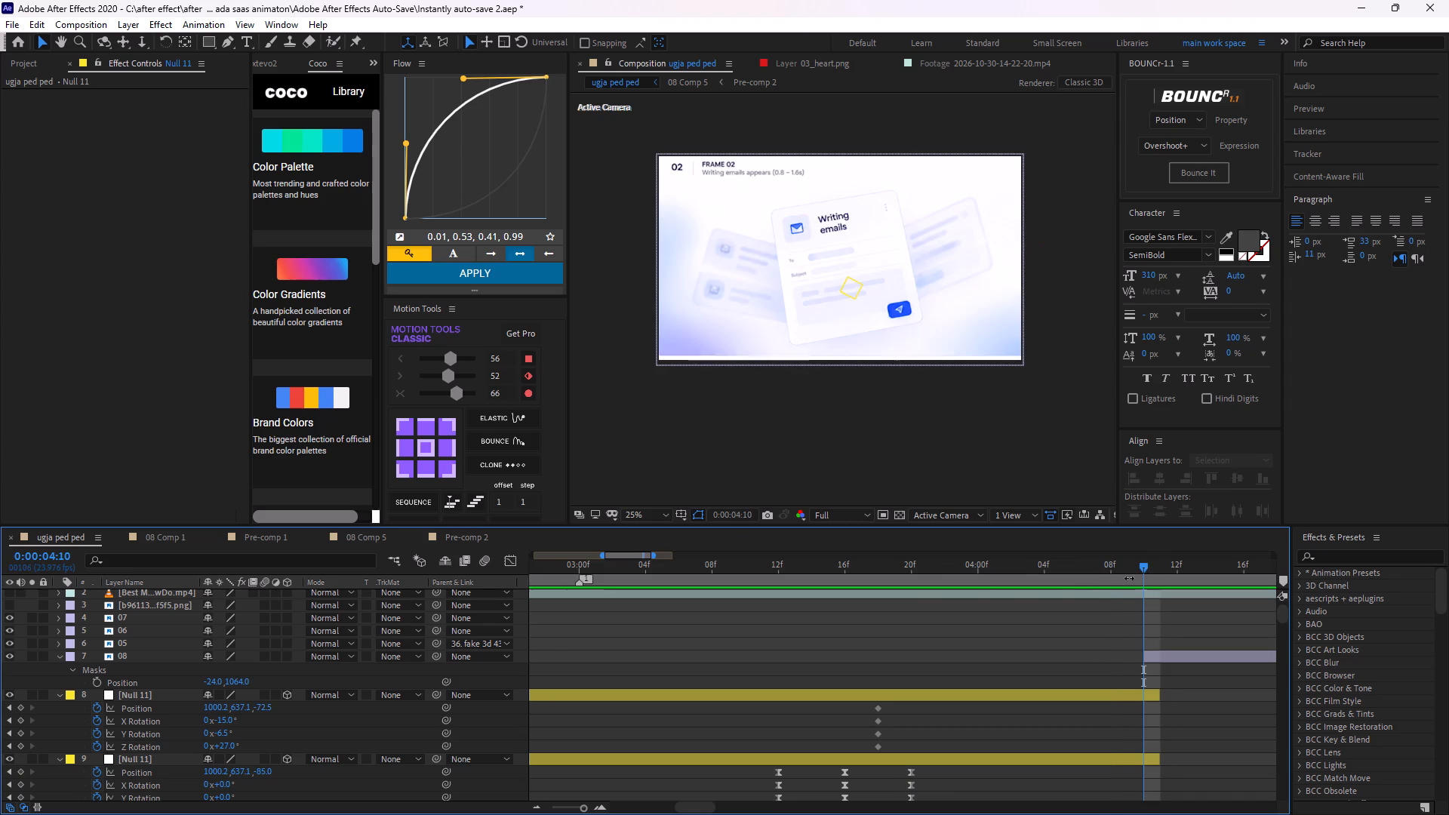
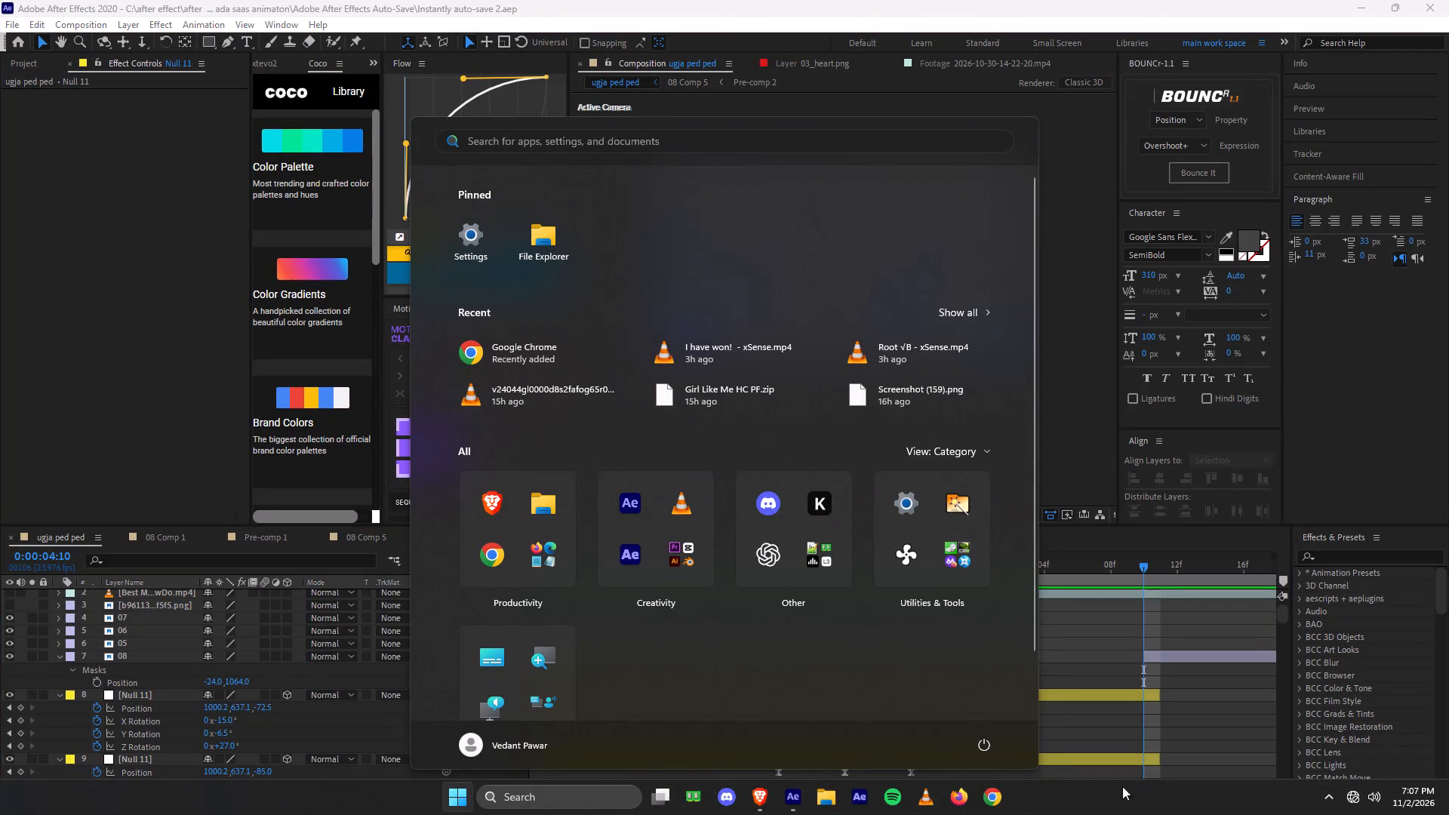
# Reveal the hidden background app icons in the Windows system tray.
pyautogui.click(1317, 788)
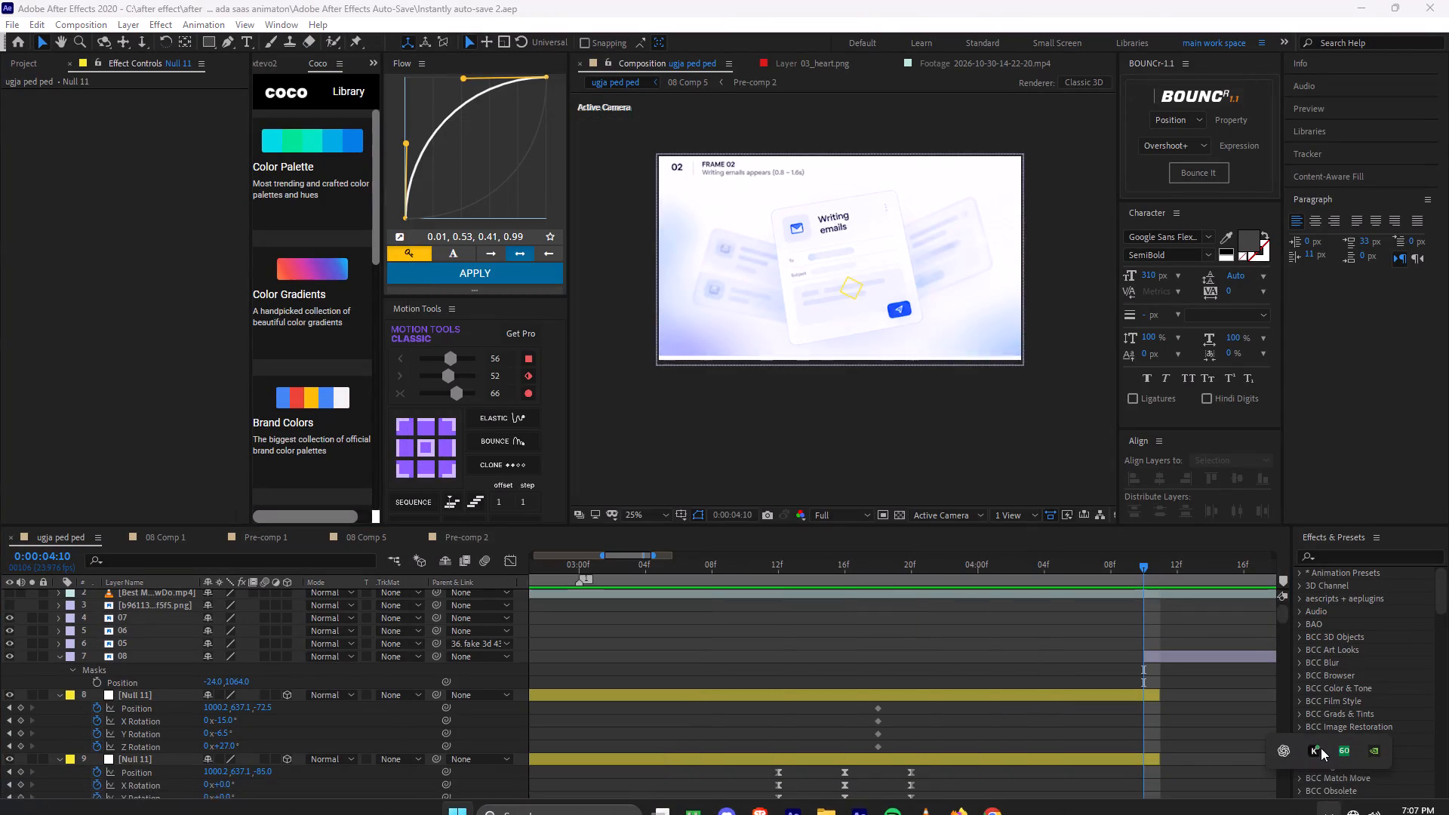